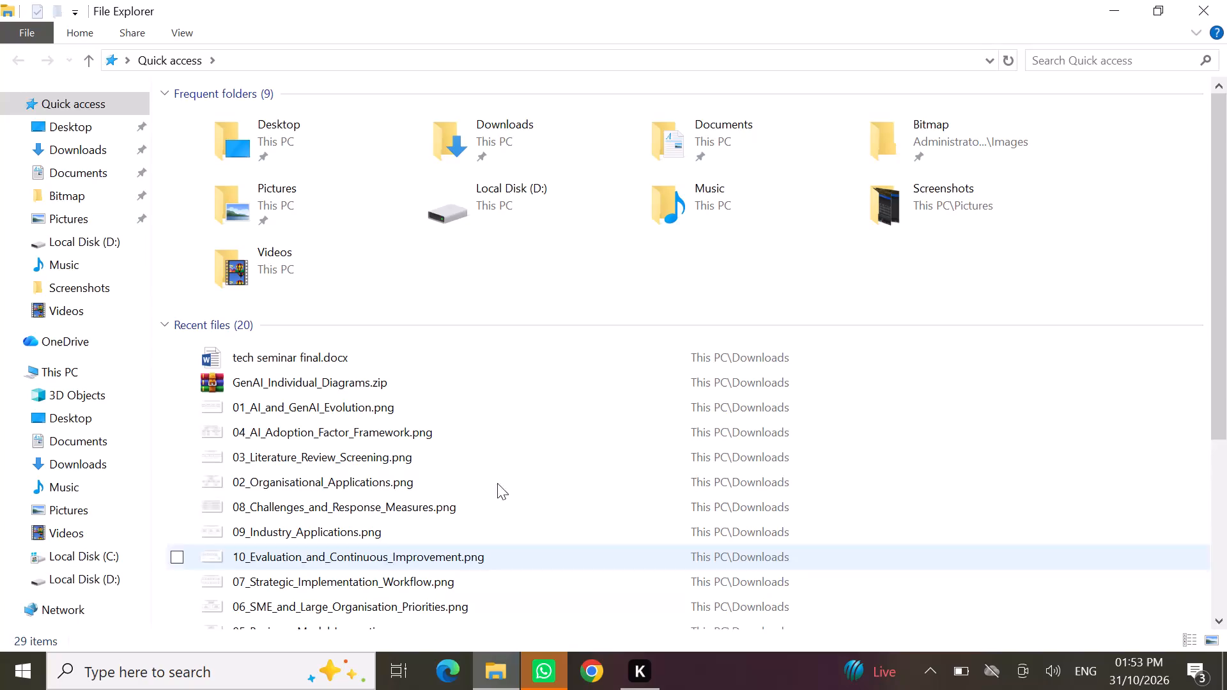
Open the document "tech seminar final.docx" from the recent files.
double_click(494, 362)
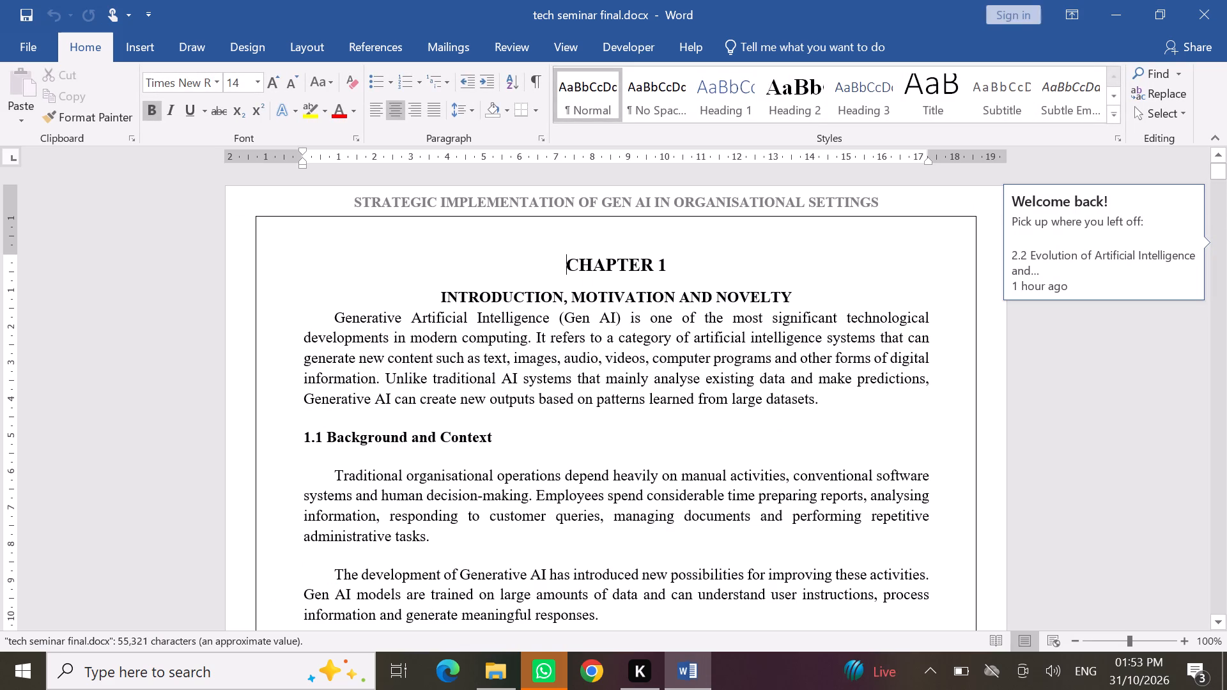
Read through Chapter 1 of the seminar report, from its introduction to section 1.4 Problem Statement and Motivation.
scroll(603, 395, down, 3)
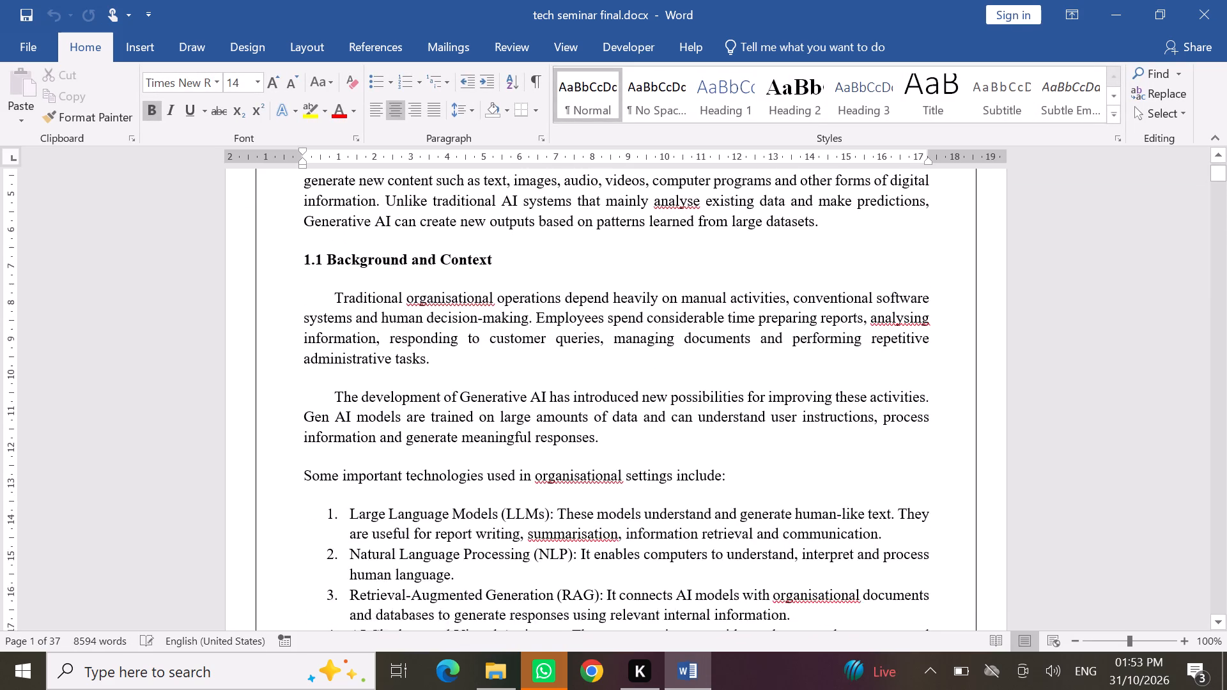
scroll(603, 395, down, 4)
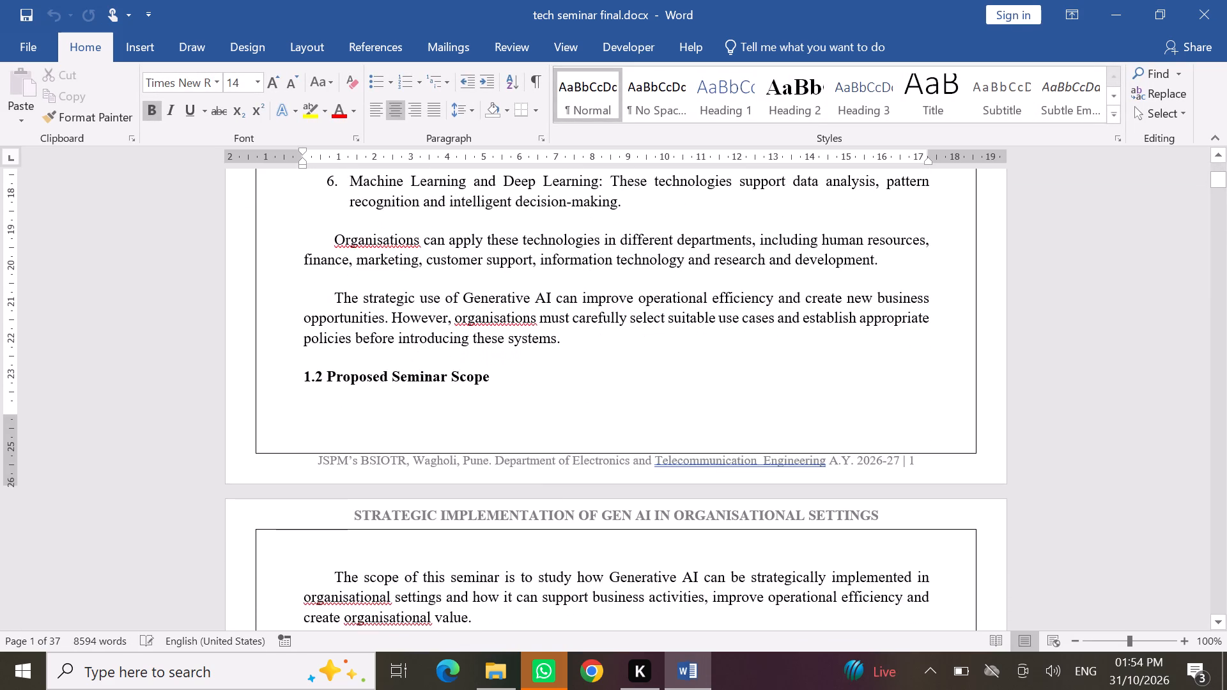
scroll(603, 395, down, 1)
scroll(629, 303, down, 2)
click(629, 303)
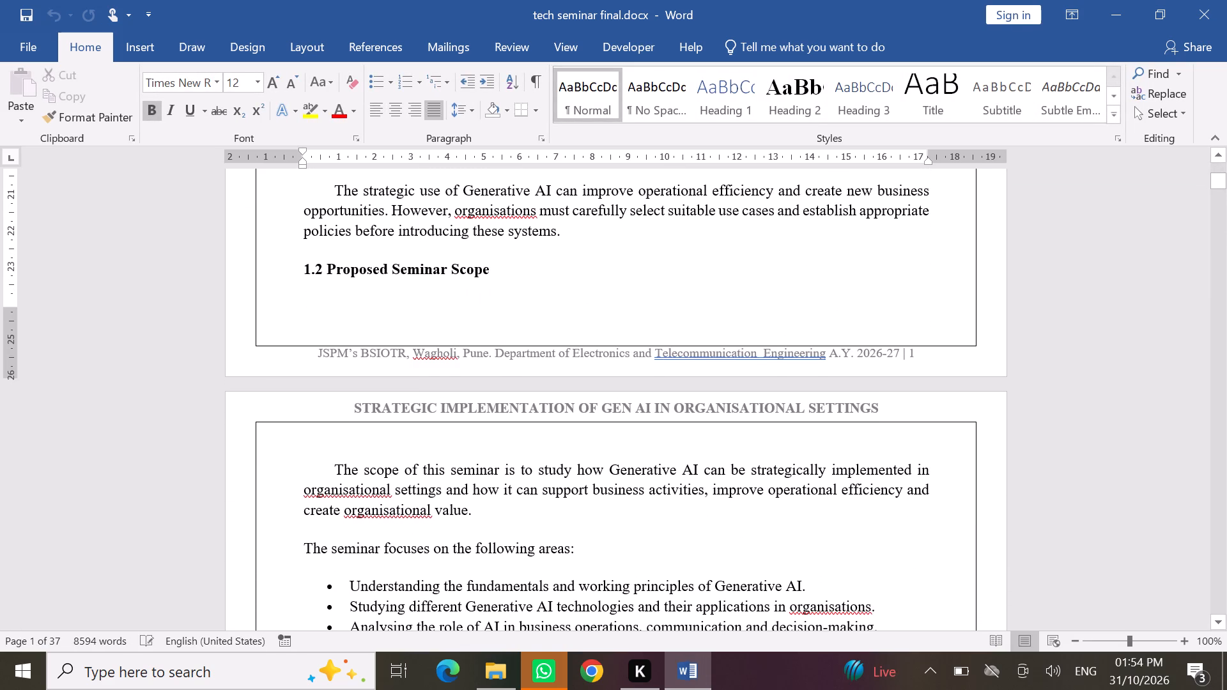
scroll(642, 248, down, 5)
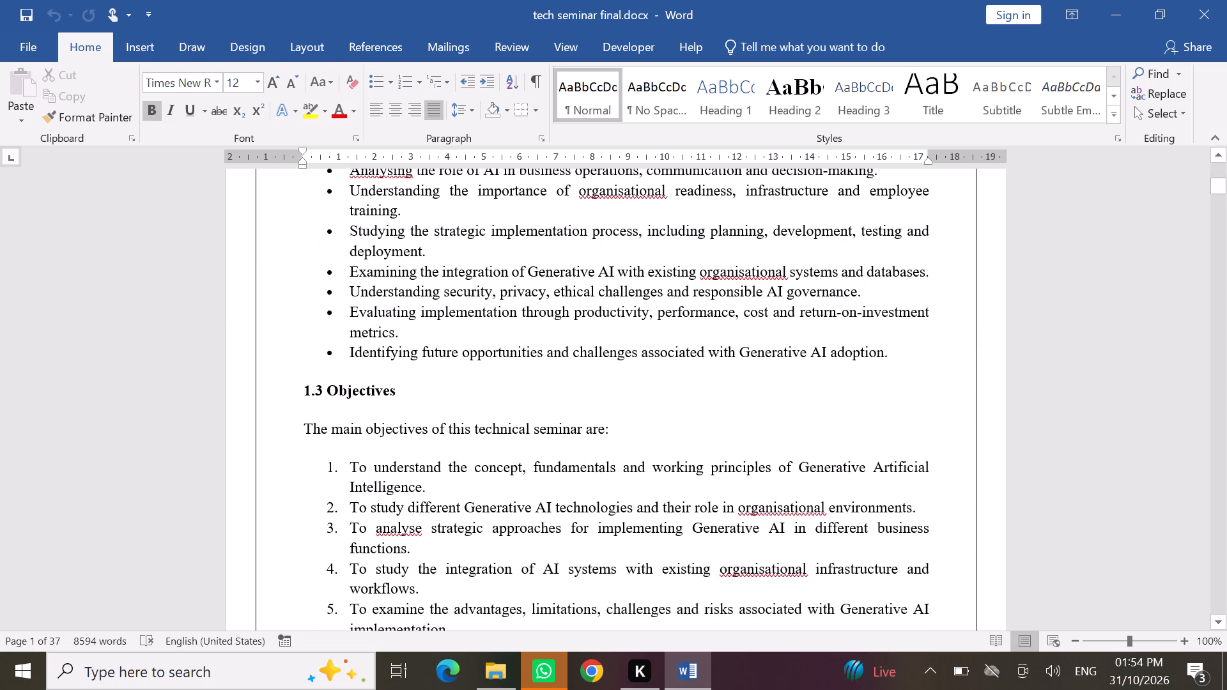
scroll(642, 248, down, 2)
click(642, 248)
scroll(642, 248, down, 1)
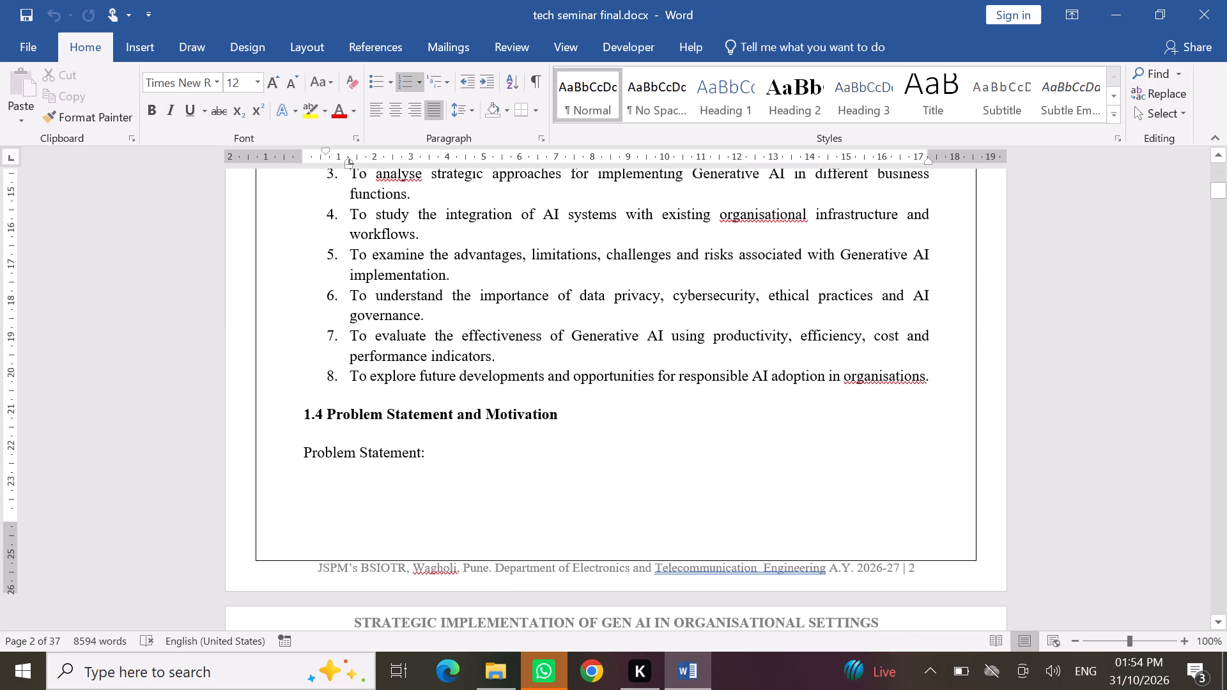
click(590, 662)
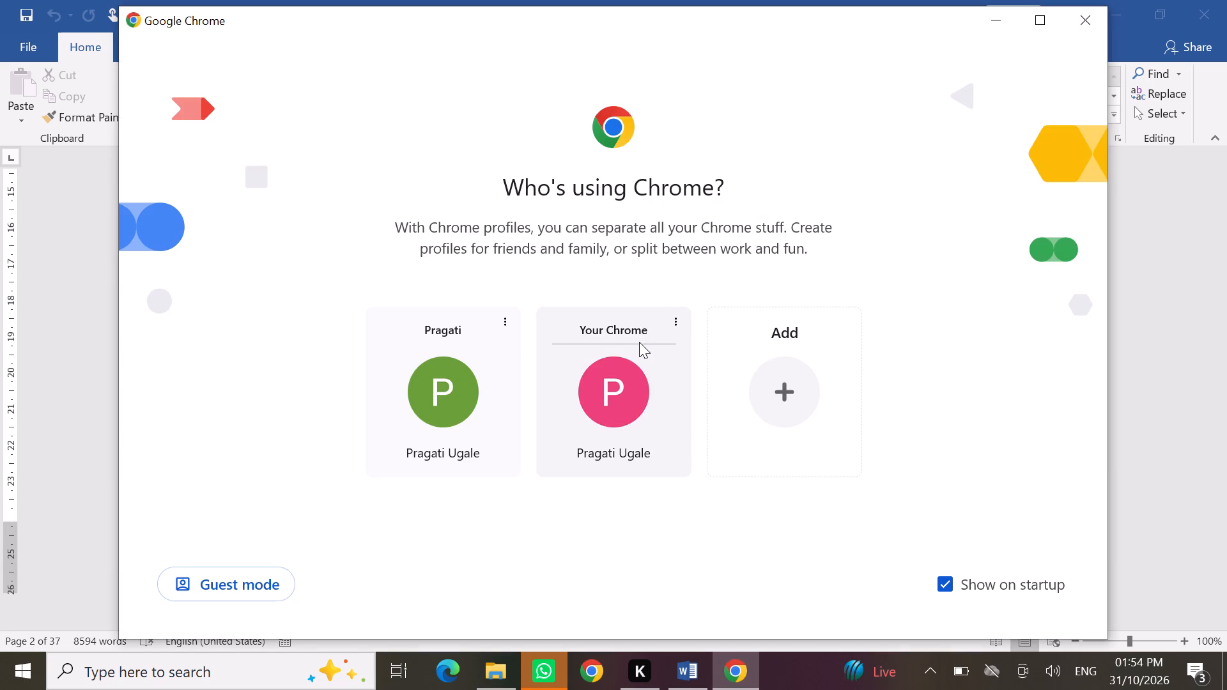
click(638, 346)
click(634, 358)
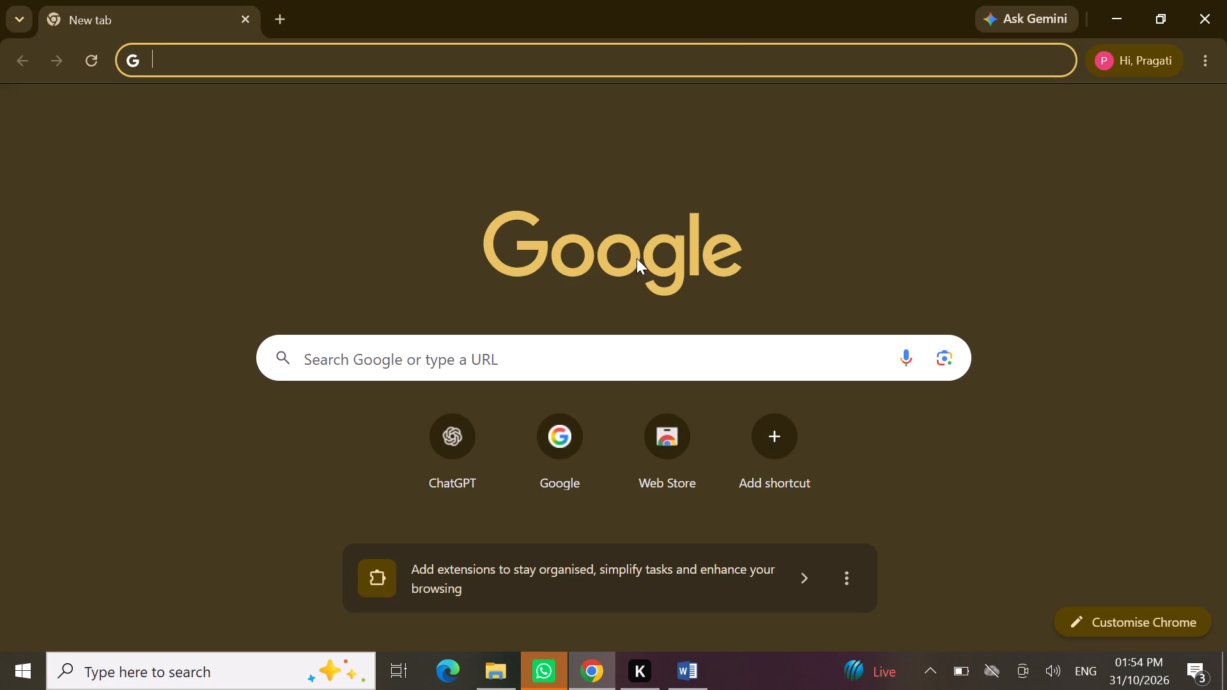
click(731, 53)
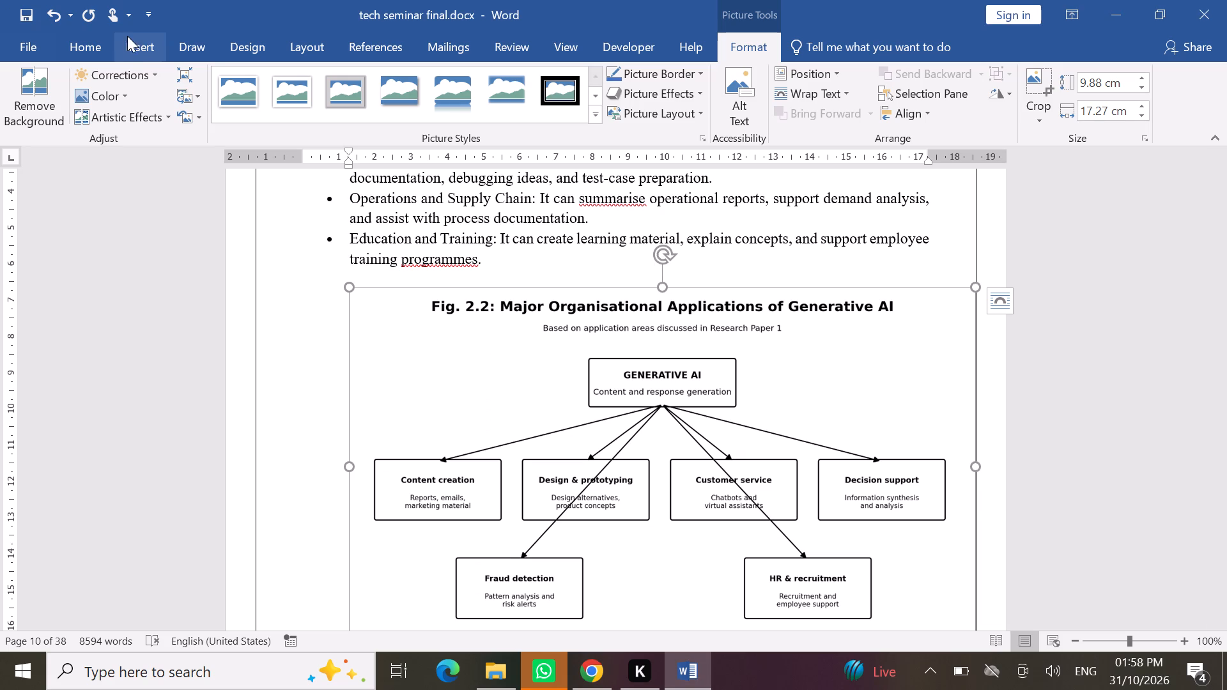
click(100, 45)
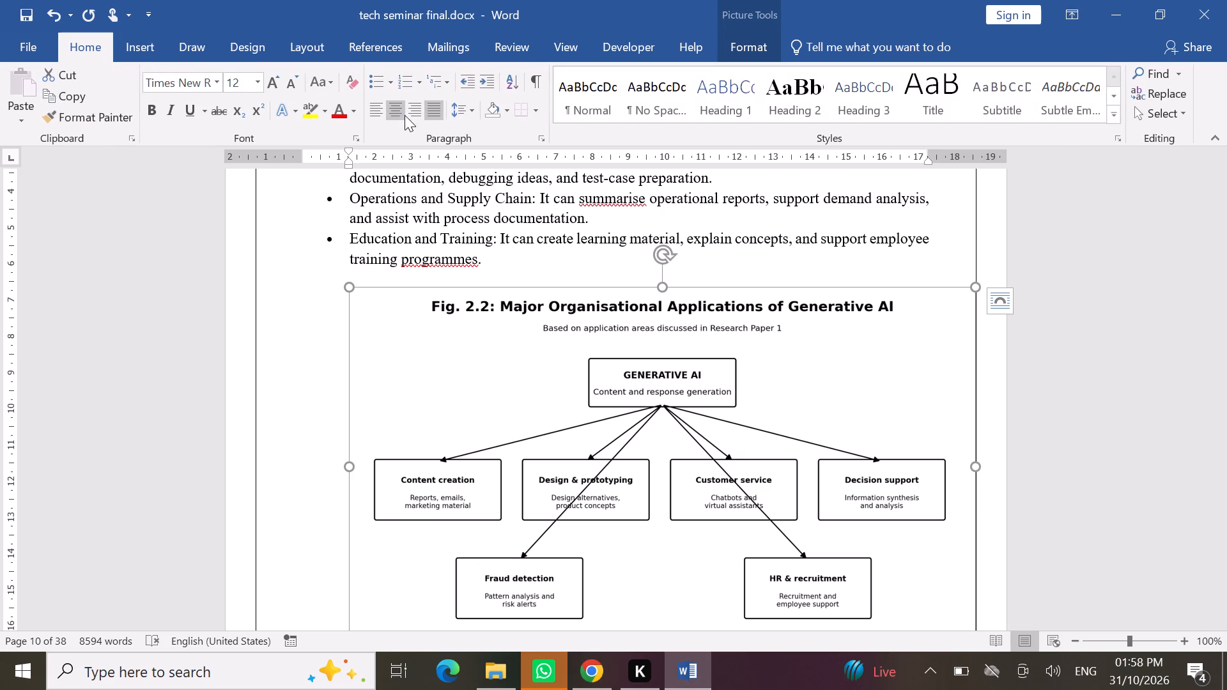
click(405, 115)
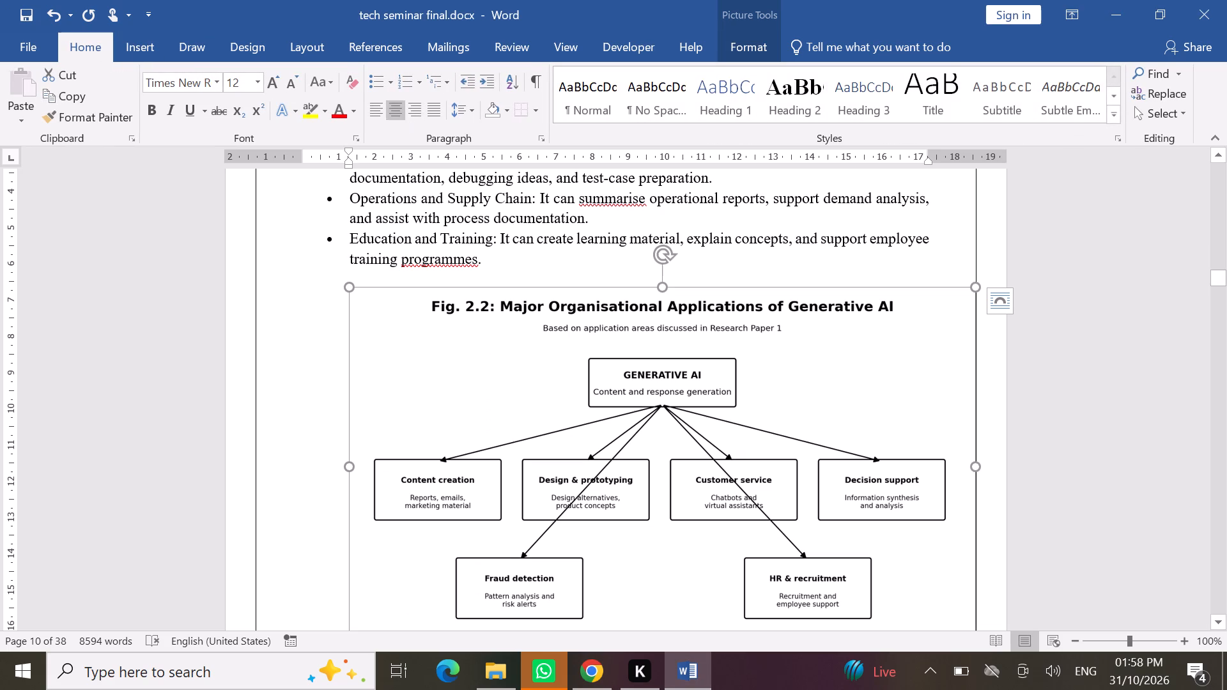
click(975, 461)
drag(976, 466, 893, 473)
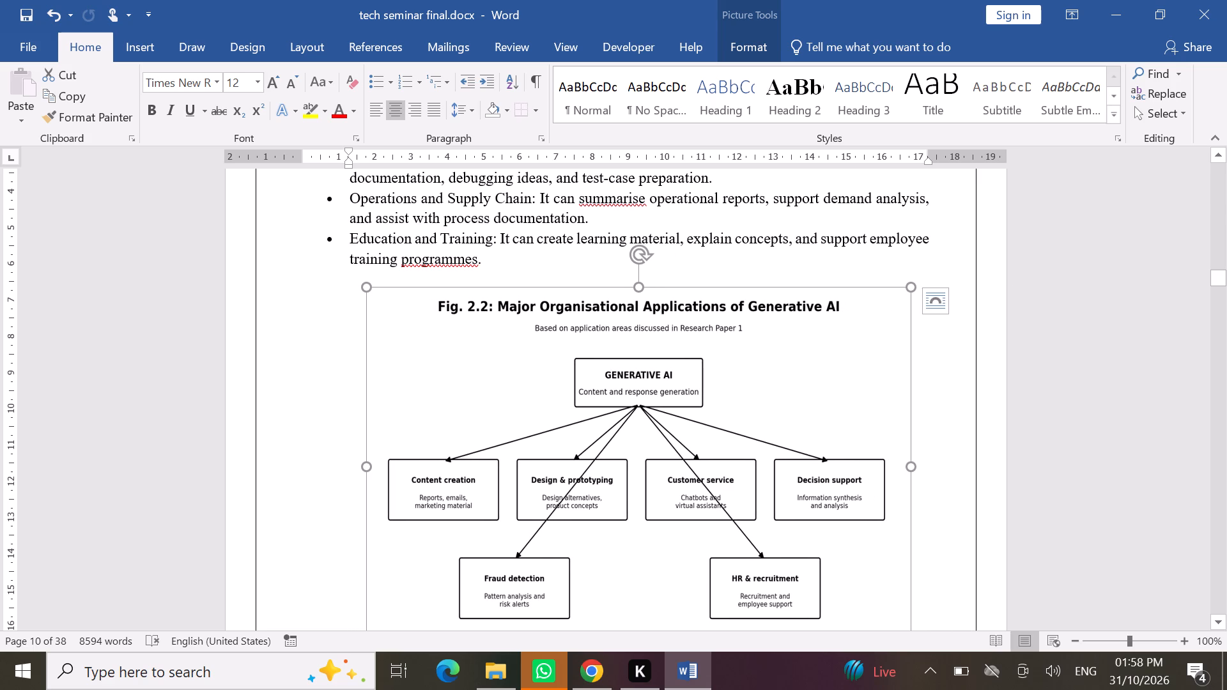
drag(602, 286, 577, 292)
Look through the report from section 2.6 to the end of section 3.1 for the place of the Literature Review Screening diagram.
scroll(644, 430, down, 4)
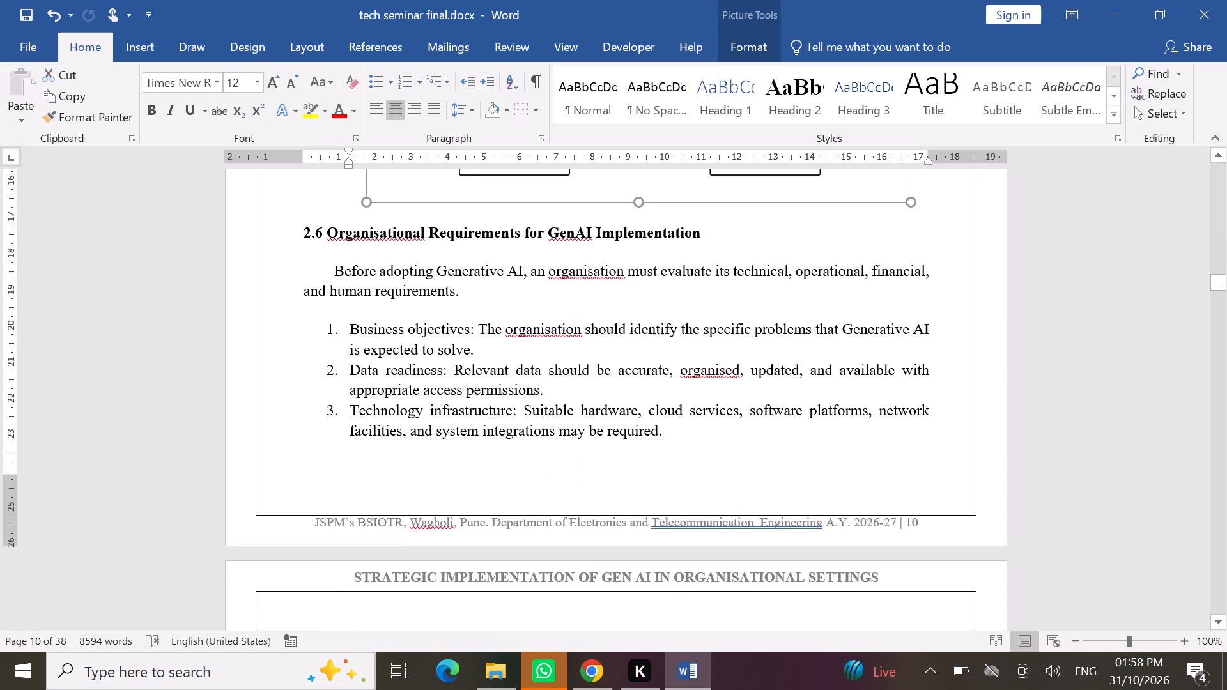
scroll(644, 430, down, 7)
triple_click(644, 430)
click(644, 430)
scroll(644, 430, down, 1)
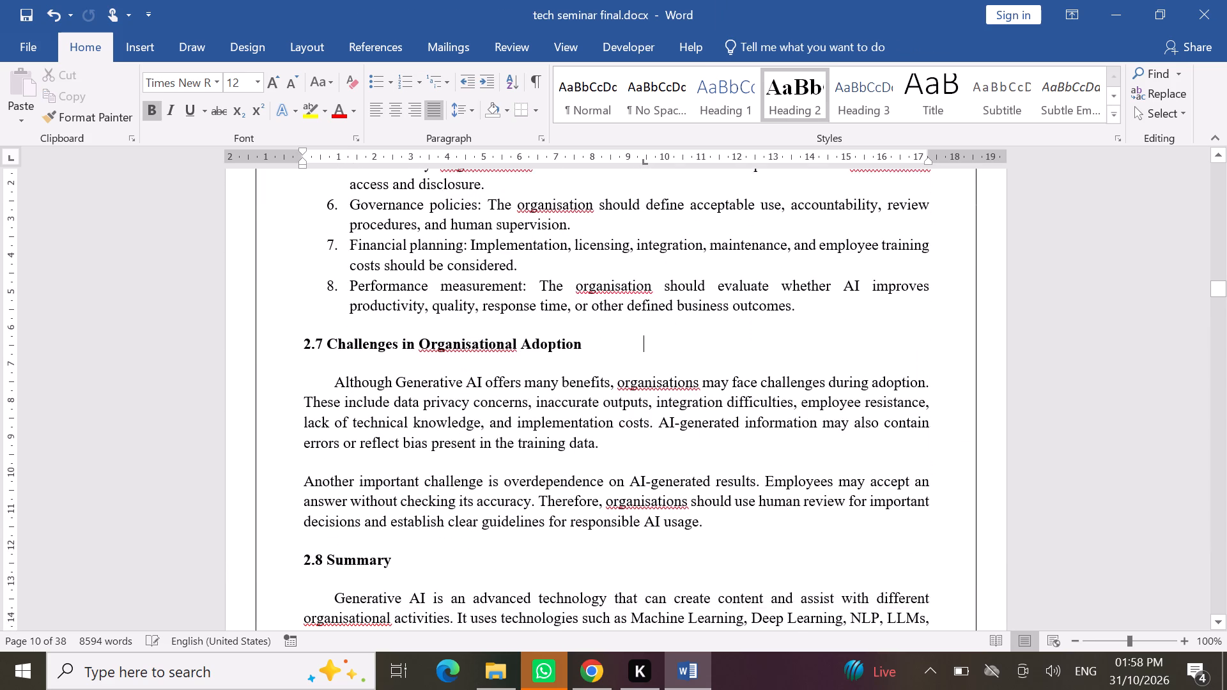
scroll(644, 430, down, 8)
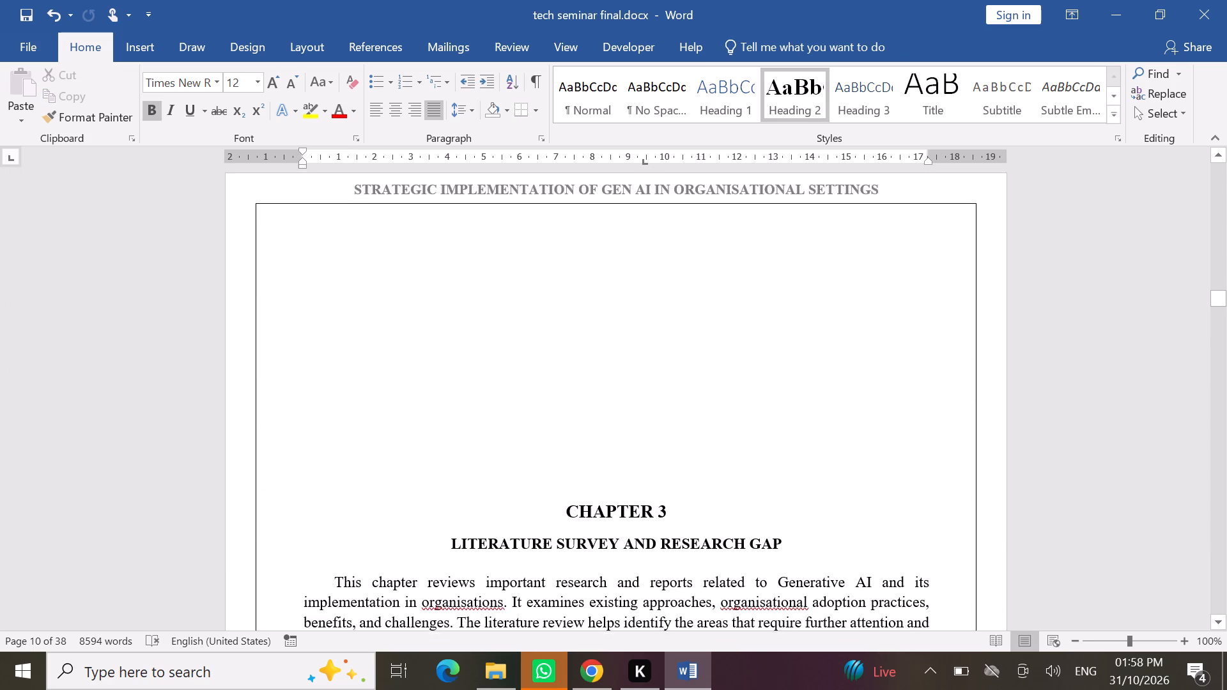
scroll(644, 430, down, 4)
triple_click(644, 430)
scroll(644, 430, down, 6)
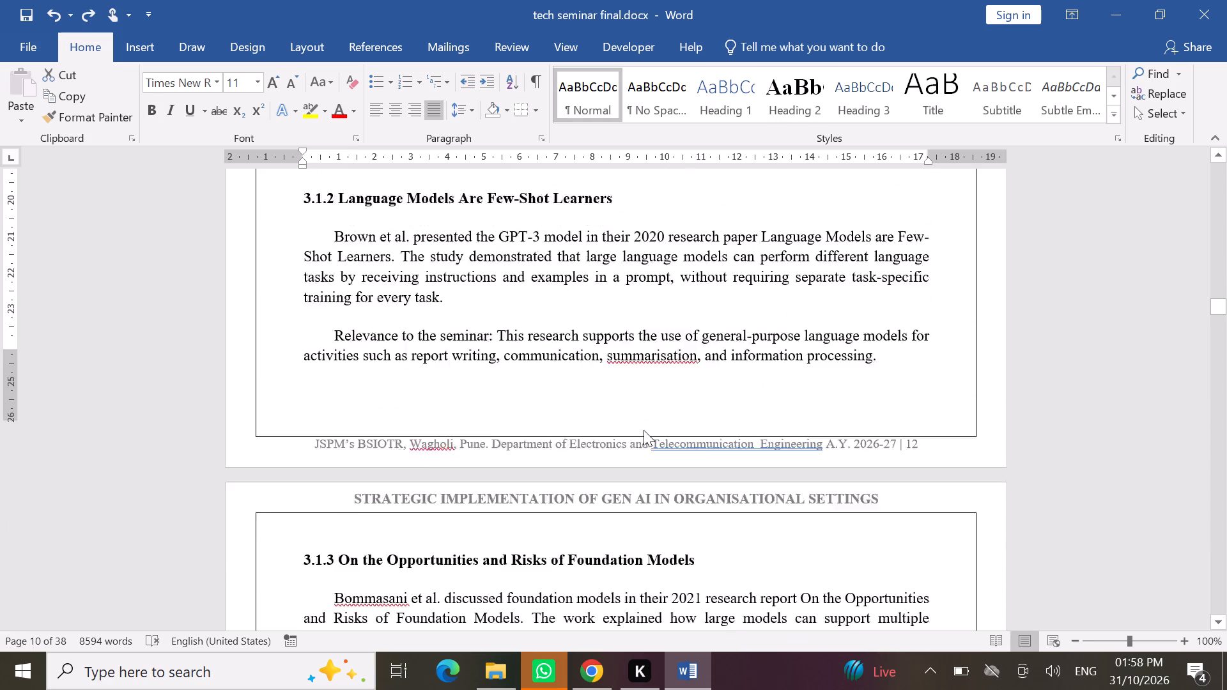
scroll(644, 430, down, 4)
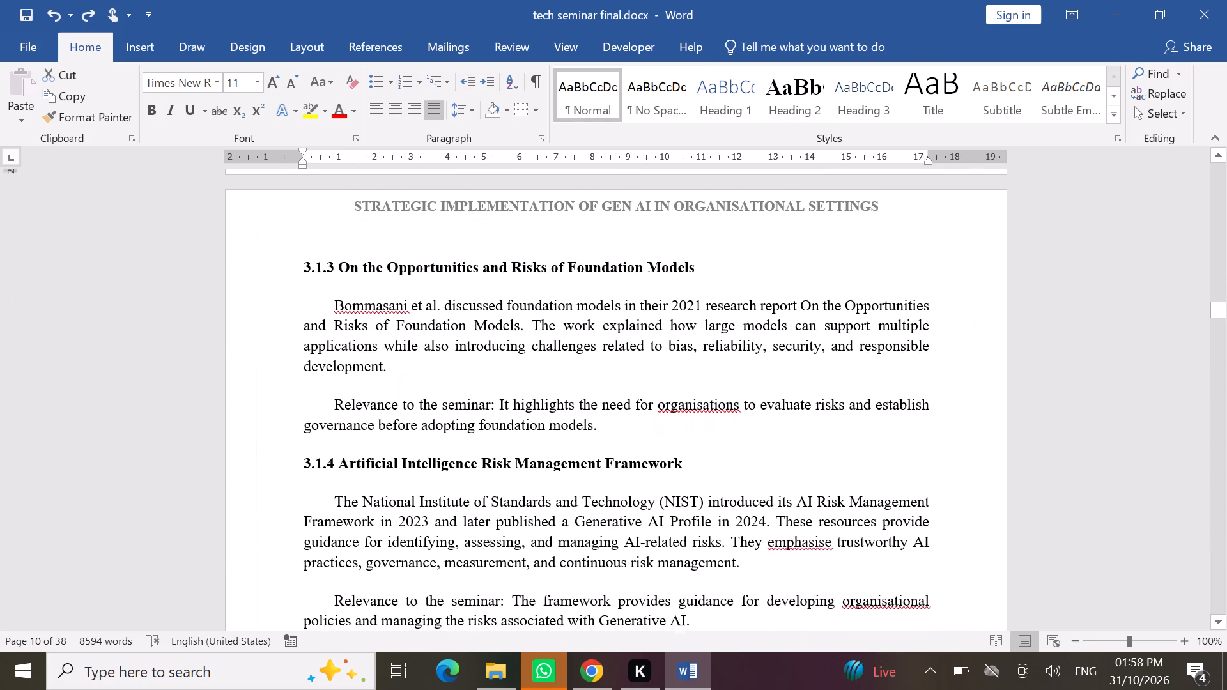
scroll(644, 430, down, 6)
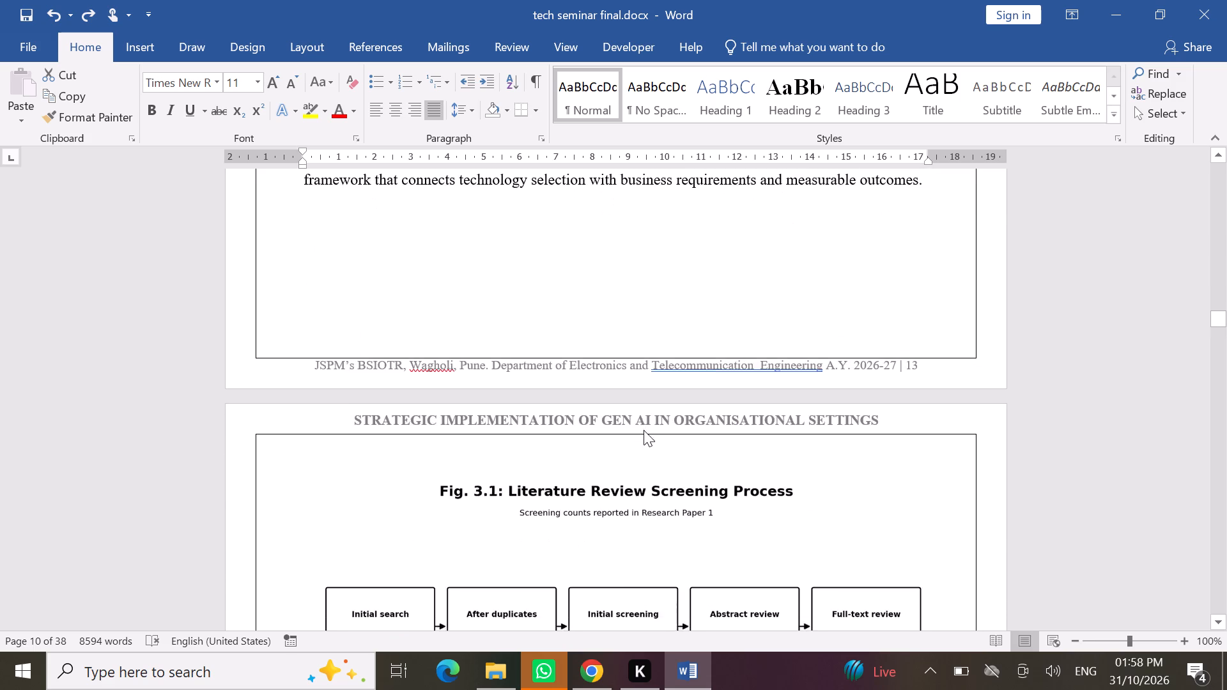
scroll(644, 430, down, 4)
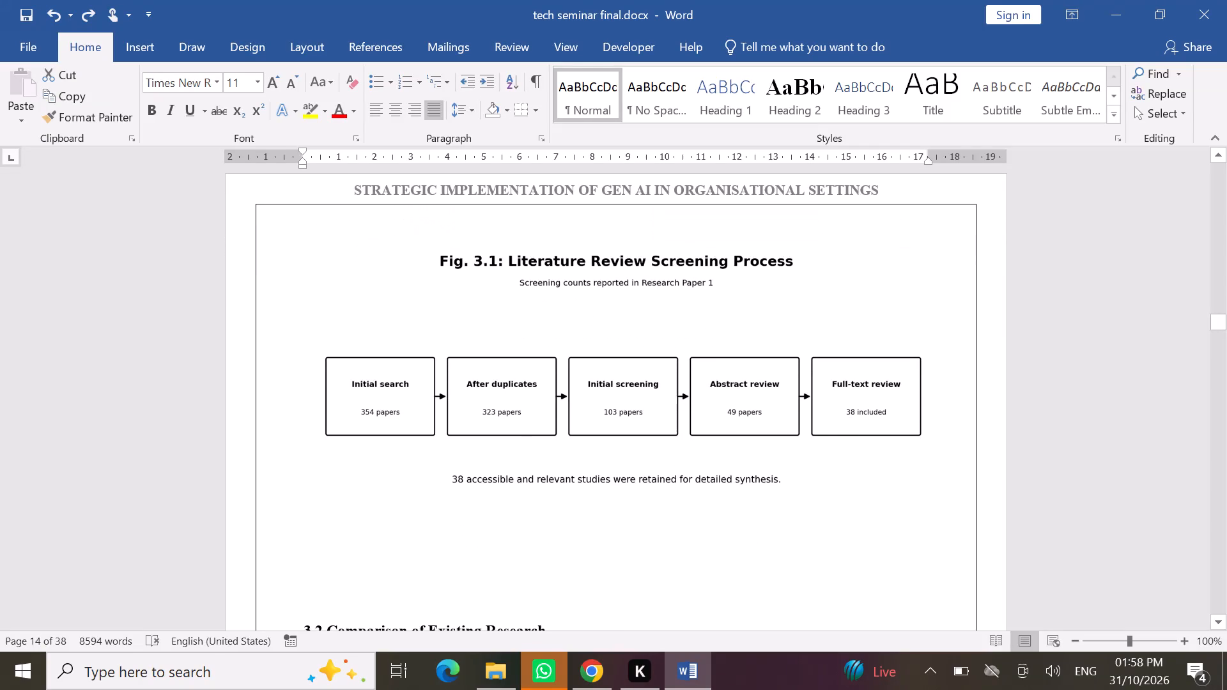
View 03_Literature_Review_Screening (1).png from Downloads and compare it with the Fig. 3.1 diagram in the Word report.
click(509, 664)
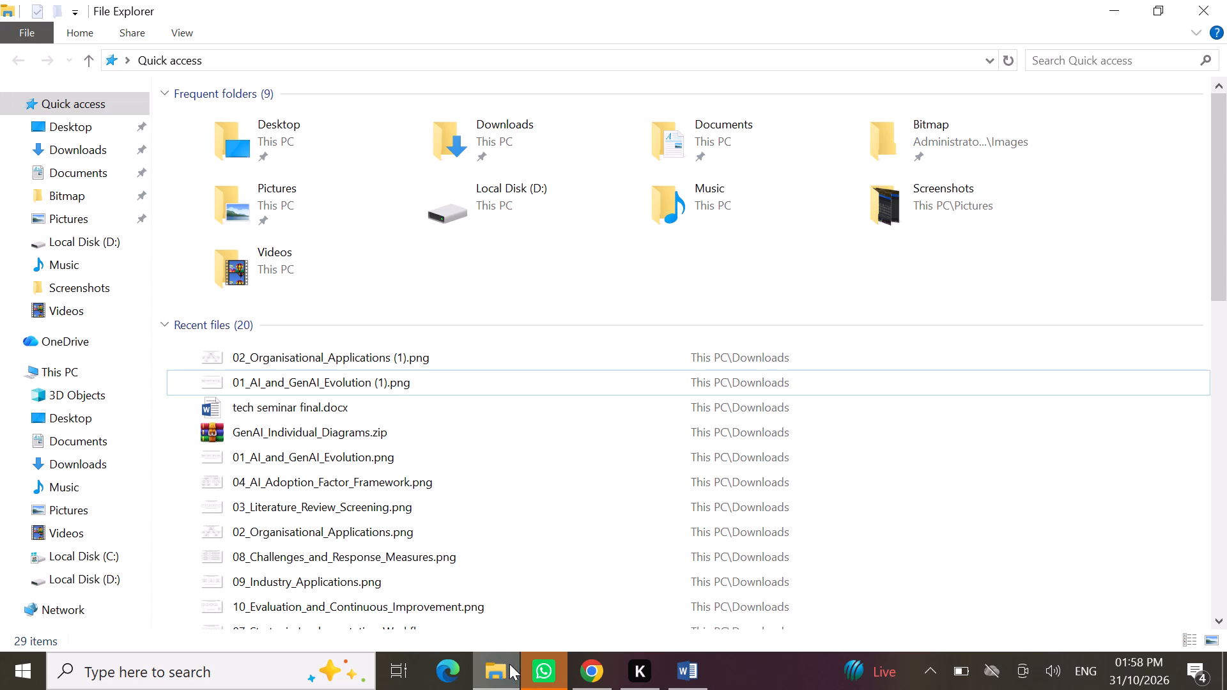
click(95, 149)
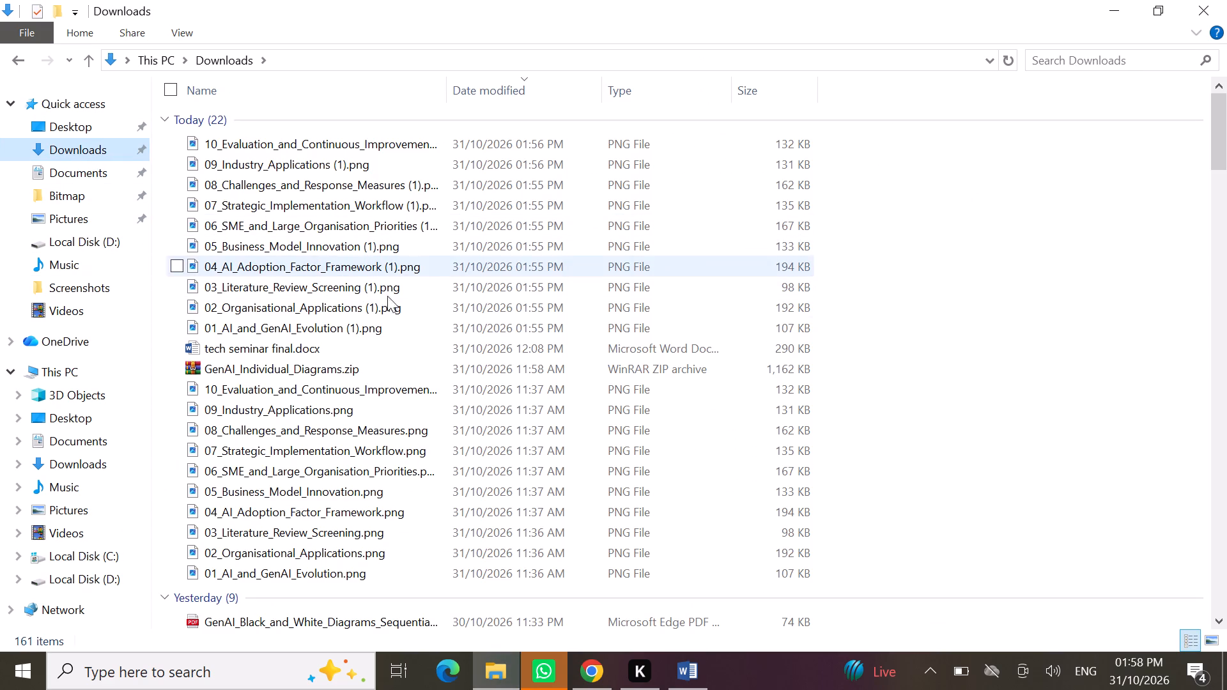
double_click(385, 291)
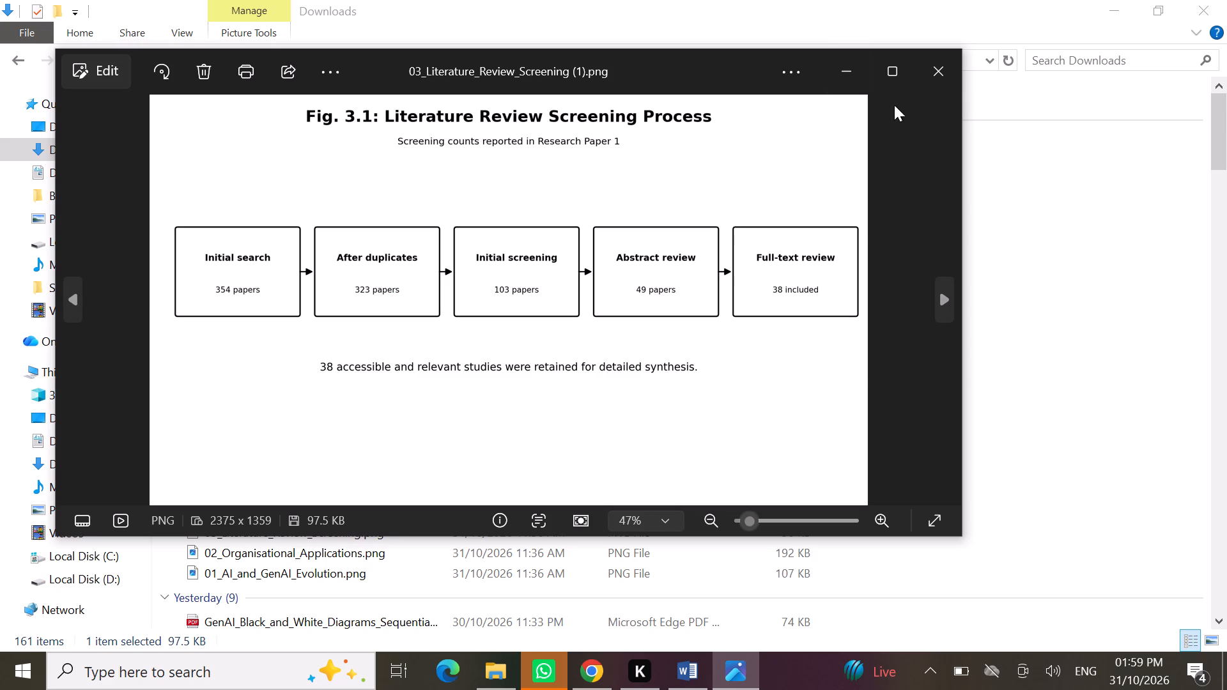
click(953, 80)
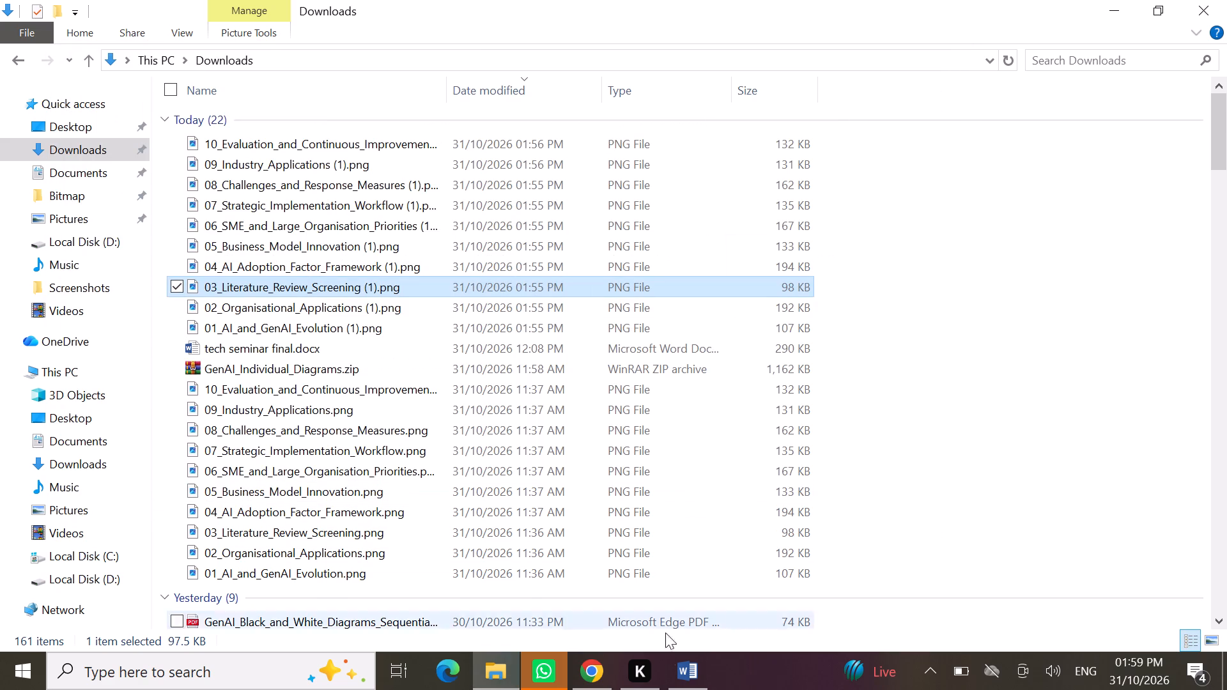
click(679, 677)
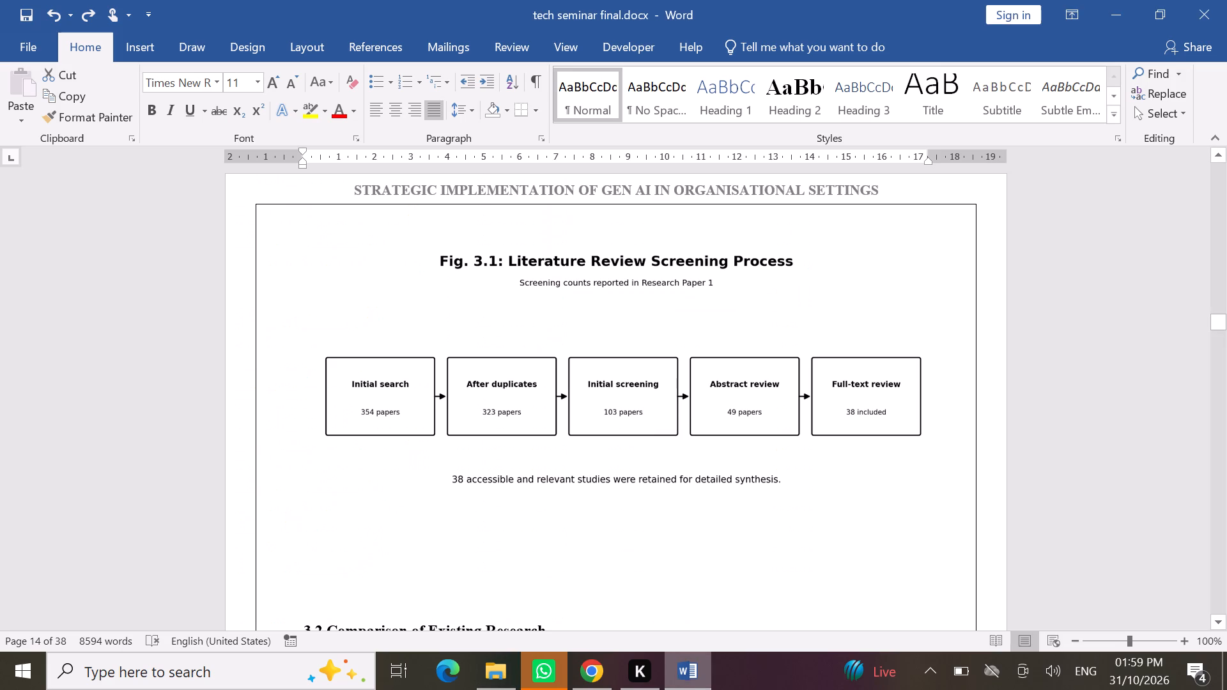
Check the AI Adoption Factor Framework placement in ChatGPT and look through the Word report from section 3.1 to the Fig. 4.1 diagram.
scroll(724, 539, down, 2)
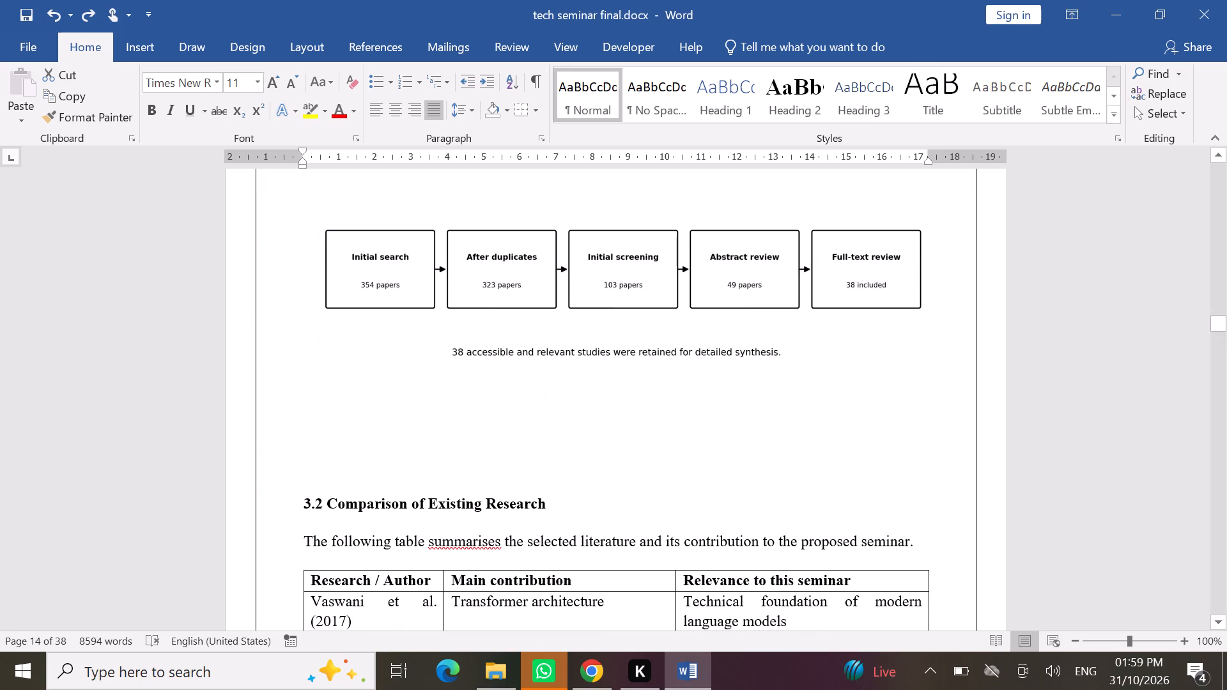
scroll(724, 539, down, 1)
click(590, 680)
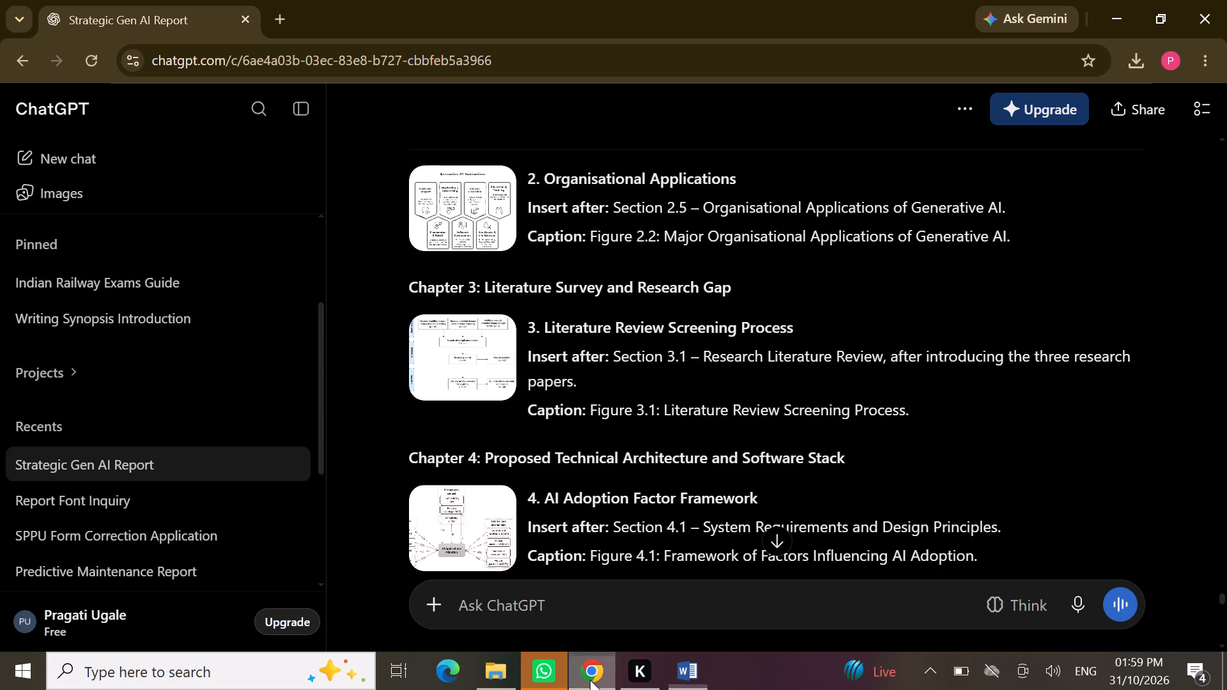
scroll(805, 443, down, 2)
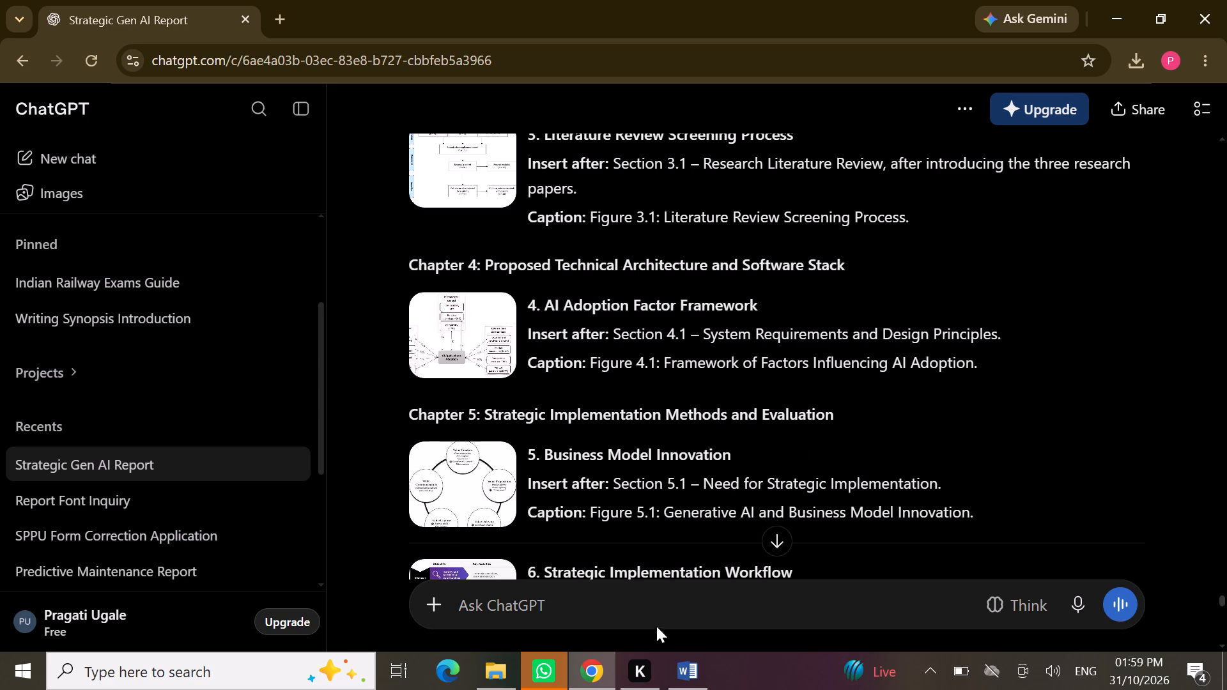
click(705, 676)
scroll(723, 514, down, 2)
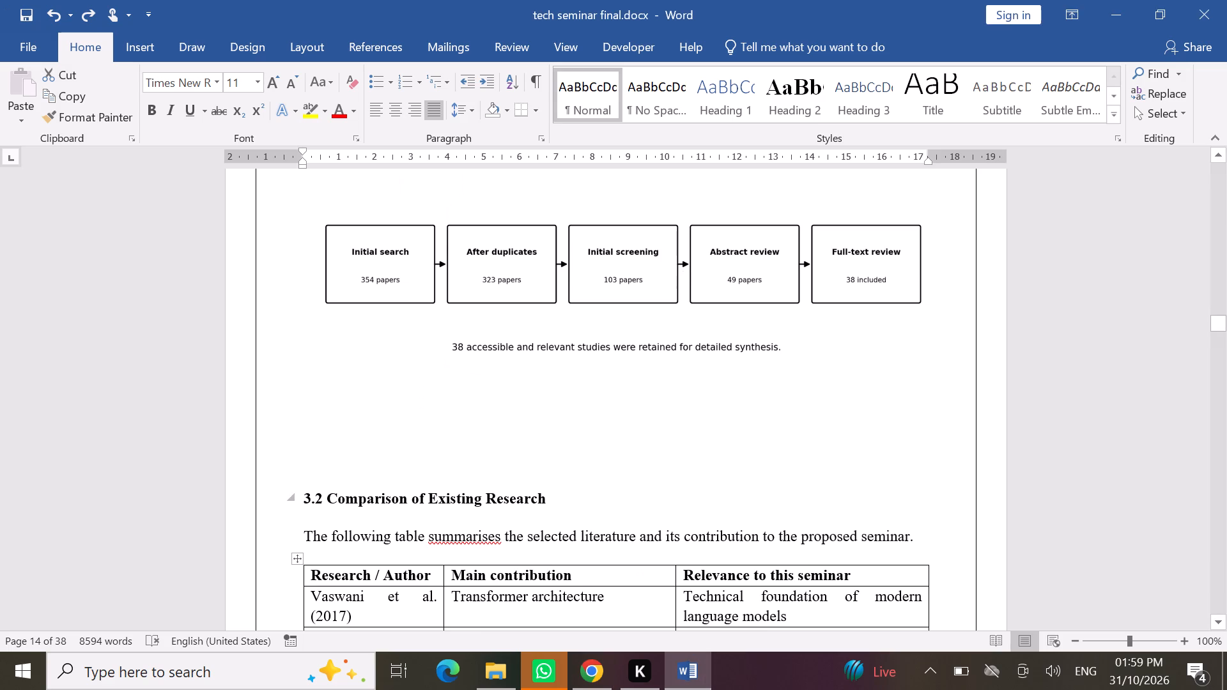
scroll(723, 514, down, 14)
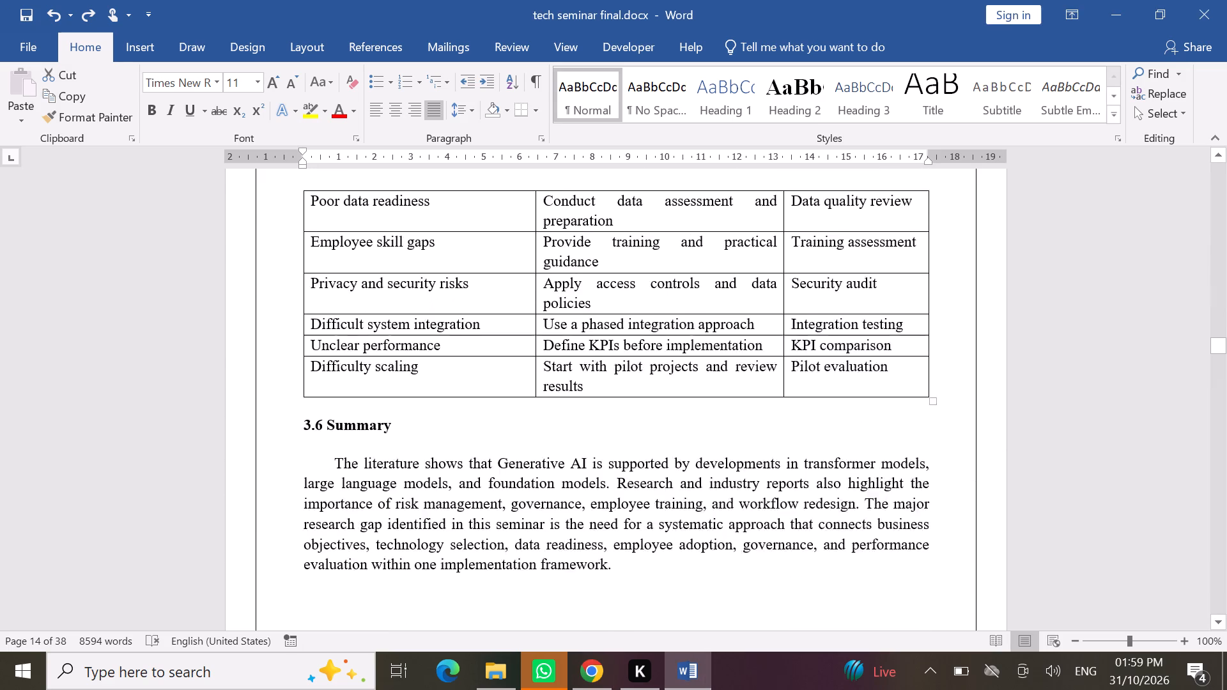
scroll(723, 514, down, 8)
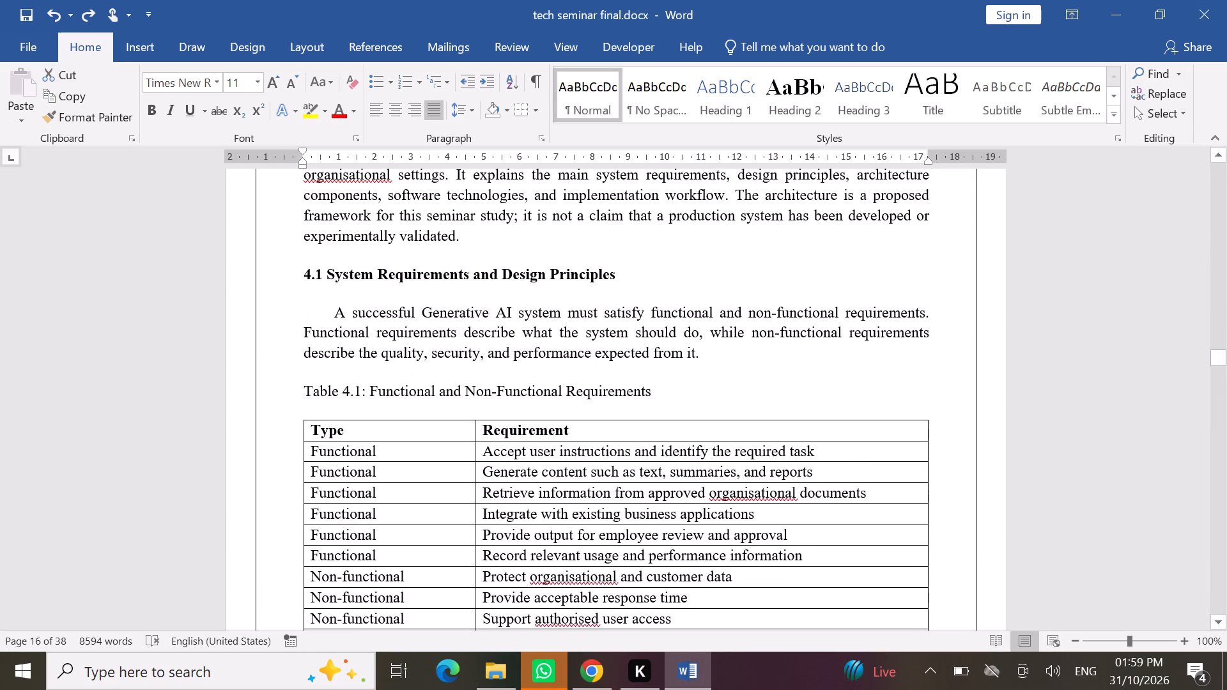
scroll(723, 514, down, 8)
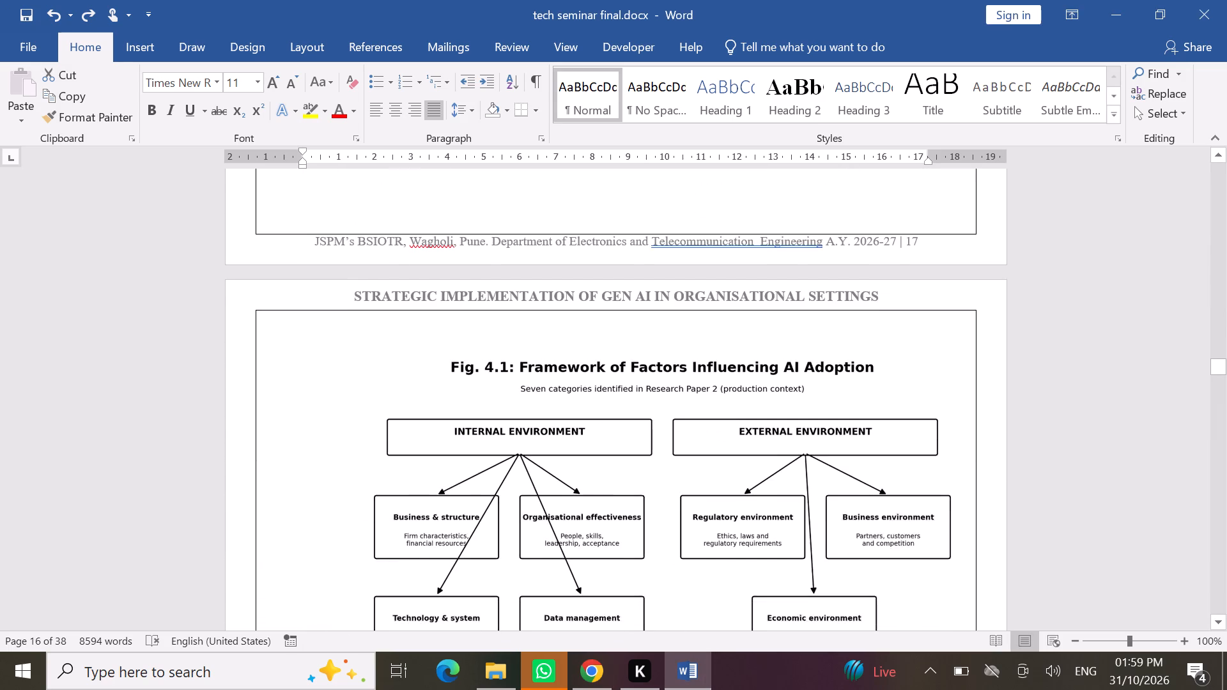
click(723, 514)
scroll(723, 514, down, 1)
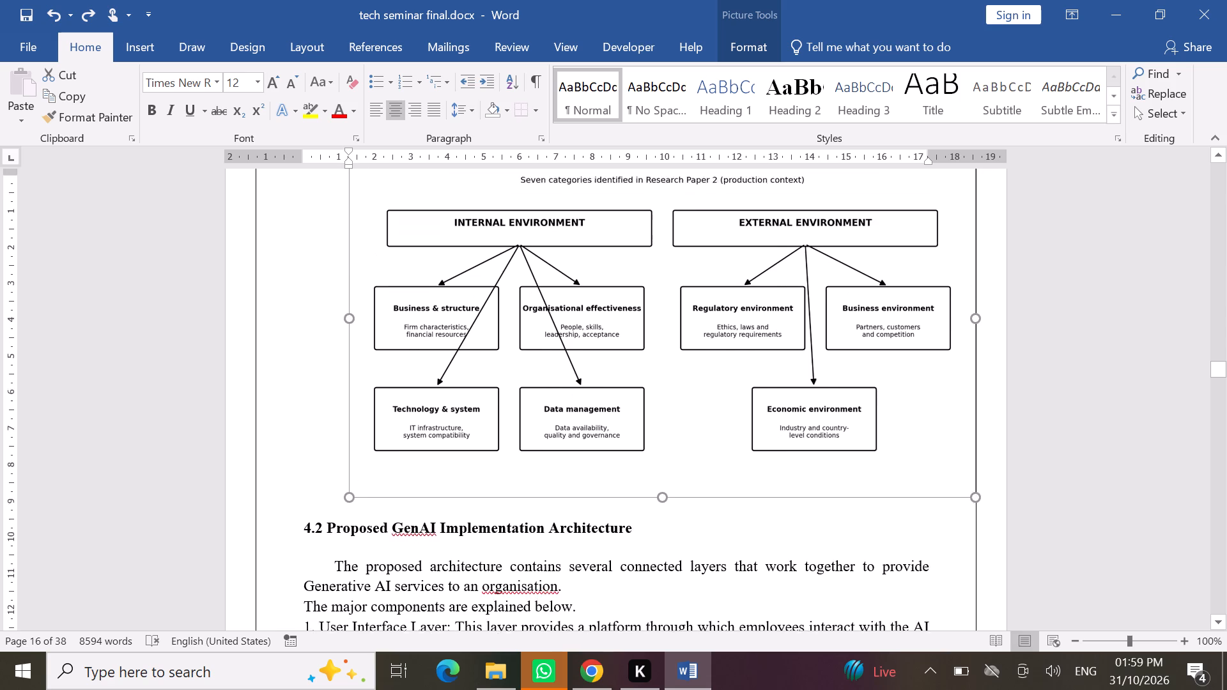
scroll(723, 514, down, 1)
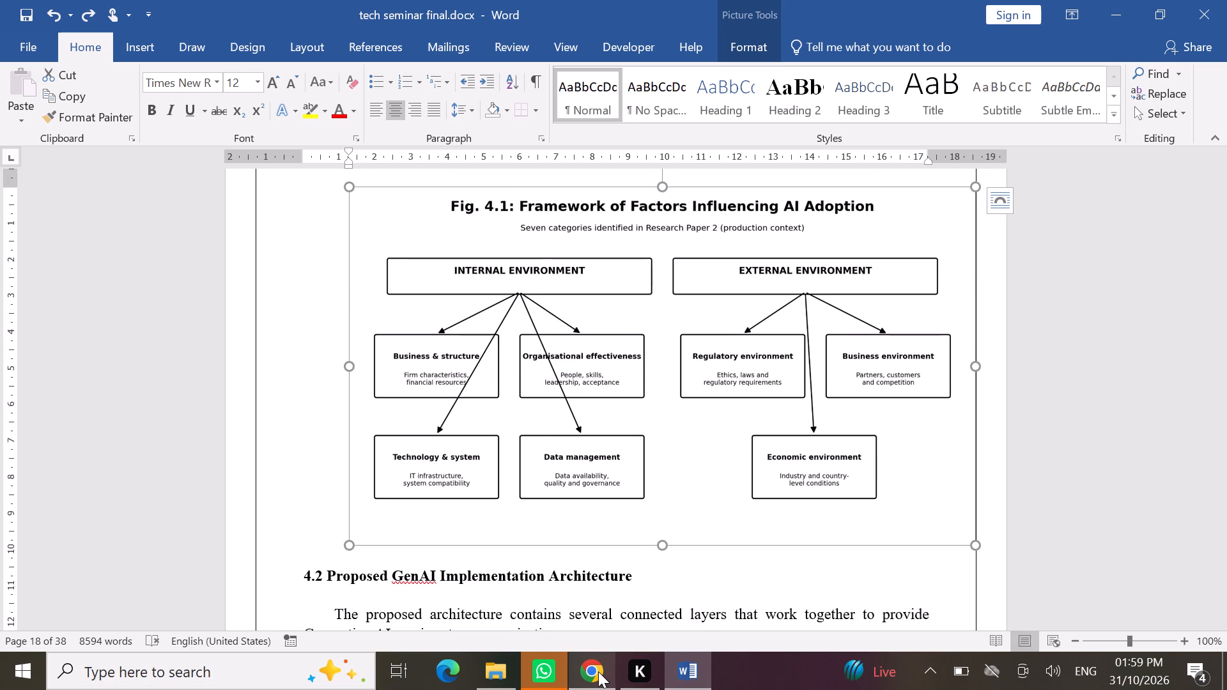
Check the Business Model Innovation placement in ChatGPT and look through the Word report from section 4.2 past Fig. 5.1 into section 5.2.
click(598, 671)
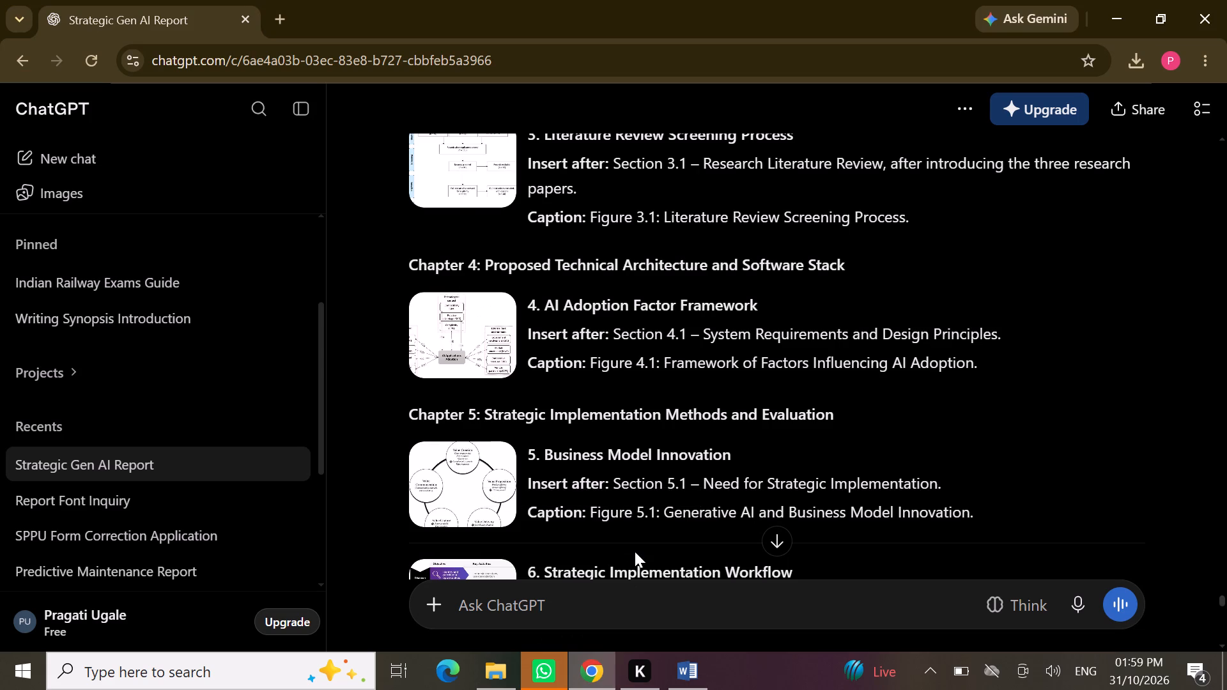
scroll(635, 551, down, 1)
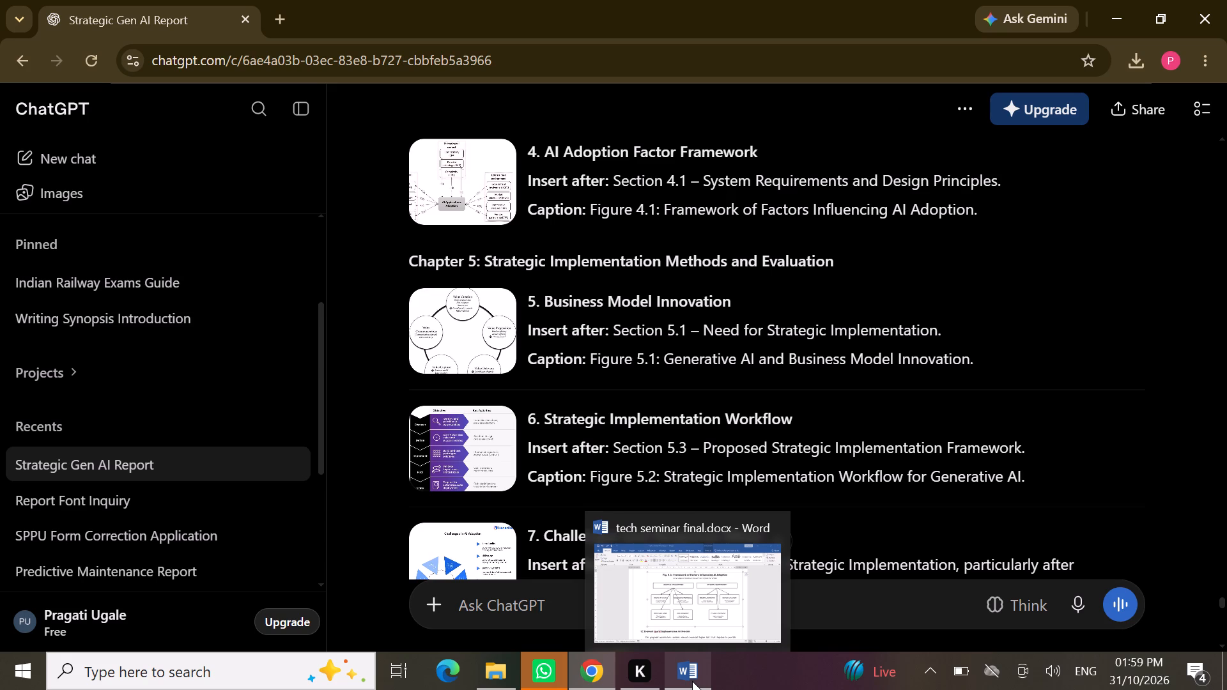
click(692, 681)
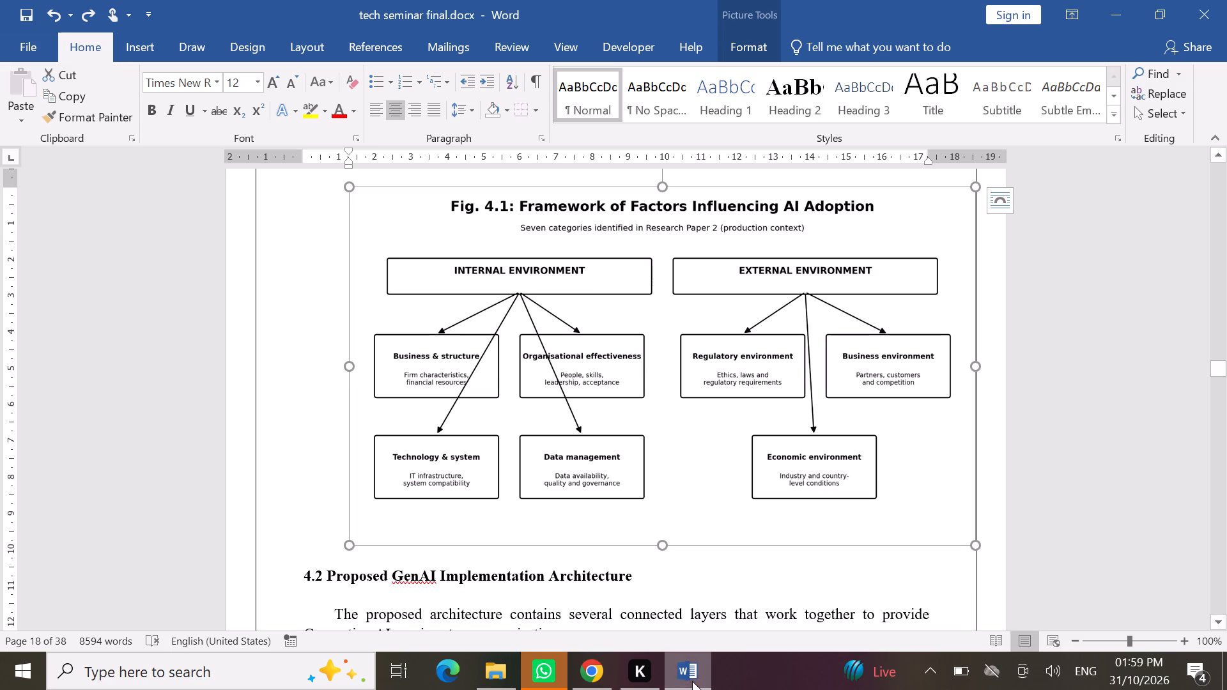
scroll(700, 450, down, 7)
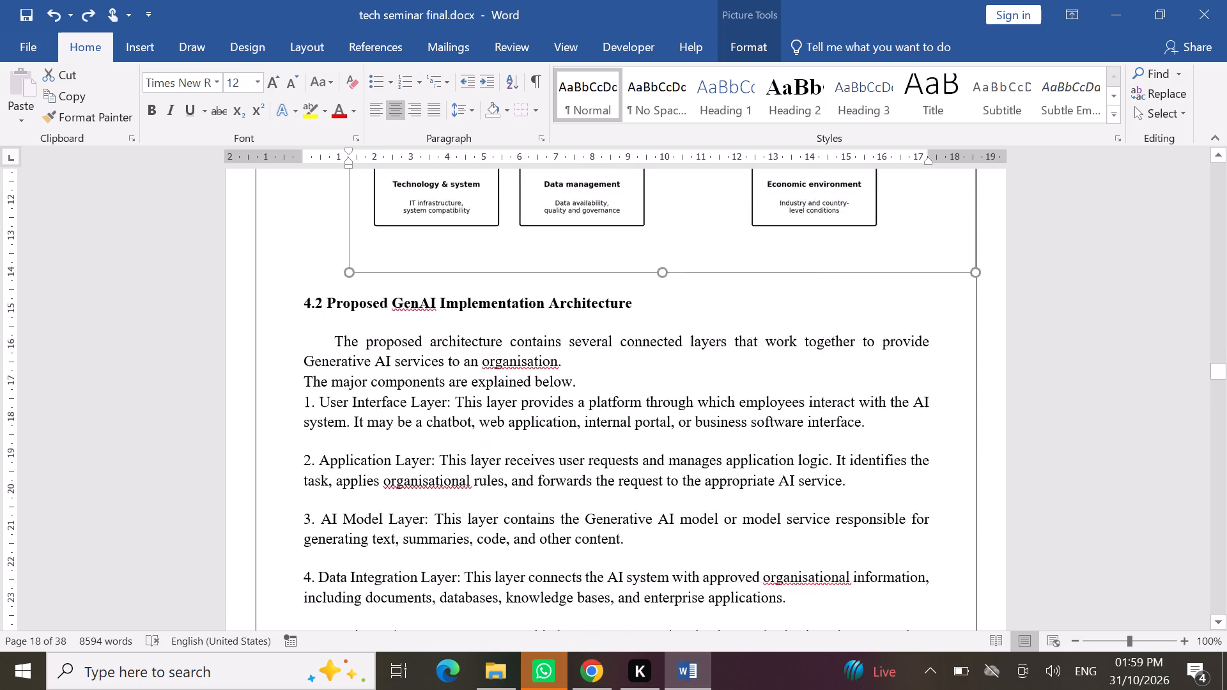
scroll(700, 450, down, 9)
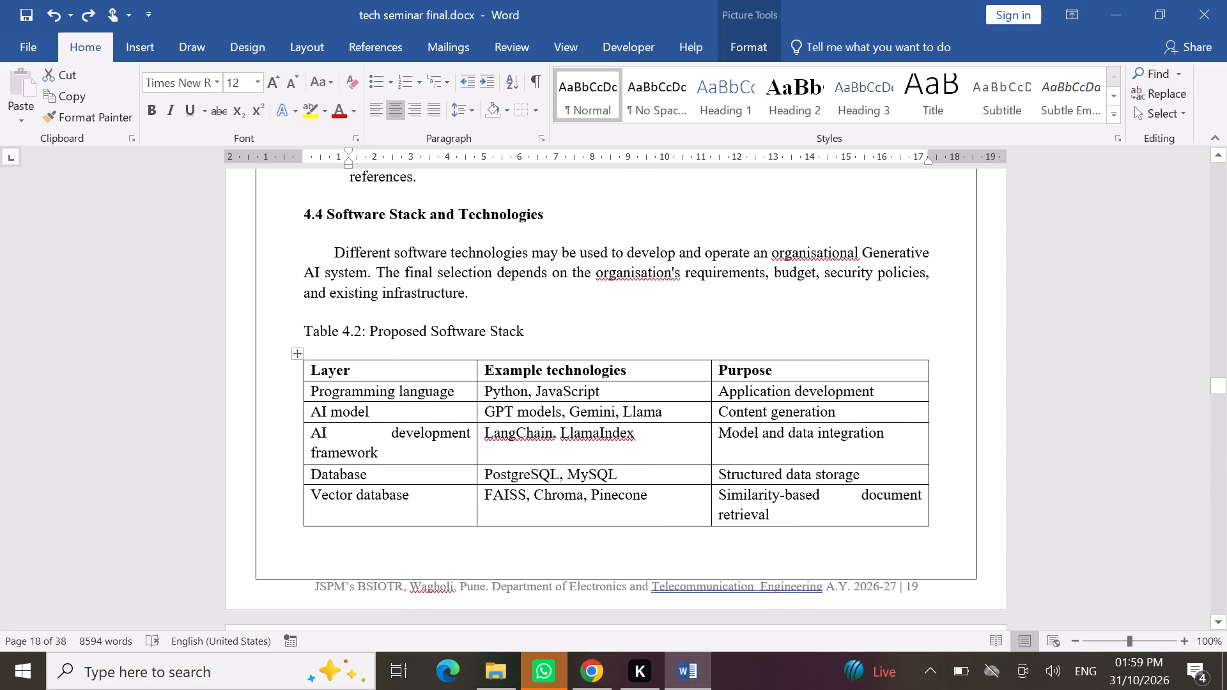
scroll(700, 450, down, 9)
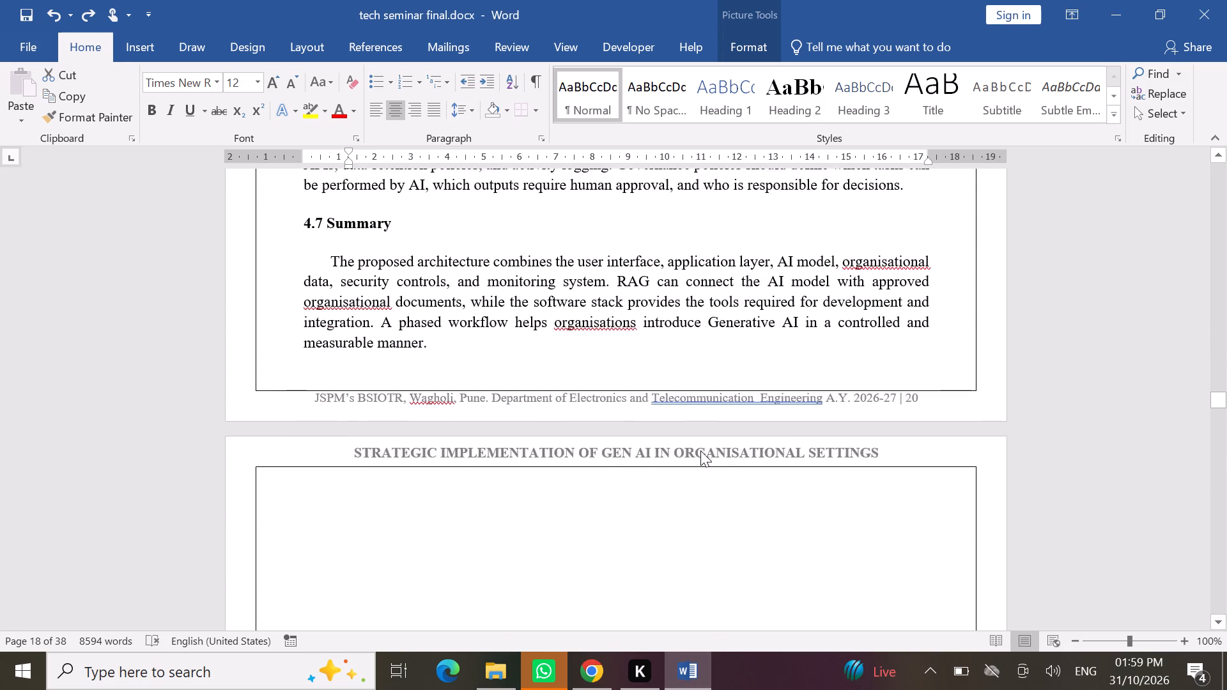
scroll(700, 450, down, 3)
scroll(709, 384, down, 5)
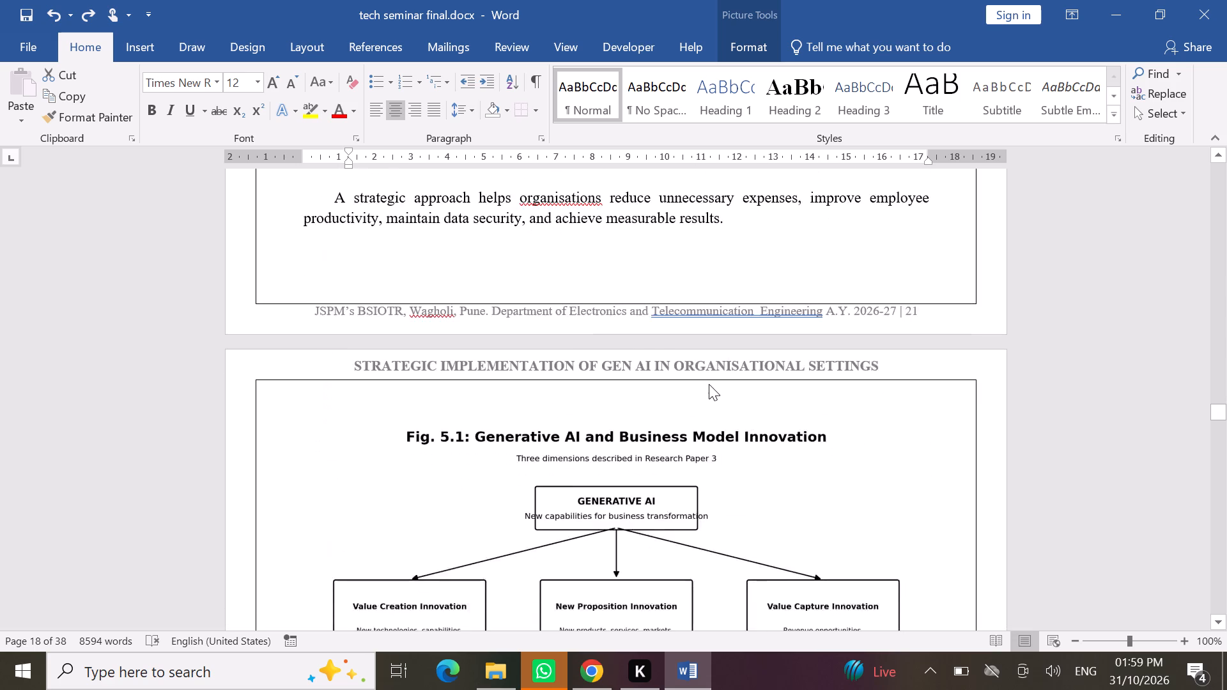
scroll(709, 384, down, 8)
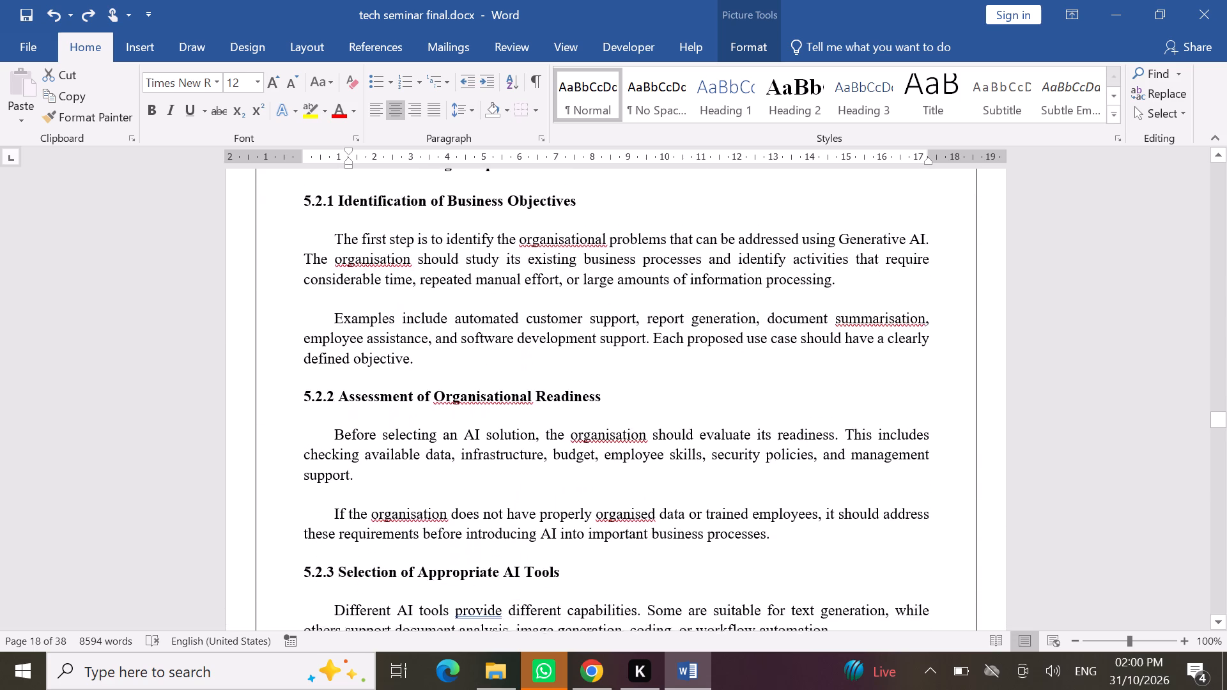
scroll(709, 384, down, 4)
Check the Strategic Implementation Workflow placement in ChatGPT, and in Word add an unnumbered blank line after section 5.3's eight-stage list.
click(603, 674)
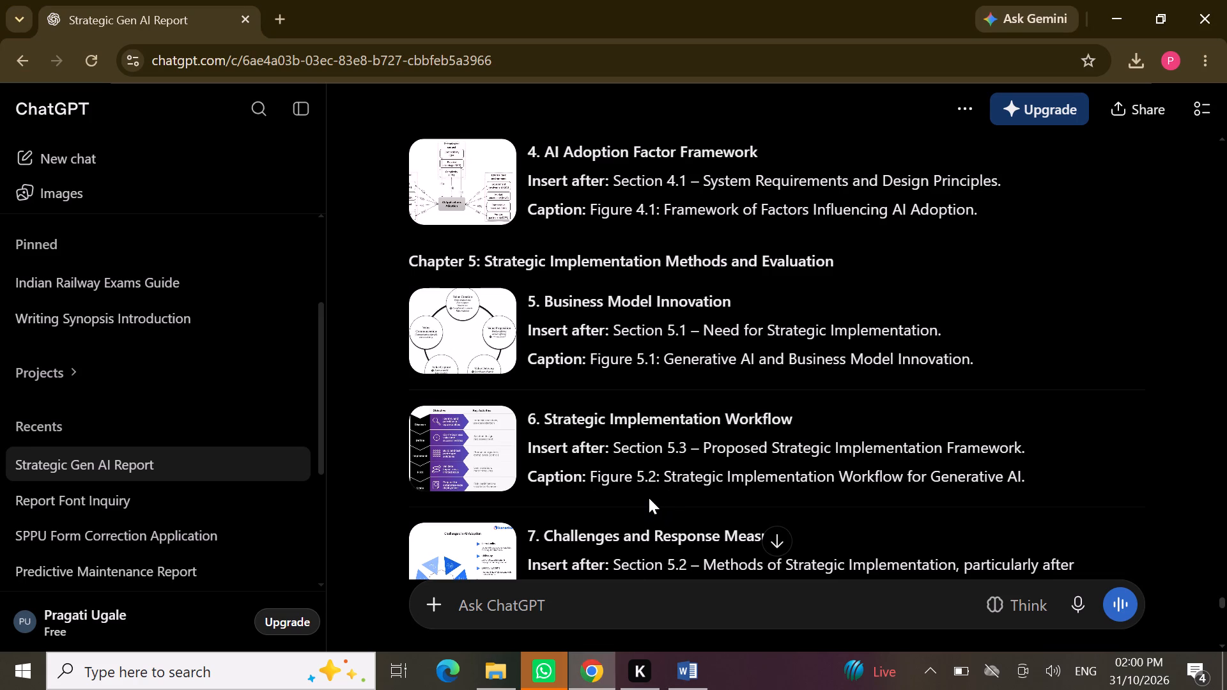
scroll(649, 498, down, 1)
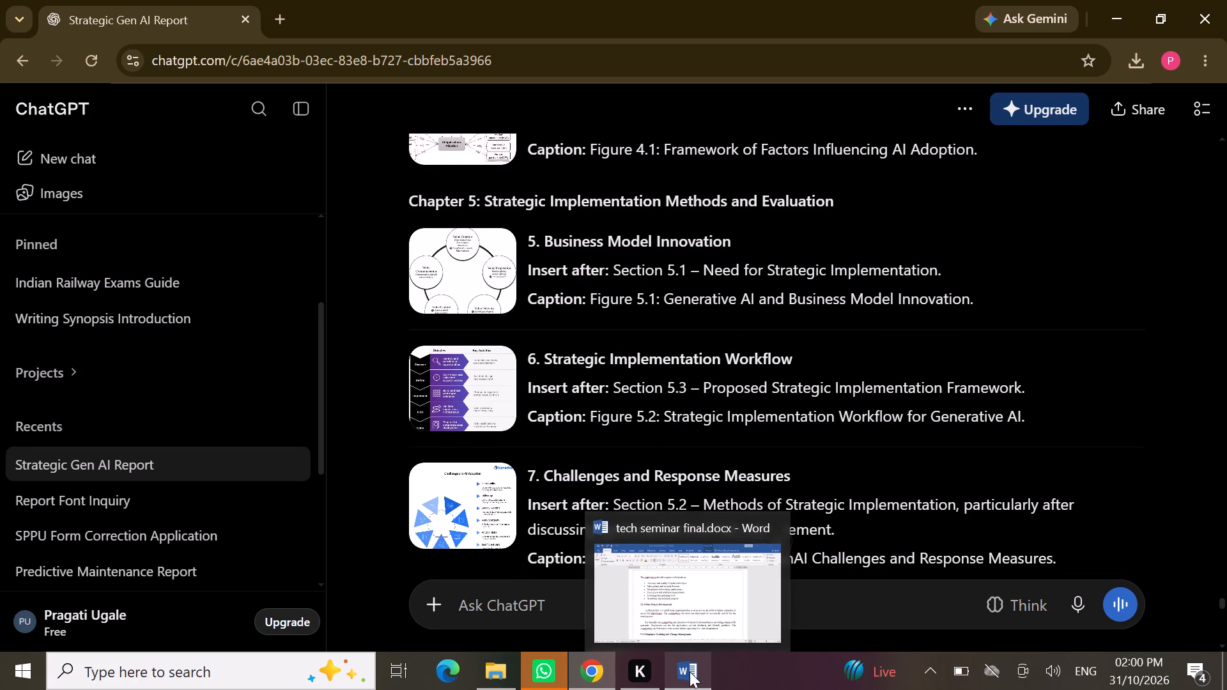
click(690, 671)
scroll(709, 389, down, 2)
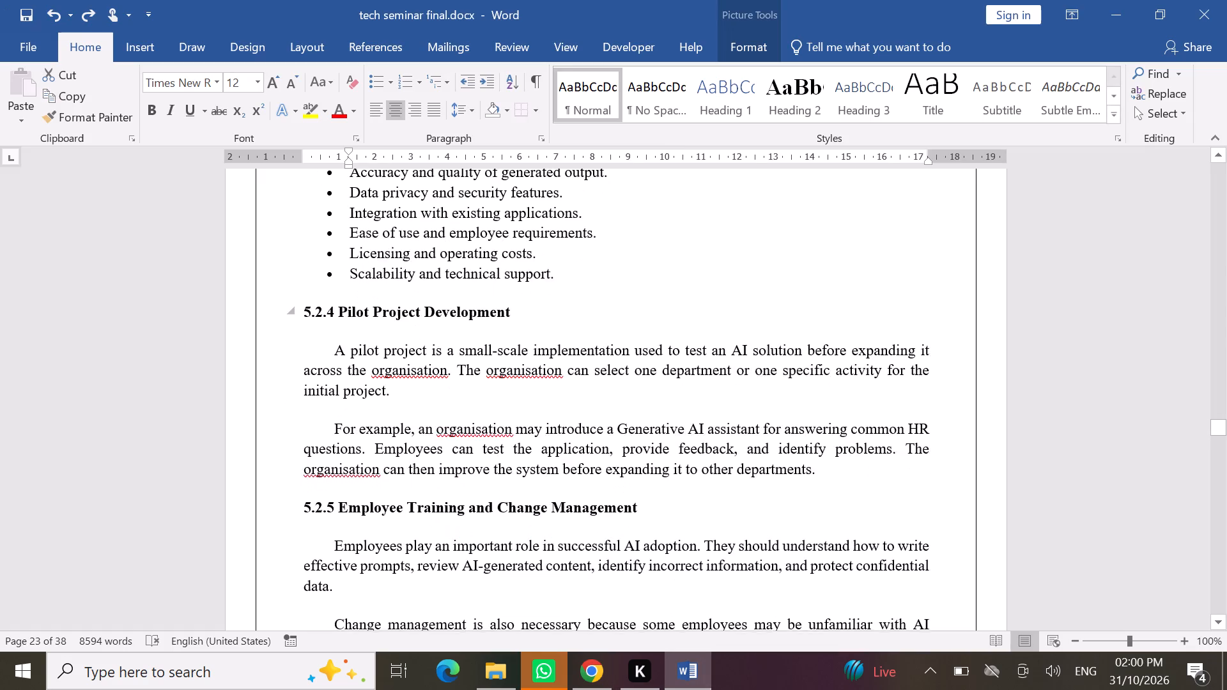
scroll(709, 389, down, 8)
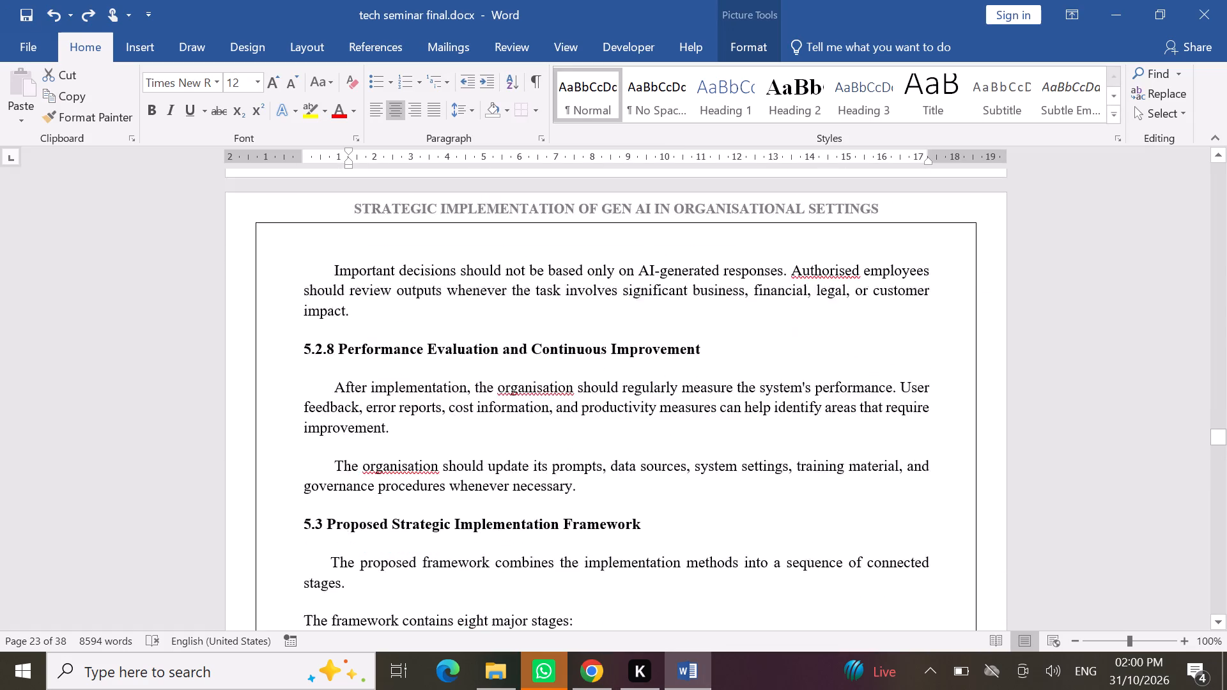
scroll(712, 308, down, 6)
scroll(712, 308, up, 8)
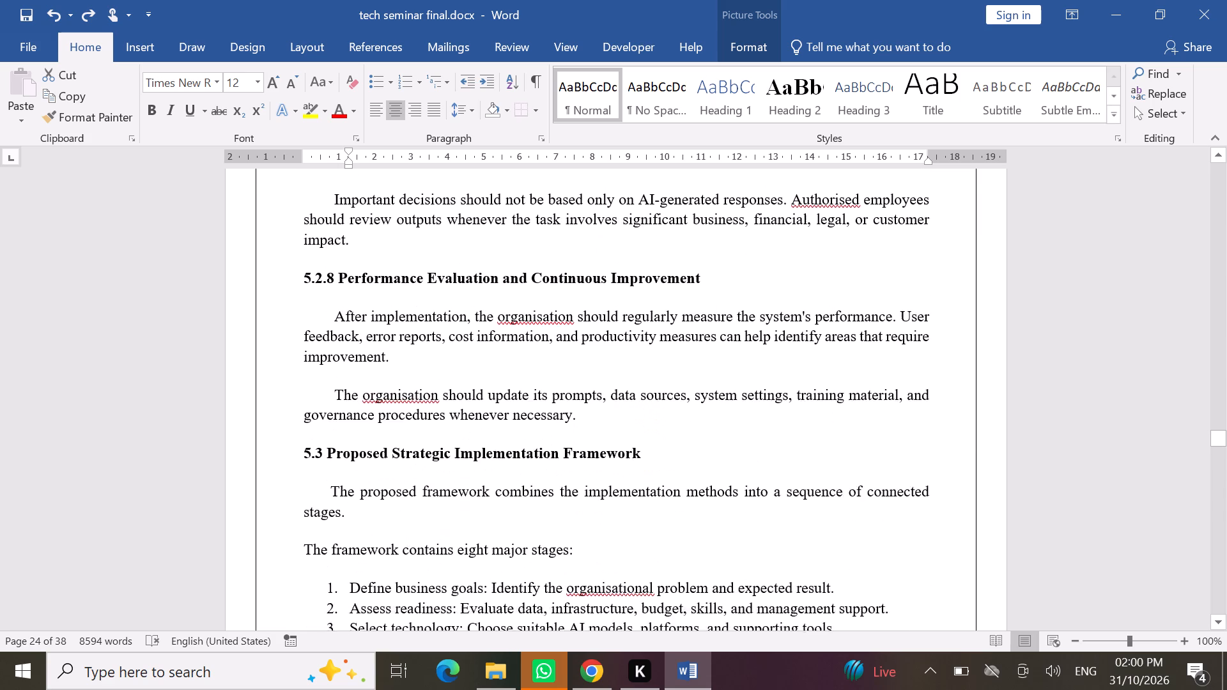
scroll(712, 308, down, 4)
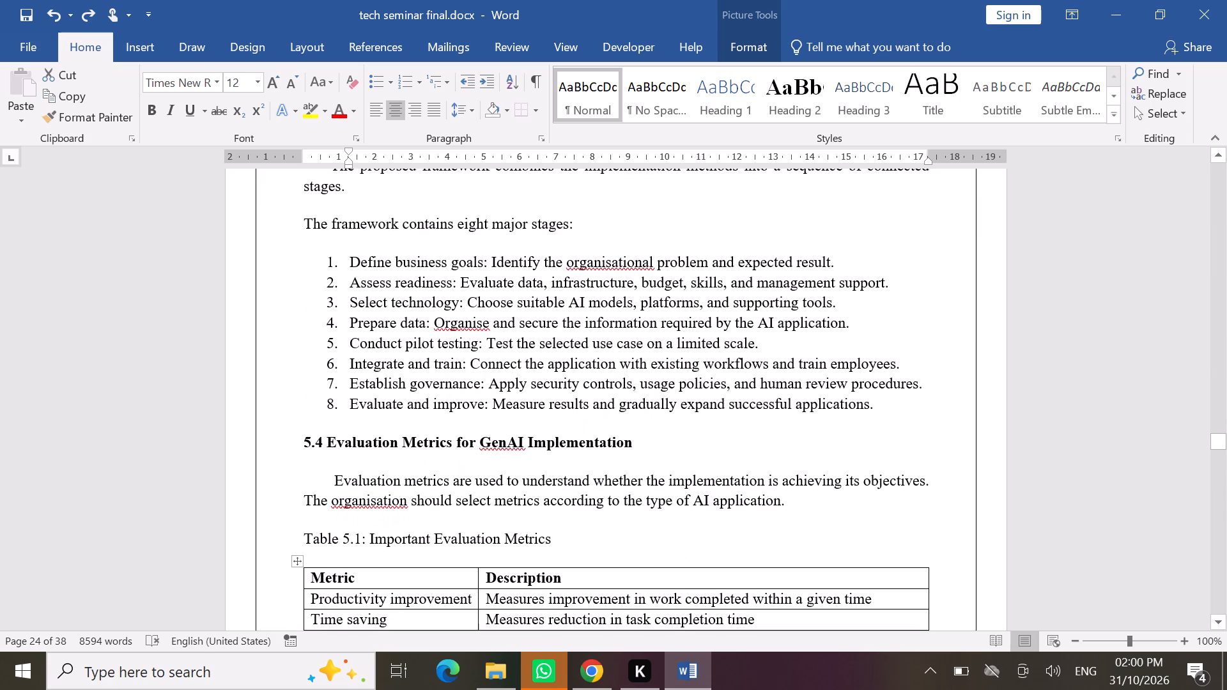
click(891, 404)
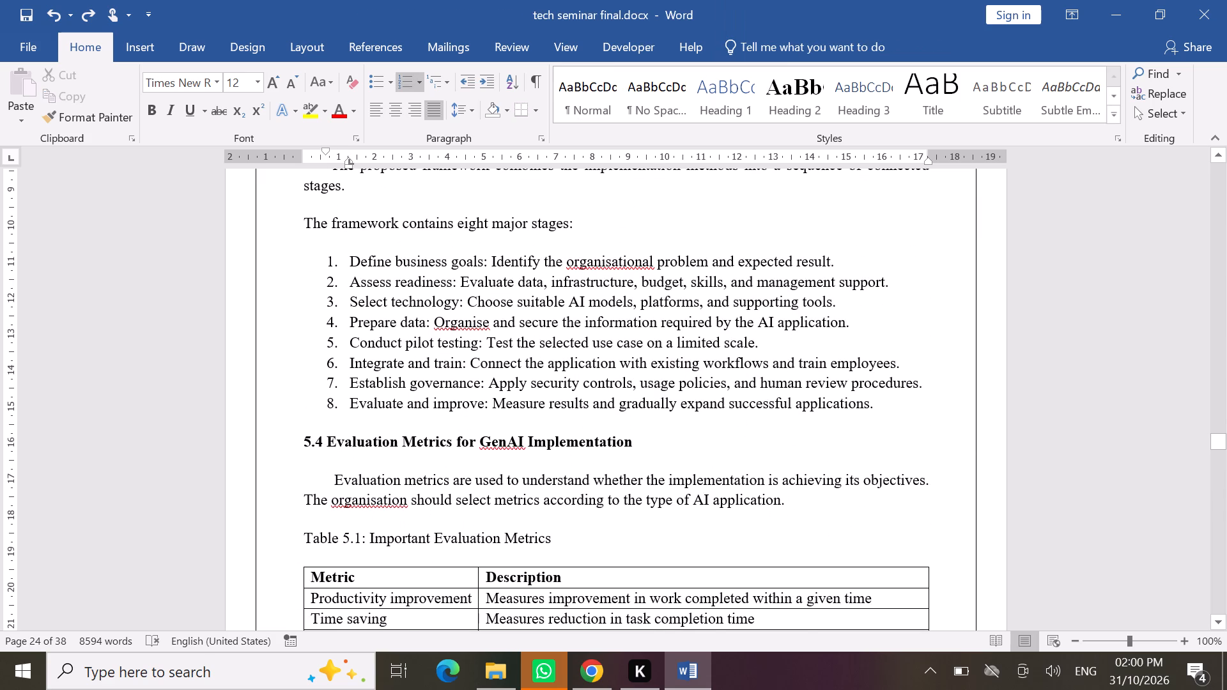
key(Return)
key(BackSpace)
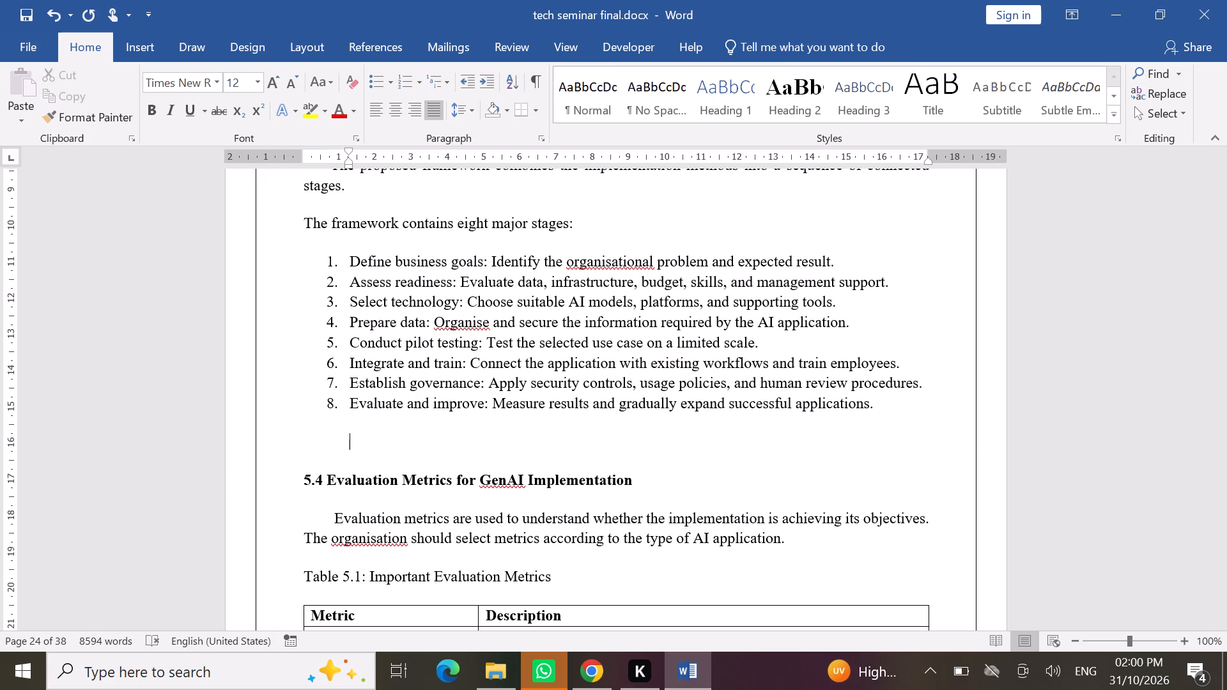
click(590, 677)
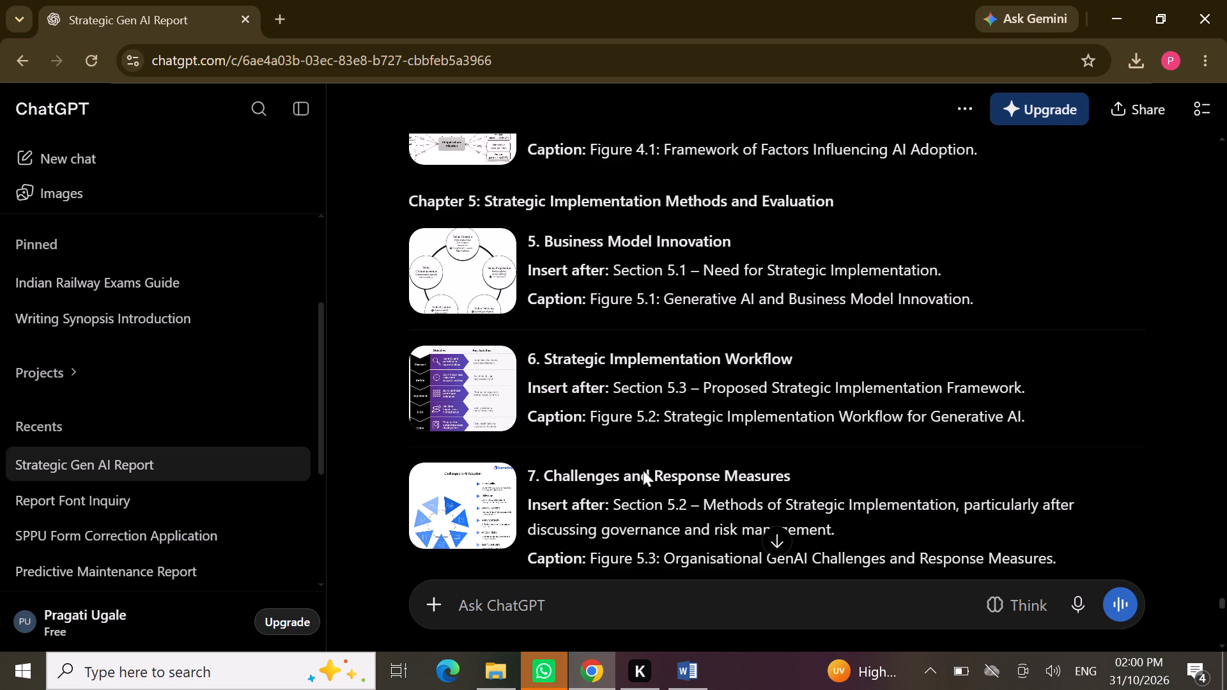
click(676, 666)
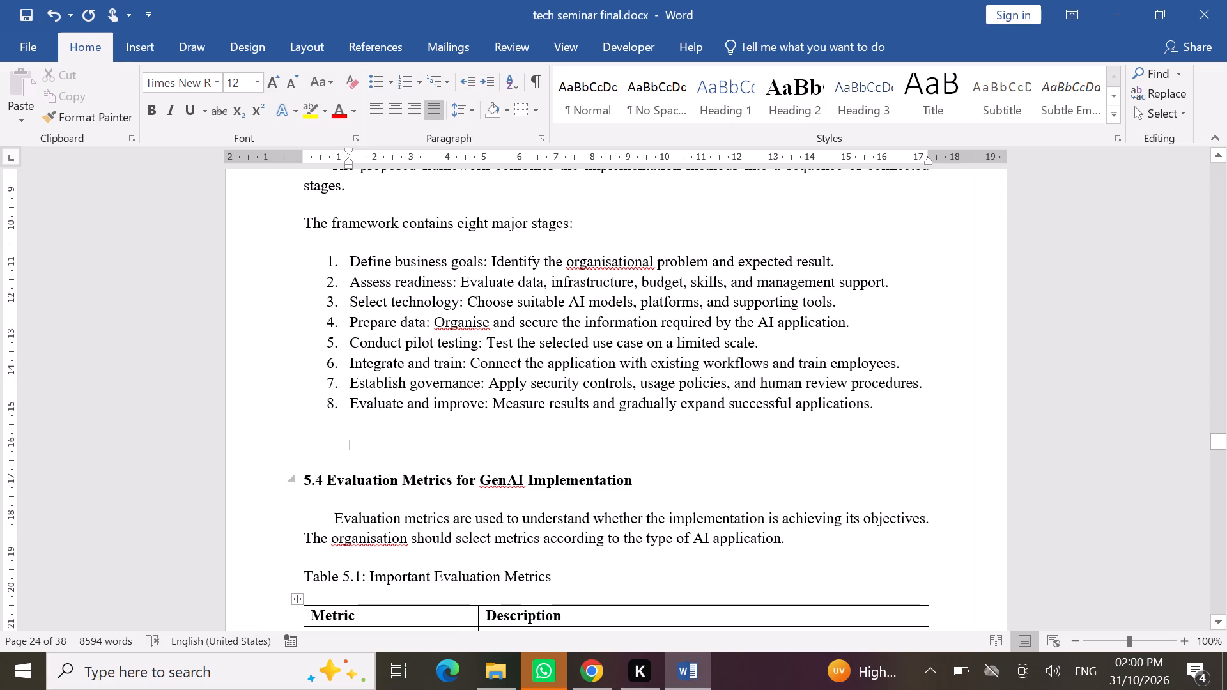
click(141, 42)
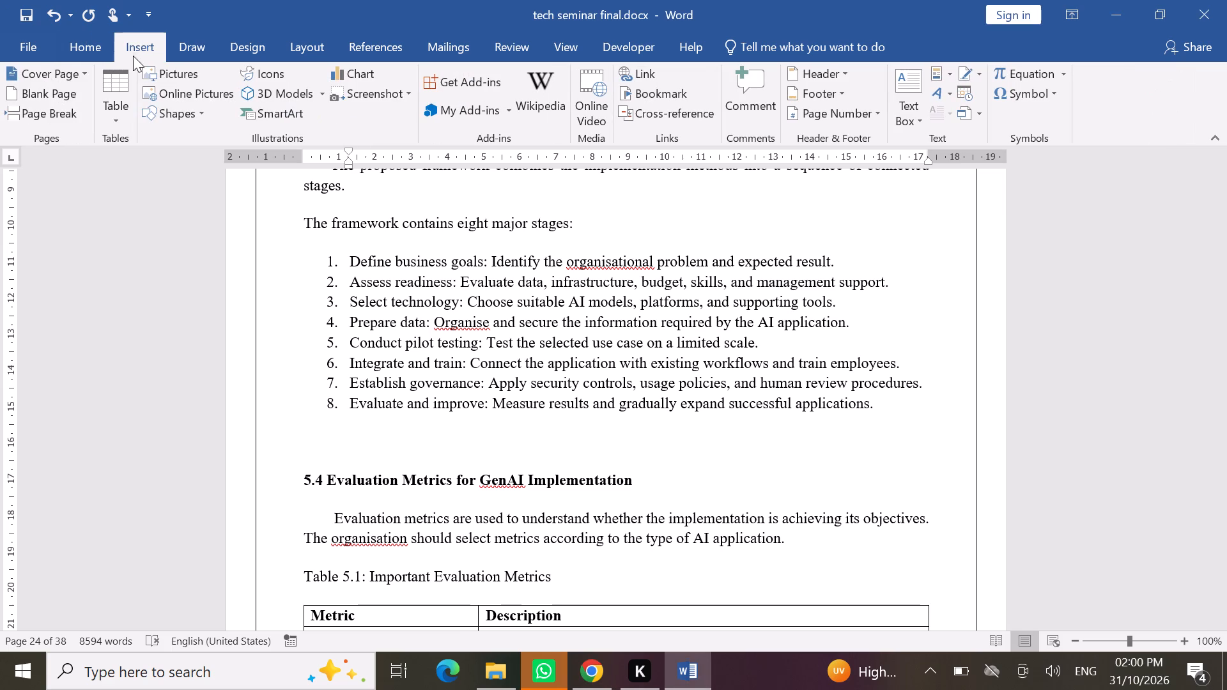
click(150, 73)
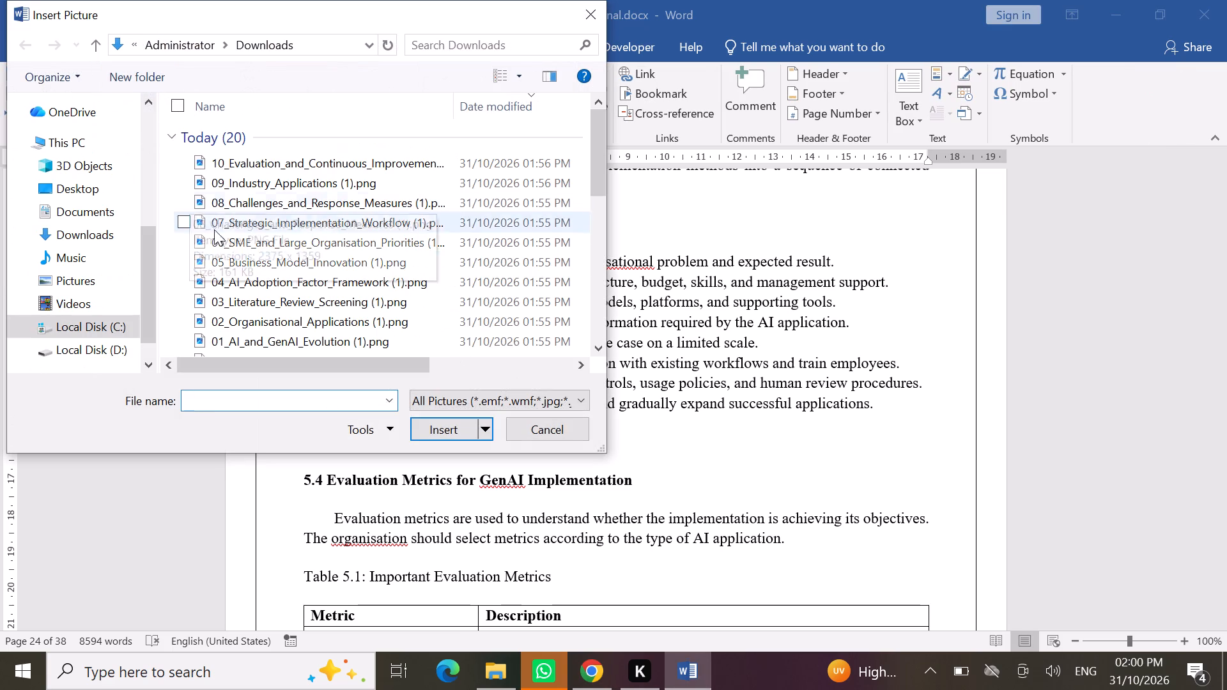
click(257, 245)
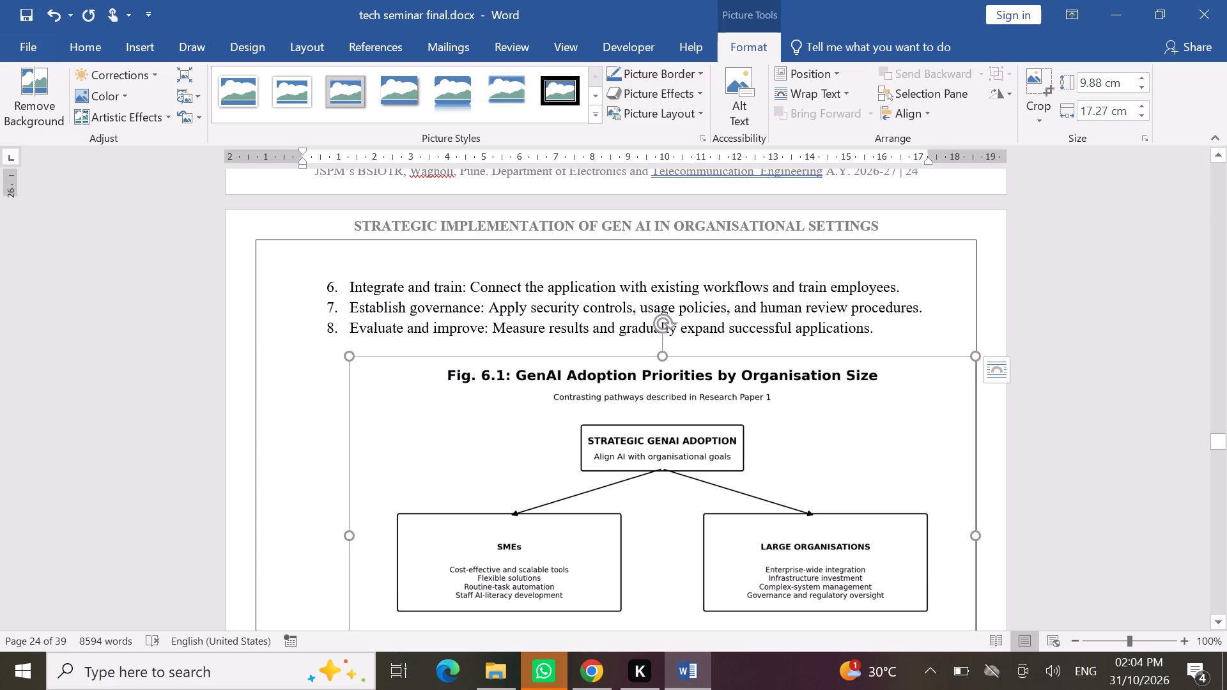
drag(695, 532, 704, 689)
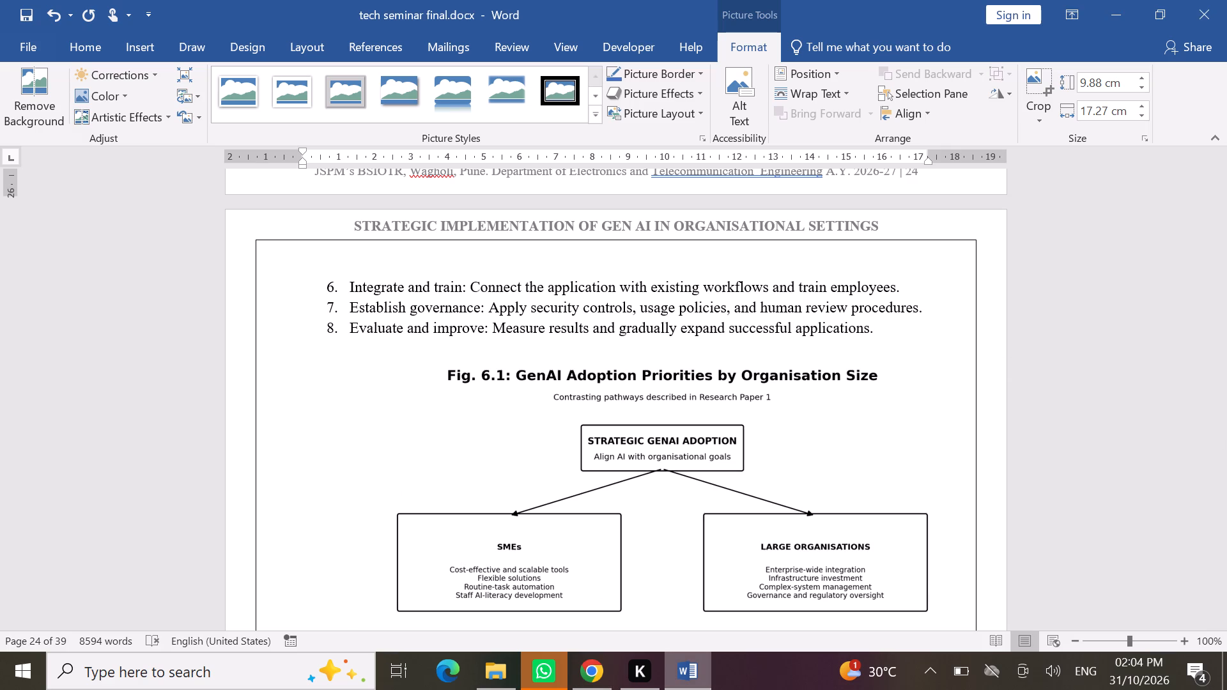
drag(704, 689, 681, 505)
drag(681, 505, 699, 689)
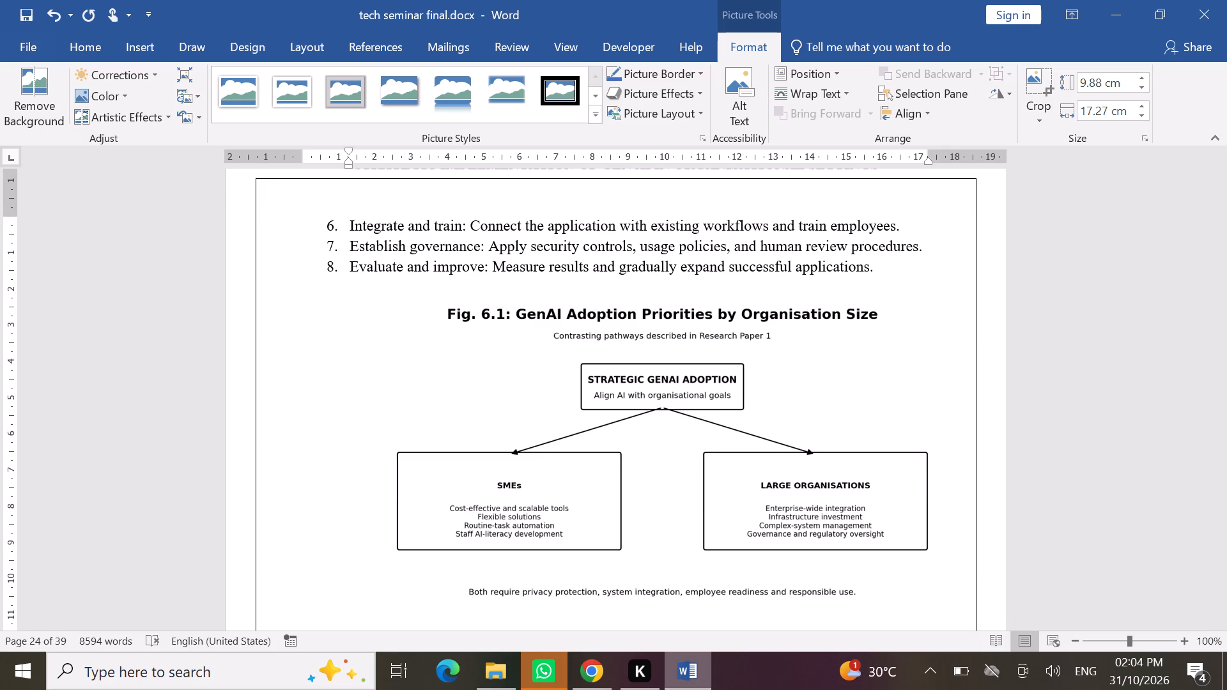
drag(699, 689, 776, 689)
drag(776, 689, 791, 609)
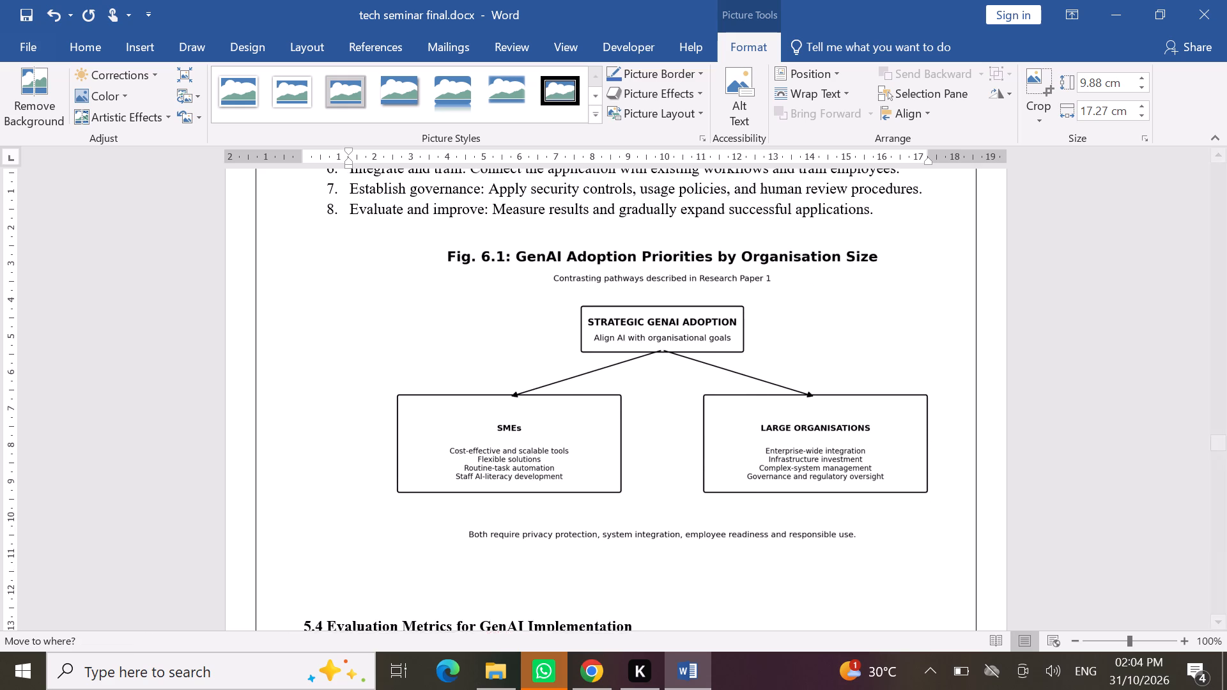
drag(791, 609, 791, 606)
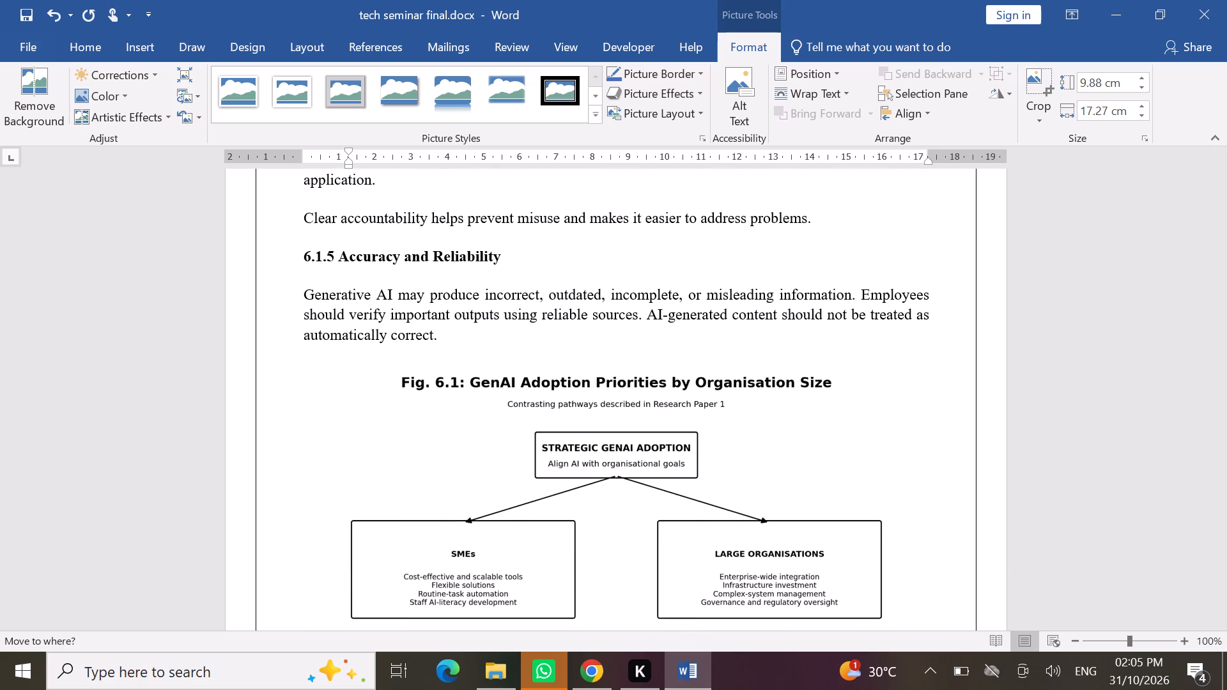
drag(791, 606, 787, 620)
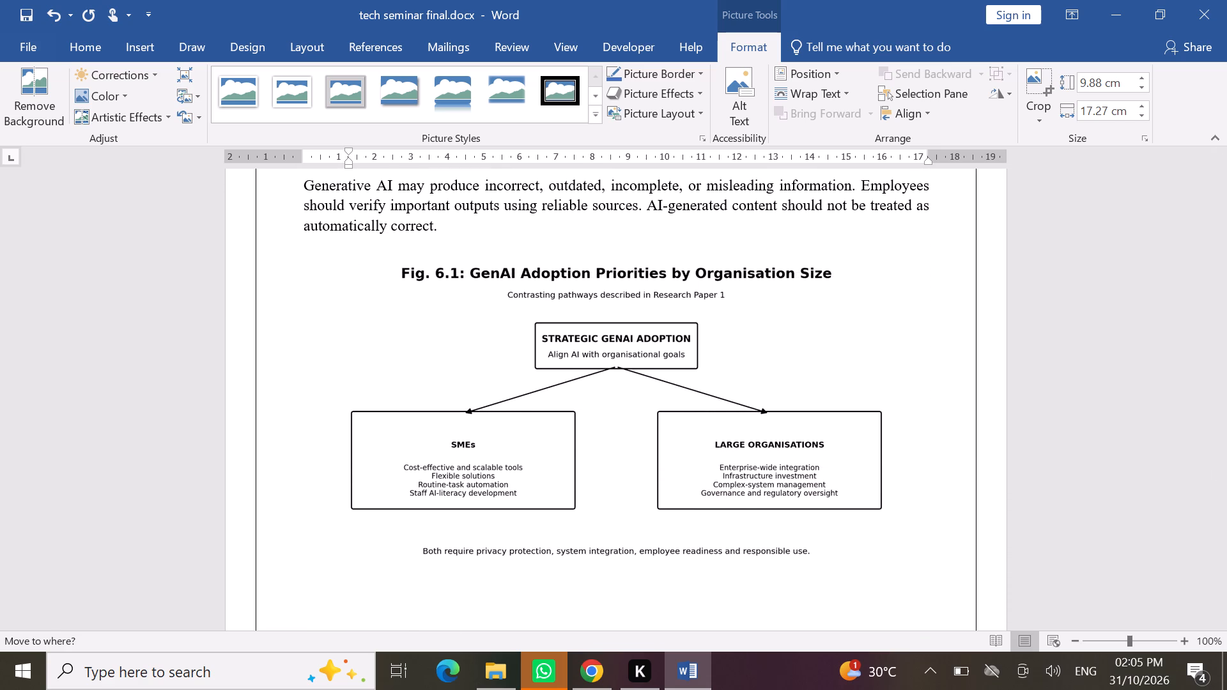
drag(787, 620, 786, 589)
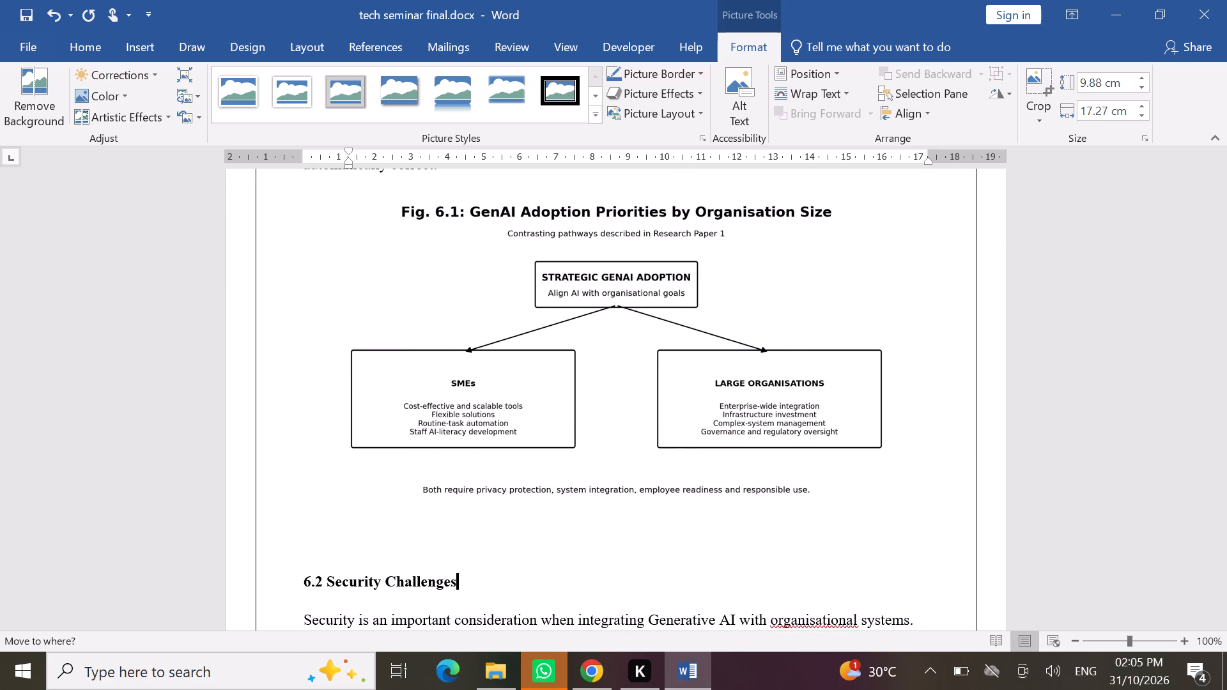
drag(786, 589, 787, 567)
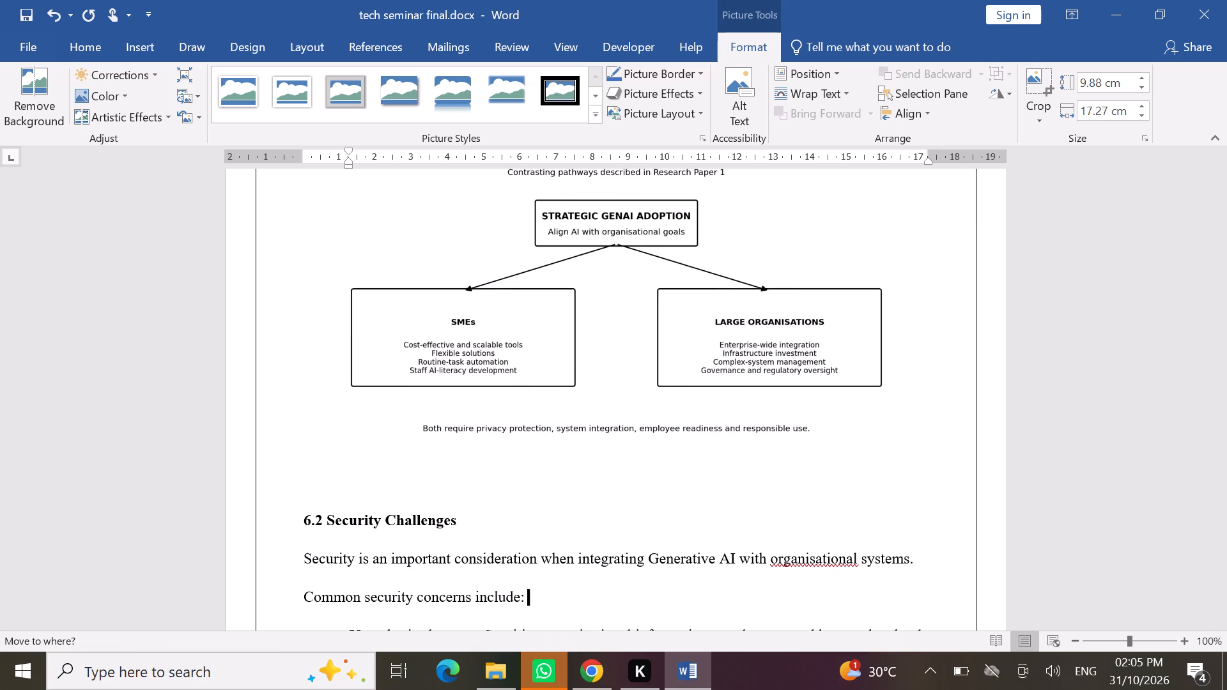
drag(787, 567, 773, 503)
drag(773, 503, 780, 519)
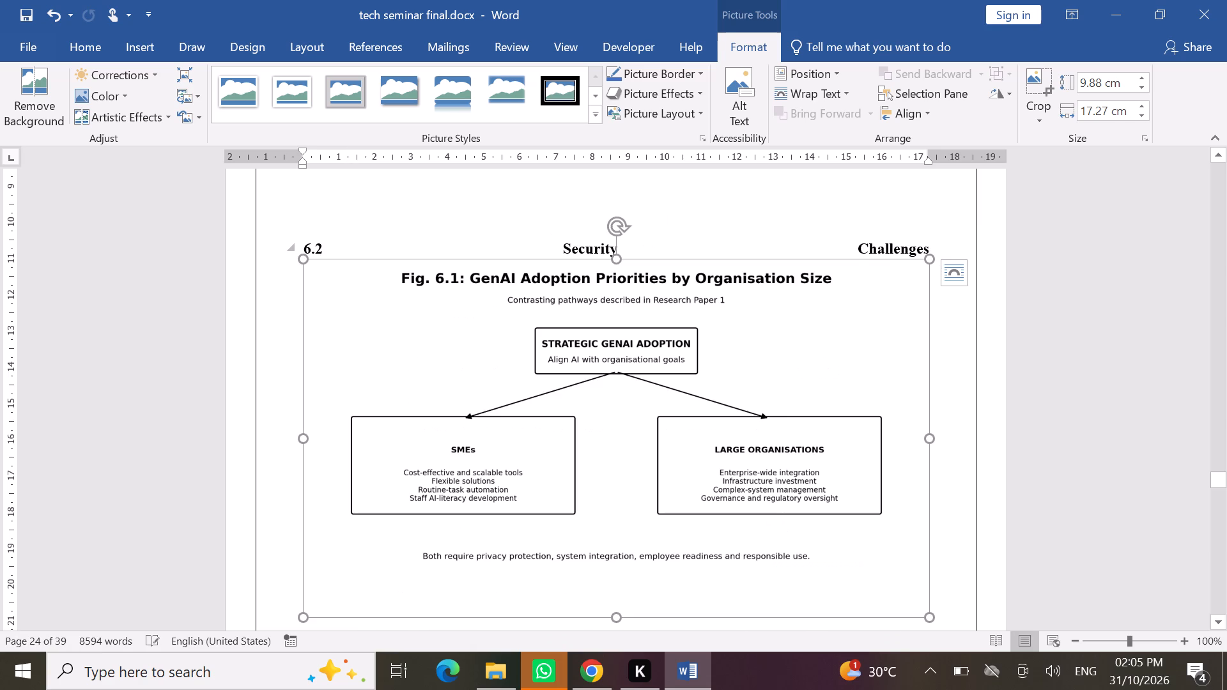
Compare the two Fig. 6.1 pictures around heading 6.2 and undo the last move of the Fig. 6.1 picture.
scroll(780, 519, right, 1)
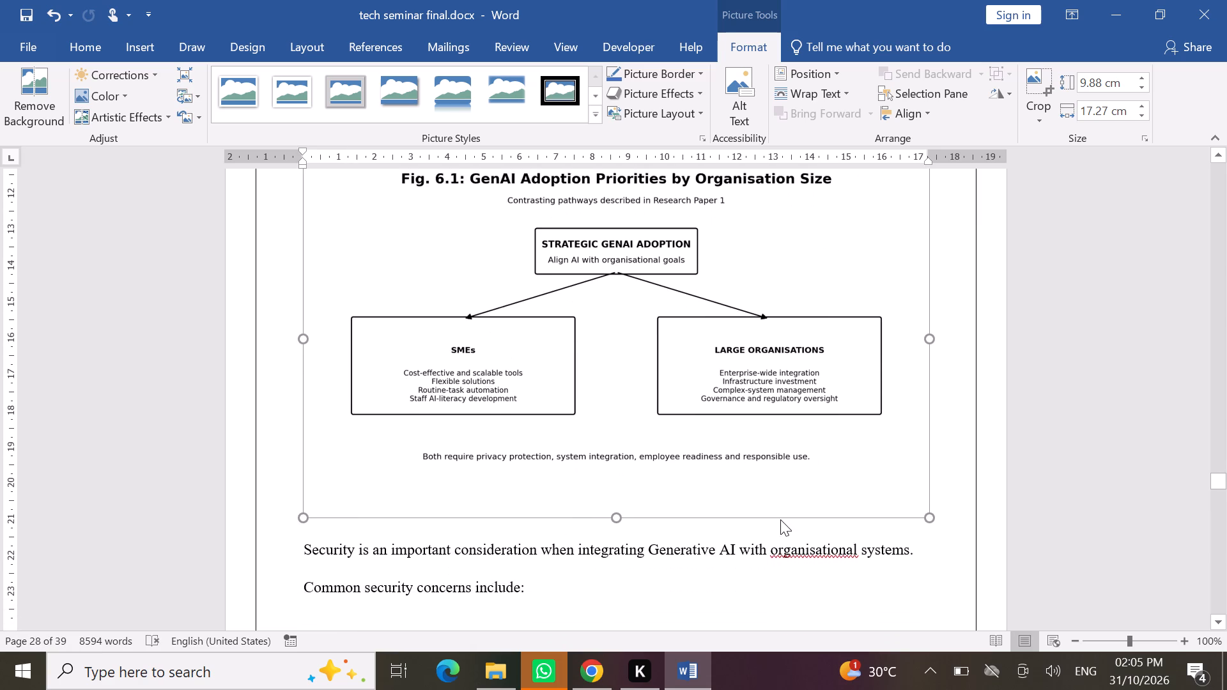
scroll(780, 519, right, 1)
scroll(780, 519, up, 3)
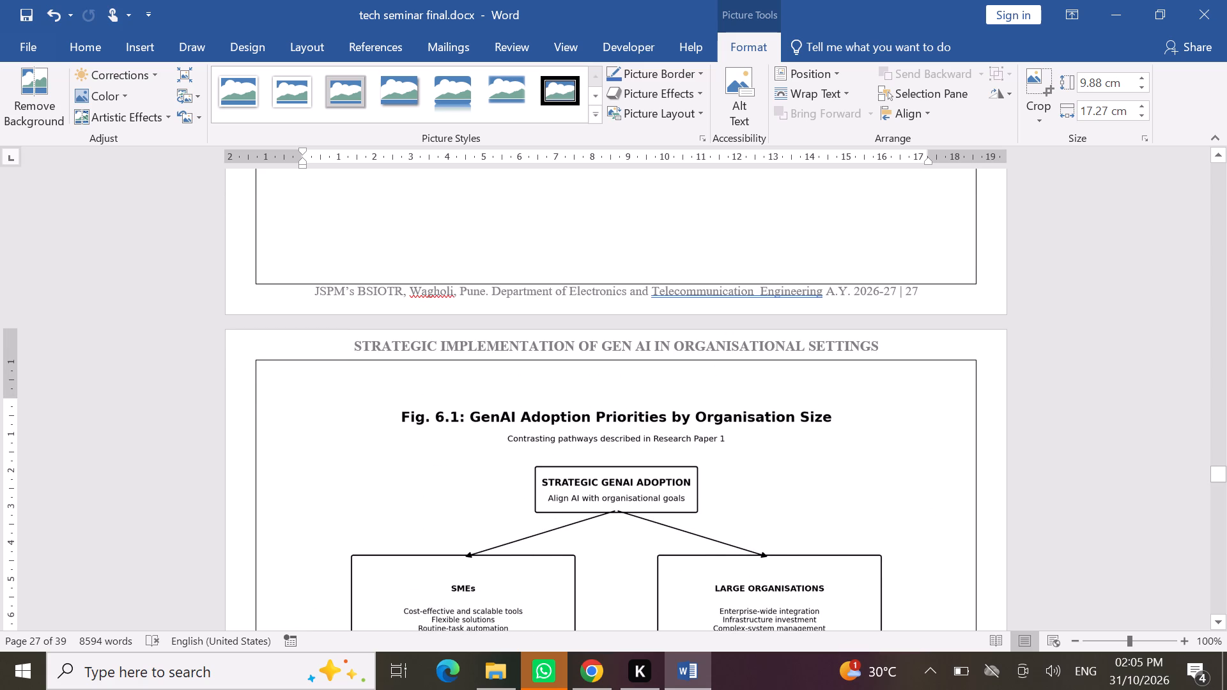
scroll(787, 469, down, 3)
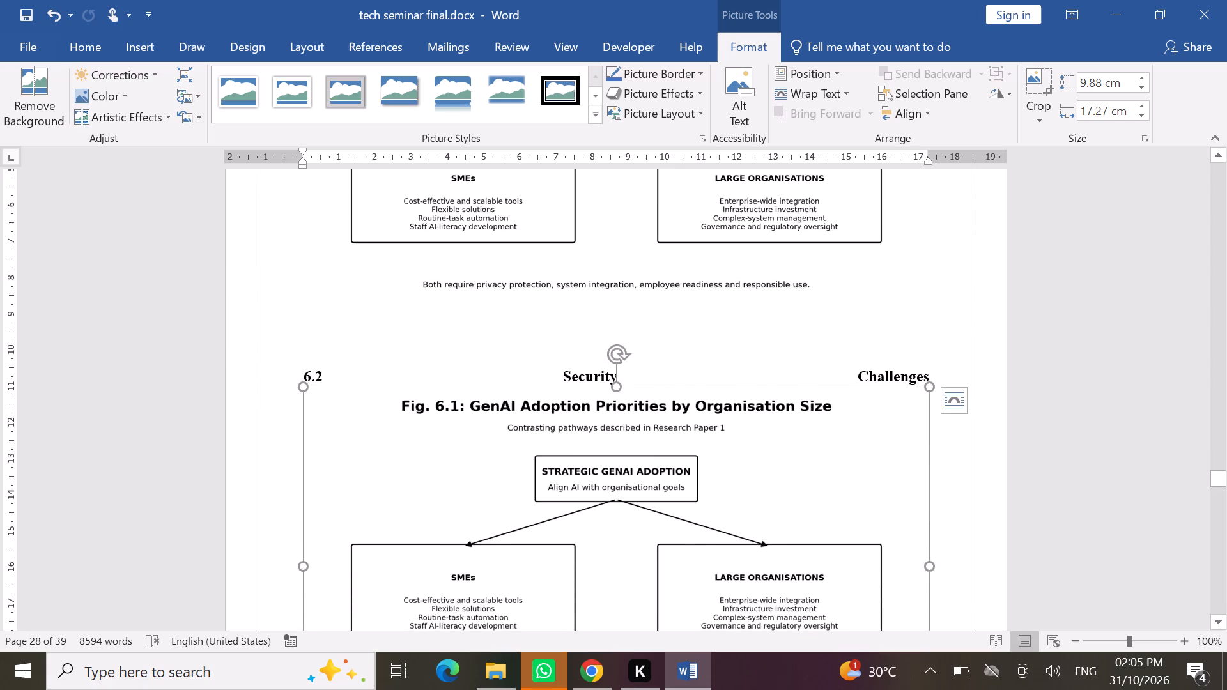
click(50, 19)
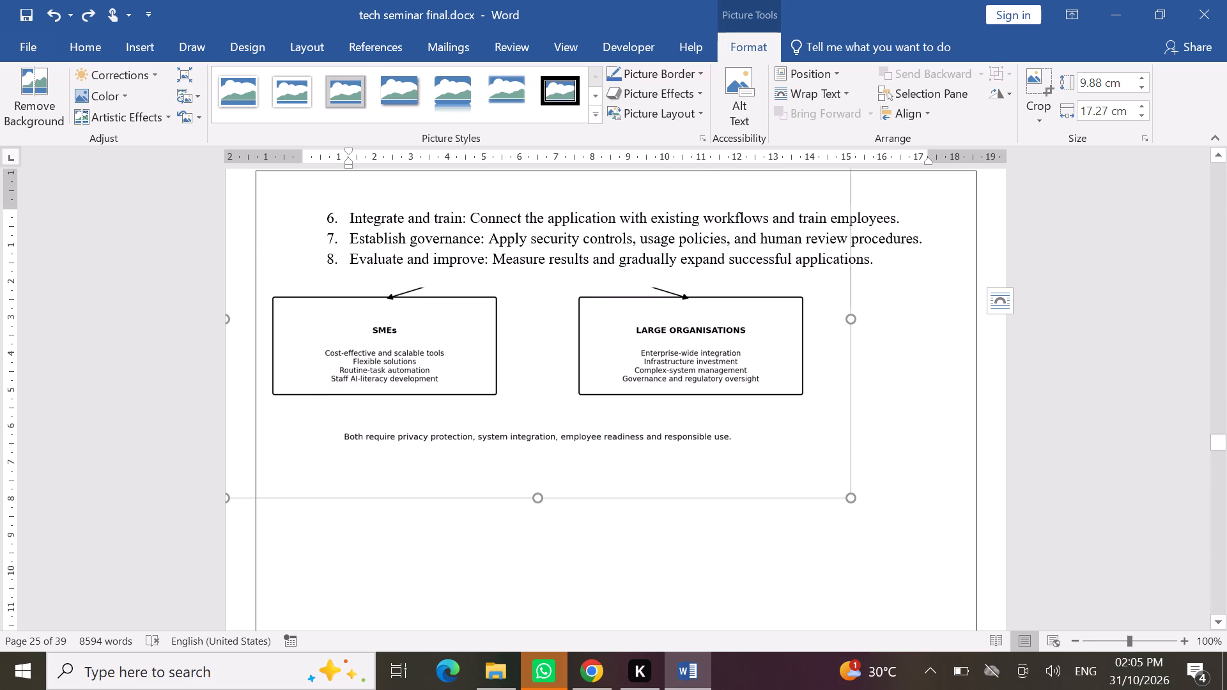
Undo the picture insertion on the blank line above heading 5.2.8.
scroll(494, 485, up, 2)
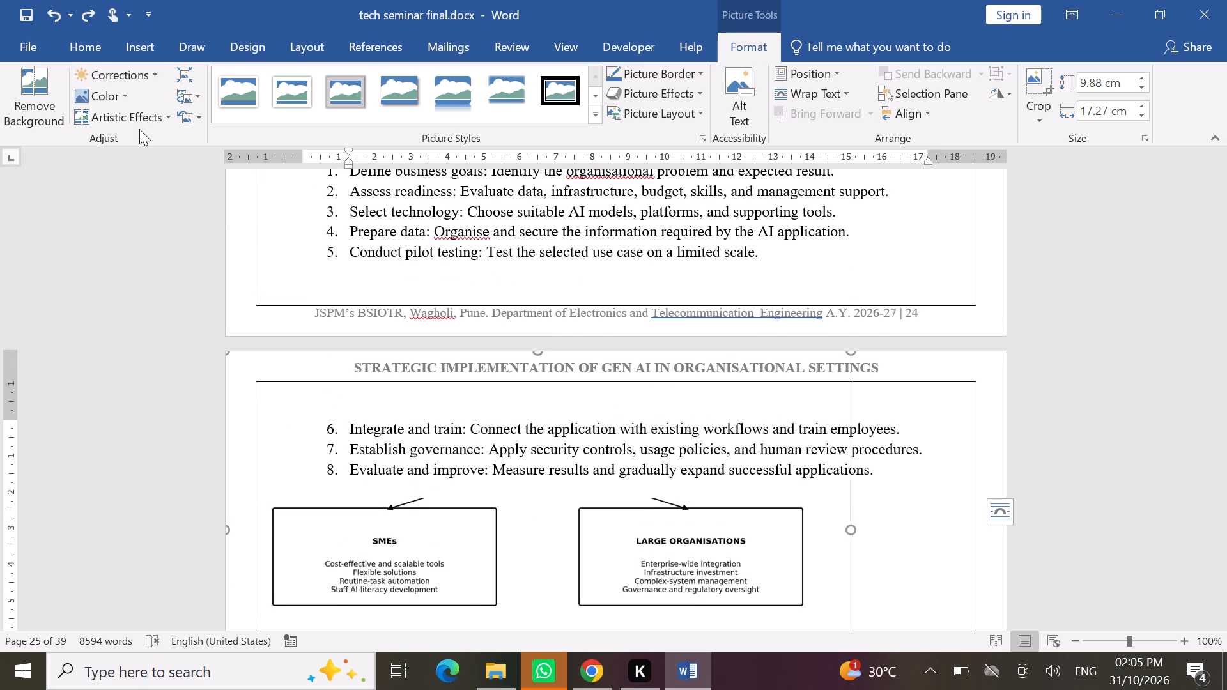
click(57, 24)
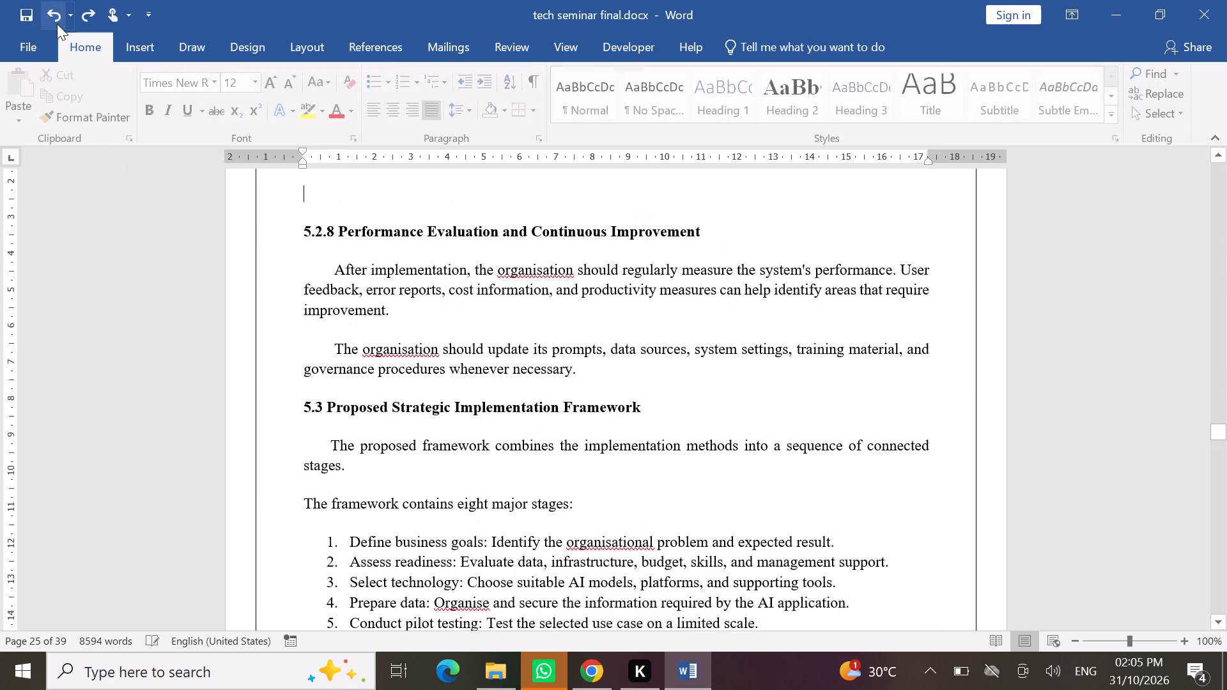
Look back through the report from section 5.2.8 to the Fig. 5.1 picture above heading 5.2.
scroll(415, 355, up, 3)
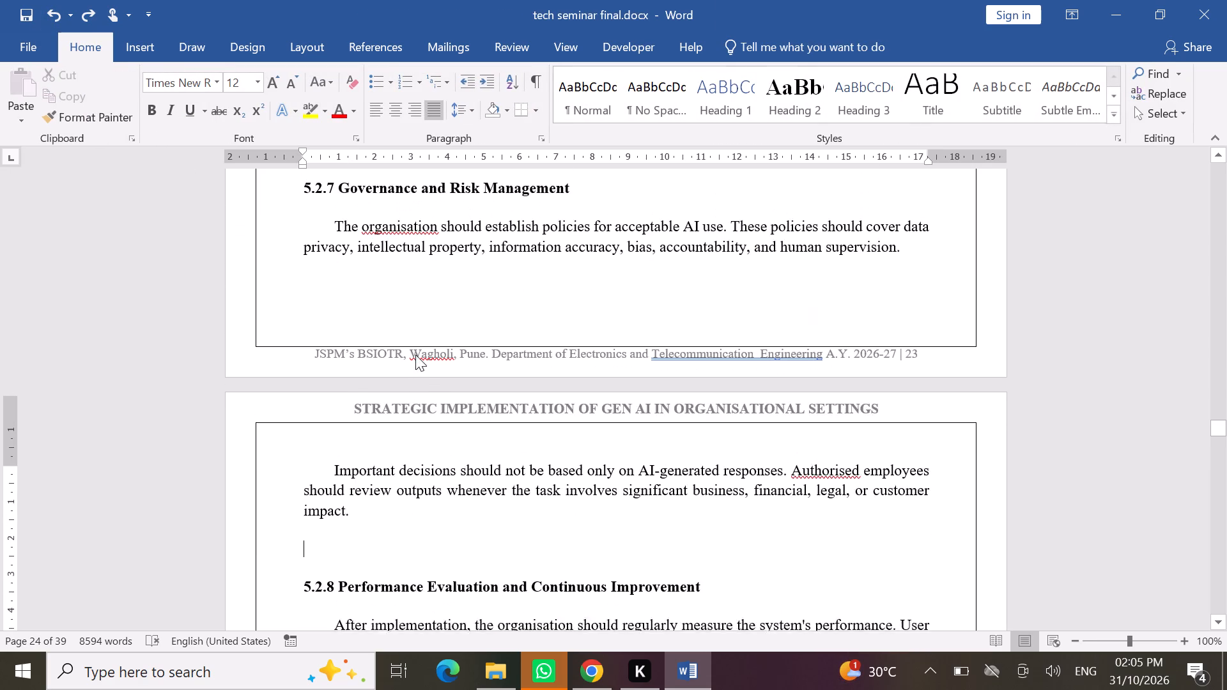
scroll(415, 355, up, 8)
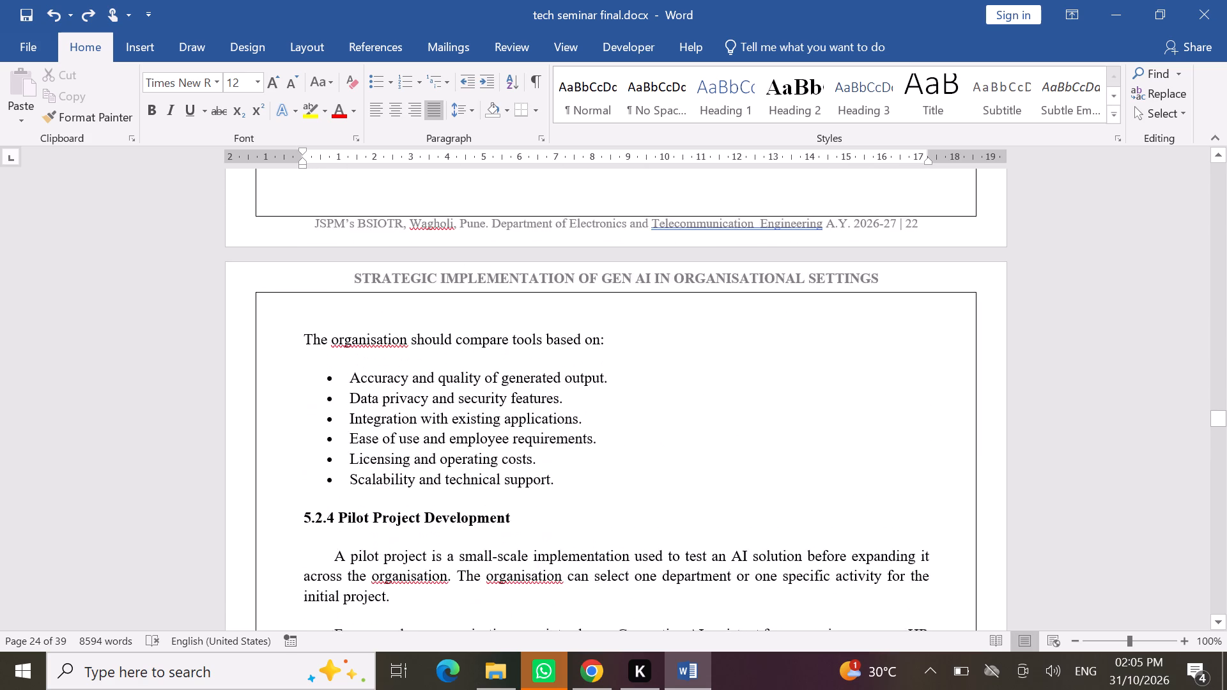
scroll(415, 355, up, 7)
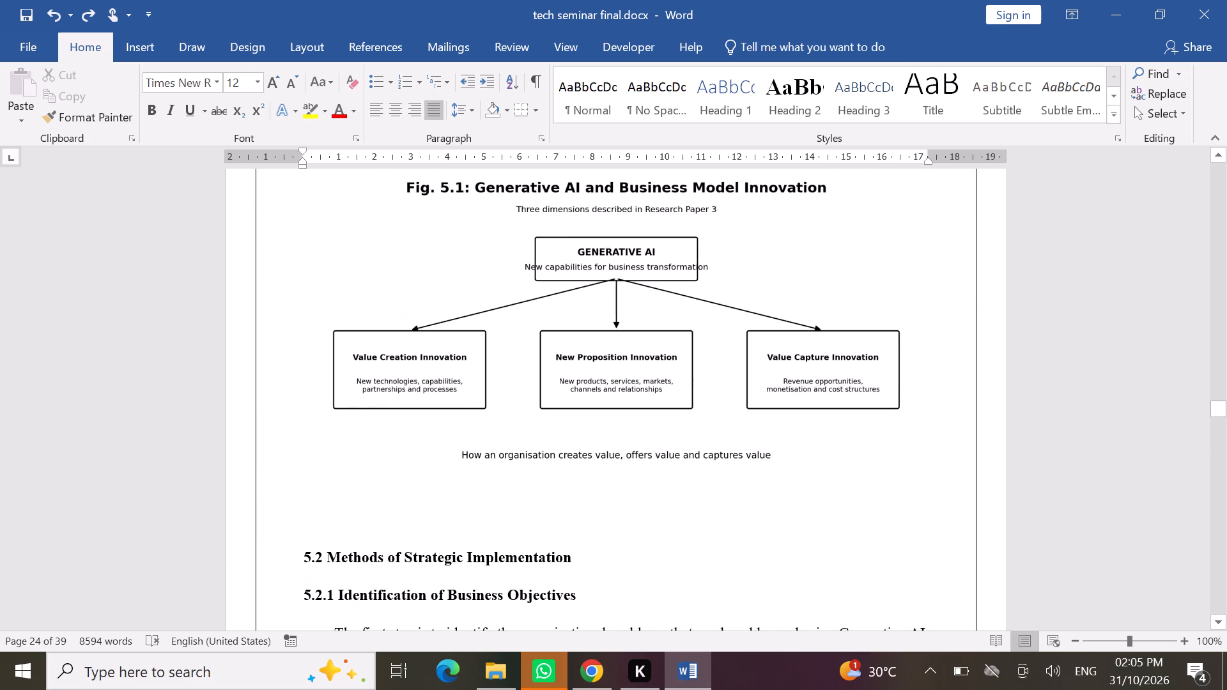
scroll(415, 355, right, 2)
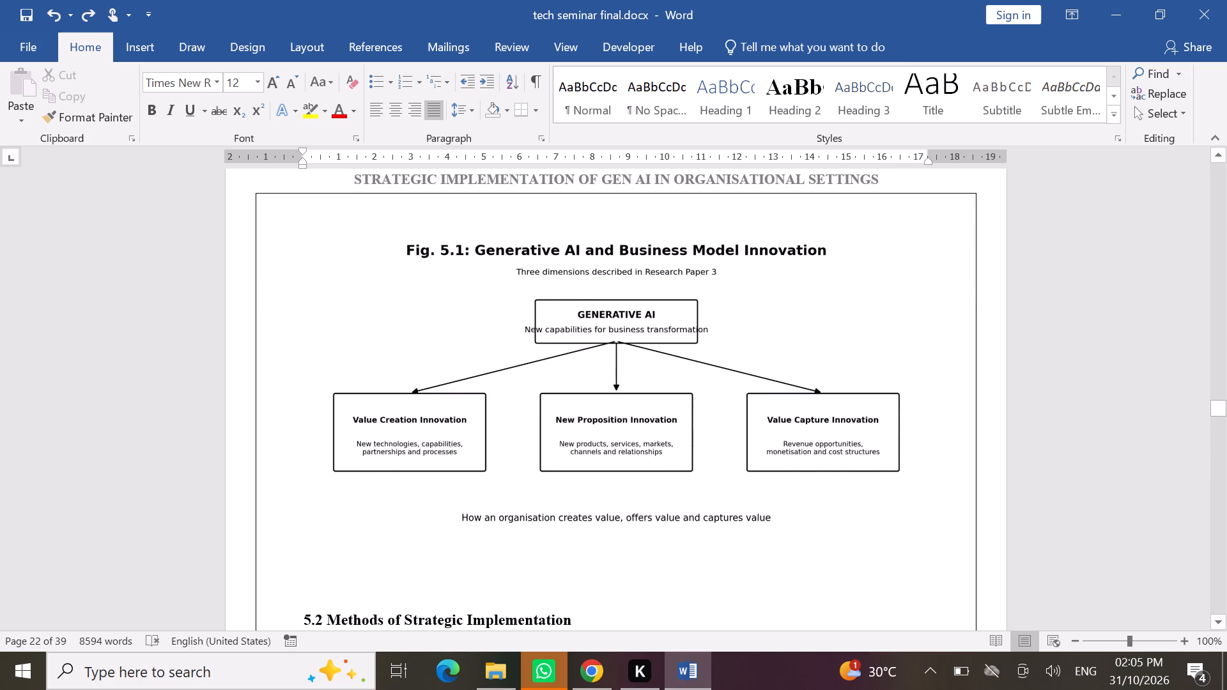
scroll(415, 355, right, 3)
scroll(415, 355, down, 1)
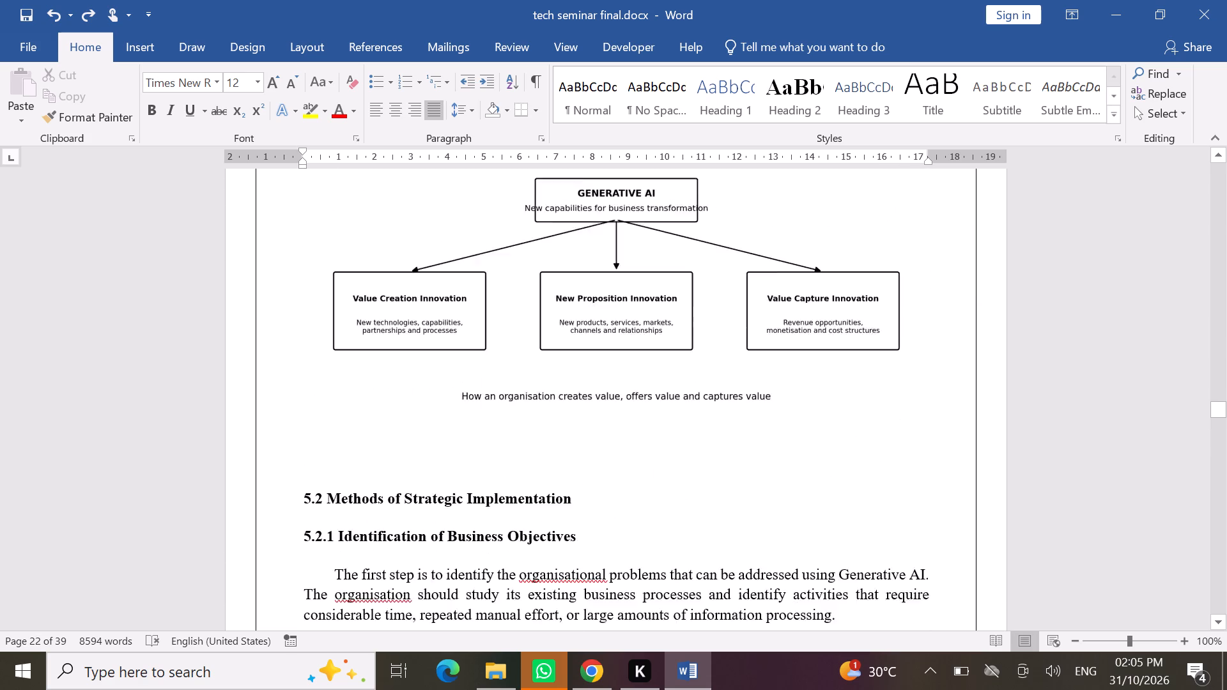
Look through the report from section 5.2 past the eight-stage list and Chapter 6 title to section 6.1.3.
scroll(415, 355, down, 8)
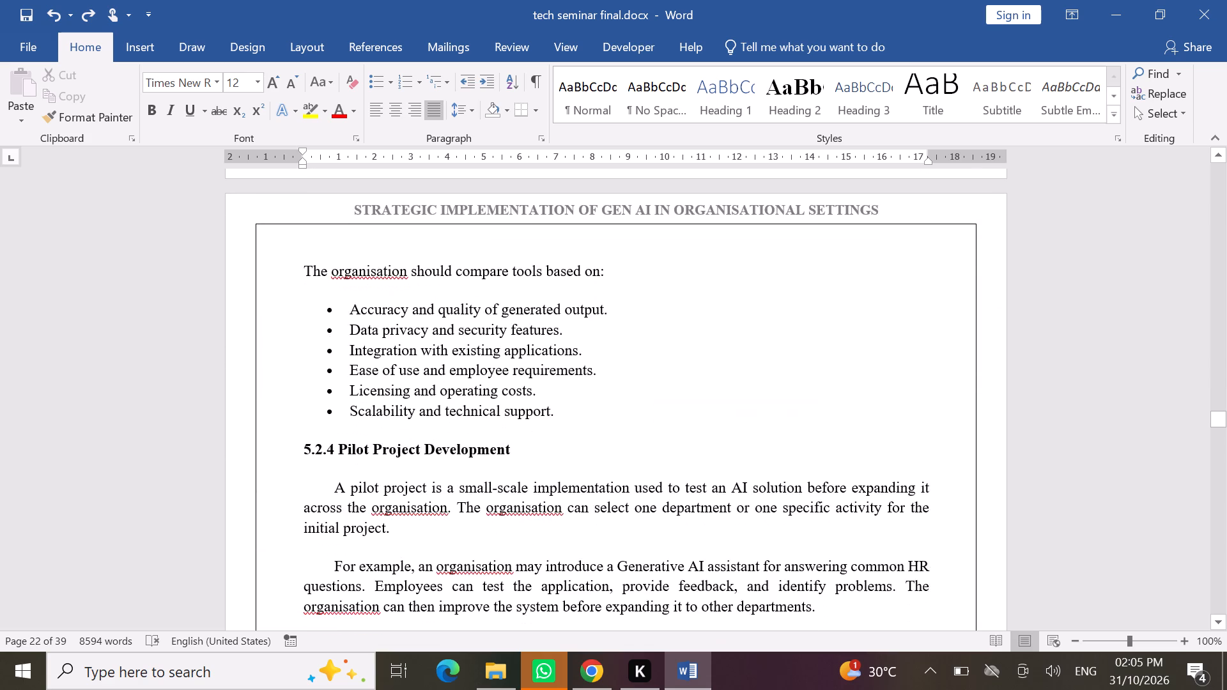
scroll(415, 355, down, 9)
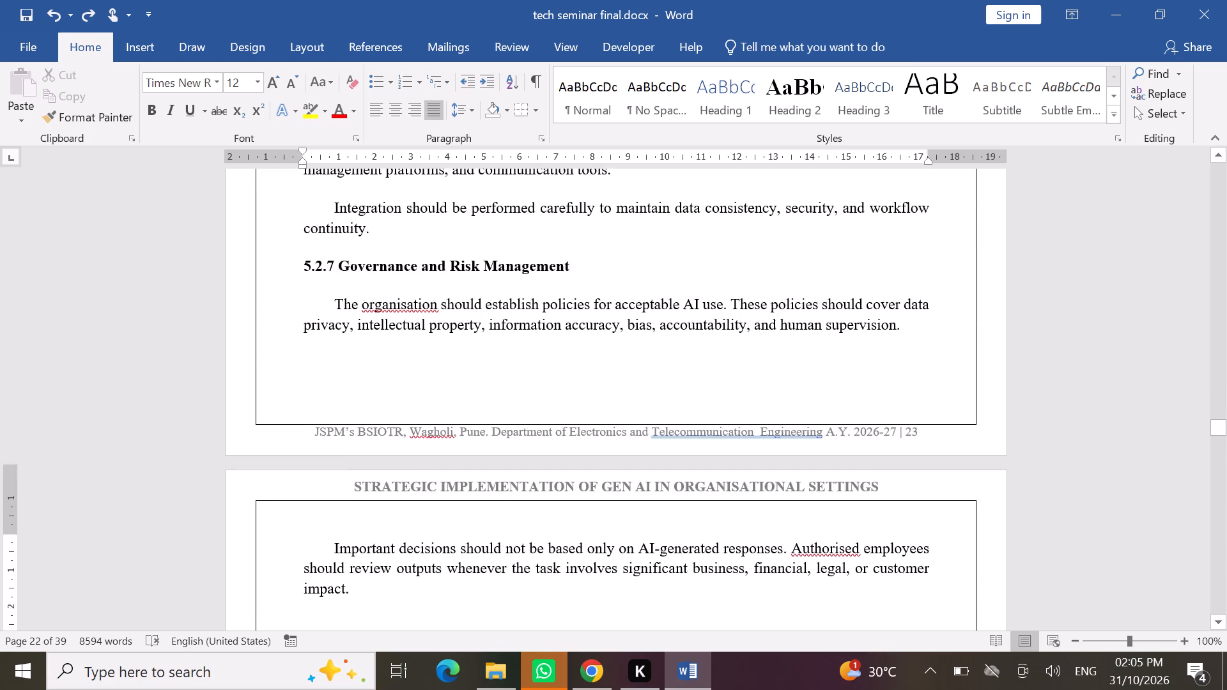
scroll(415, 355, down, 7)
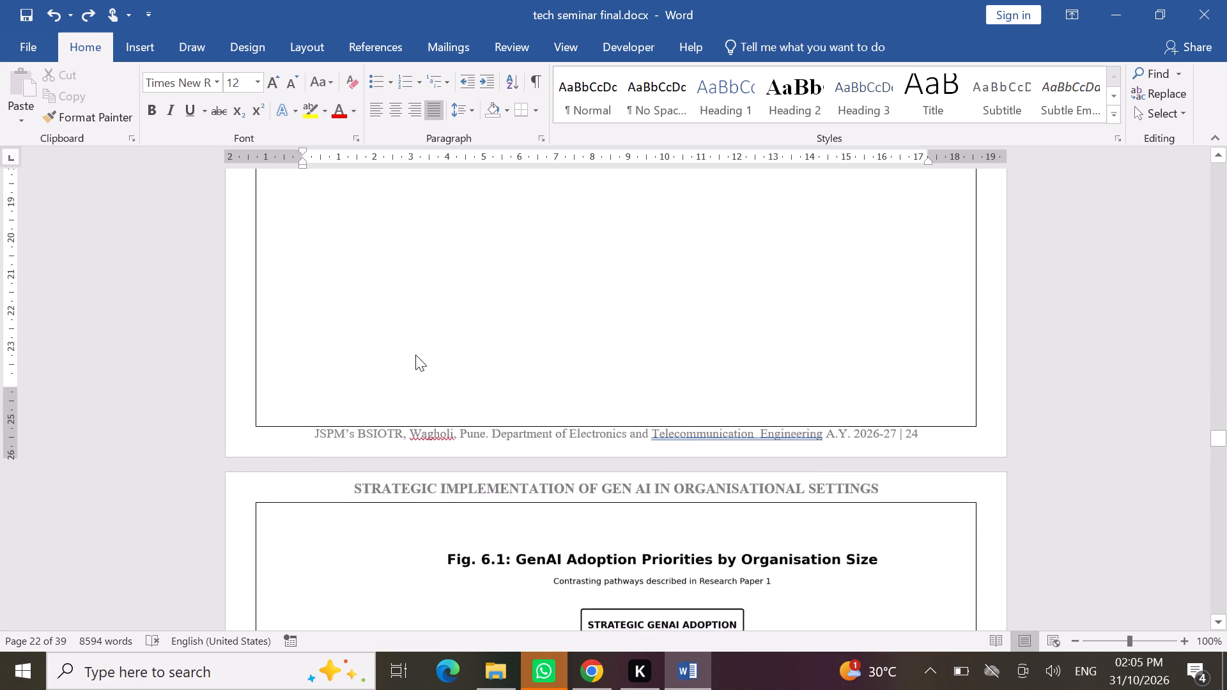
scroll(415, 355, down, 1)
scroll(415, 355, up, 2)
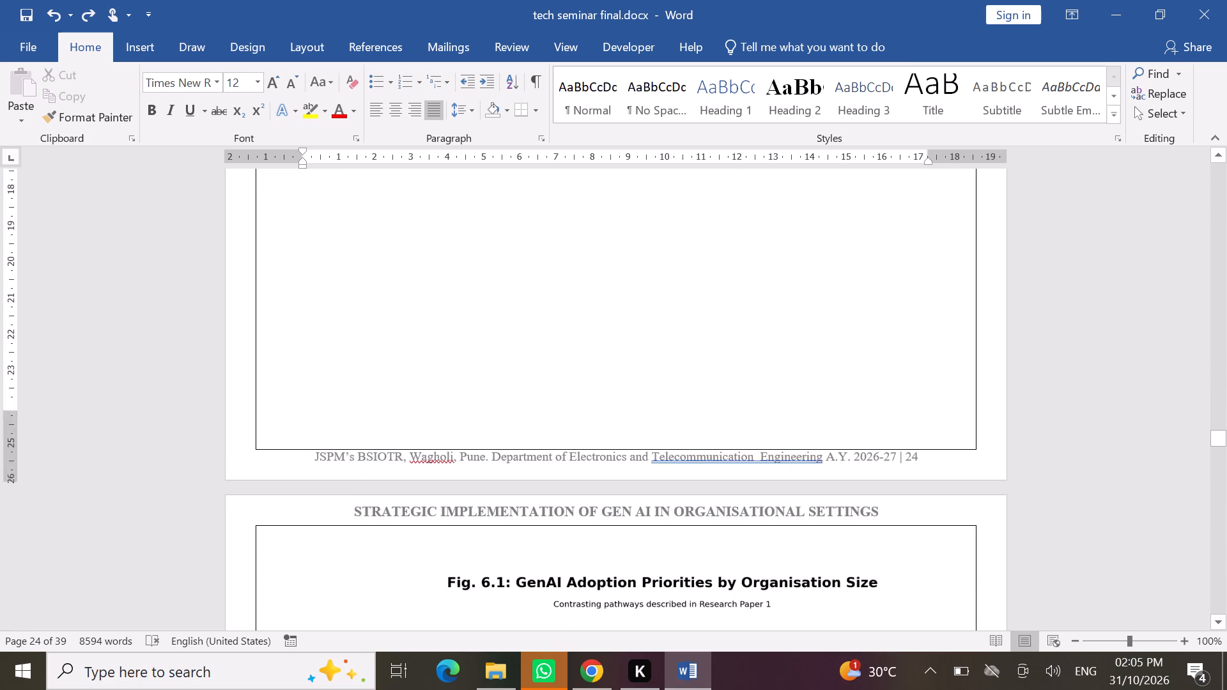
scroll(415, 355, up, 5)
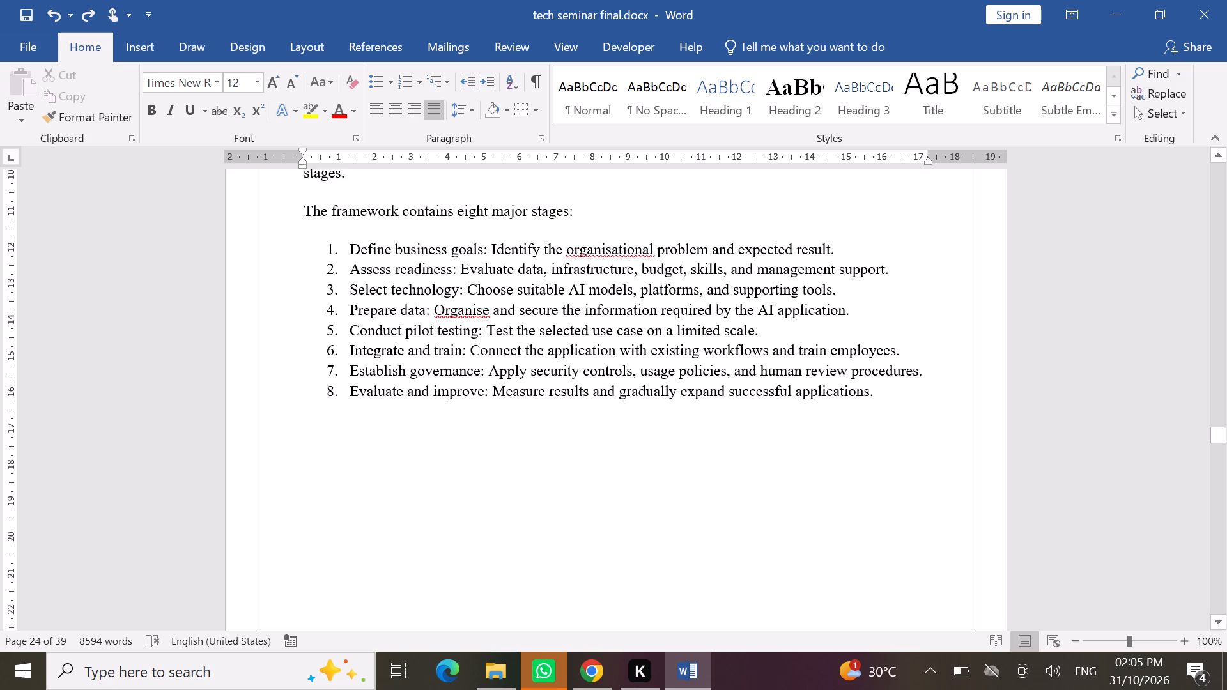
scroll(415, 355, up, 1)
scroll(415, 355, down, 3)
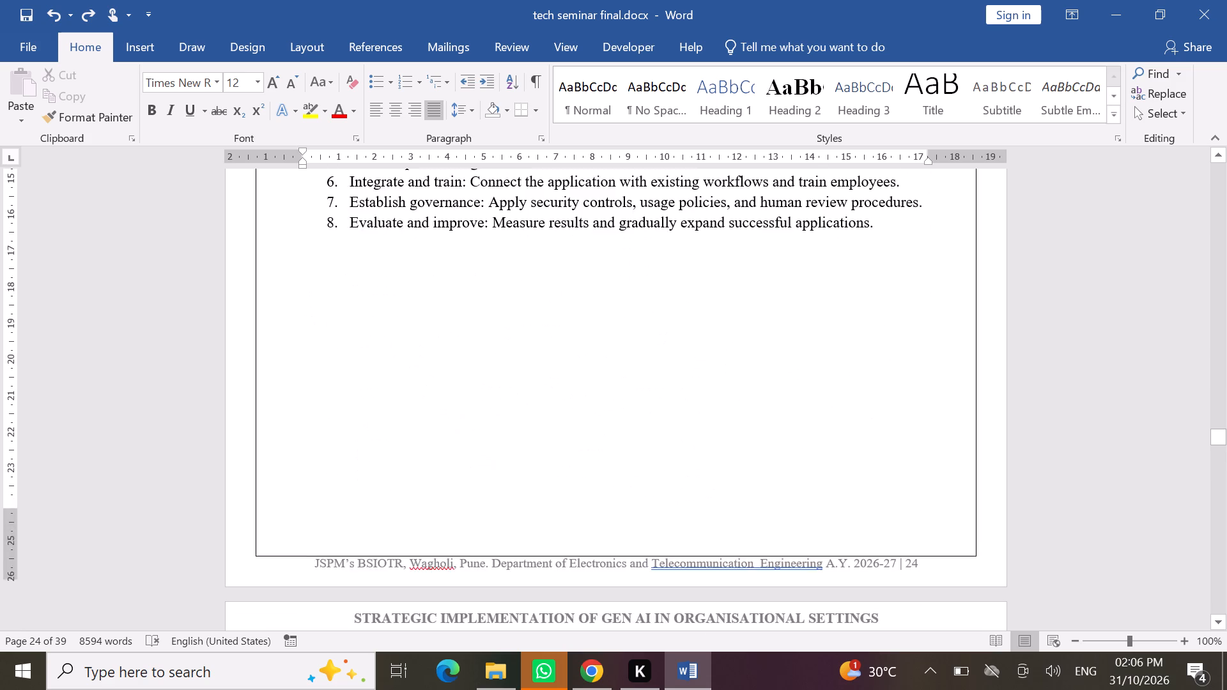
scroll(415, 355, down, 5)
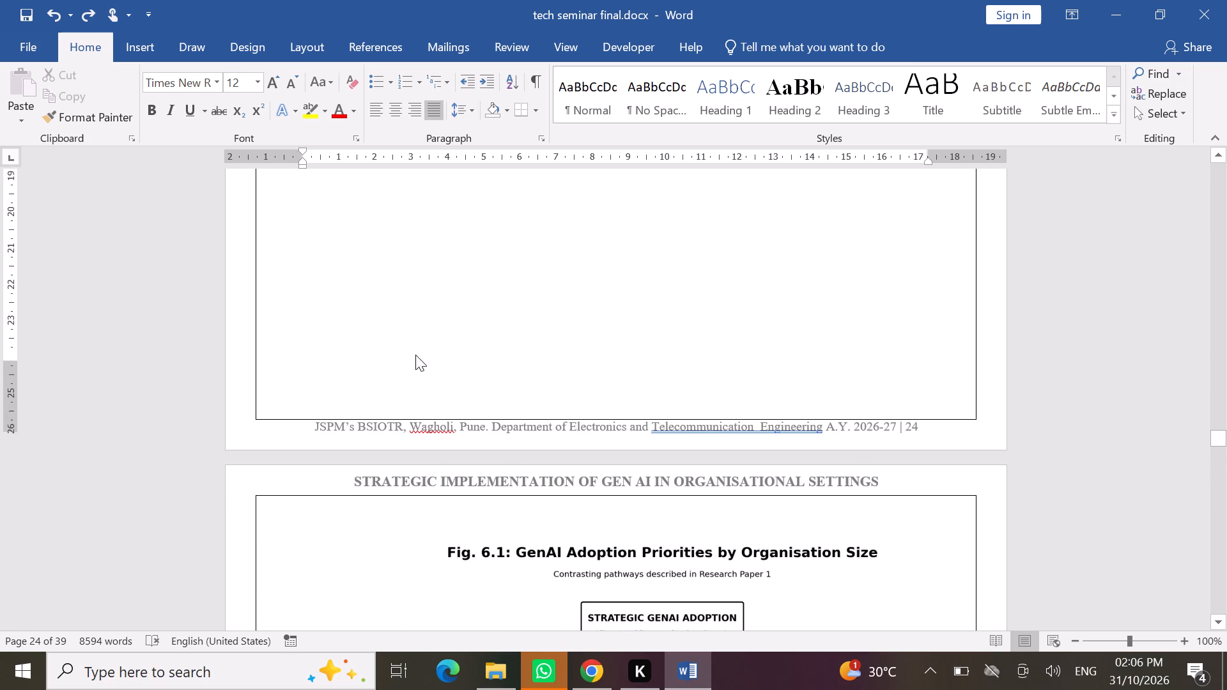
scroll(415, 355, down, 8)
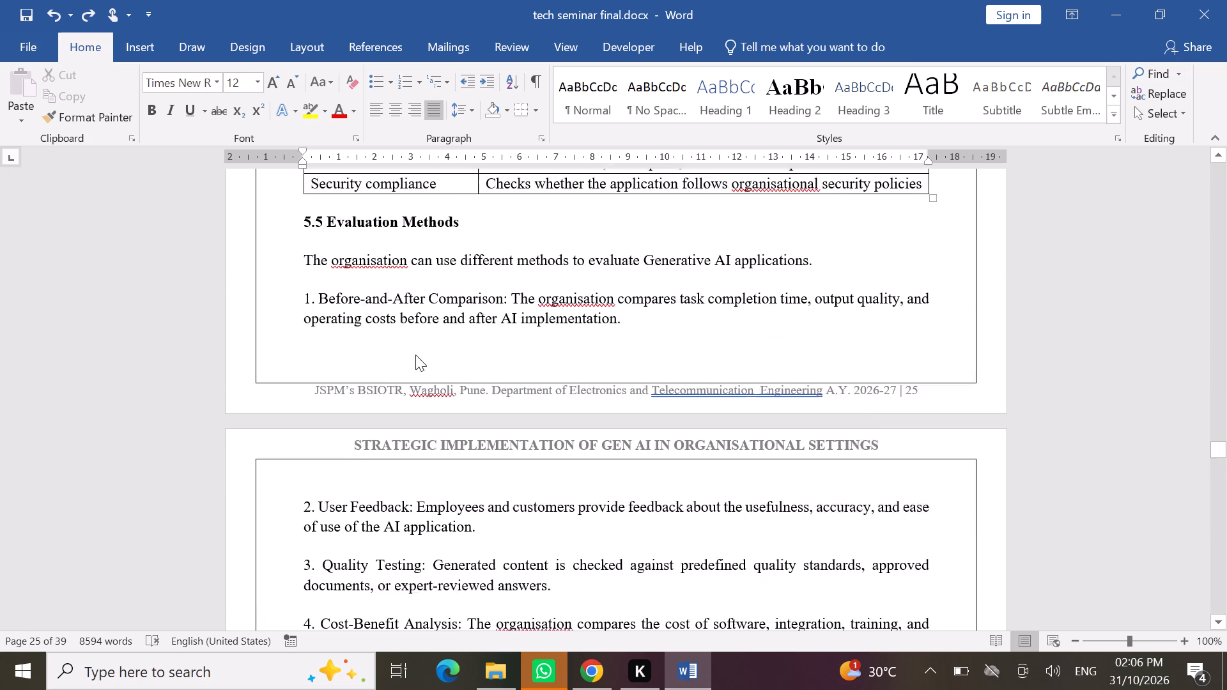
scroll(415, 355, down, 8)
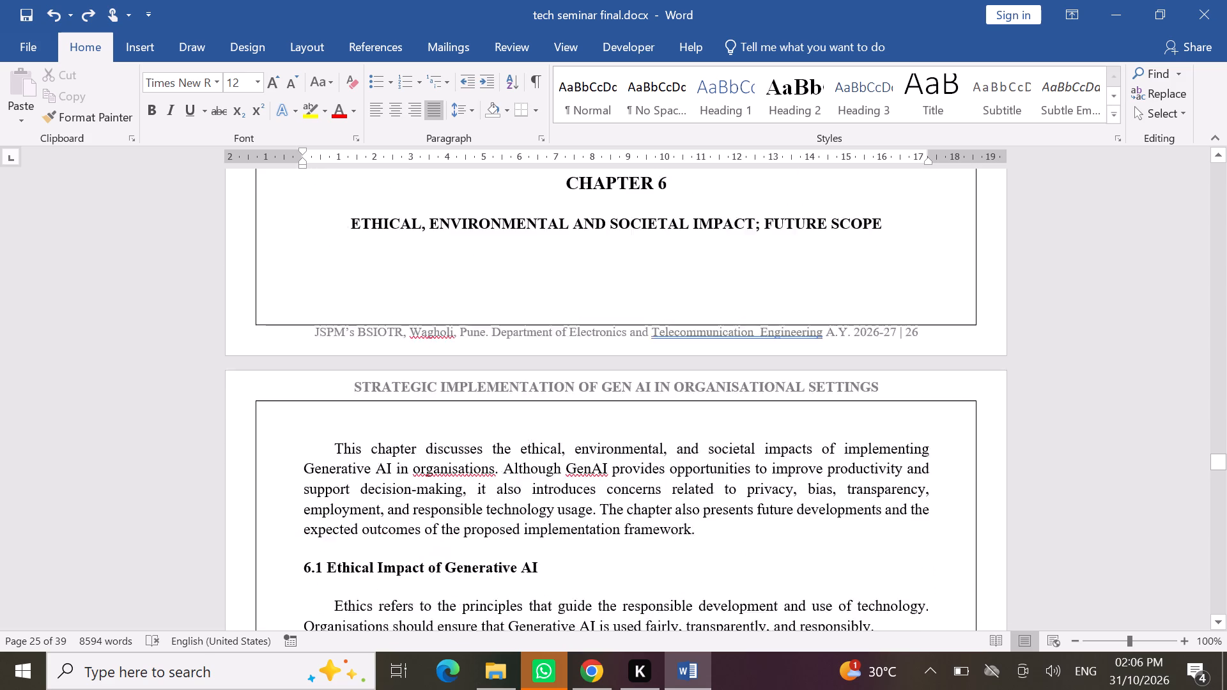
scroll(415, 355, down, 5)
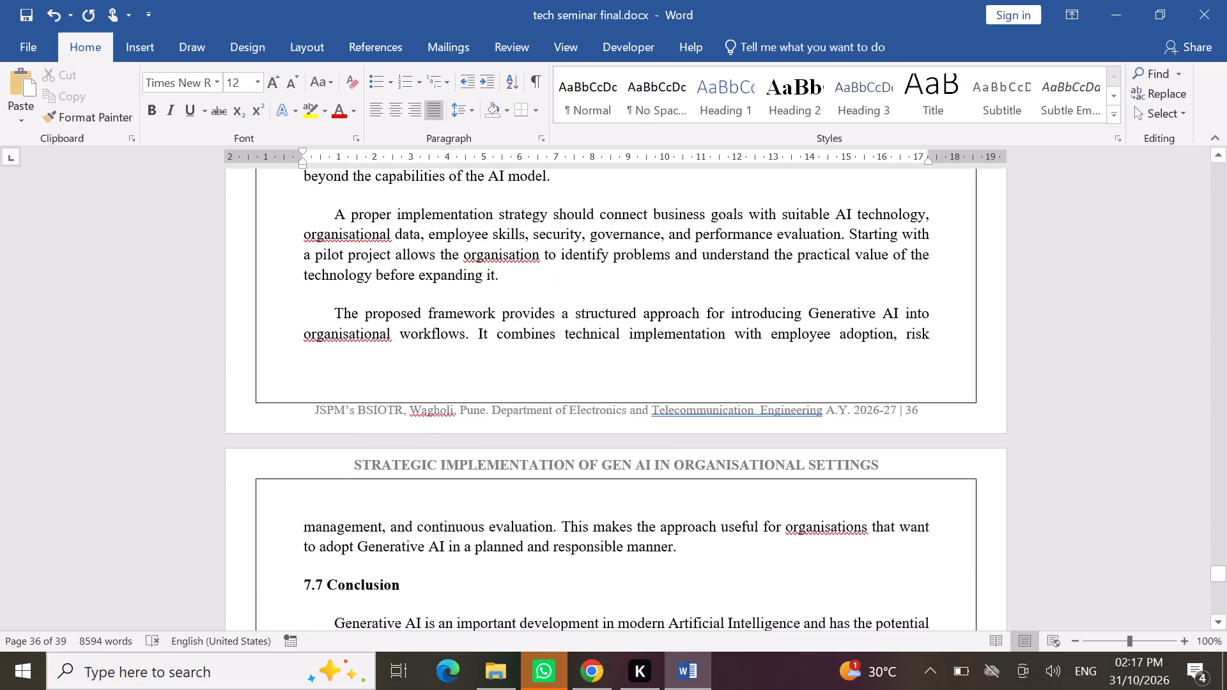
scroll(667, 468, down, 2)
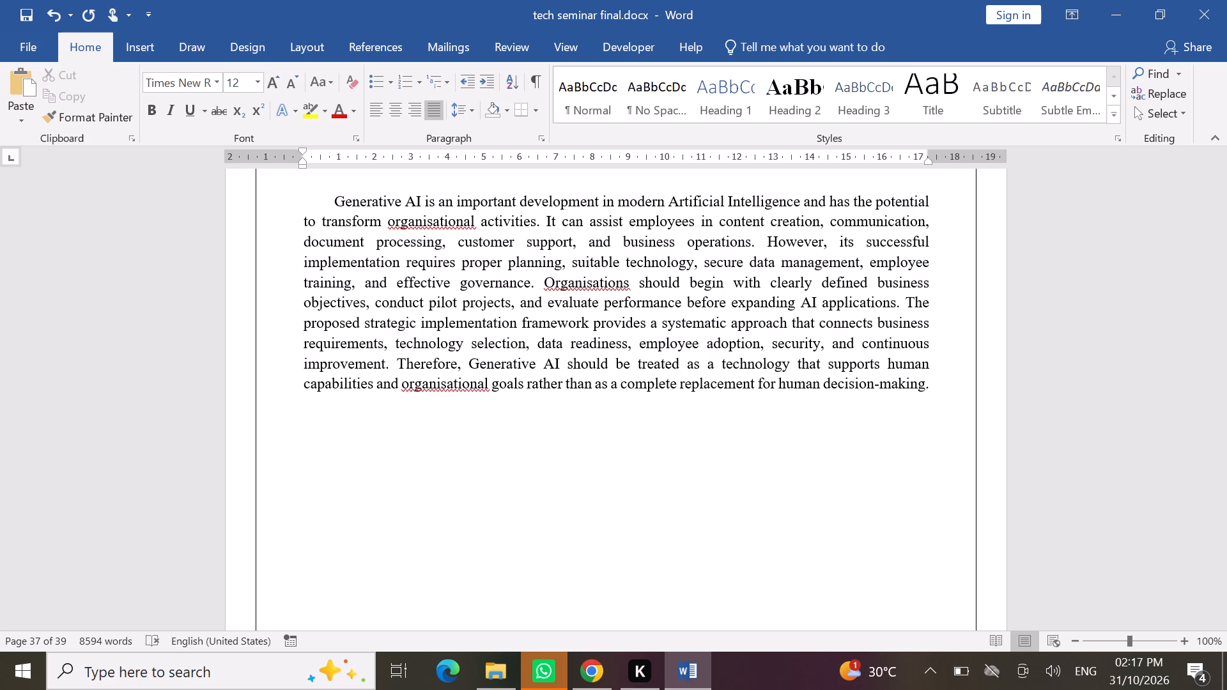
scroll(667, 468, down, 3)
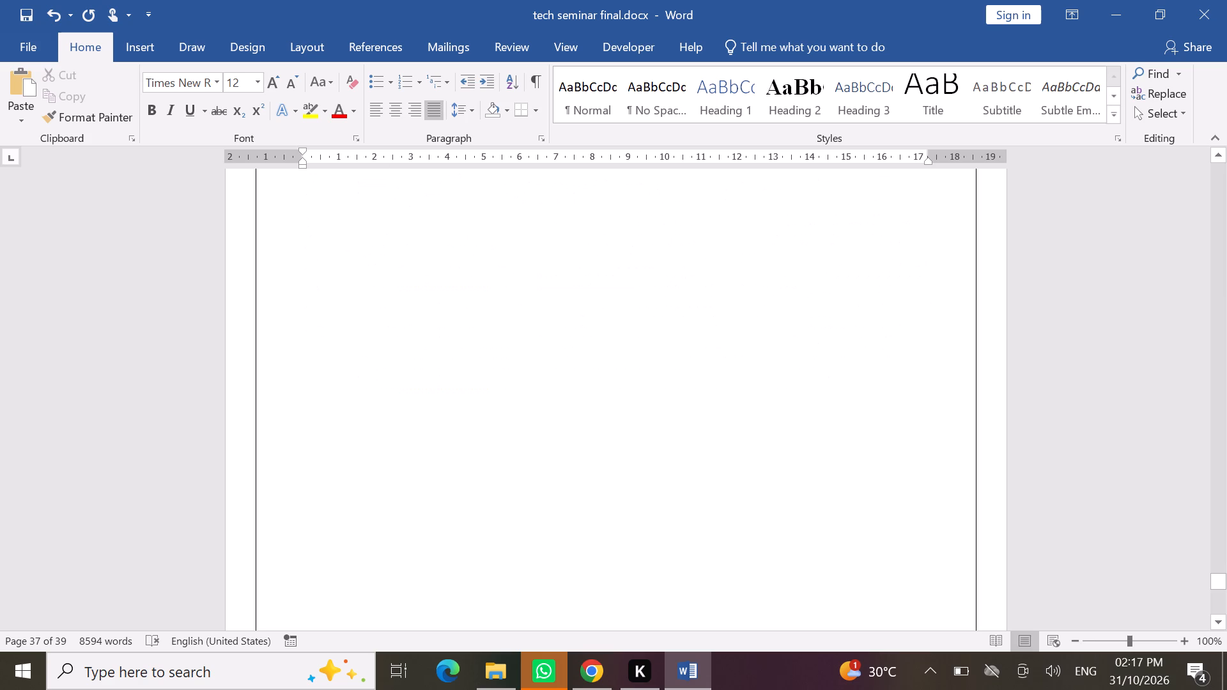
scroll(667, 468, down, 5)
scroll(667, 468, up, 1)
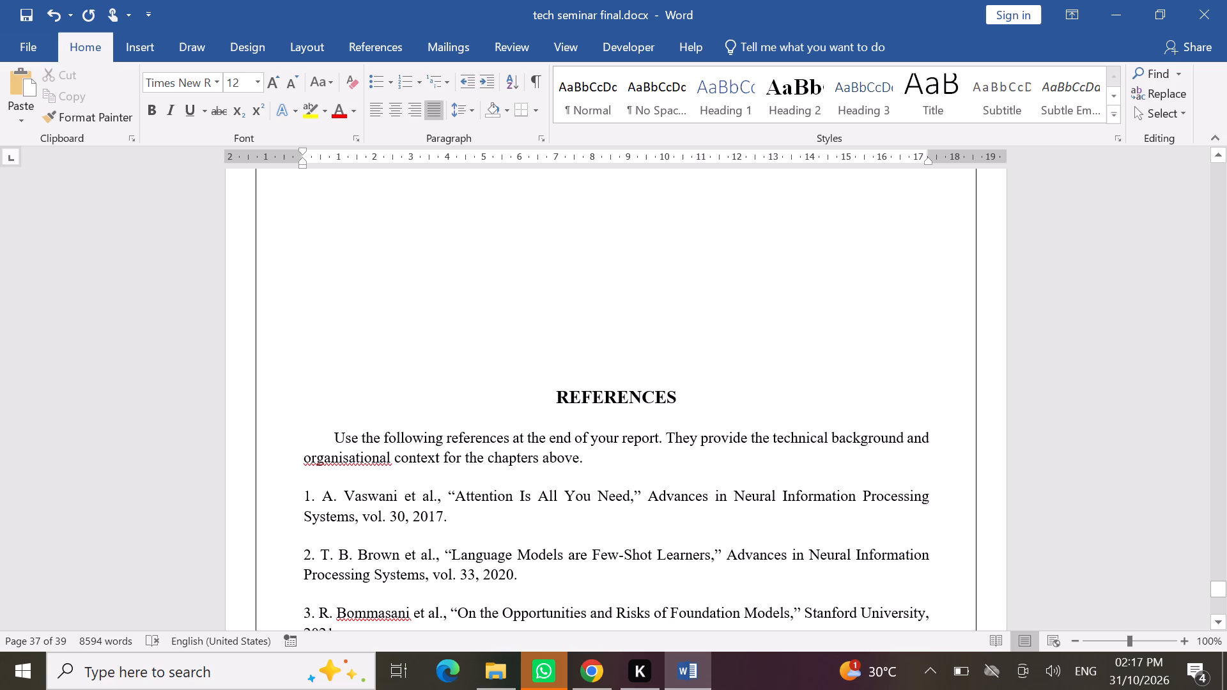
scroll(667, 468, up, 8)
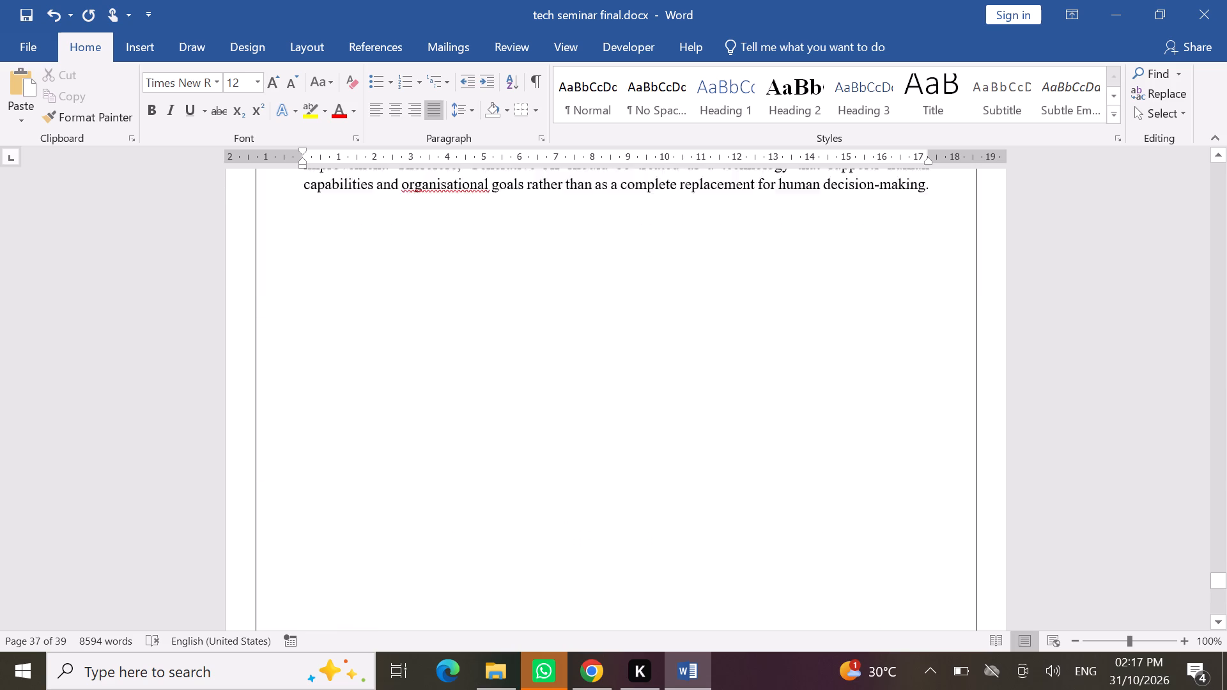
scroll(667, 468, up, 2)
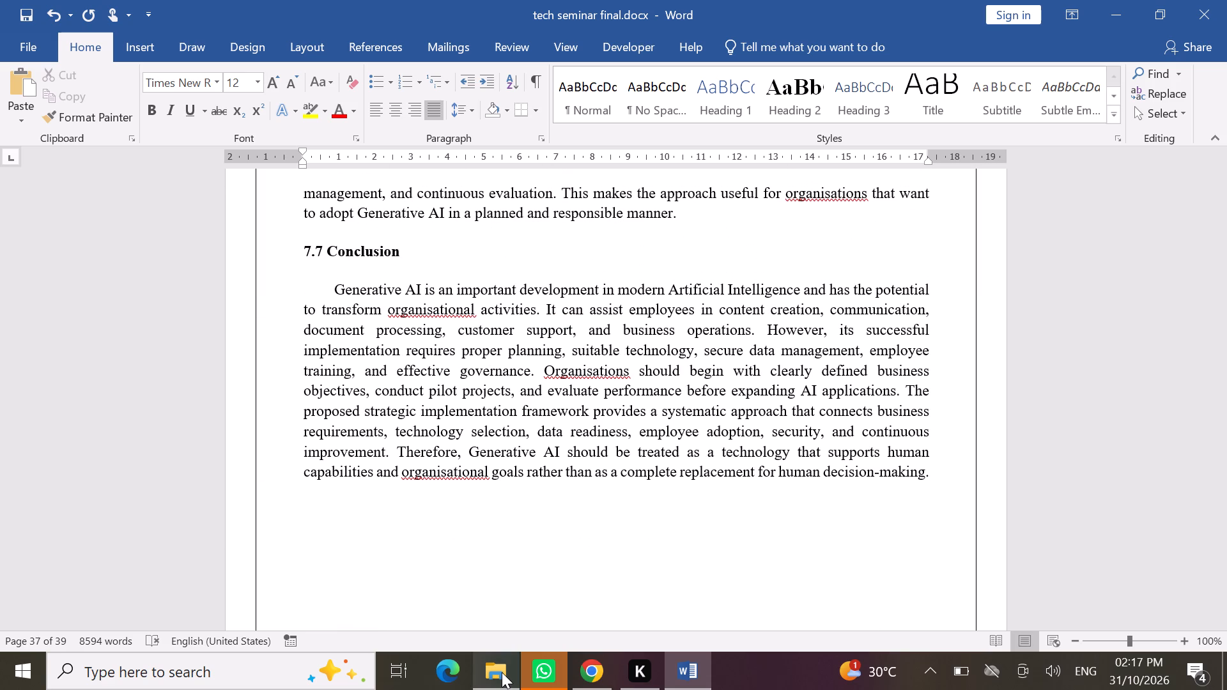
Open TS_REPORT_YASH.pdf from the Downloads folder to view it as a reference report.
click(502, 672)
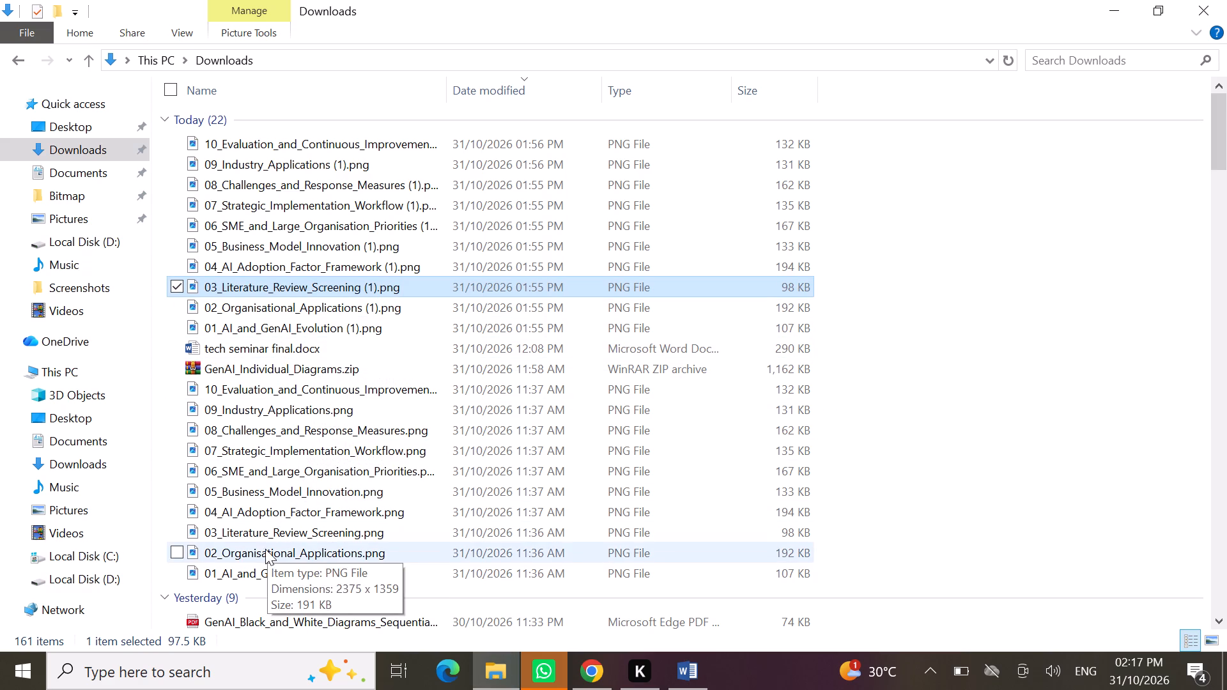
scroll(299, 487, down, 1)
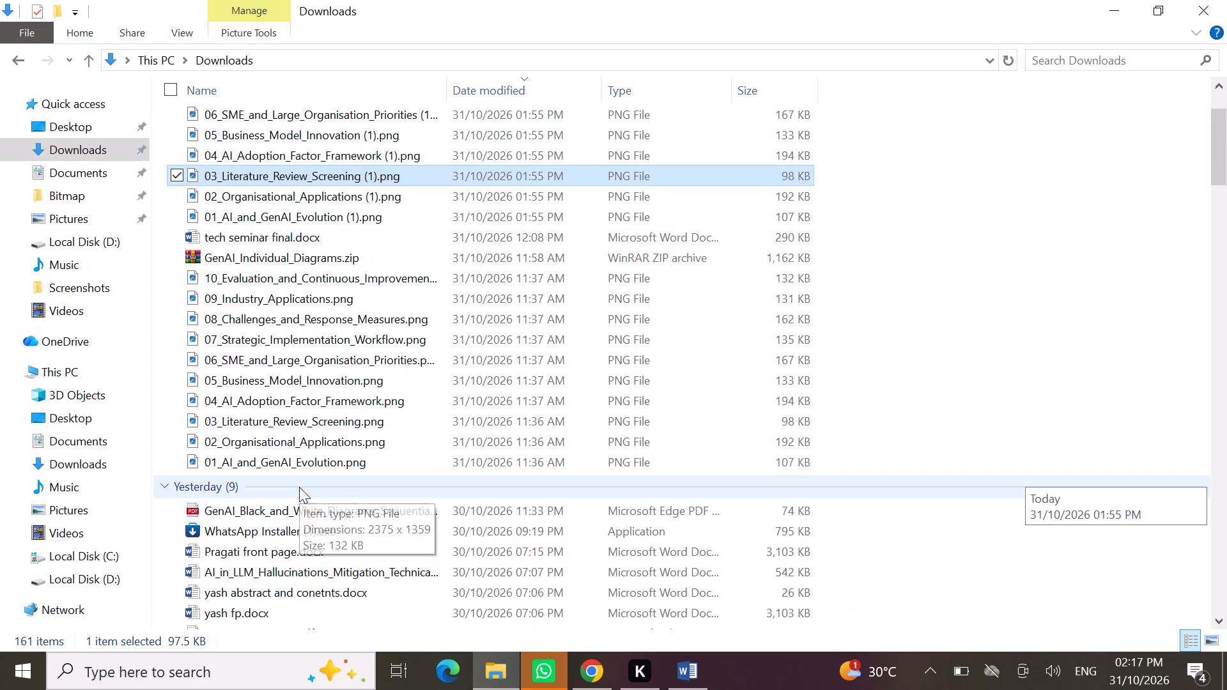
scroll(299, 487, down, 2)
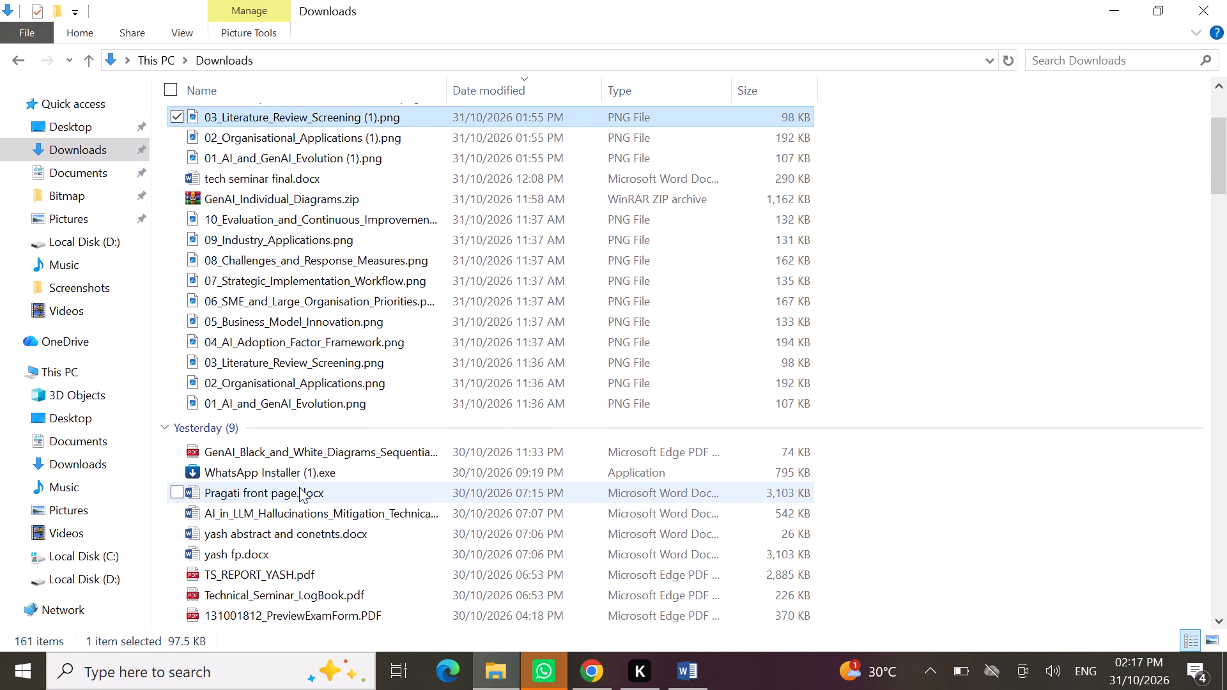
double_click(249, 573)
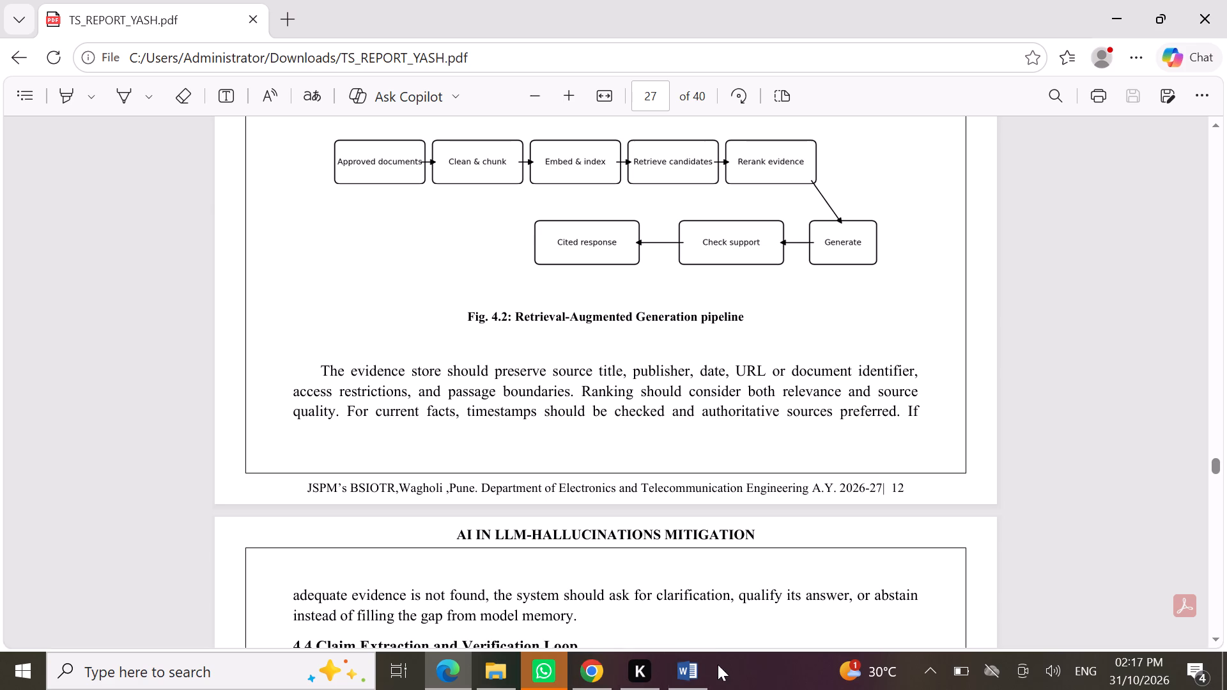
Switch back to the Word report and review the page containing section 7.7 Conclusion.
click(687, 665)
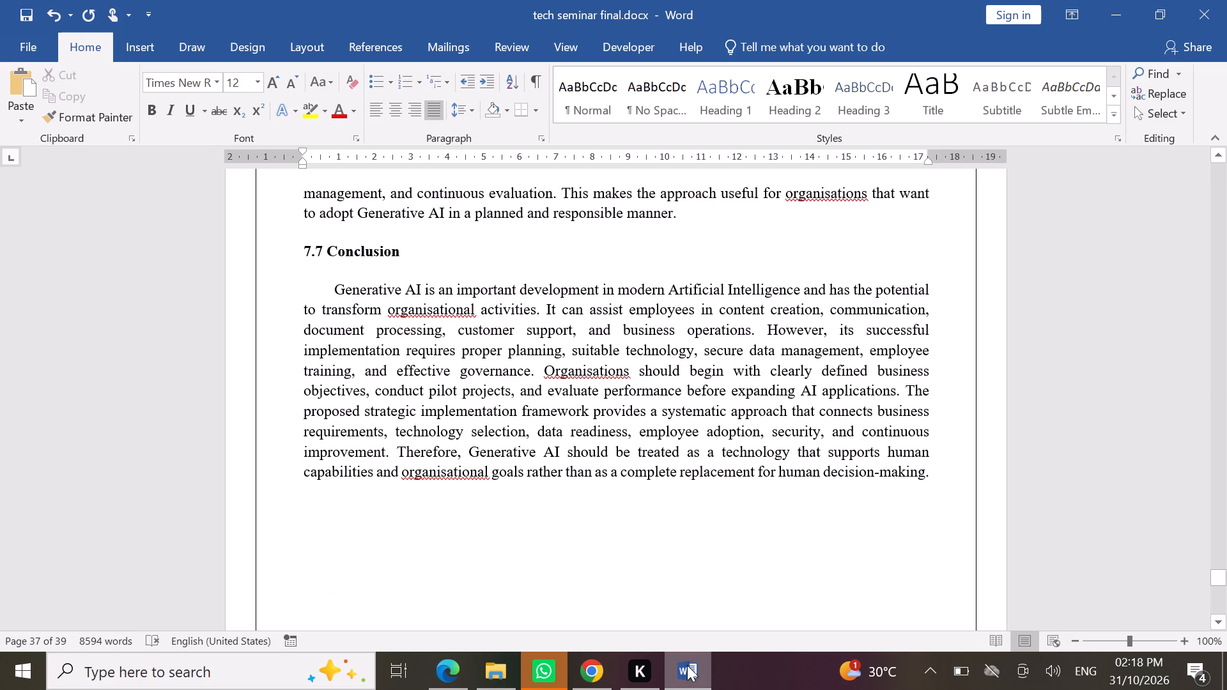
scroll(706, 521, up, 2)
scroll(706, 521, down, 1)
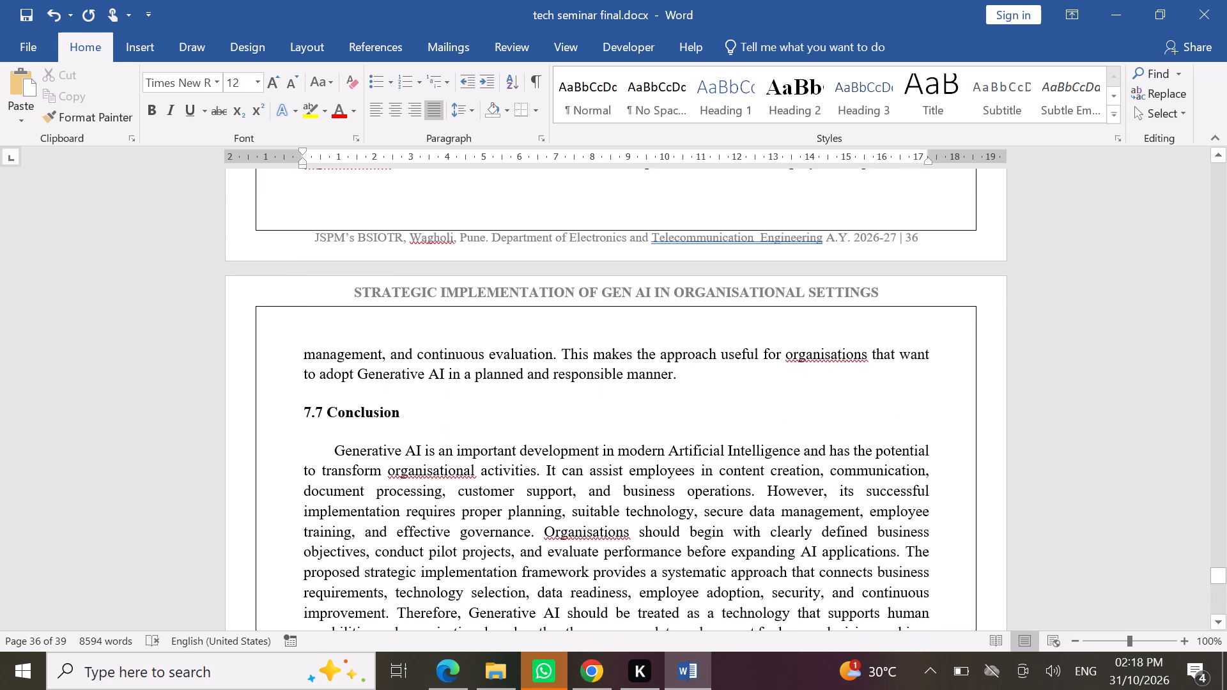
scroll(706, 521, down, 1)
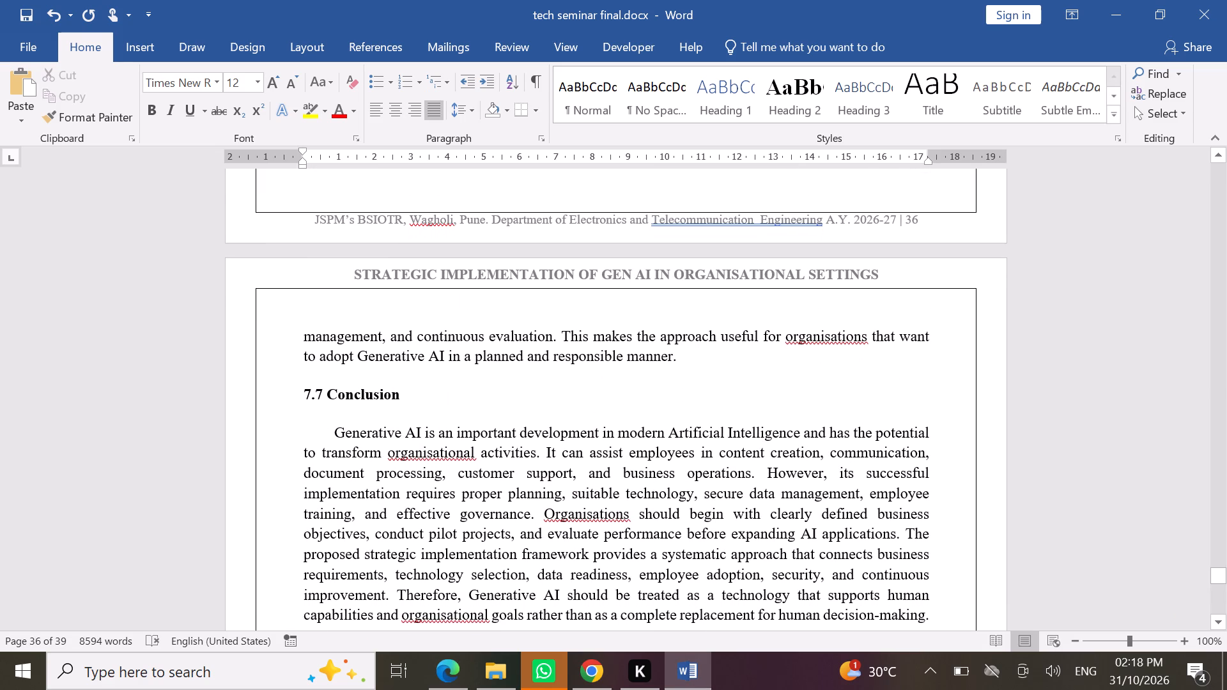
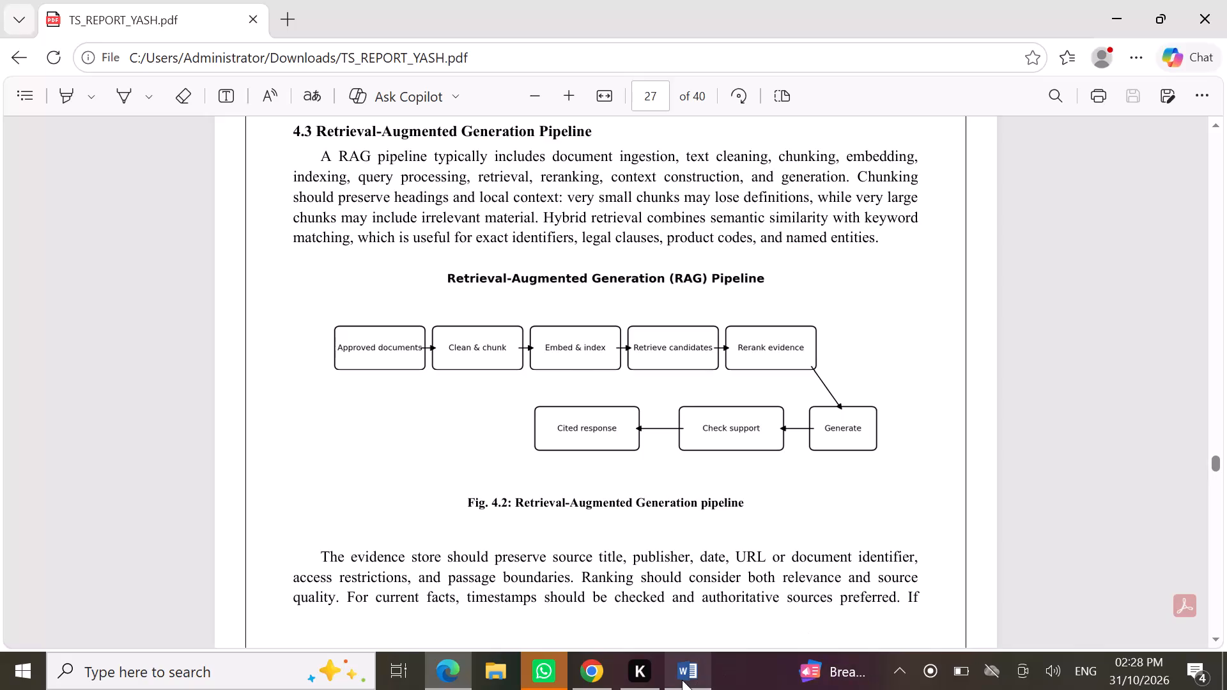
Compare the Evaluation and Continuous Improvement diagram in the Word report with the captioned RAG pipeline figure in TS_REPORT_YASH.pdf.
click(682, 680)
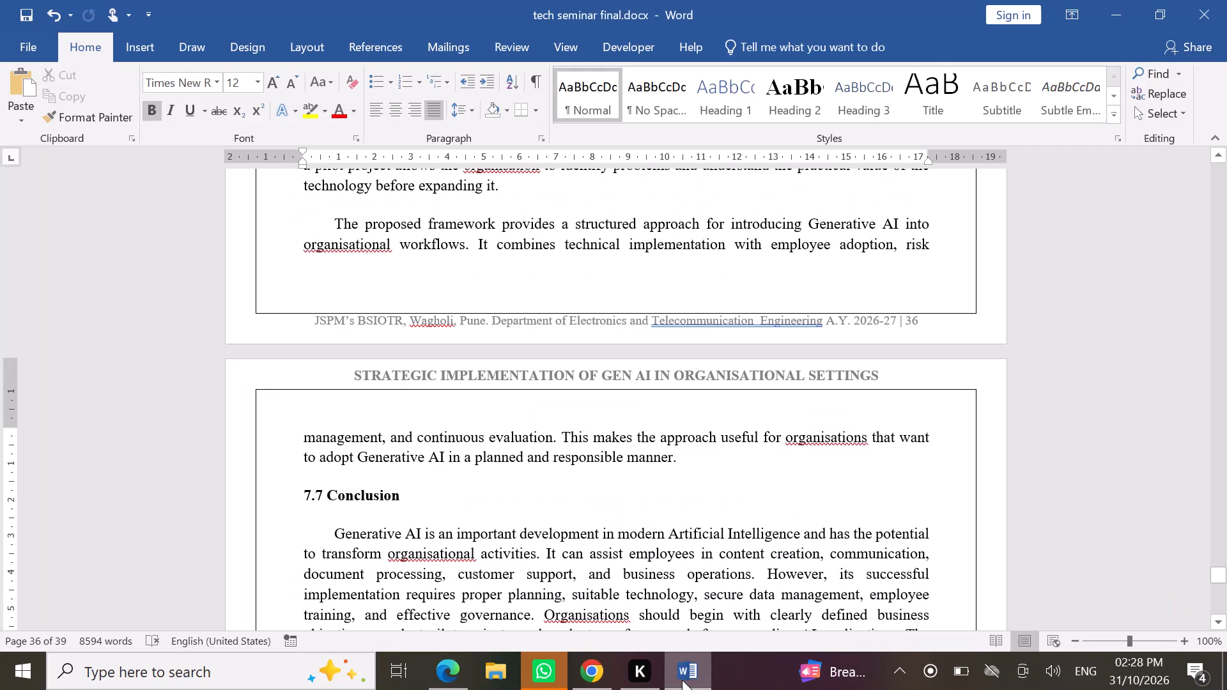
scroll(737, 459, up, 7)
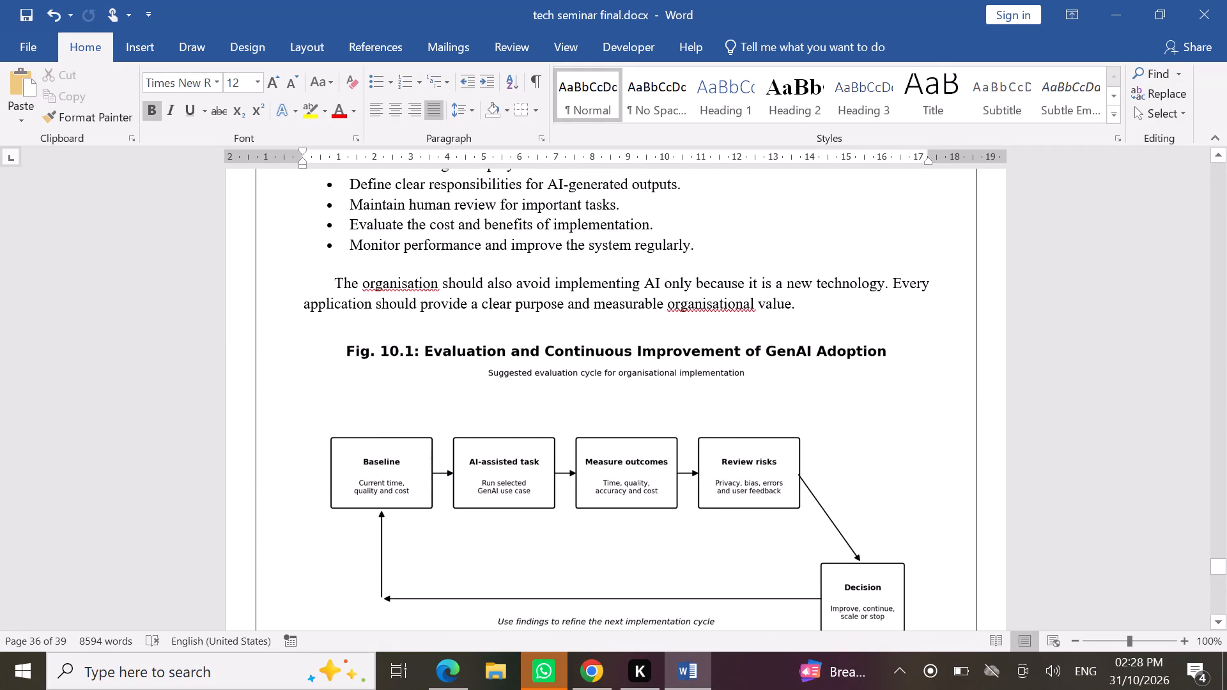
scroll(737, 459, down, 1)
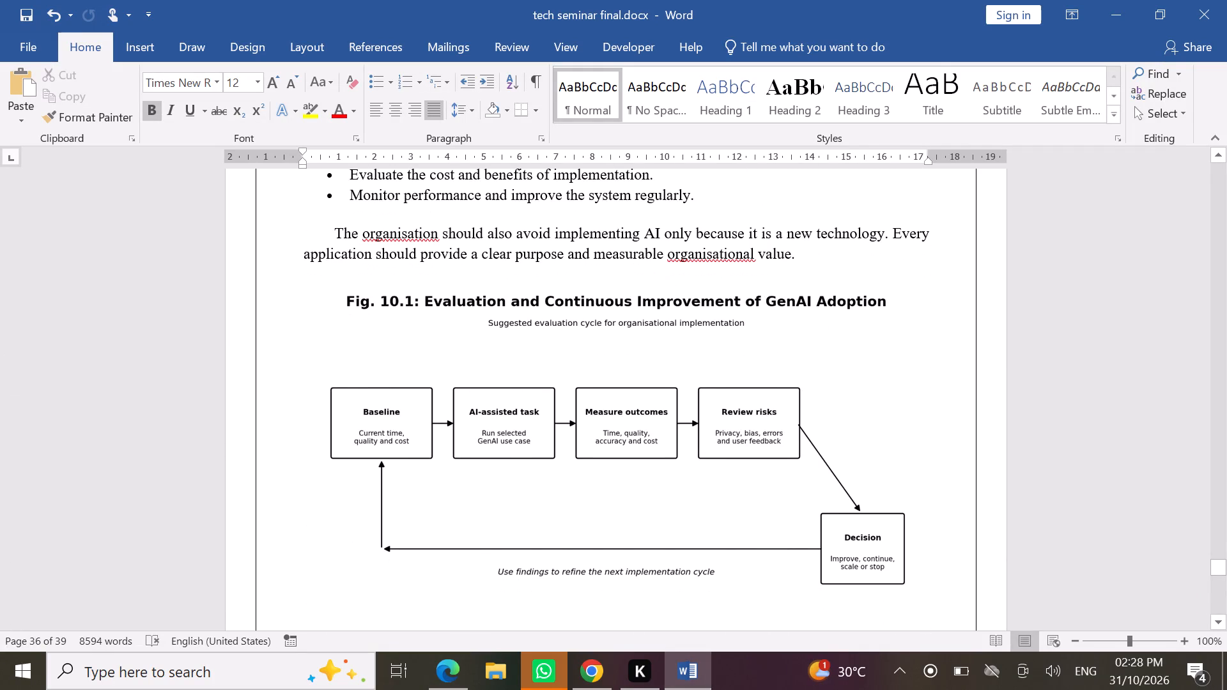
scroll(737, 459, down, 2)
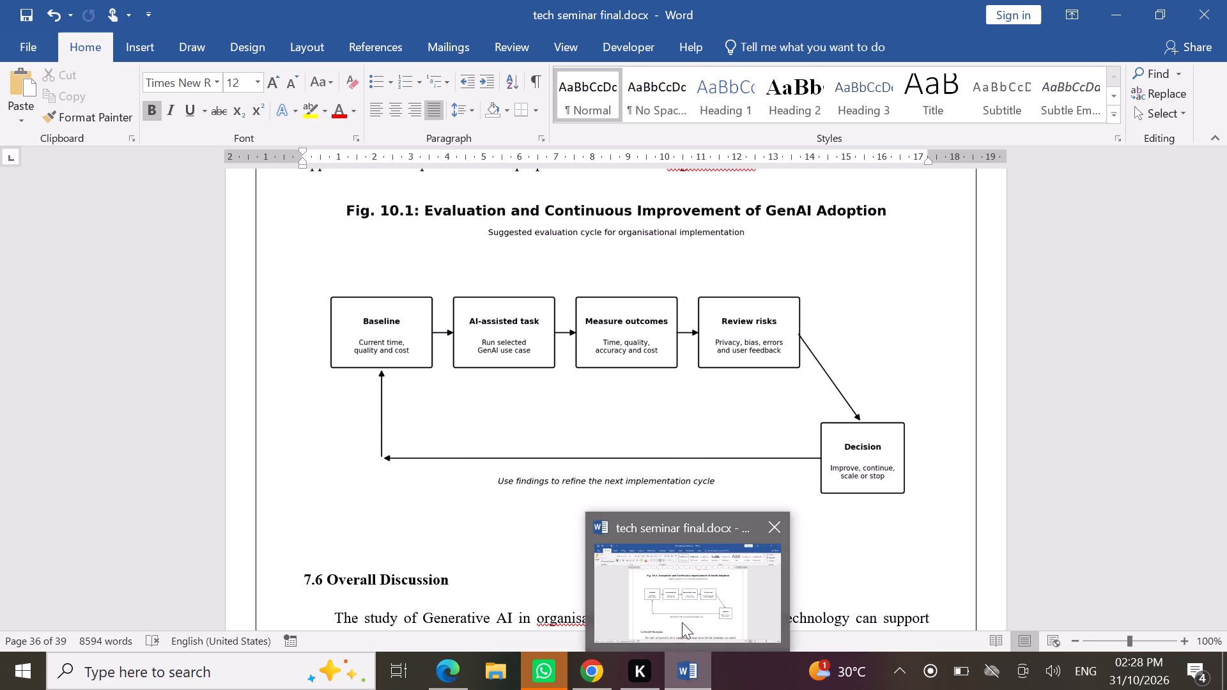
click(451, 663)
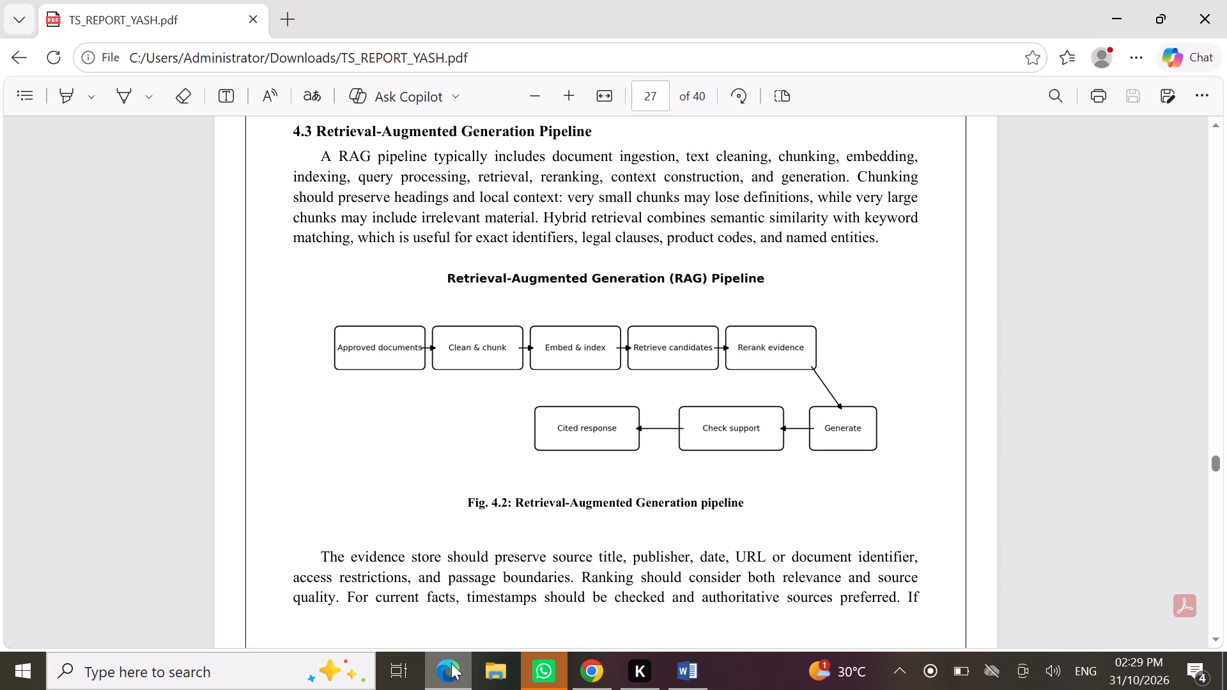
click(698, 675)
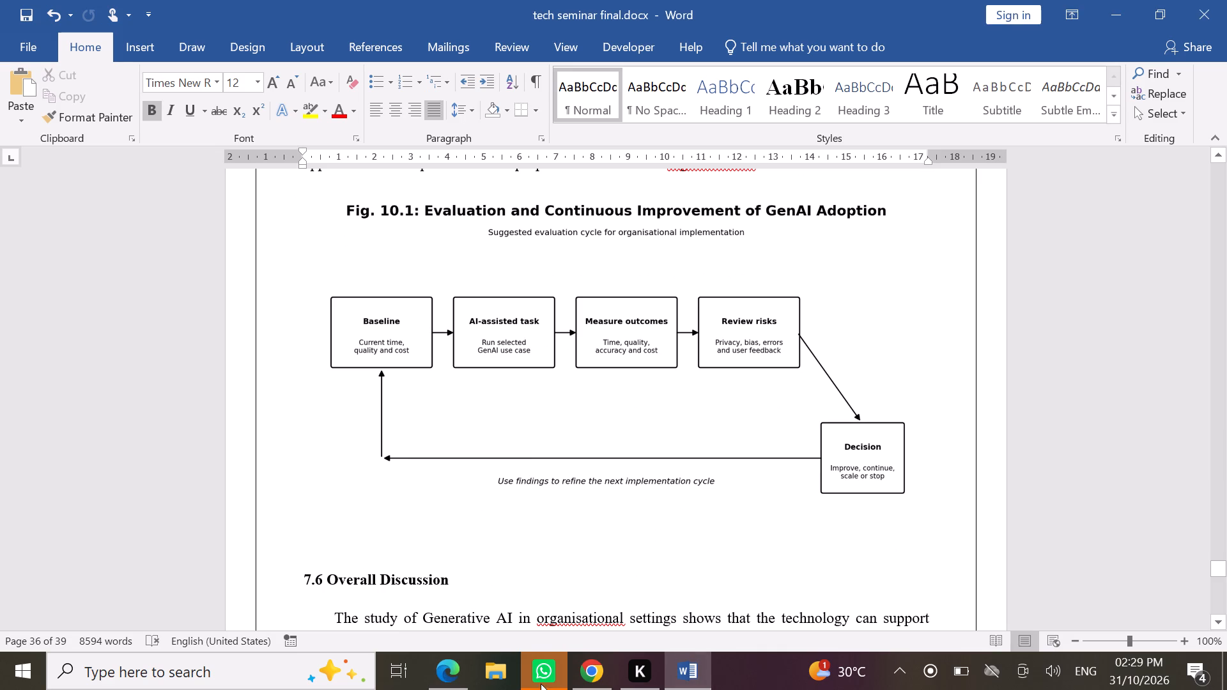
click(447, 679)
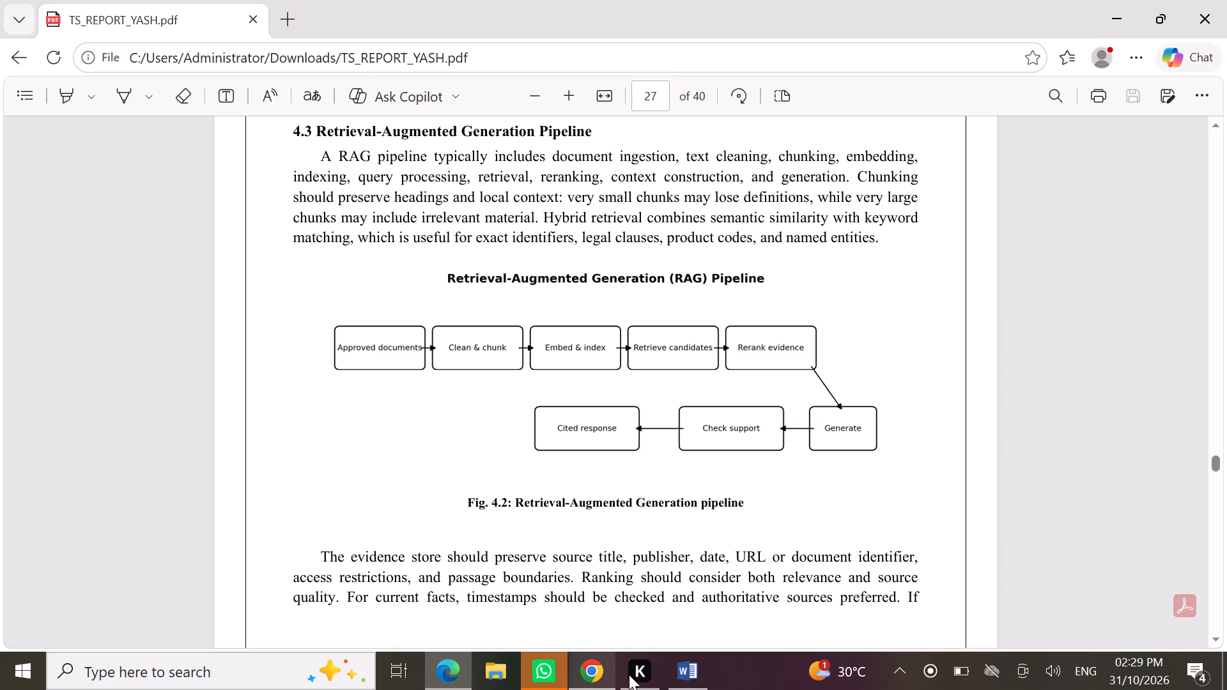
click(680, 670)
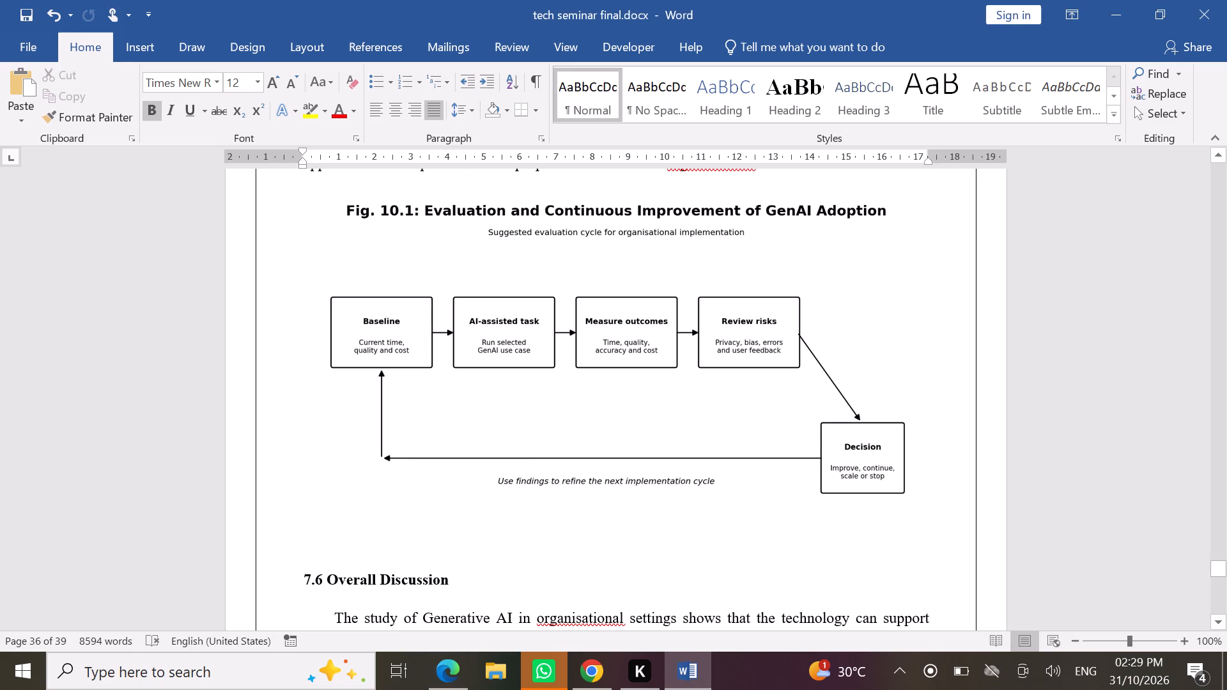
click(669, 449)
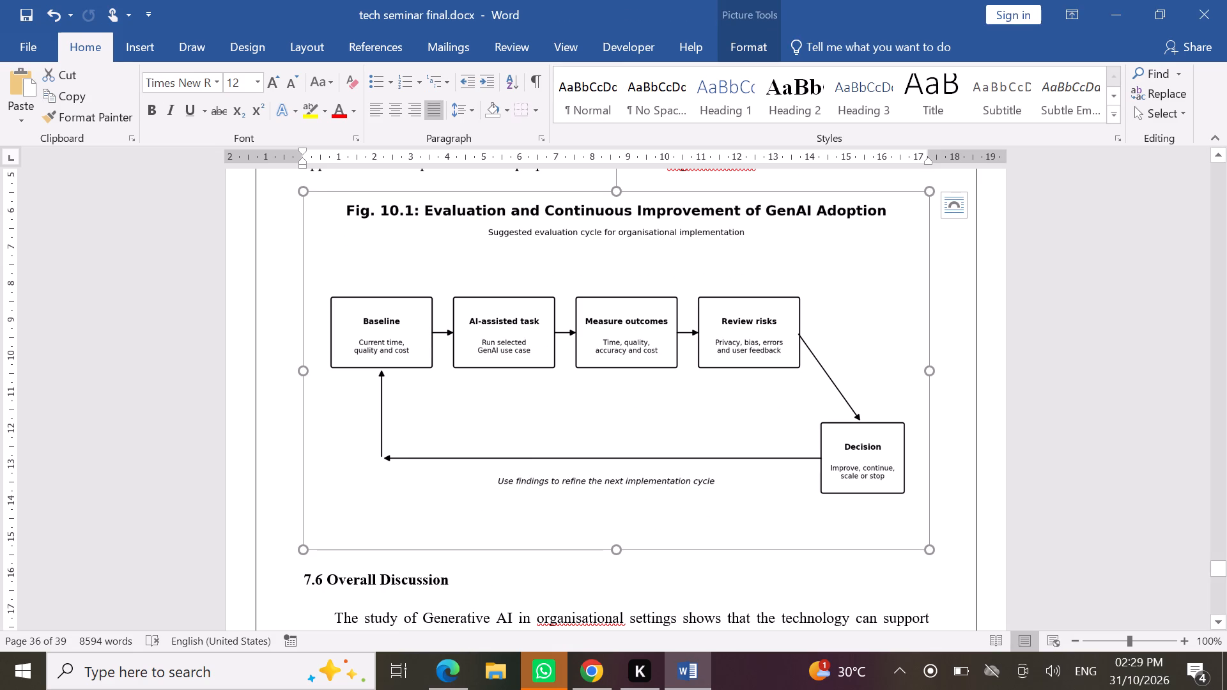
click(663, 588)
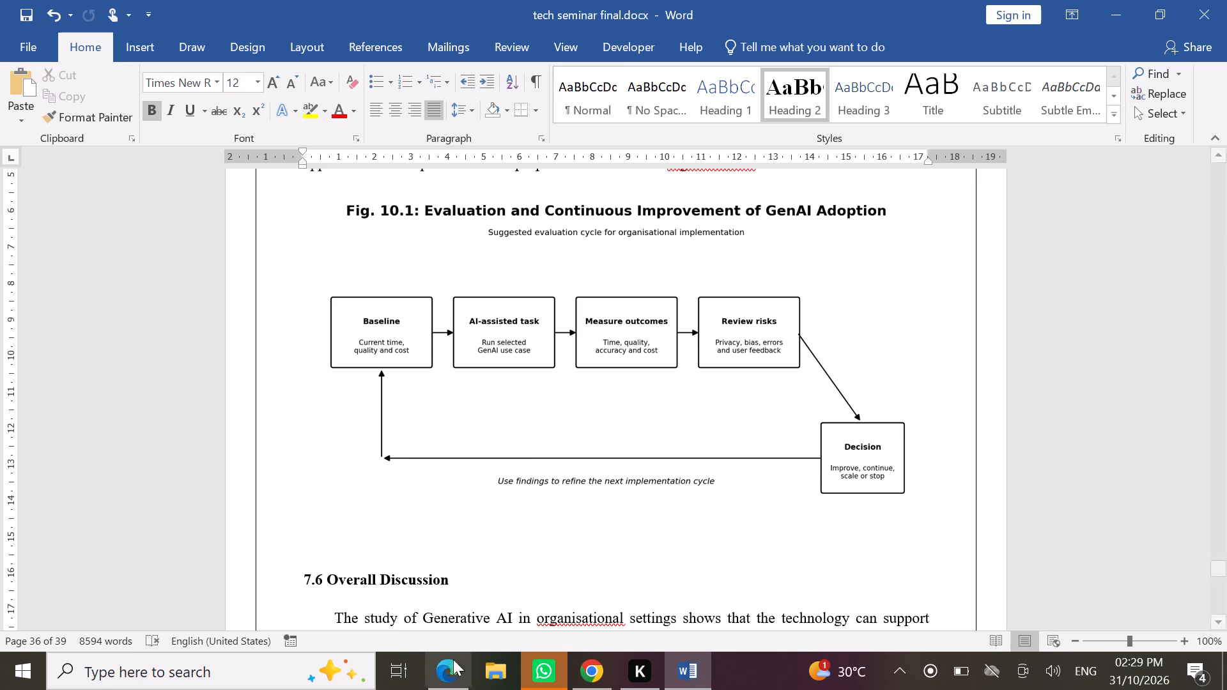
click(447, 667)
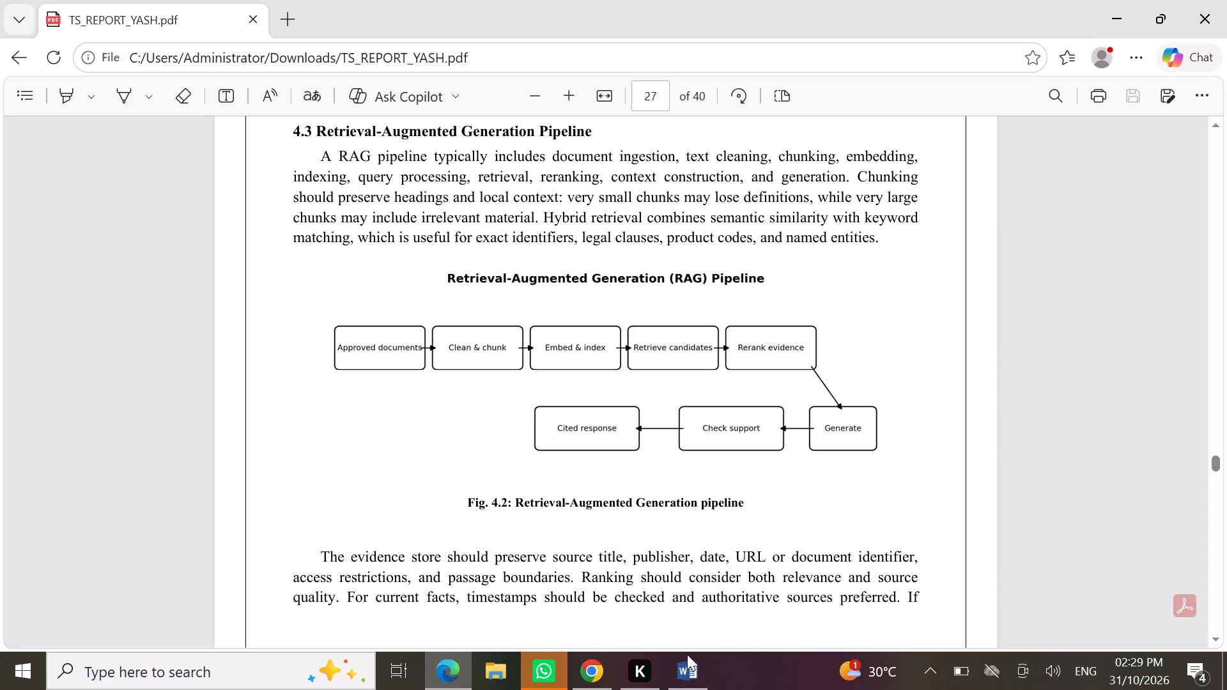
click(691, 668)
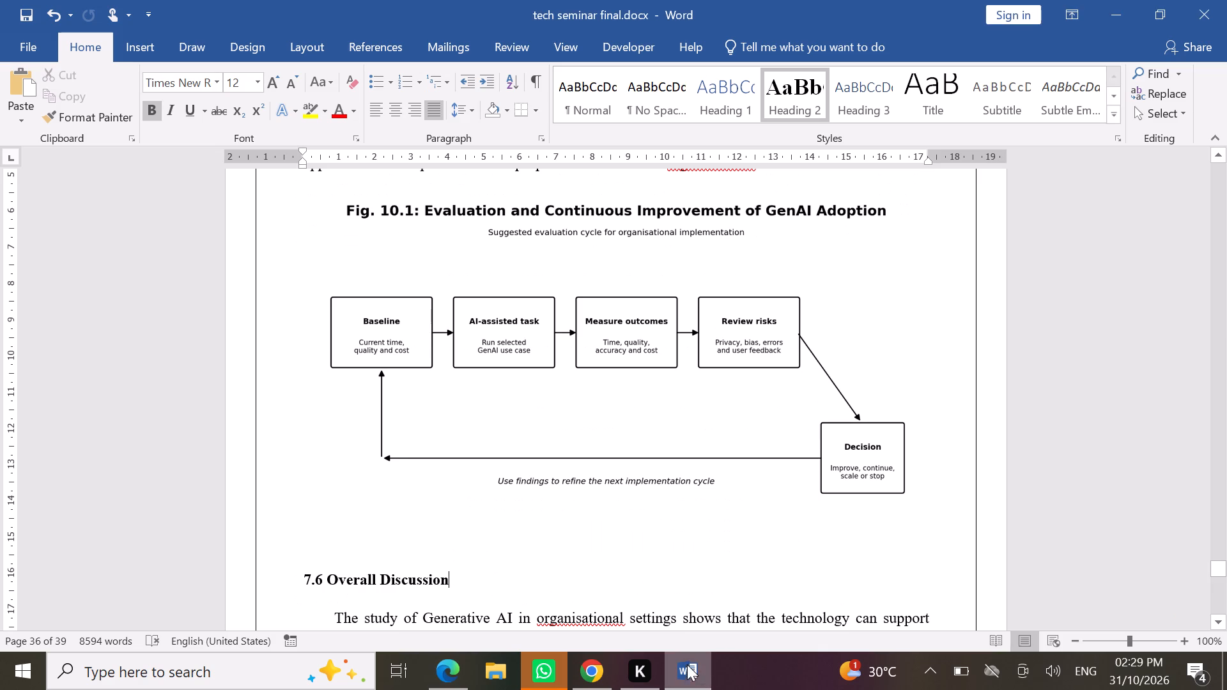
Add a centred 10 pt caption line below the Evaluation and Continuous Improvement diagram, above heading 7.6 Overall Discussion.
click(295, 574)
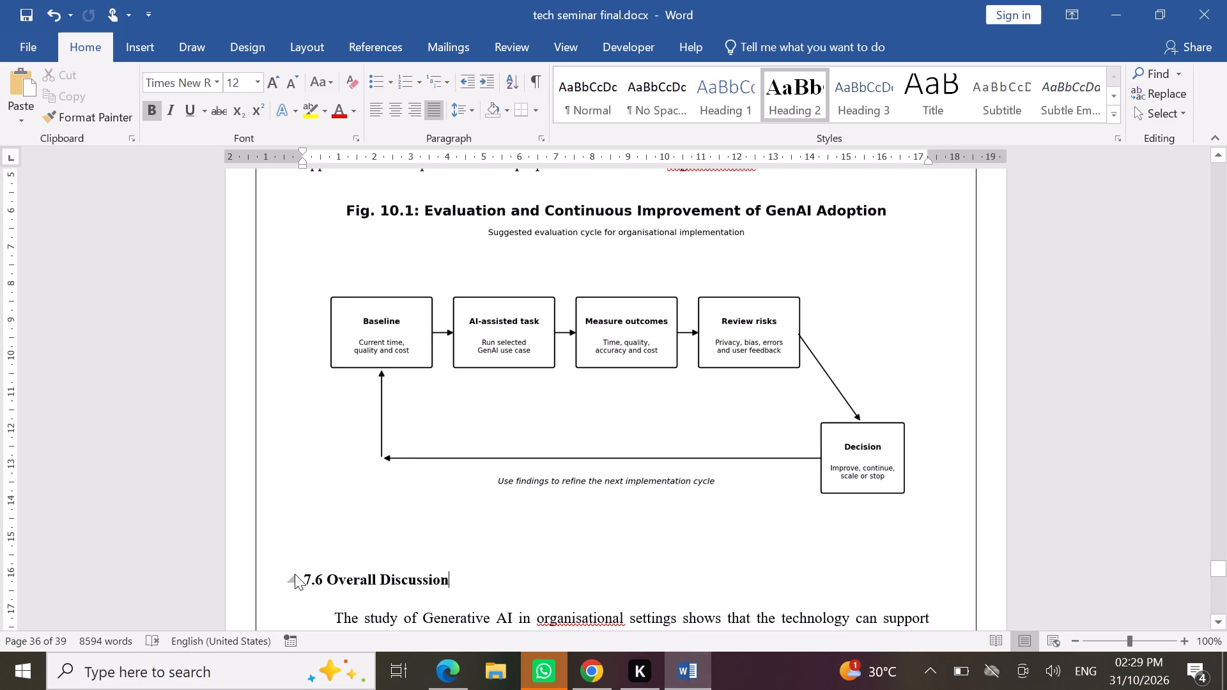
click(302, 574)
key(Return)
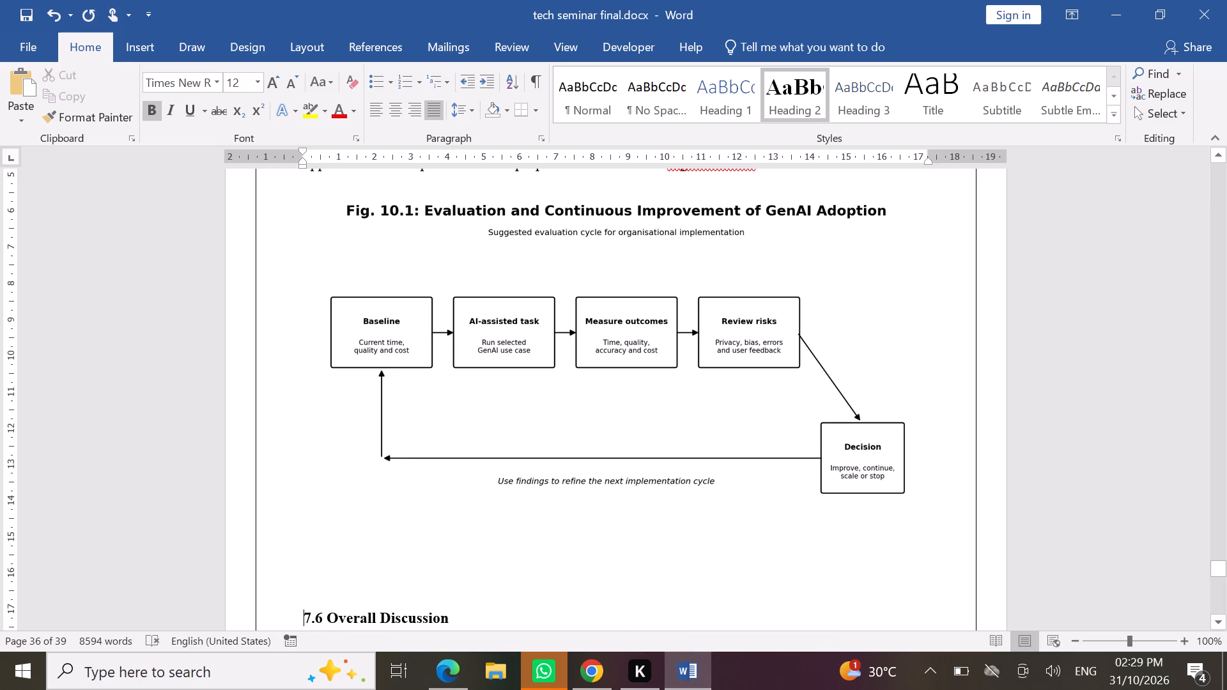
click(350, 567)
click(362, 576)
click(293, 86)
click(293, 86)
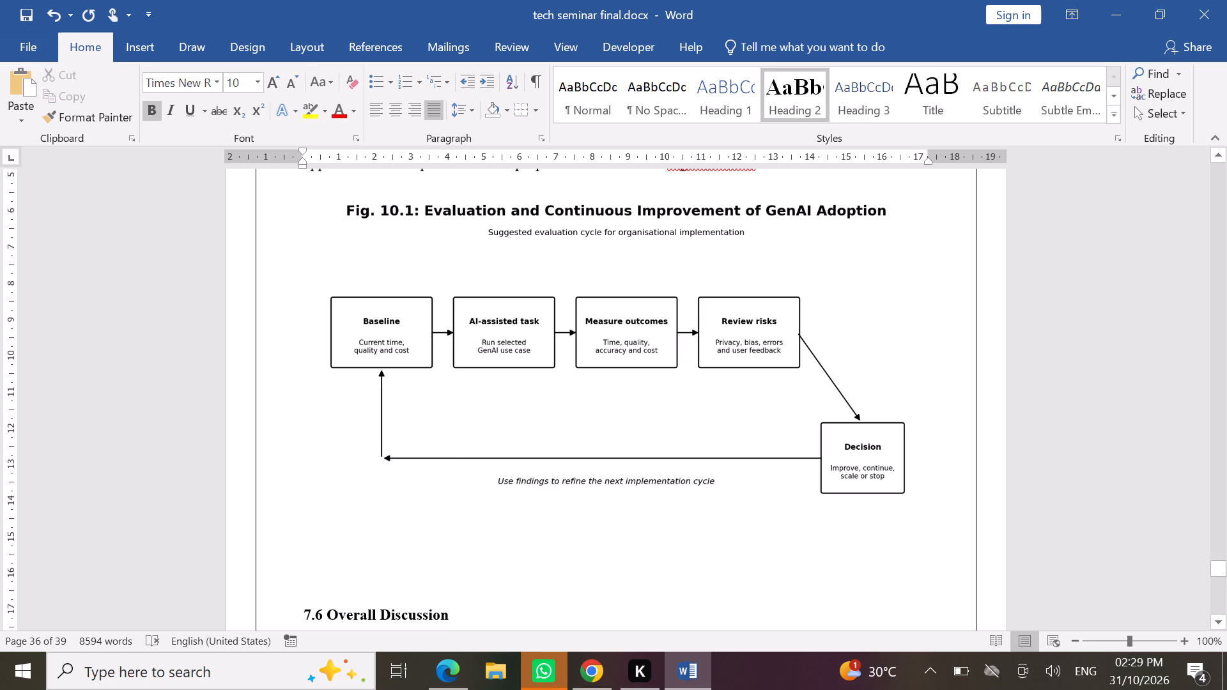
click(394, 108)
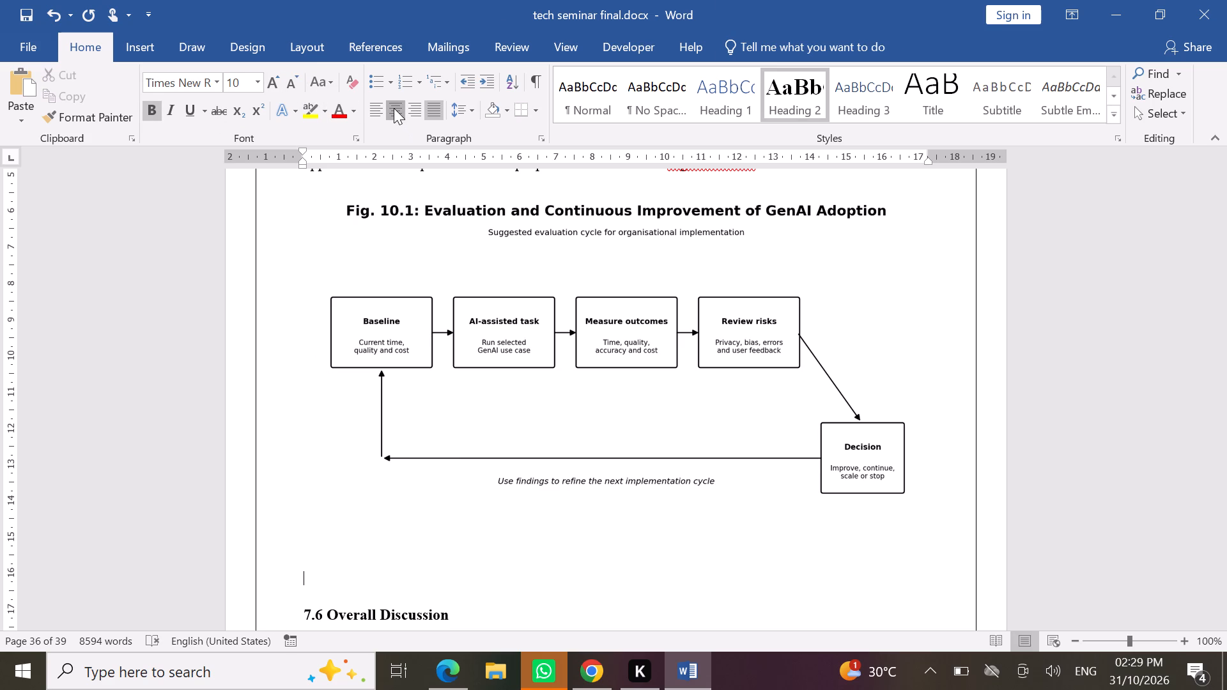
Begin the diagram's caption with "Fig." on the centred line, checking the reference PDF's caption format.
text(fi)
key(BackSpace)
key(BackSpace)
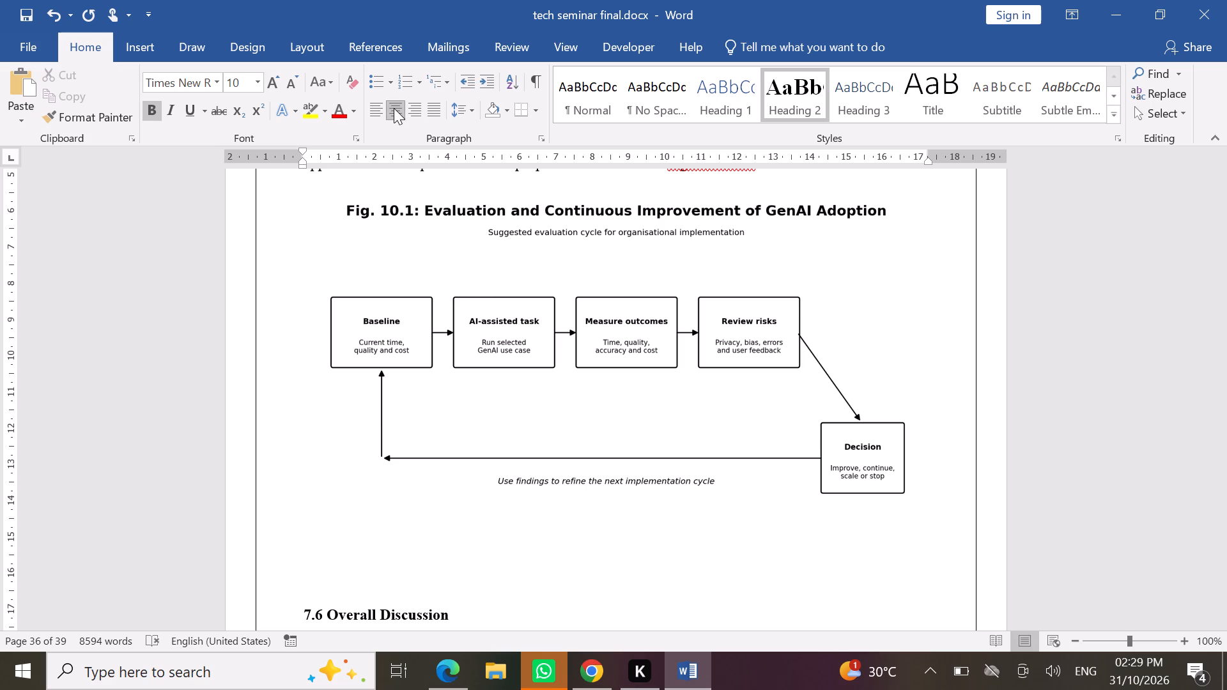
text(Fig)
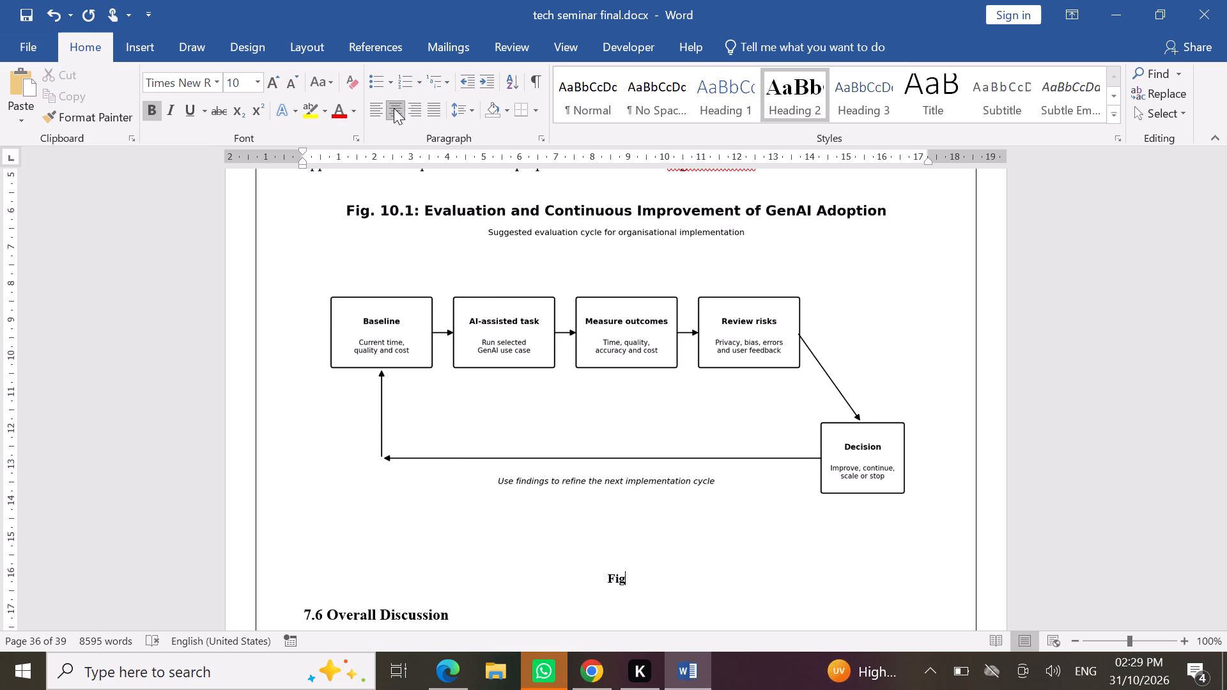
key(alt+Tab)
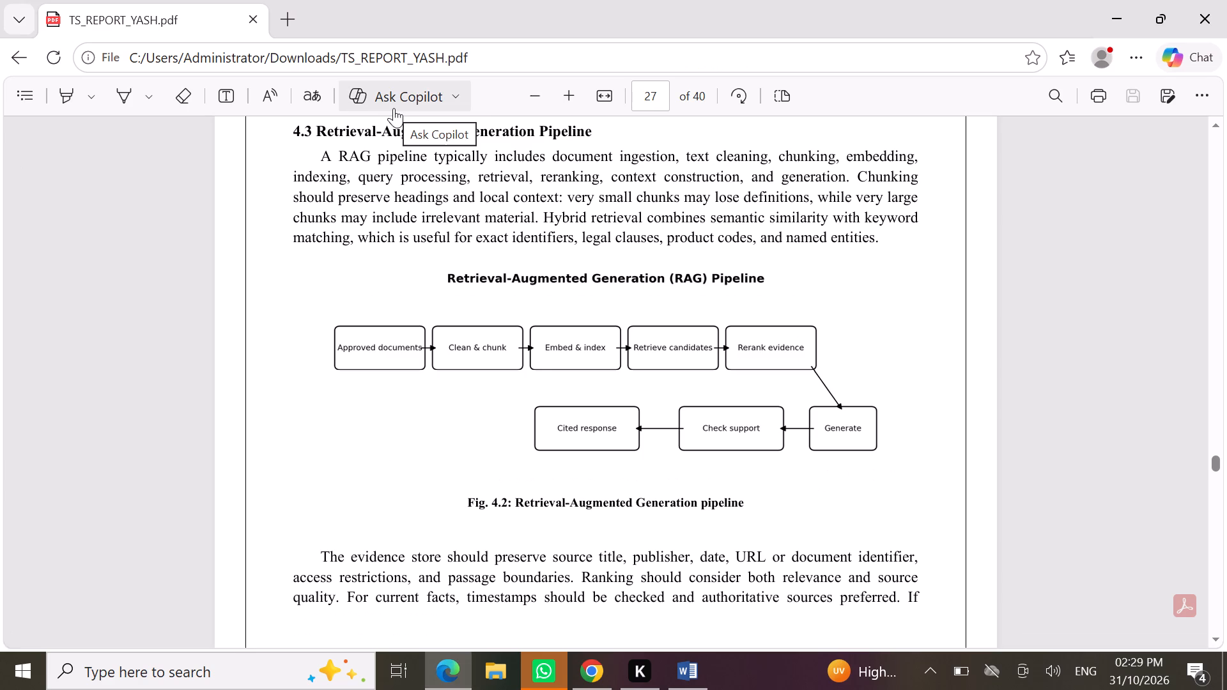
key(alt+Tab)
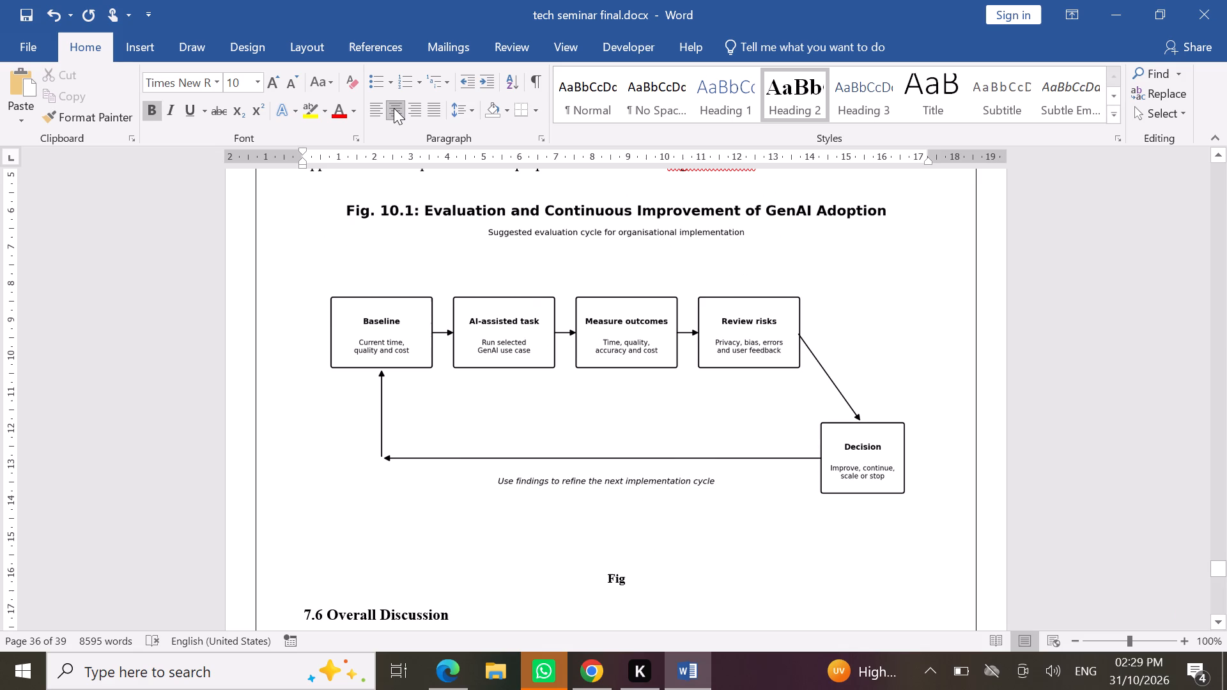
text(.)
key(space)
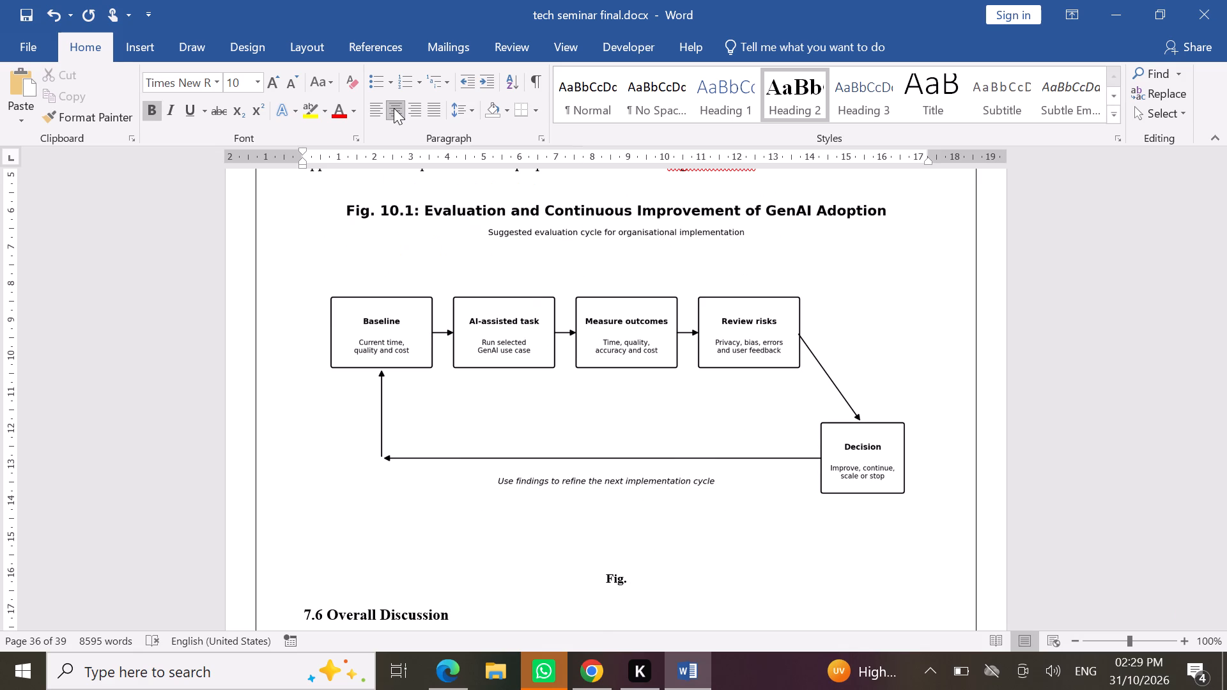
Examine the Fig. 4.1 caption and section 4.2 Proposed Hybrid Architecture in the reference PDF for figure numbering.
key(alt+Tab)
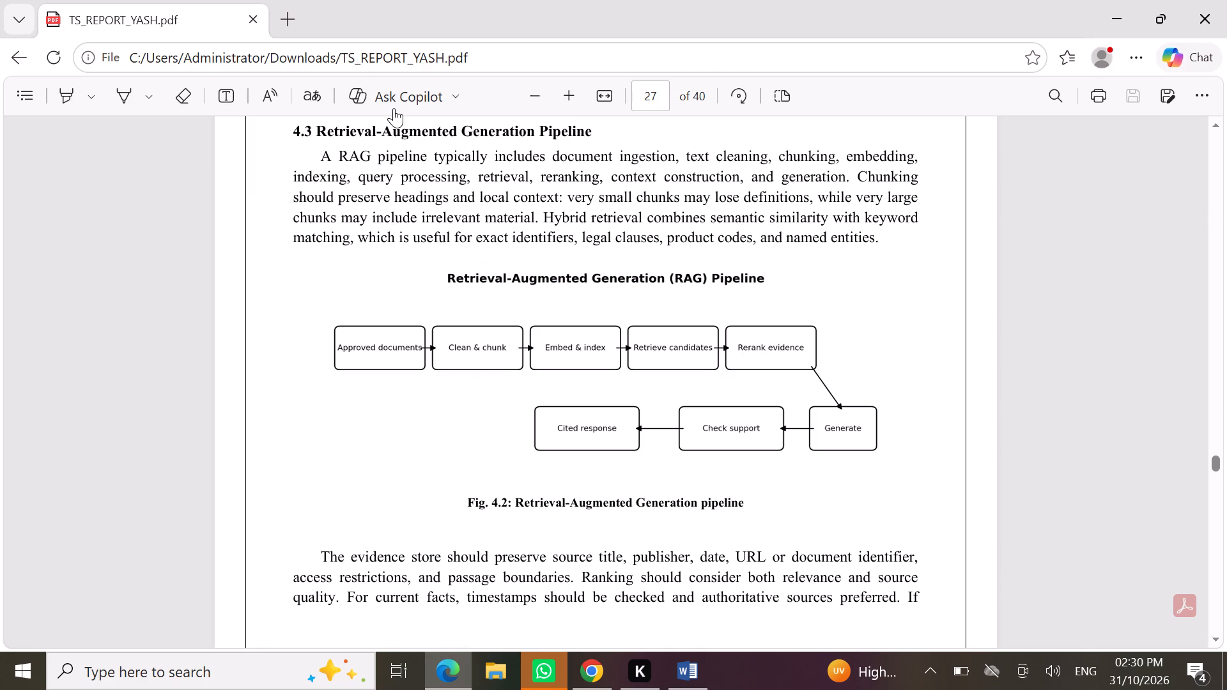
scroll(529, 280, up, 2)
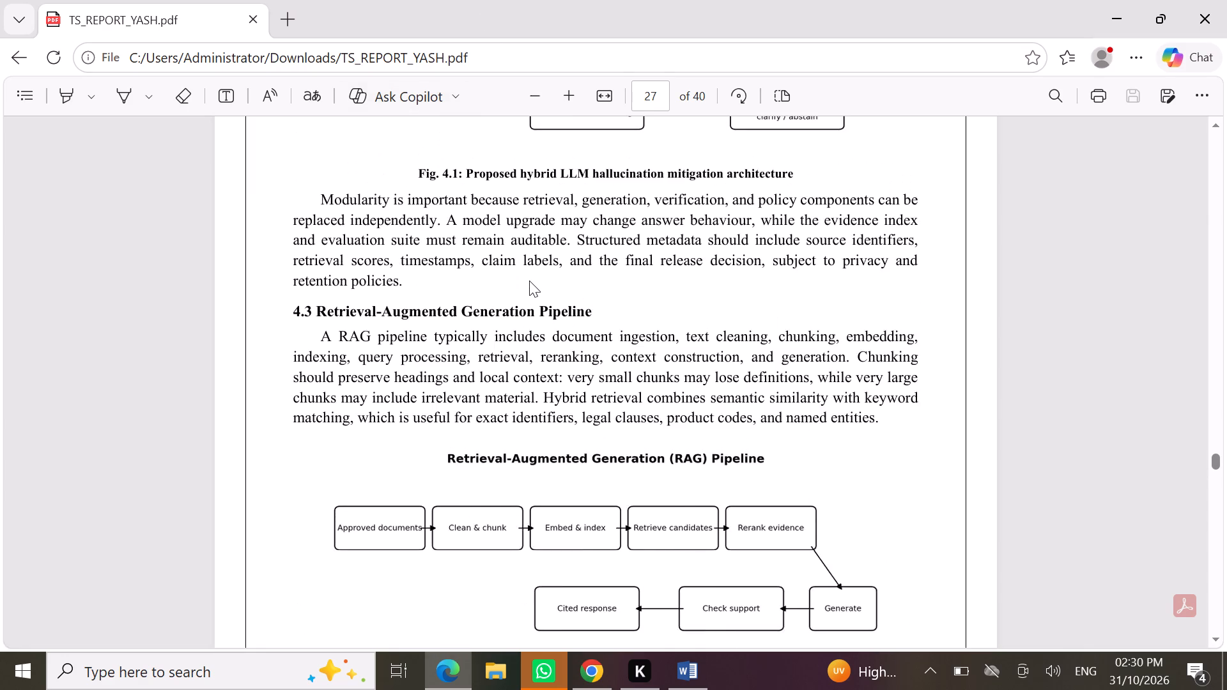
scroll(529, 280, up, 4)
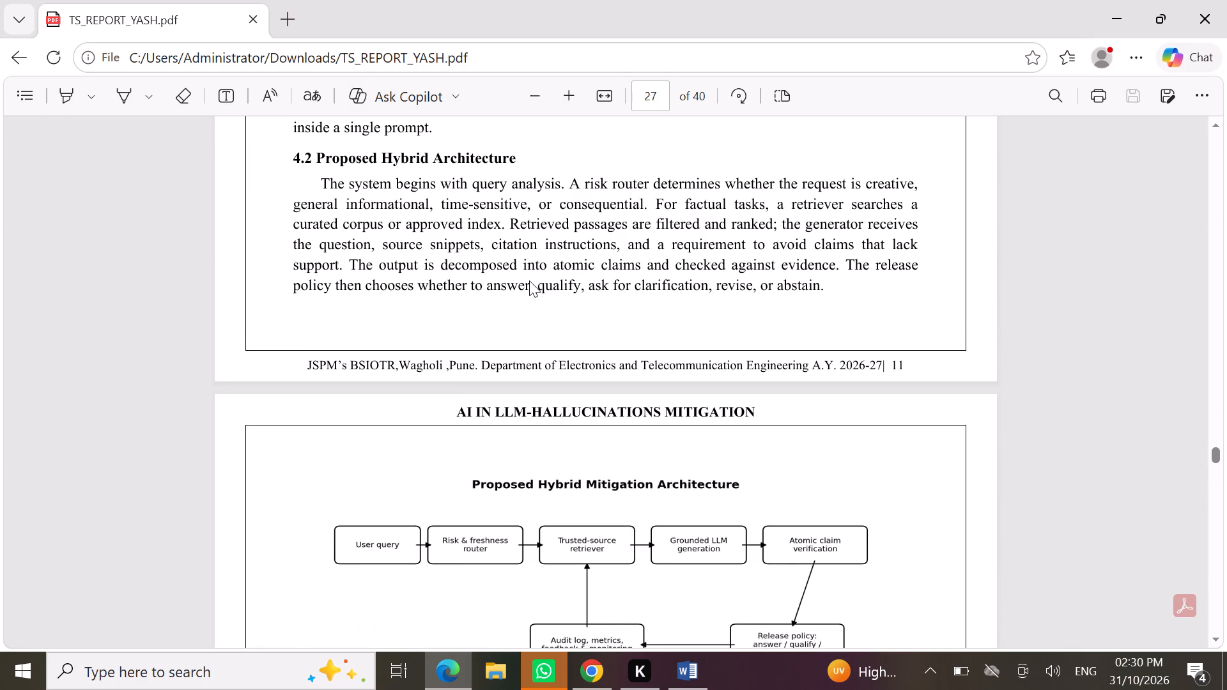
Switch back to the Word report and review it backwards from the Evaluation and Continuous Improvement diagram to the Chapter 1 opening.
key(alt+Tab)
scroll(643, 291, up, 6)
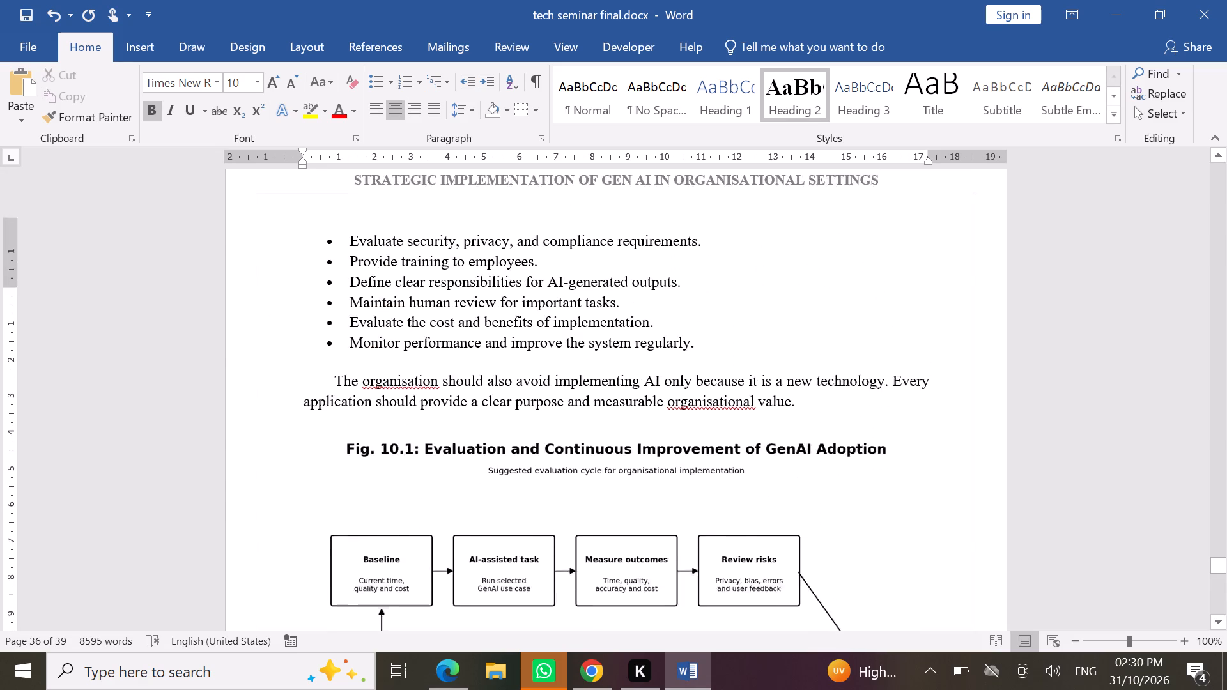
scroll(643, 291, up, 18)
scroll(643, 291, up, 4)
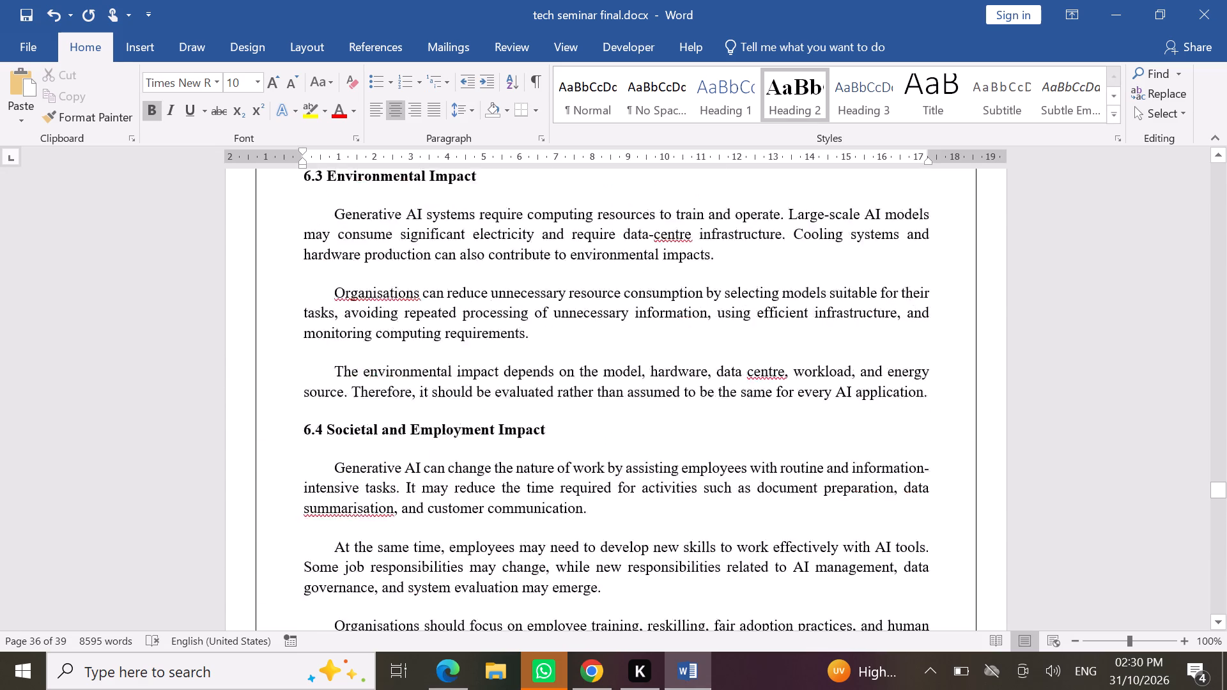
scroll(643, 291, up, 17)
scroll(643, 291, up, 17)
scroll(643, 291, up, 4)
scroll(643, 291, up, 20)
scroll(643, 291, up, 8)
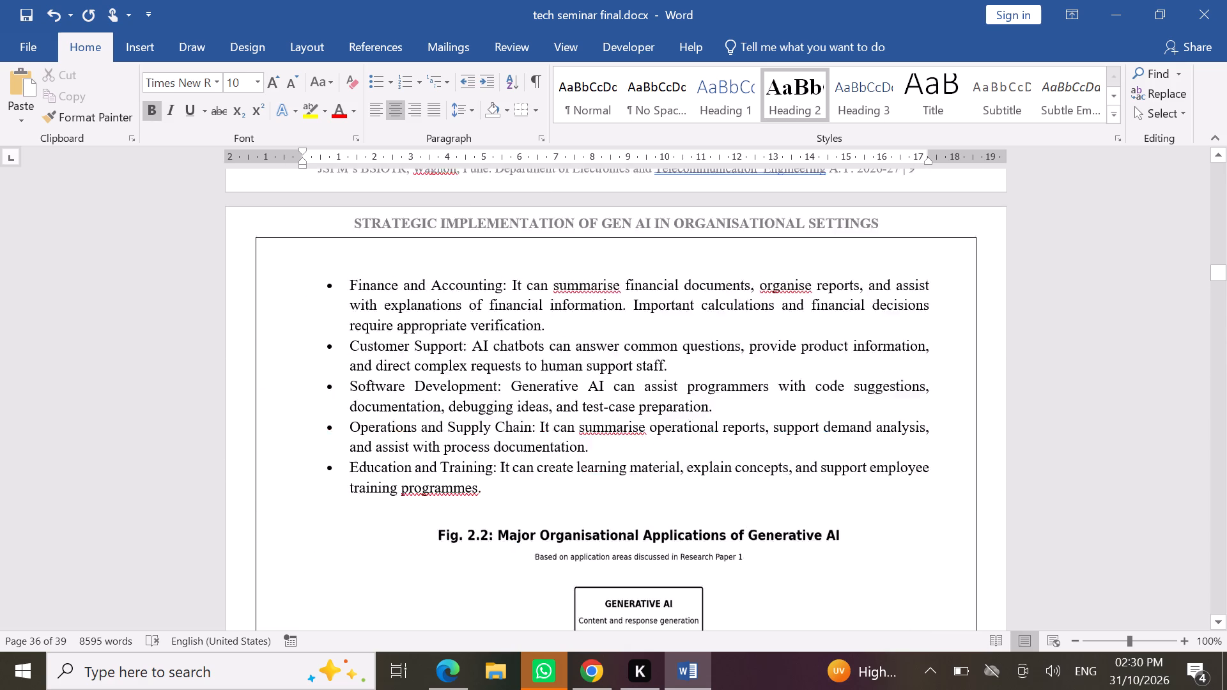
scroll(643, 291, up, 20)
scroll(643, 291, up, 5)
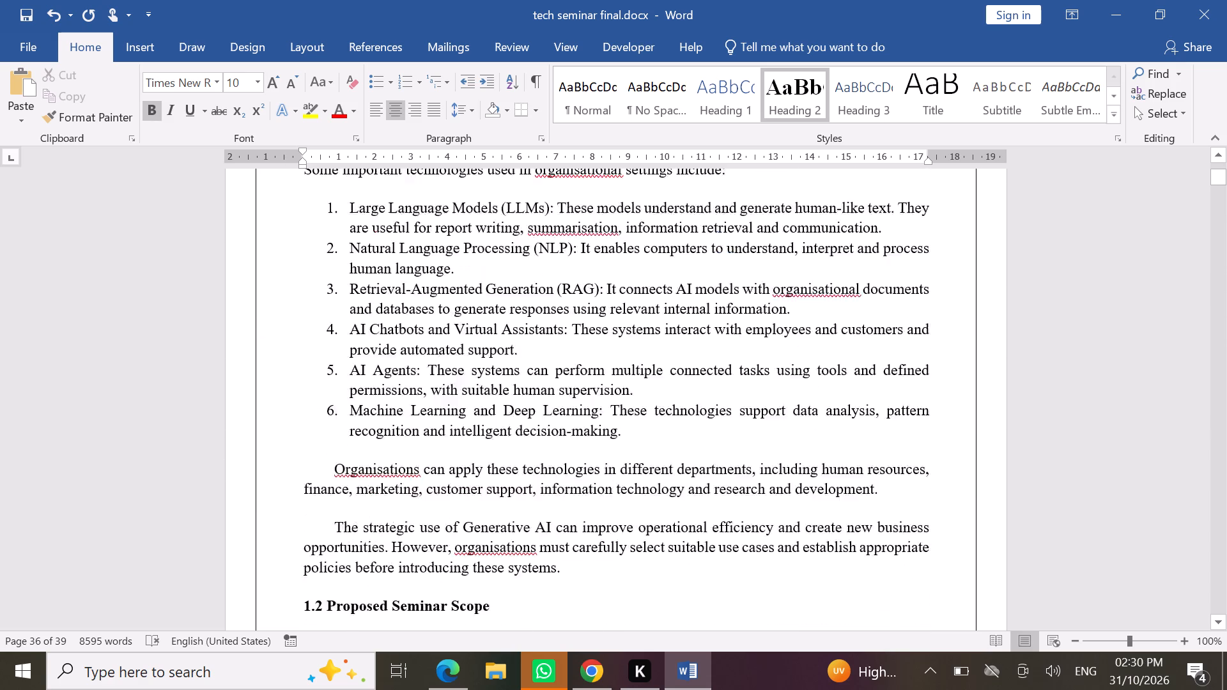
scroll(840, 689, up, 3)
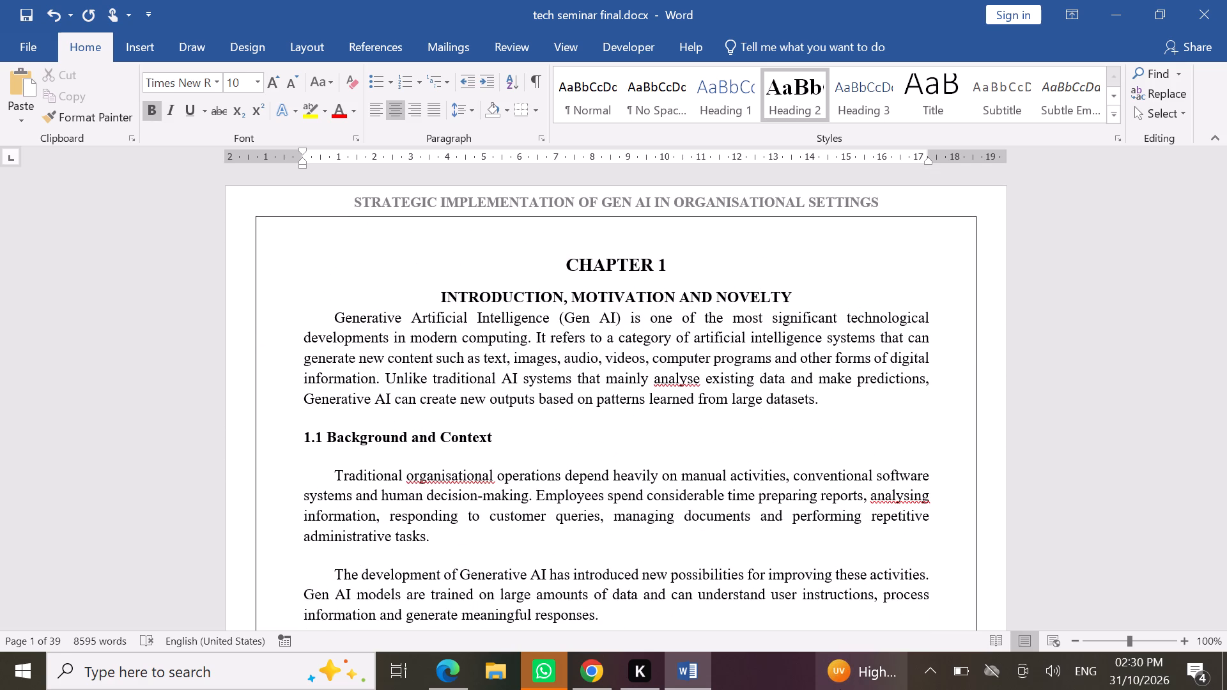
Switch to the reference report PDF and review its front matter from the cover page through the contents and list of abbreviations.
key(alt+Tab)
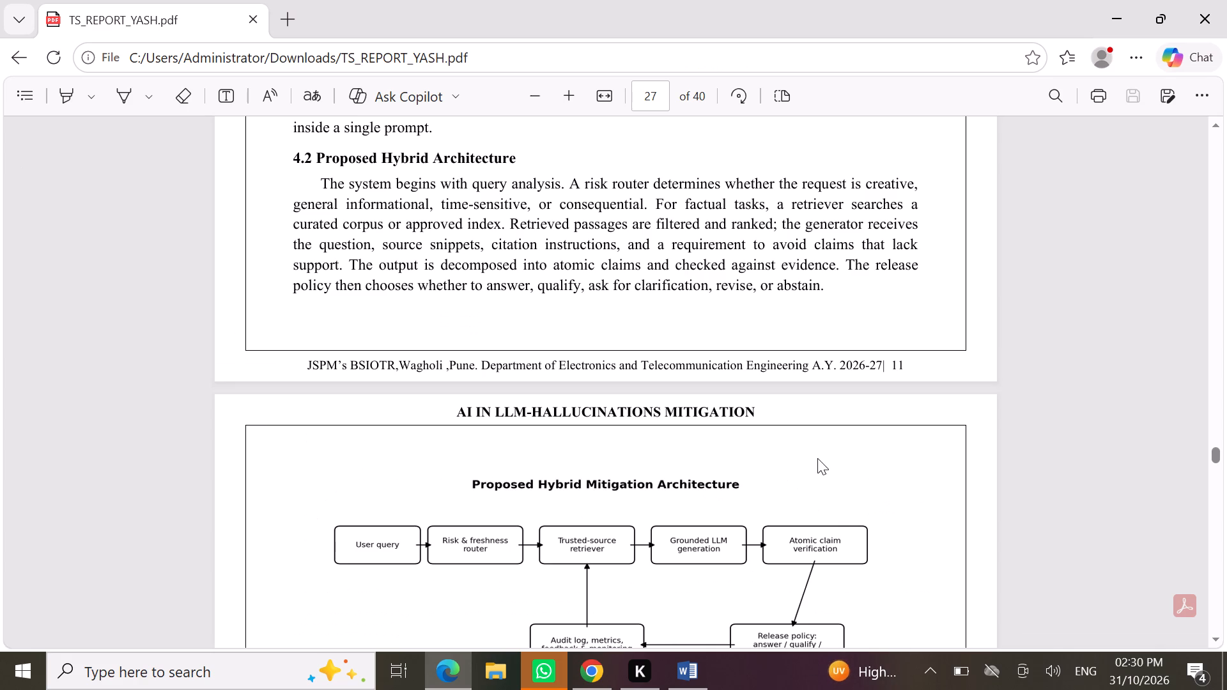
scroll(817, 458, up, 20)
scroll(817, 458, up, 10)
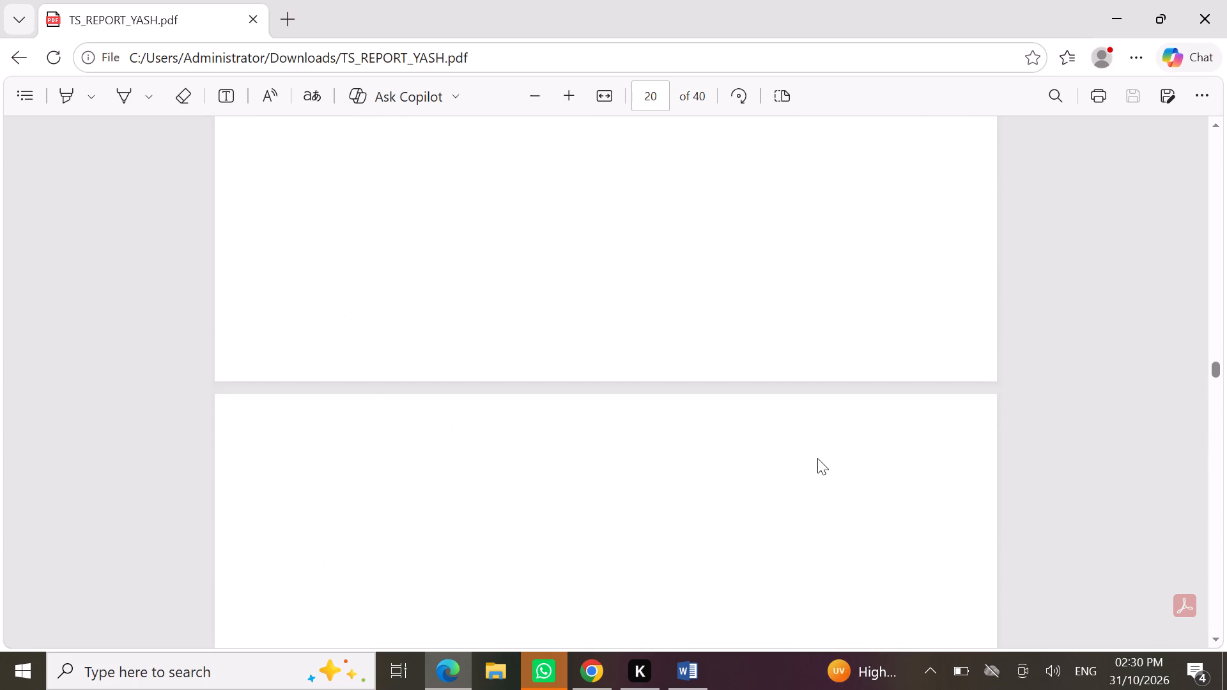
scroll(817, 458, up, 20)
scroll(817, 458, up, 13)
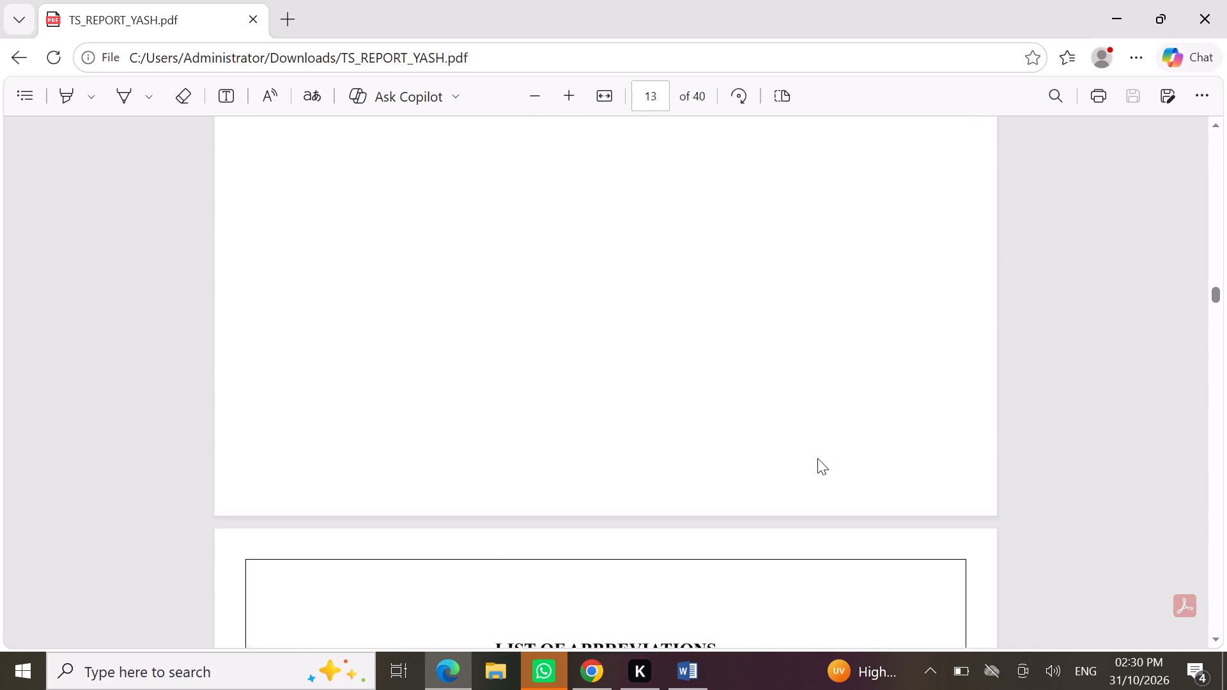
scroll(817, 458, up, 20)
scroll(817, 458, up, 12)
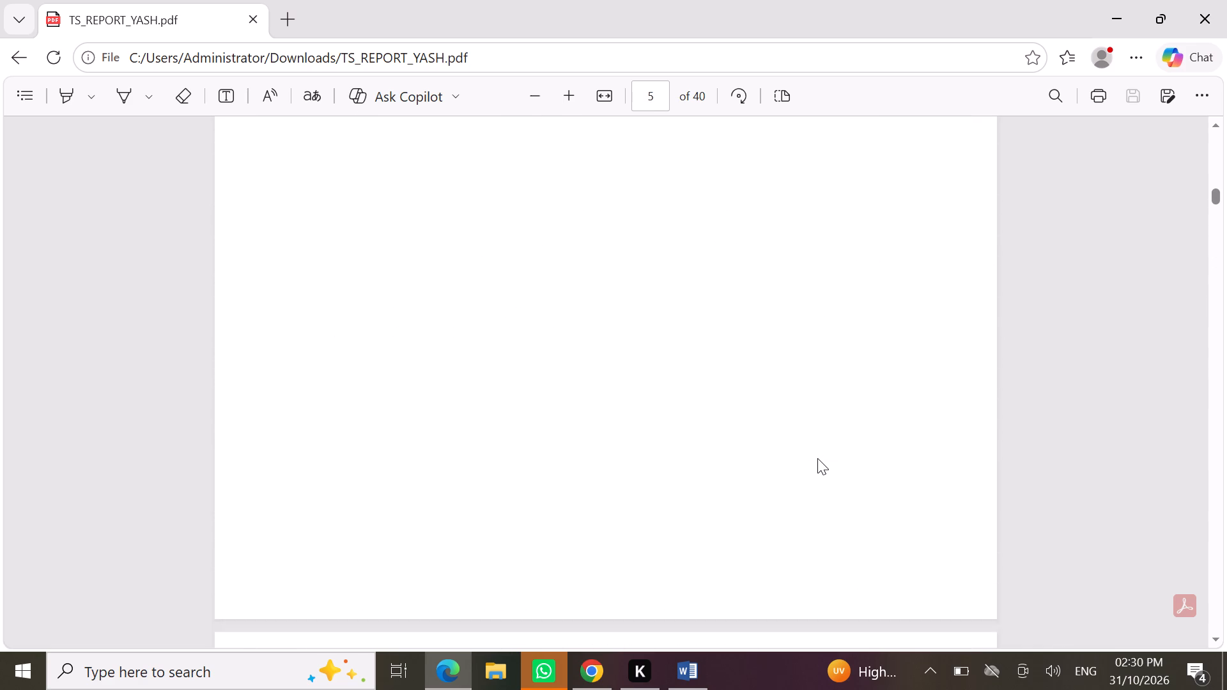
scroll(817, 458, up, 20)
scroll(817, 458, up, 10)
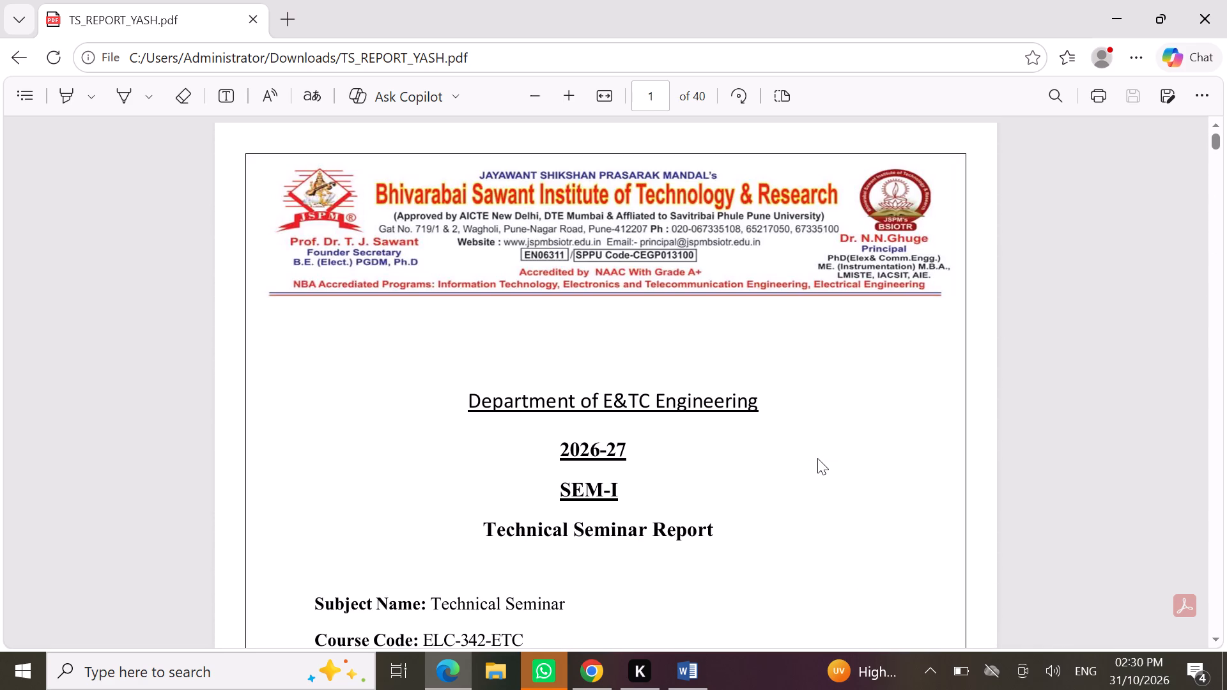
scroll(787, 514, down, 1)
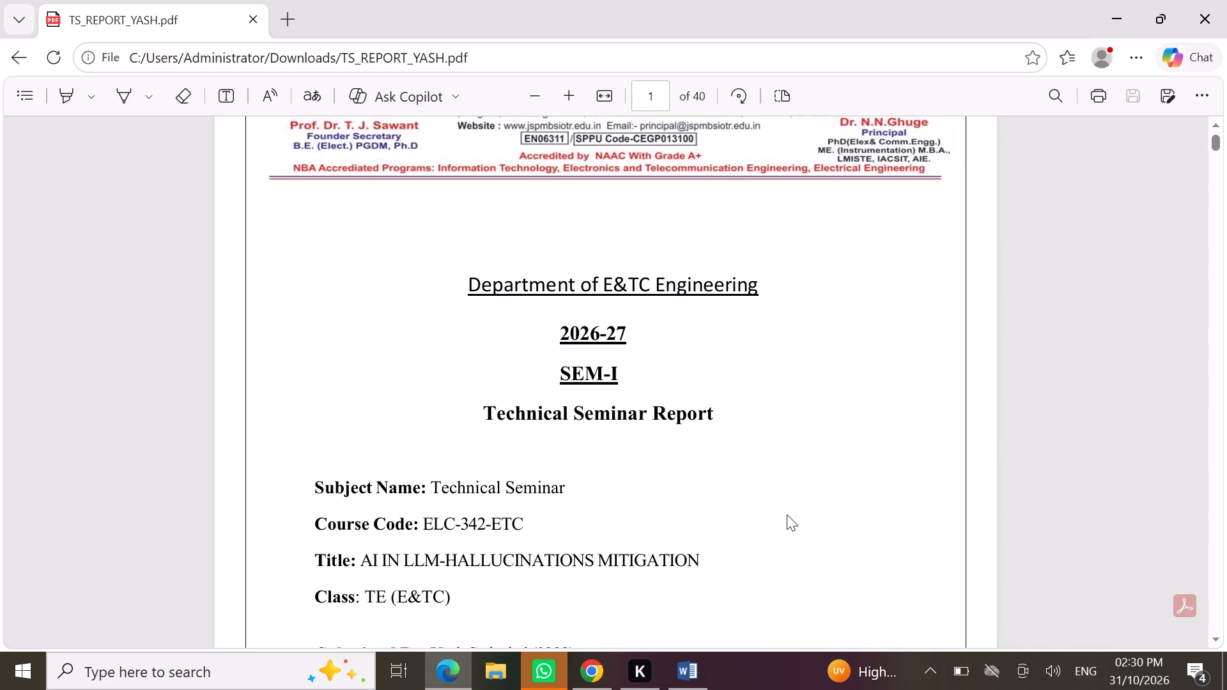
scroll(787, 514, down, 3)
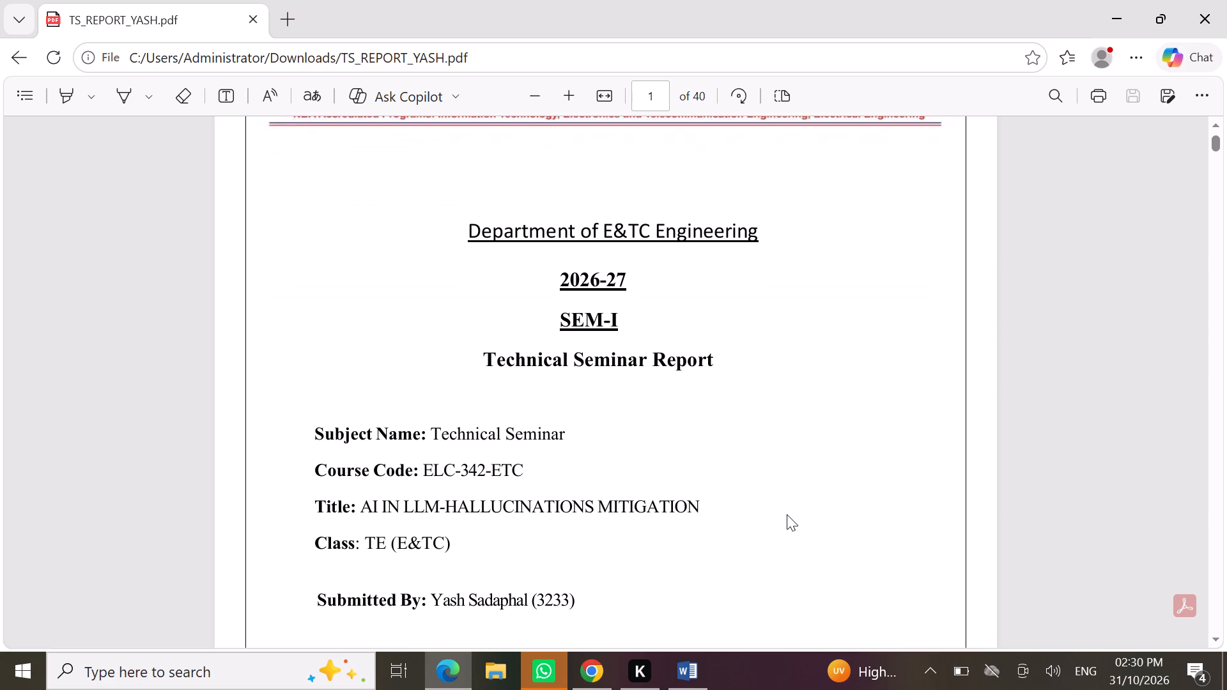
scroll(787, 514, down, 7)
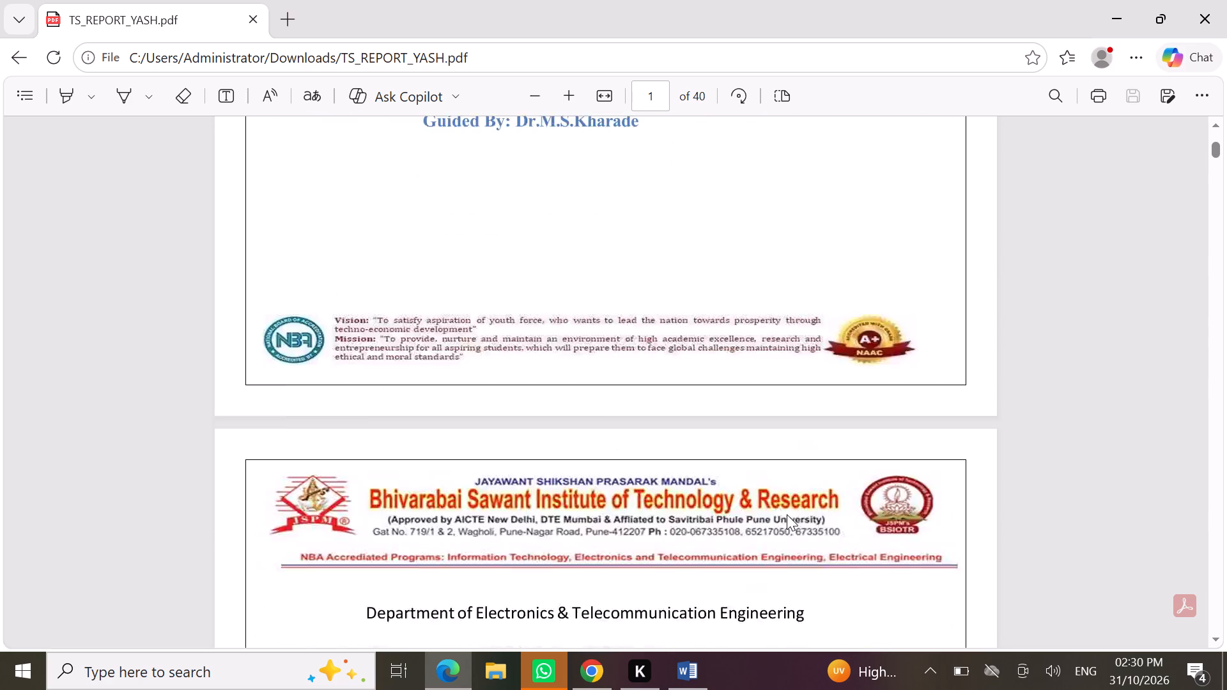
scroll(787, 514, down, 8)
scroll(787, 514, down, 15)
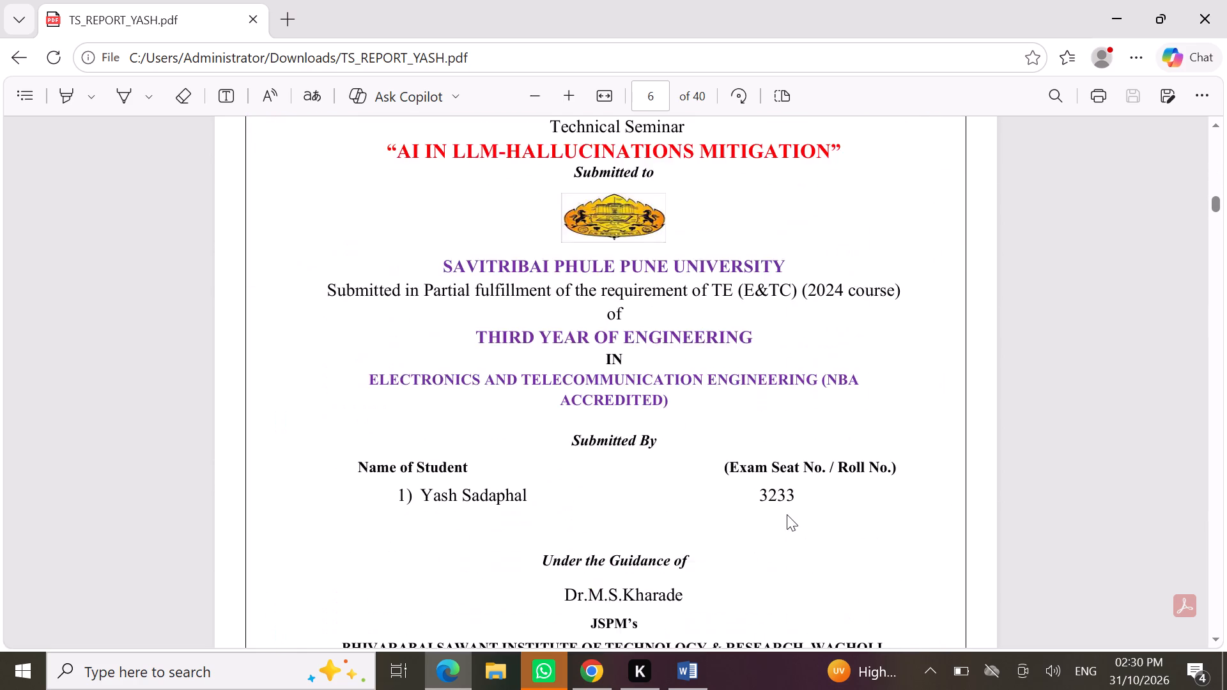
scroll(811, 374, down, 19)
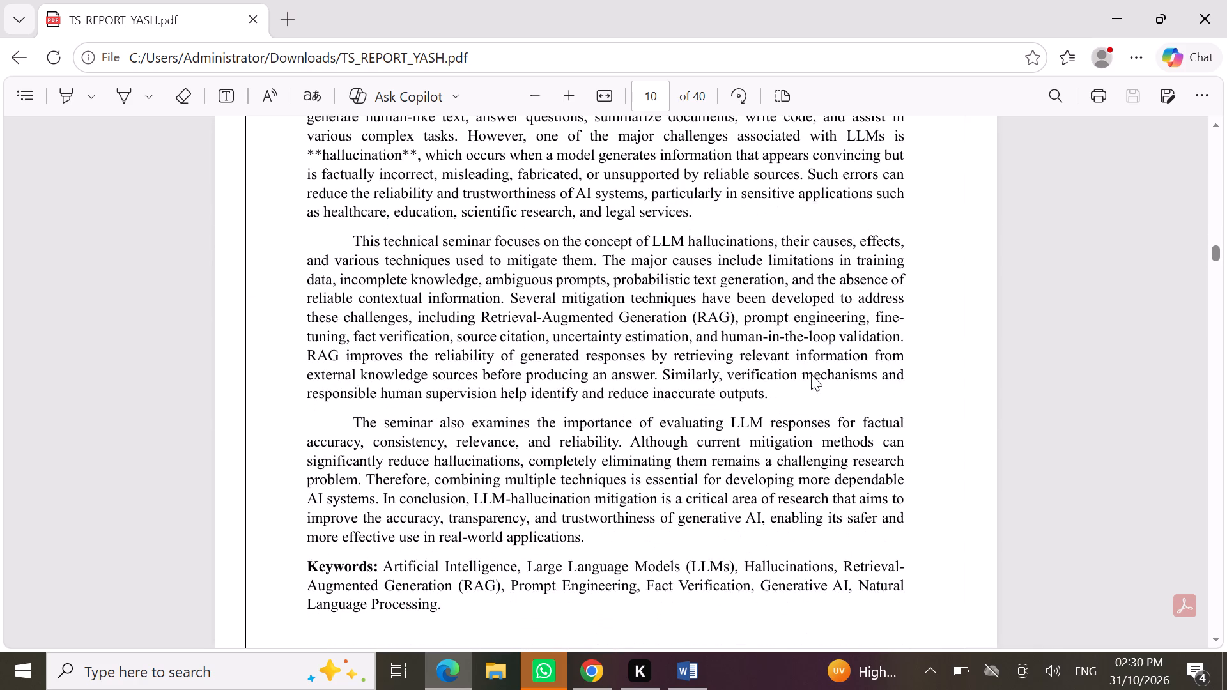
scroll(811, 374, down, 5)
scroll(833, 223, down, 9)
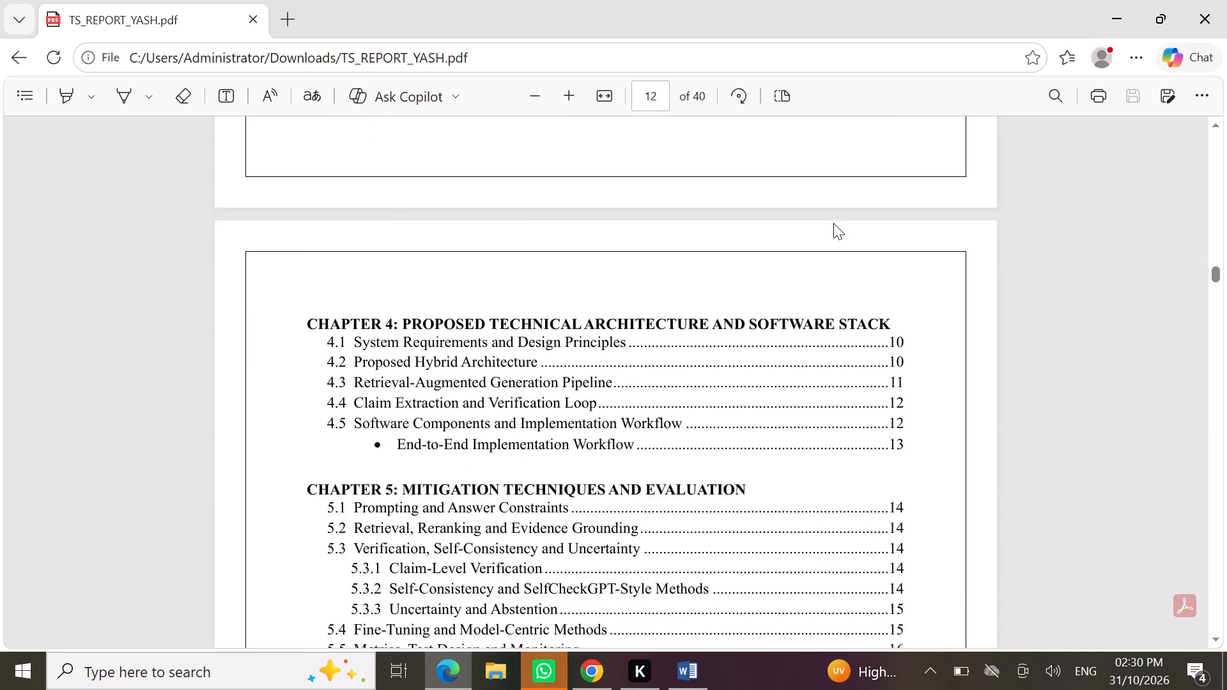
scroll(833, 223, down, 13)
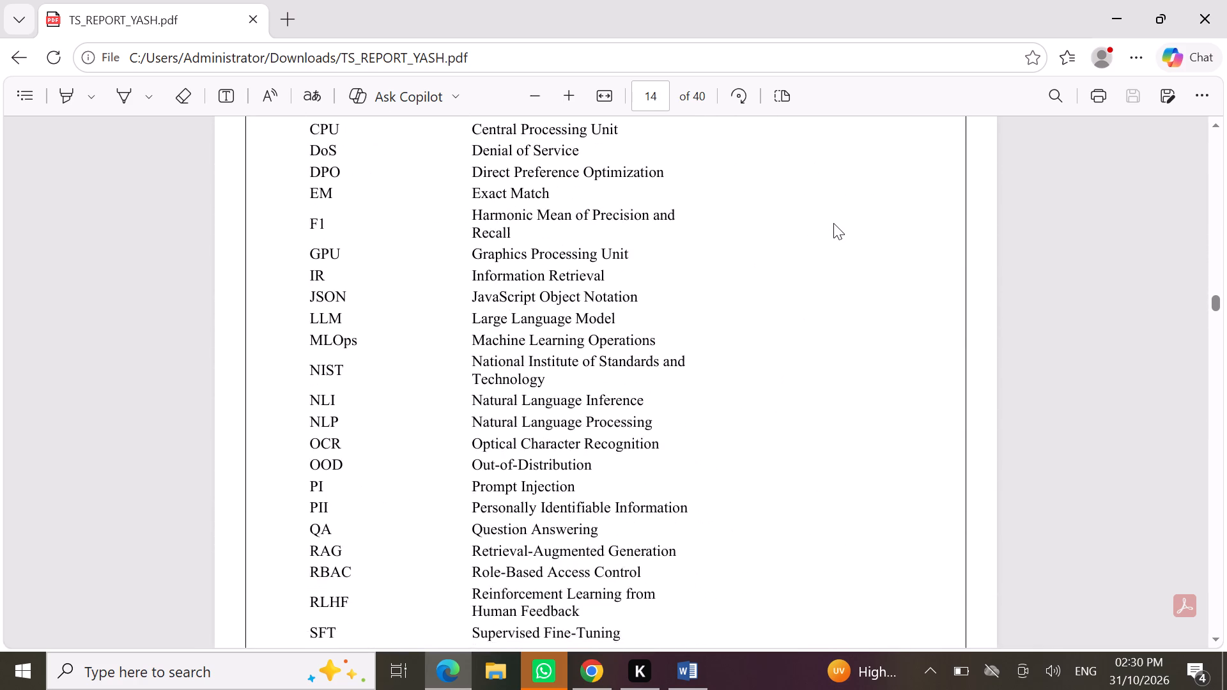
Examine Chapters 1 to 4 of the reference PDF for figure placement and caption numbering, up to the Proposed Hybrid Mitigation Architecture figure.
scroll(833, 223, down, 12)
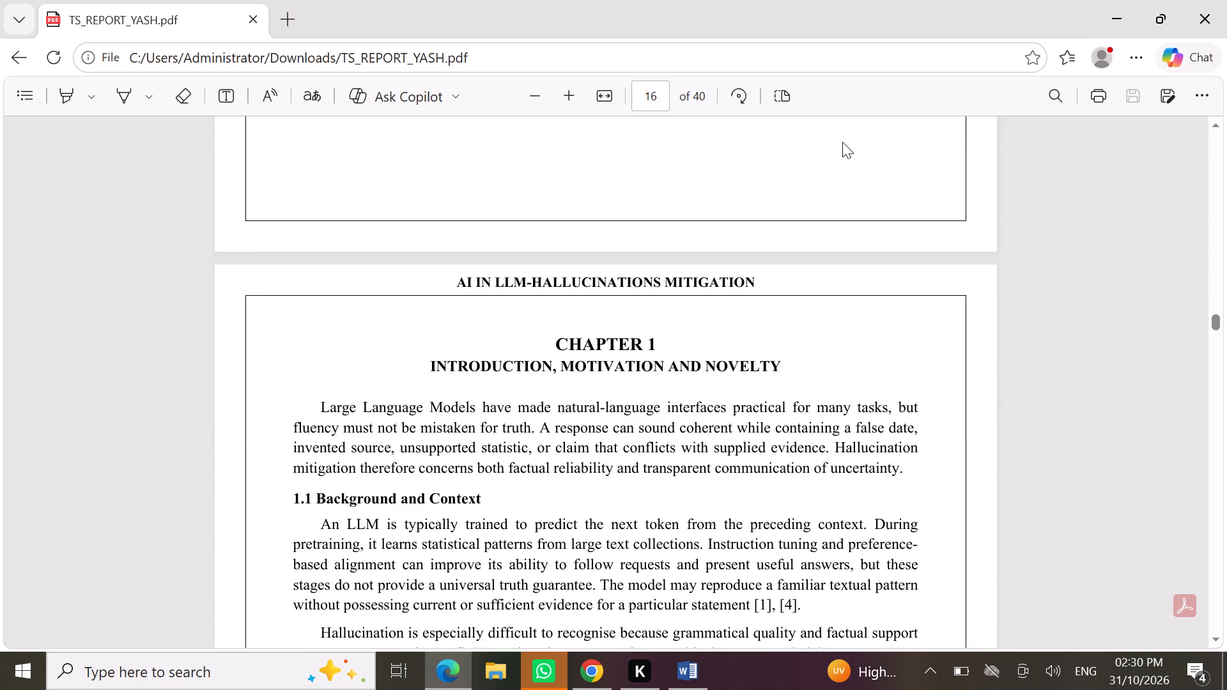
scroll(842, 142, down, 5)
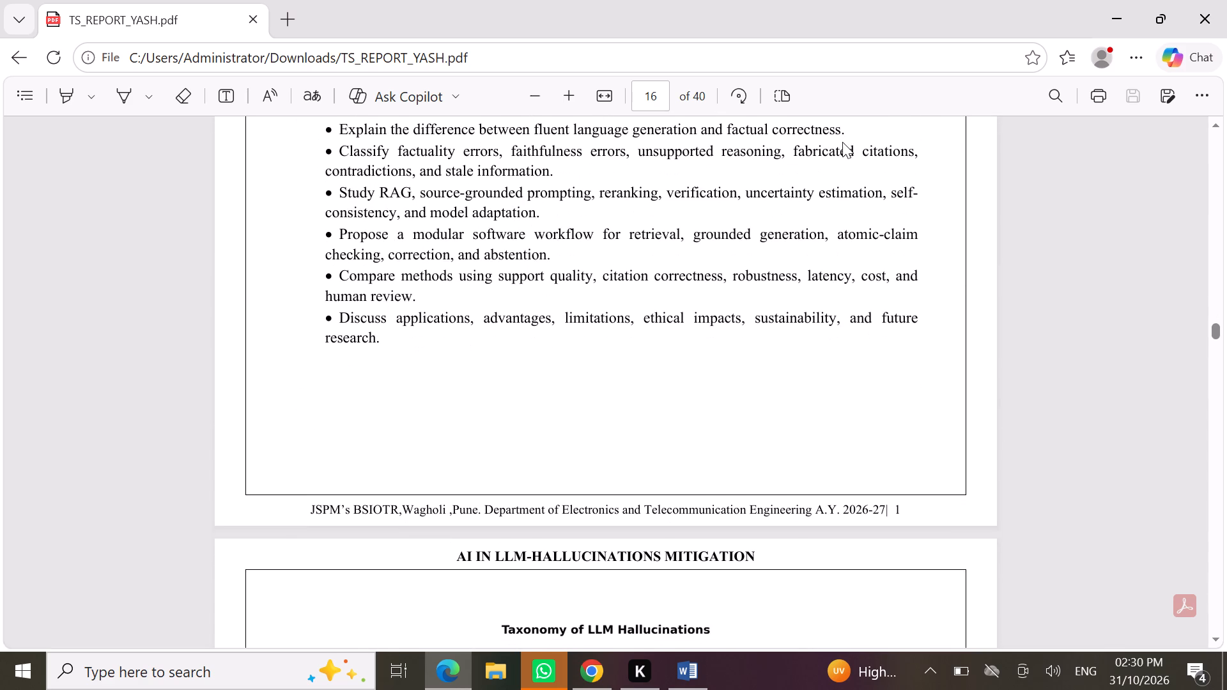
scroll(842, 142, down, 3)
scroll(779, 301, down, 1)
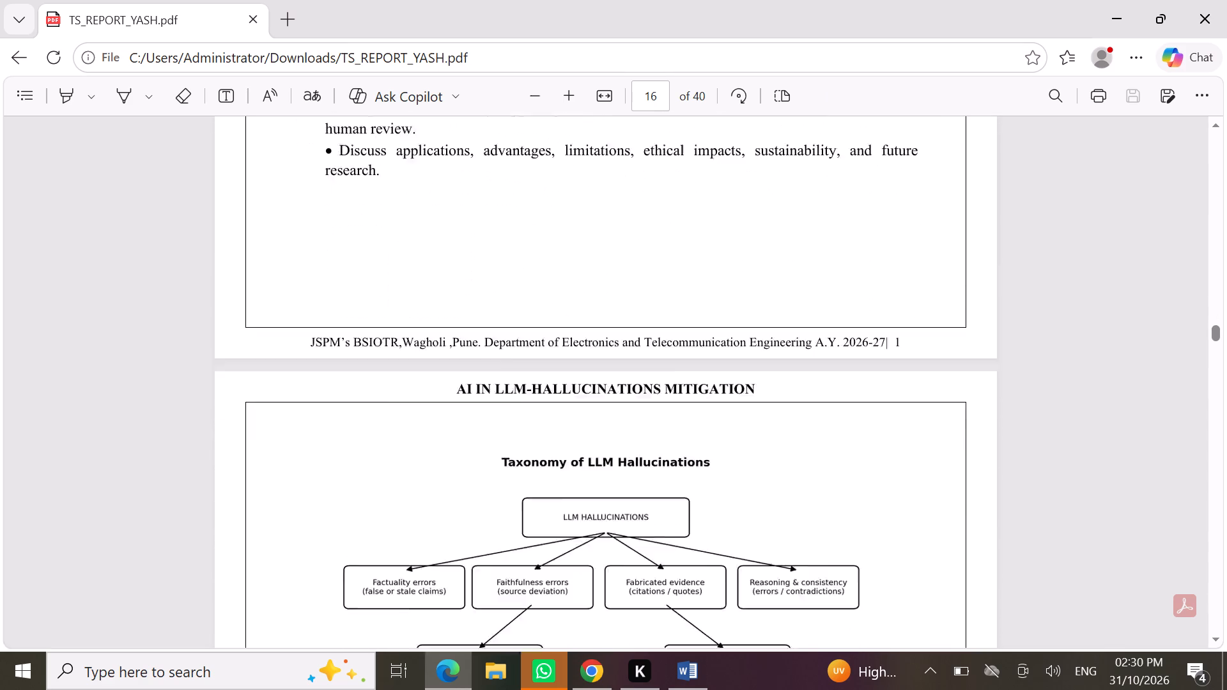
scroll(779, 301, down, 5)
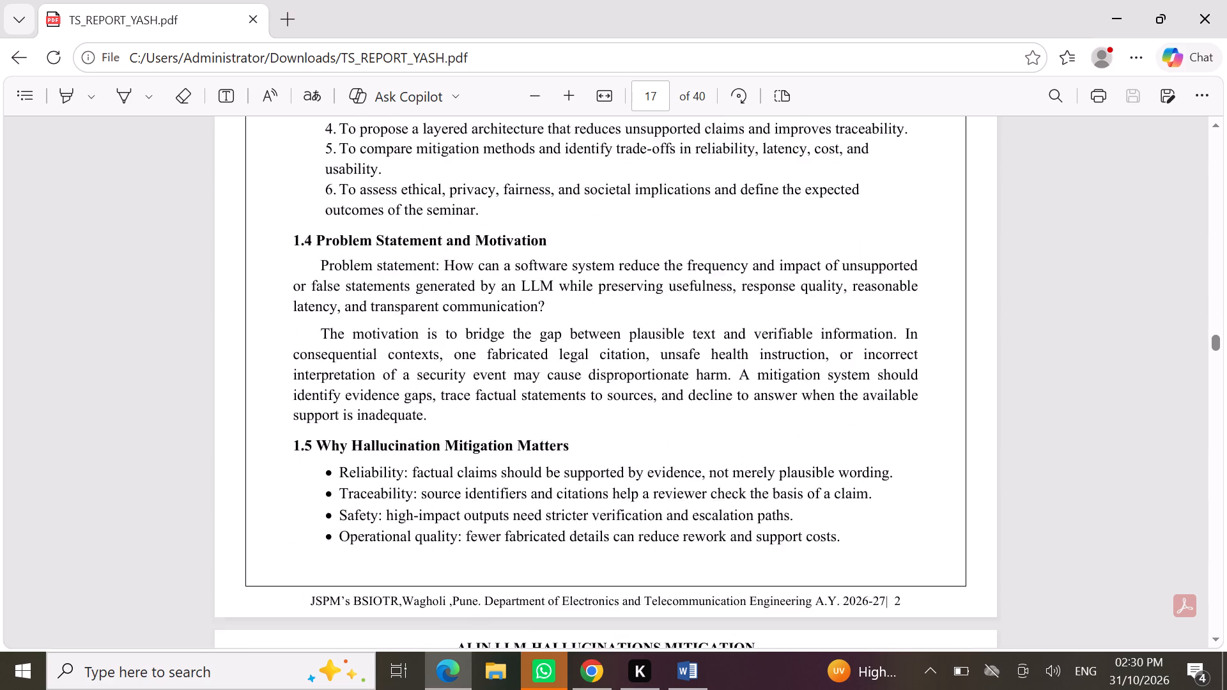
scroll(779, 301, down, 6)
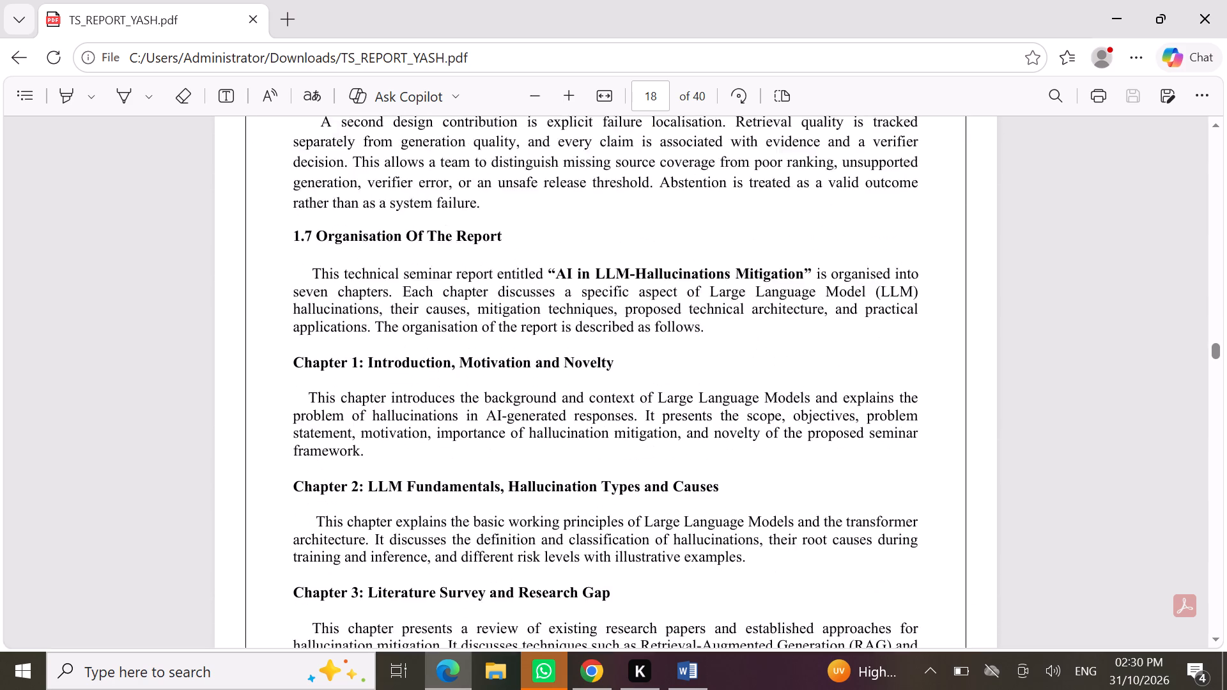
scroll(779, 301, down, 6)
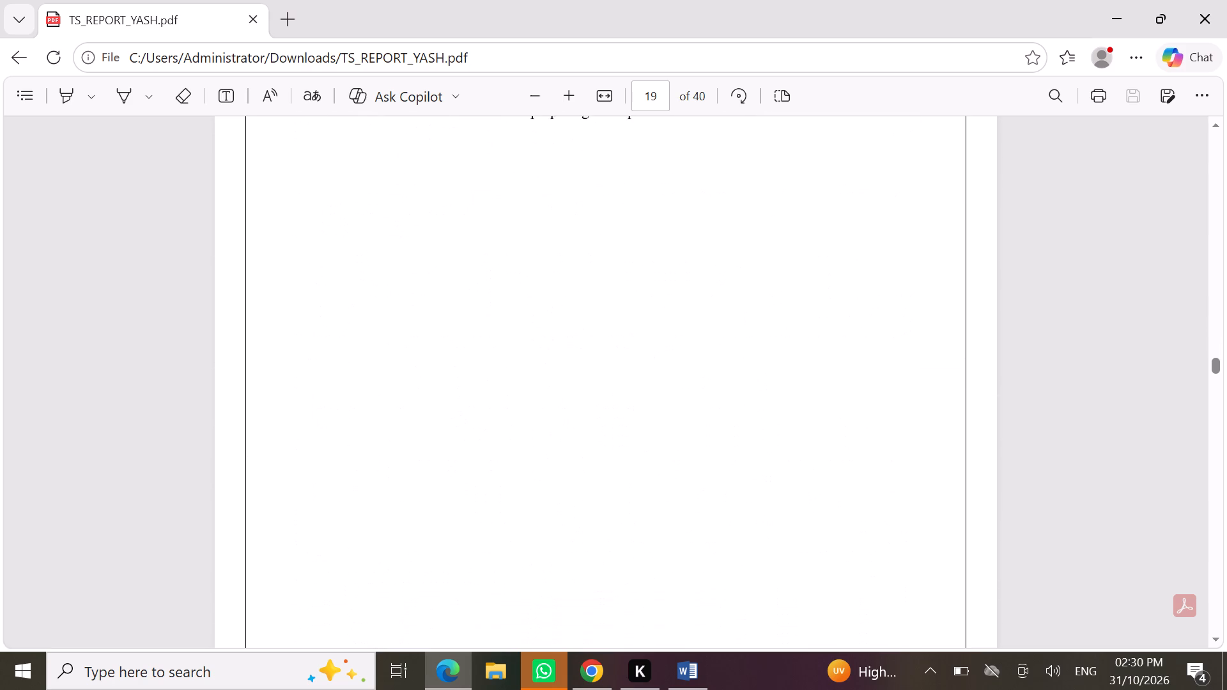
scroll(779, 301, down, 6)
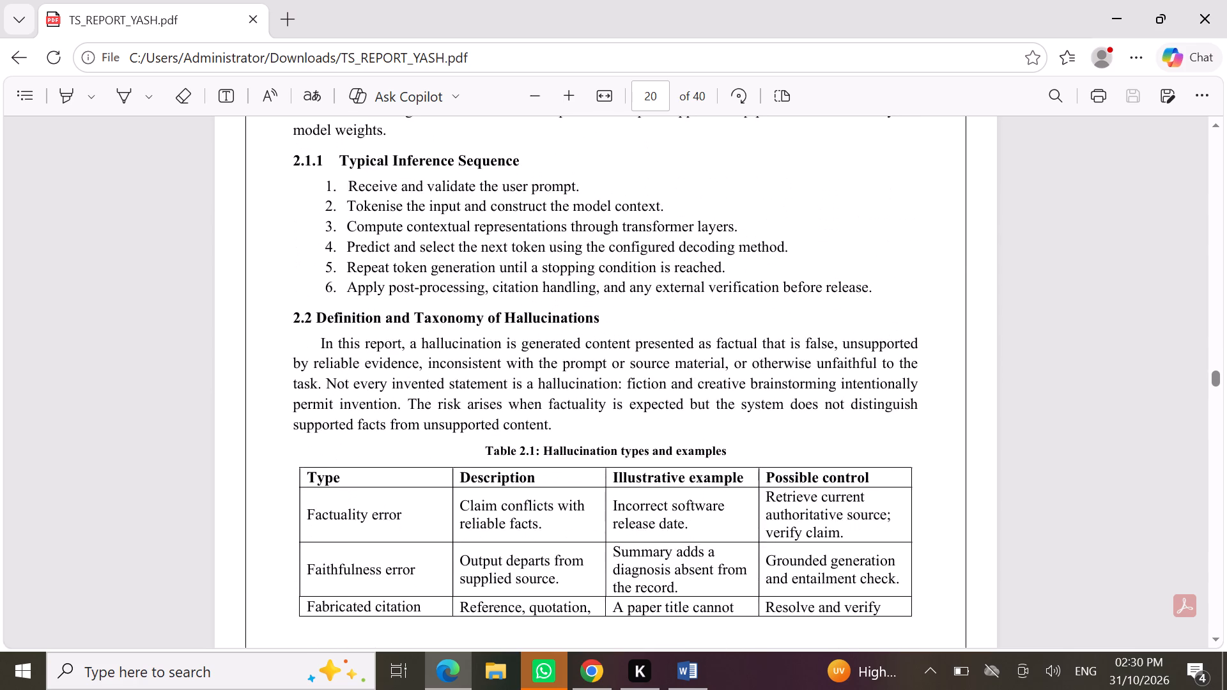
scroll(779, 301, down, 6)
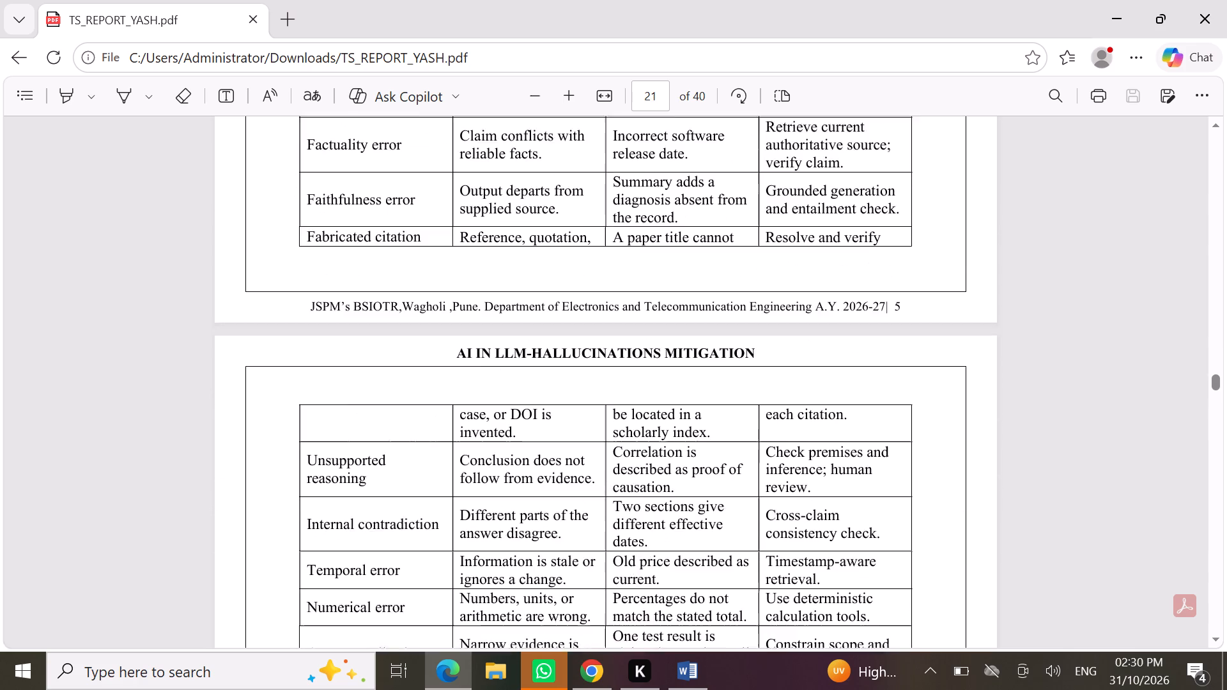
scroll(779, 301, down, 6)
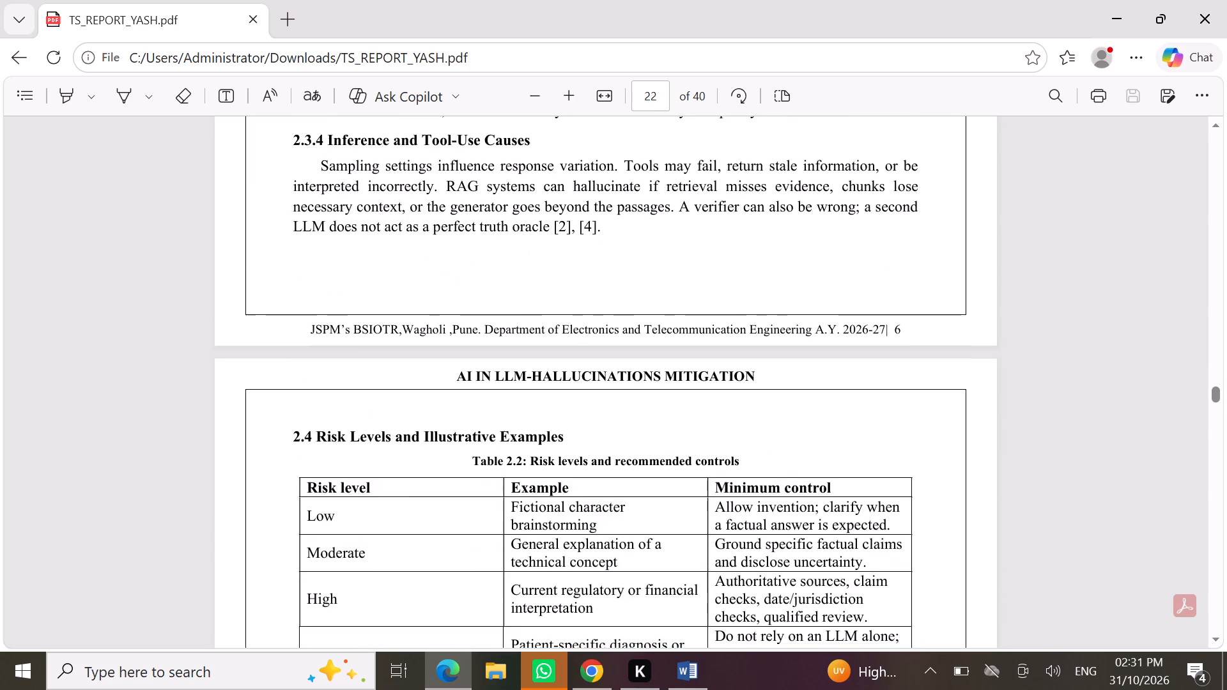
scroll(779, 301, down, 6)
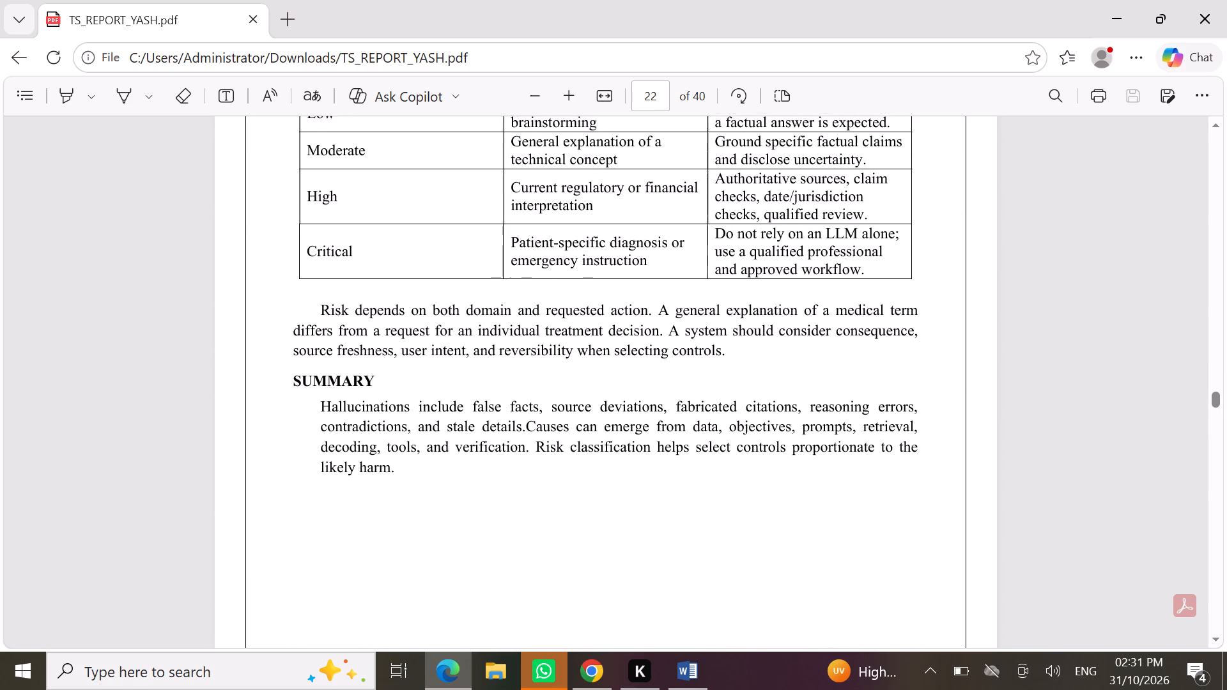
scroll(779, 301, down, 6)
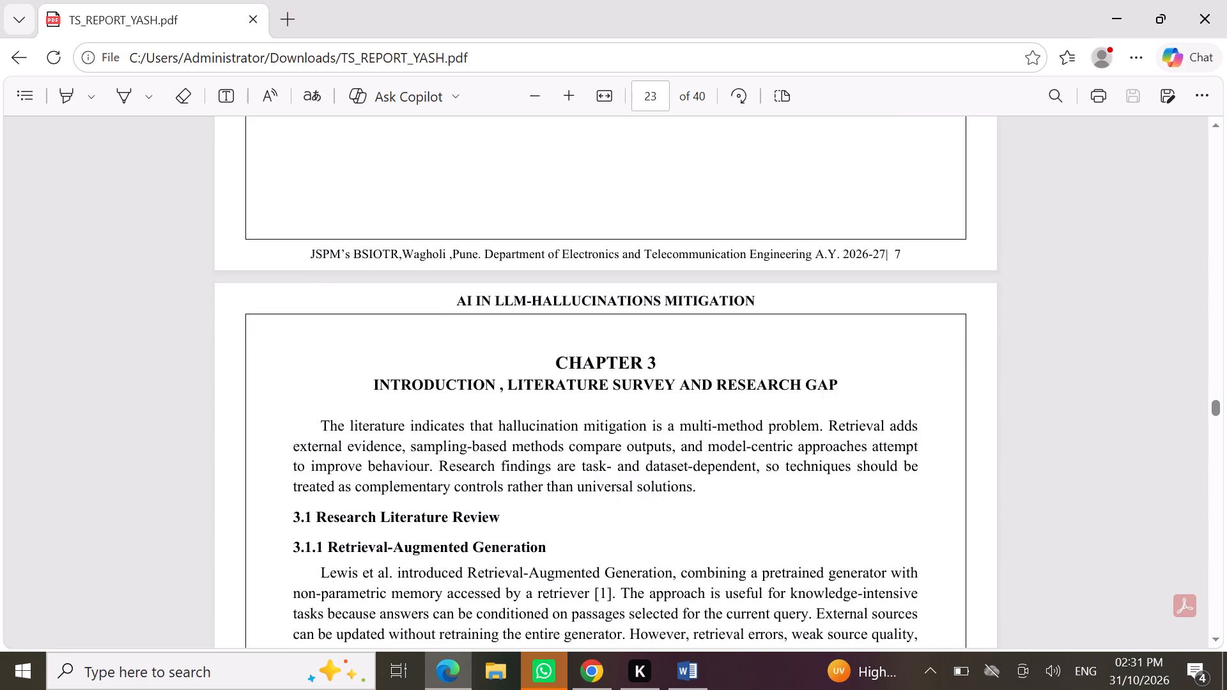
scroll(779, 301, down, 6)
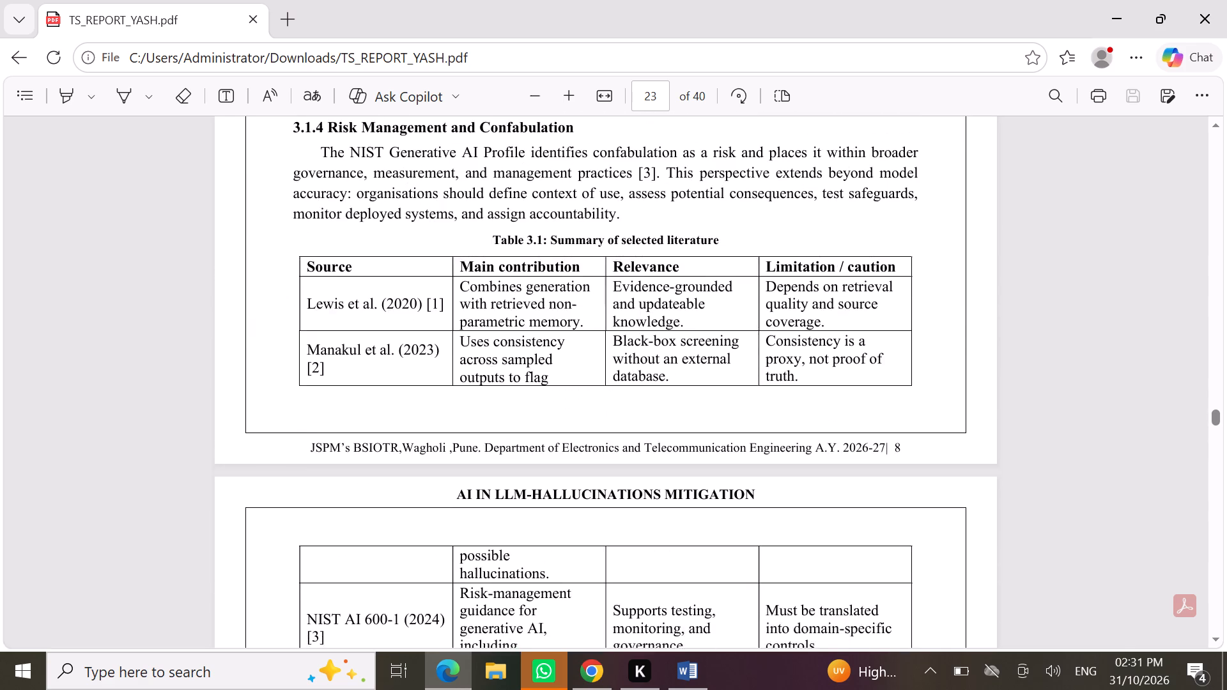
scroll(779, 301, down, 6)
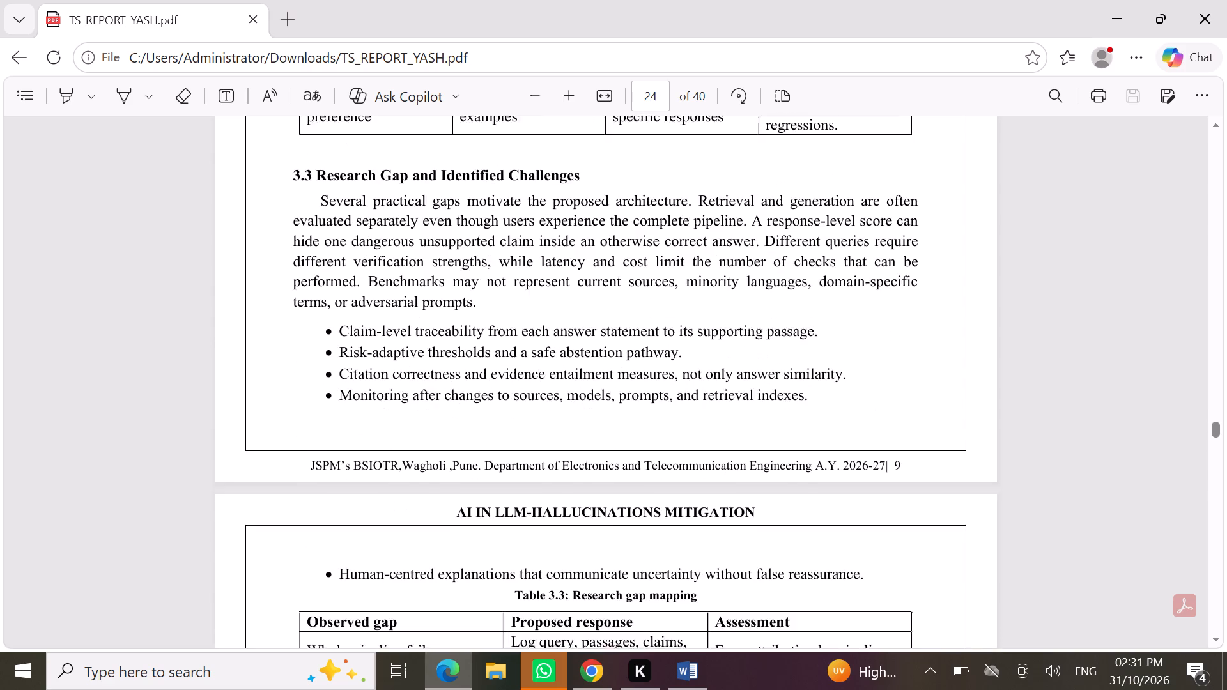
scroll(779, 301, down, 6)
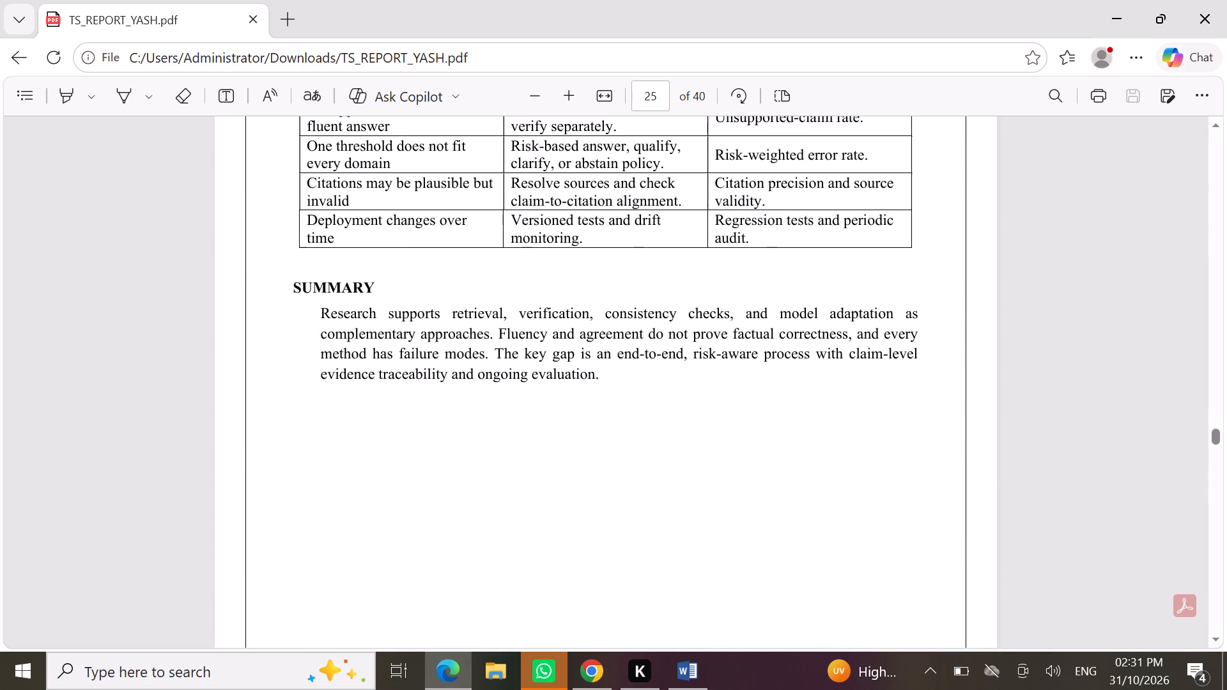
scroll(779, 301, down, 5)
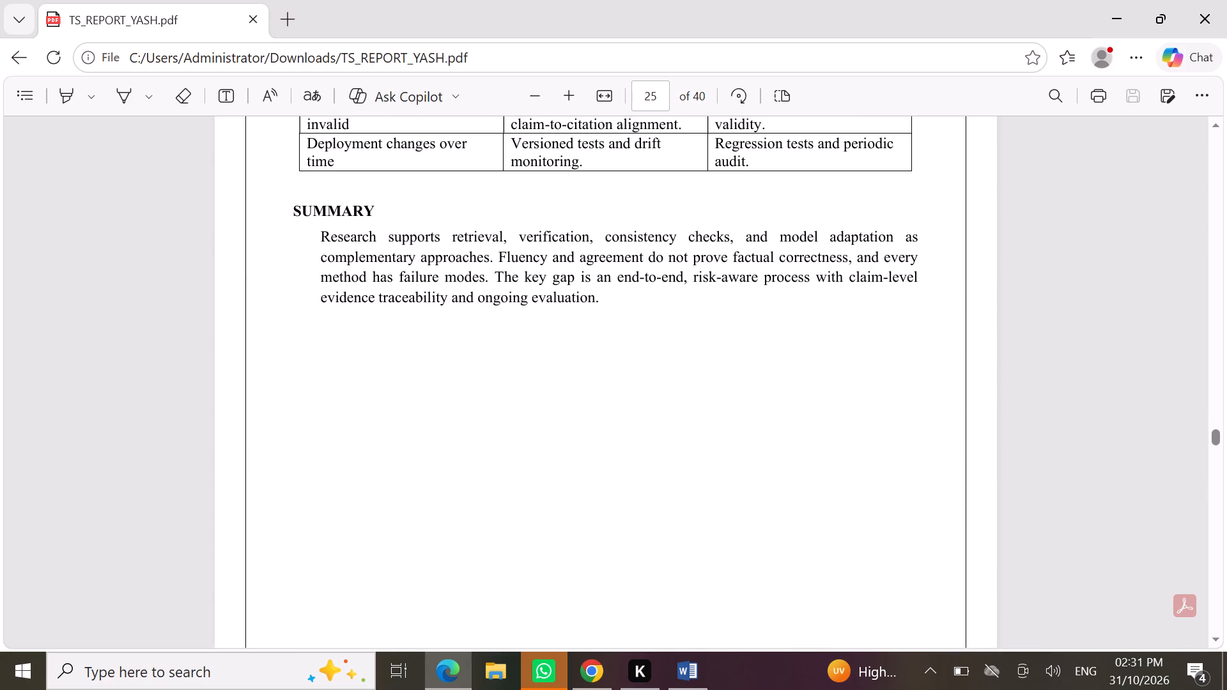
scroll(779, 301, down, 6)
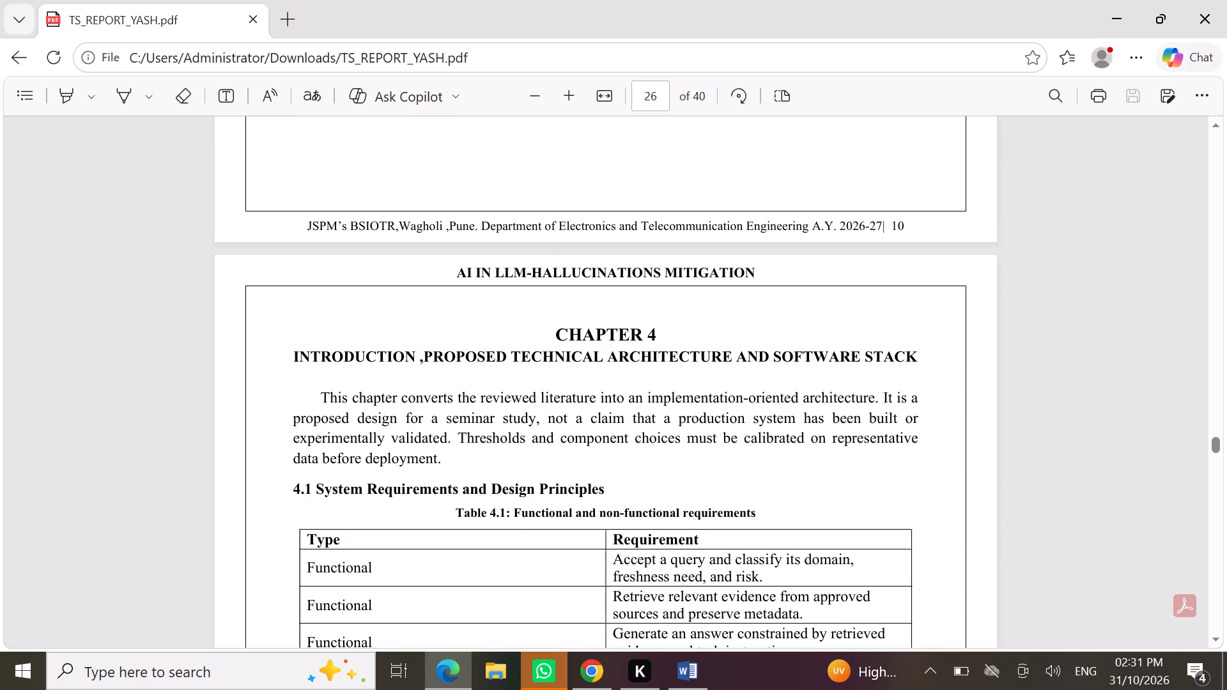
scroll(779, 301, down, 6)
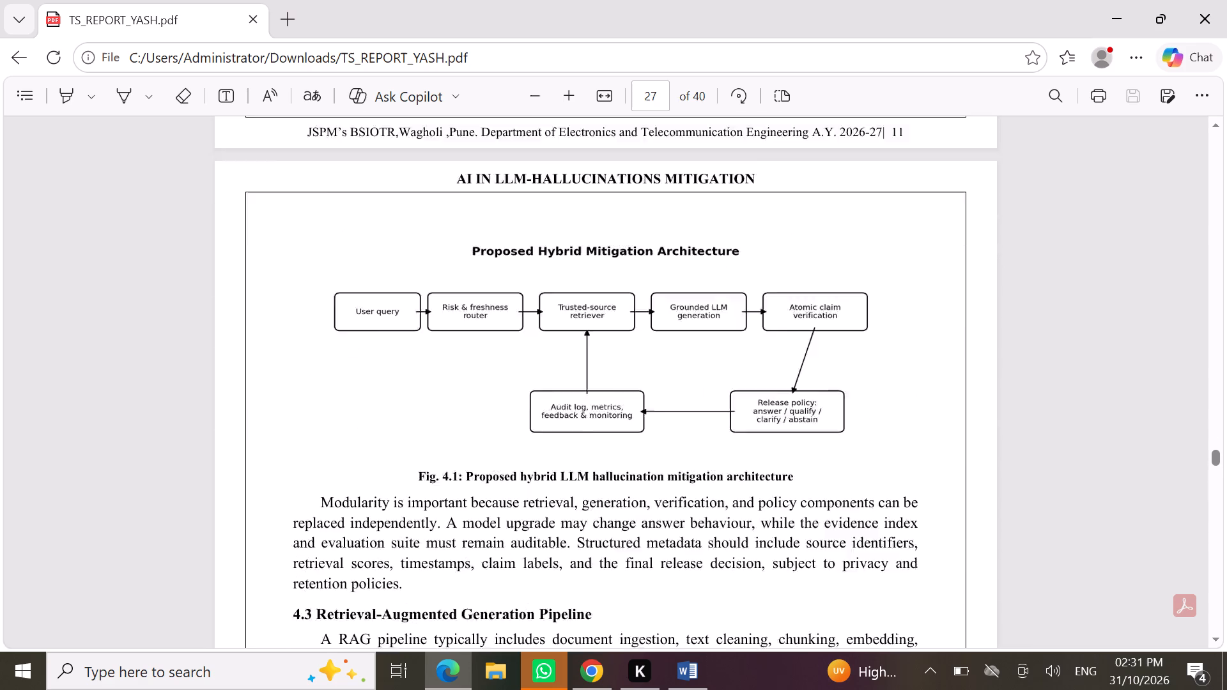
scroll(779, 301, down, 2)
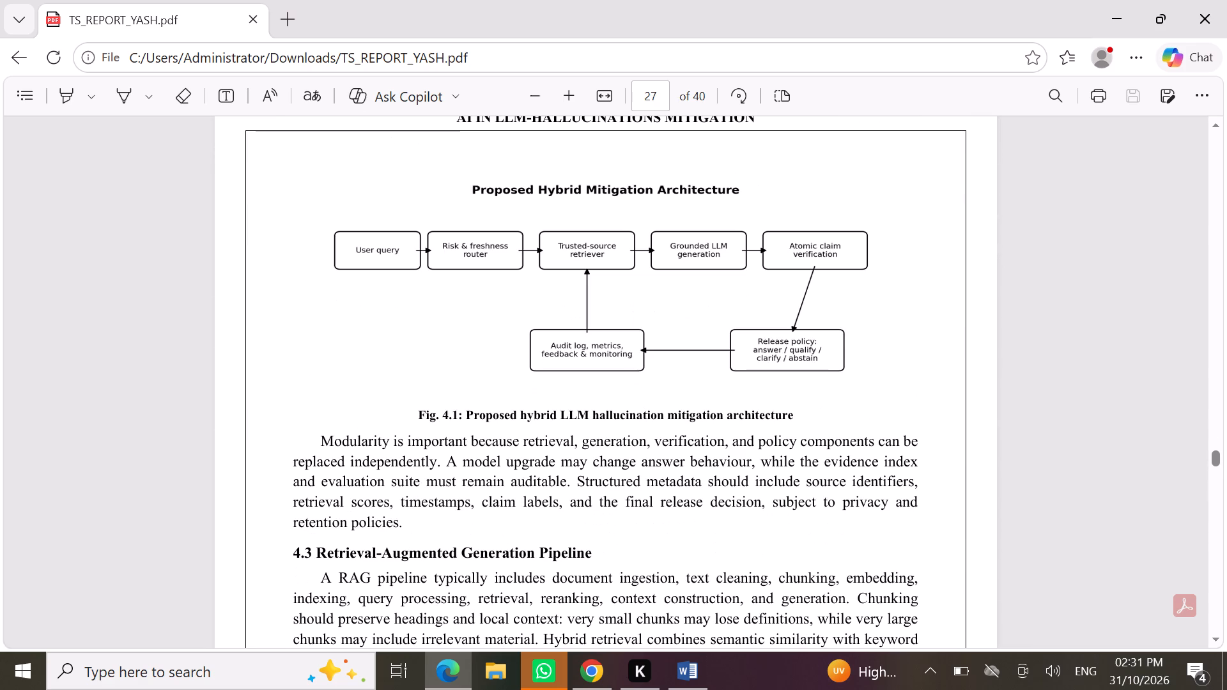
Switch to the Word report and review Chapter 1 from its opening to the blank page area after the chapter outline.
click(680, 667)
scroll(712, 339, down, 2)
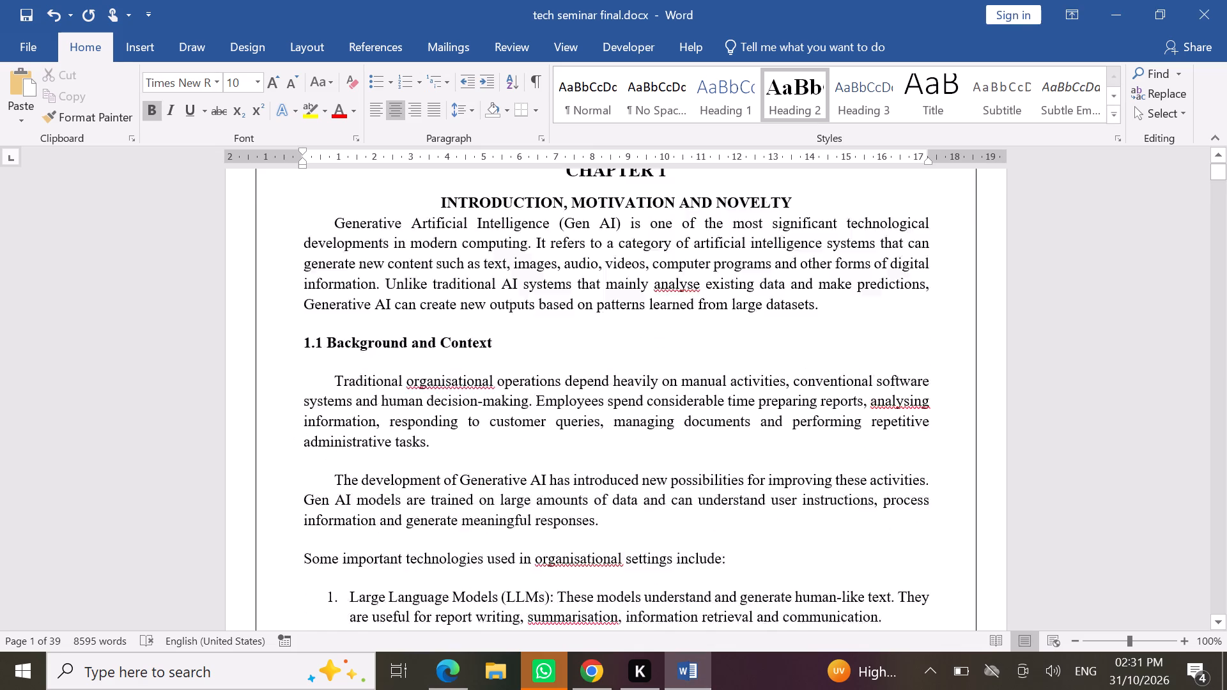
scroll(712, 339, down, 5)
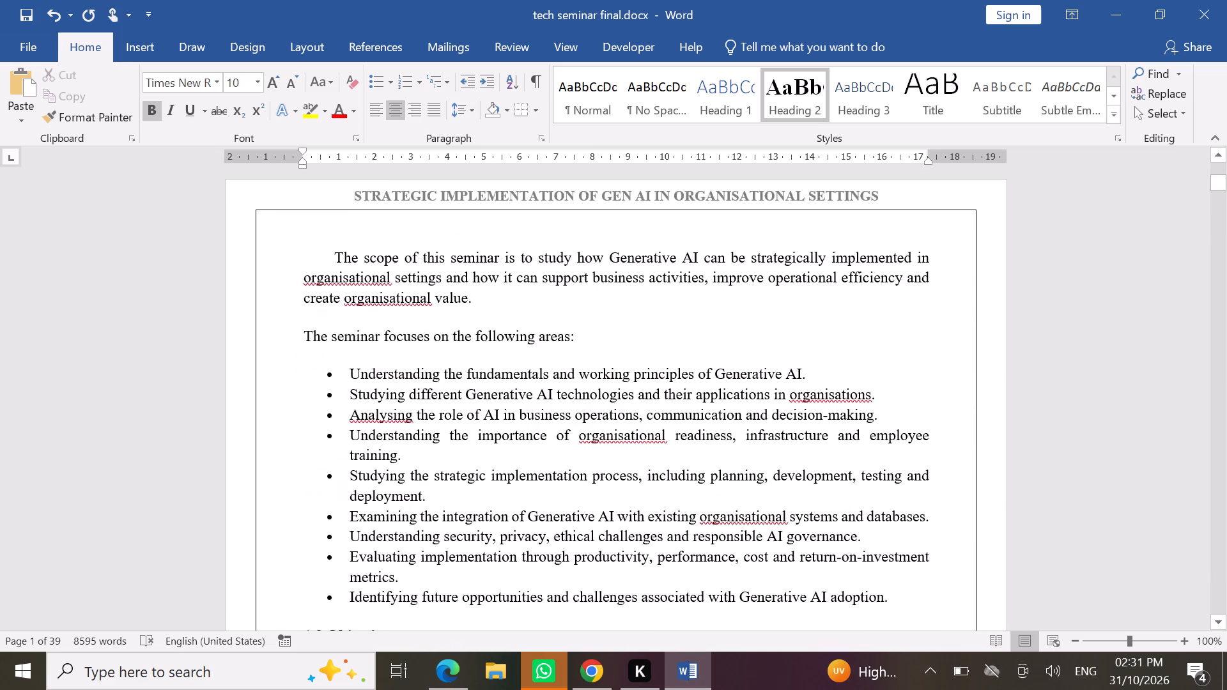
scroll(712, 339, down, 5)
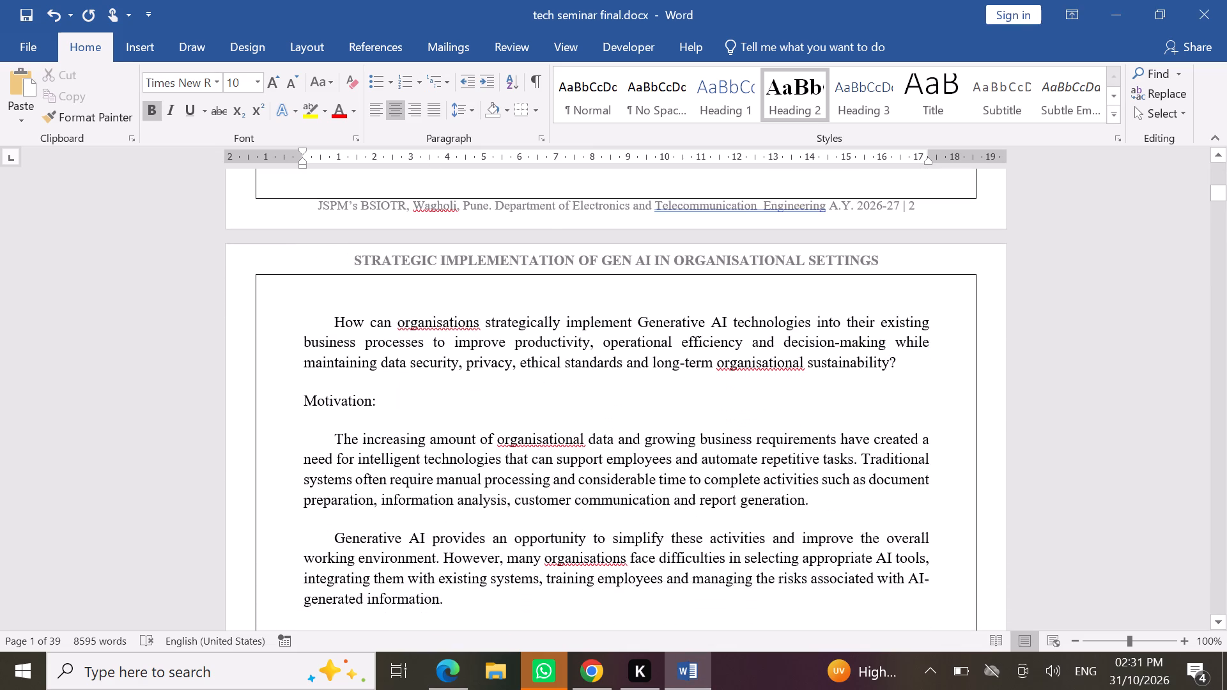
scroll(712, 339, down, 5)
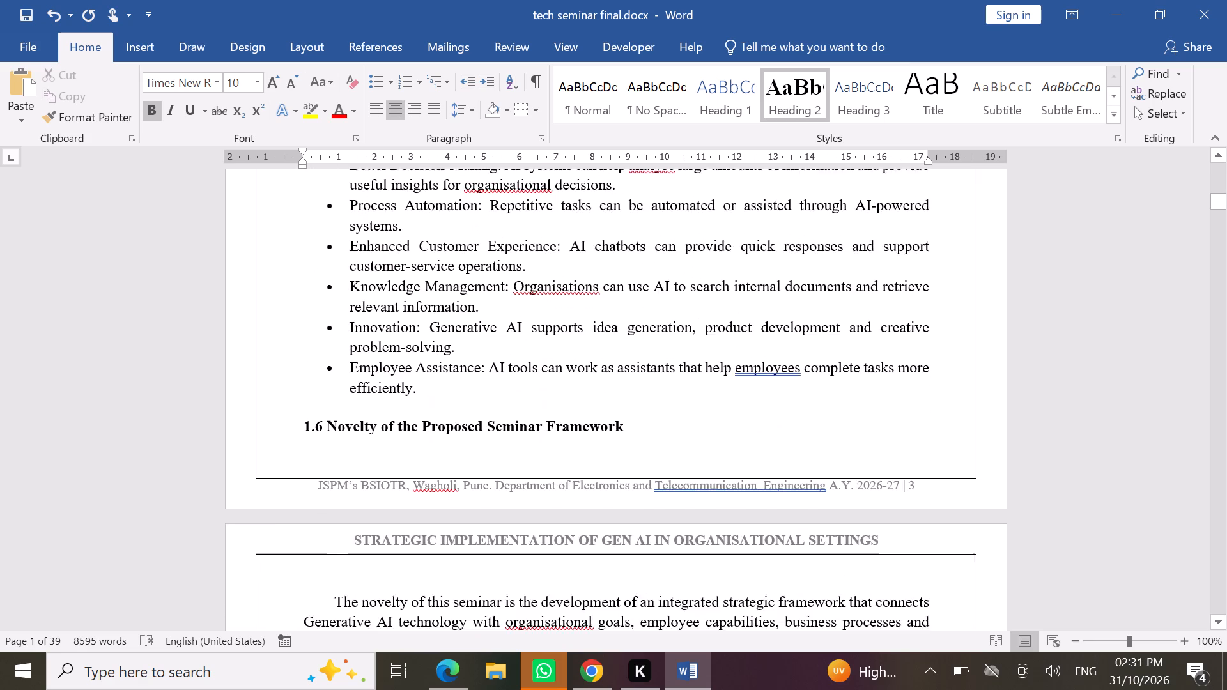
scroll(712, 339, down, 4)
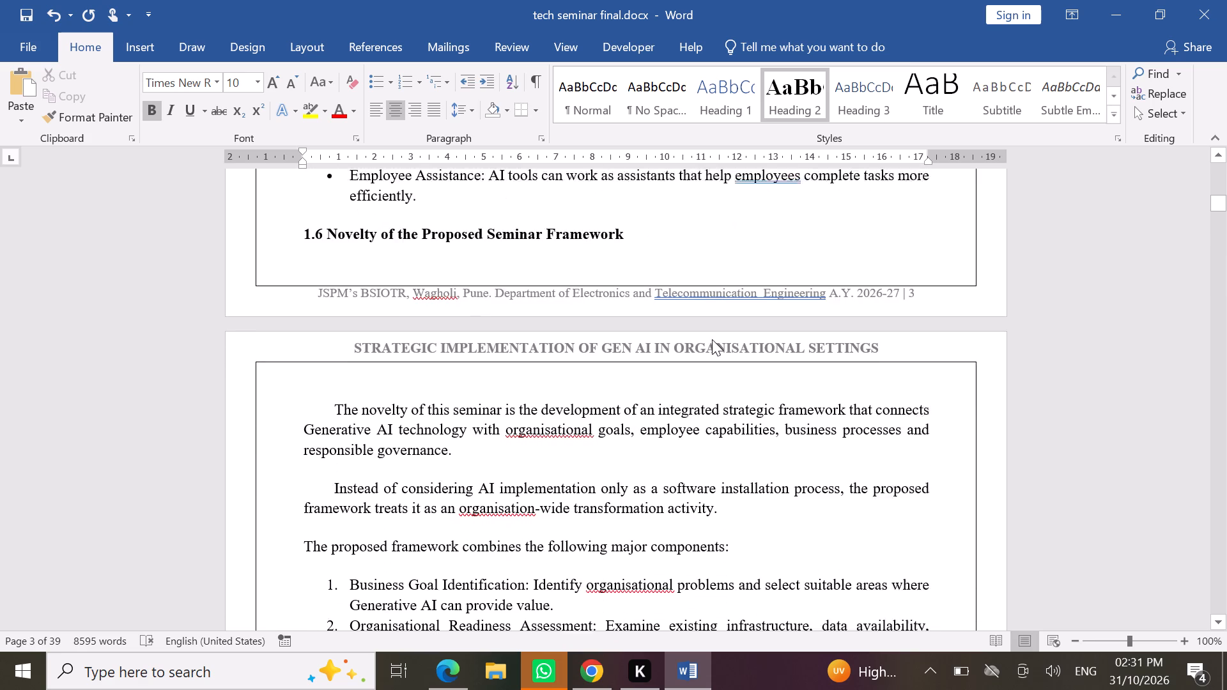
scroll(712, 339, down, 2)
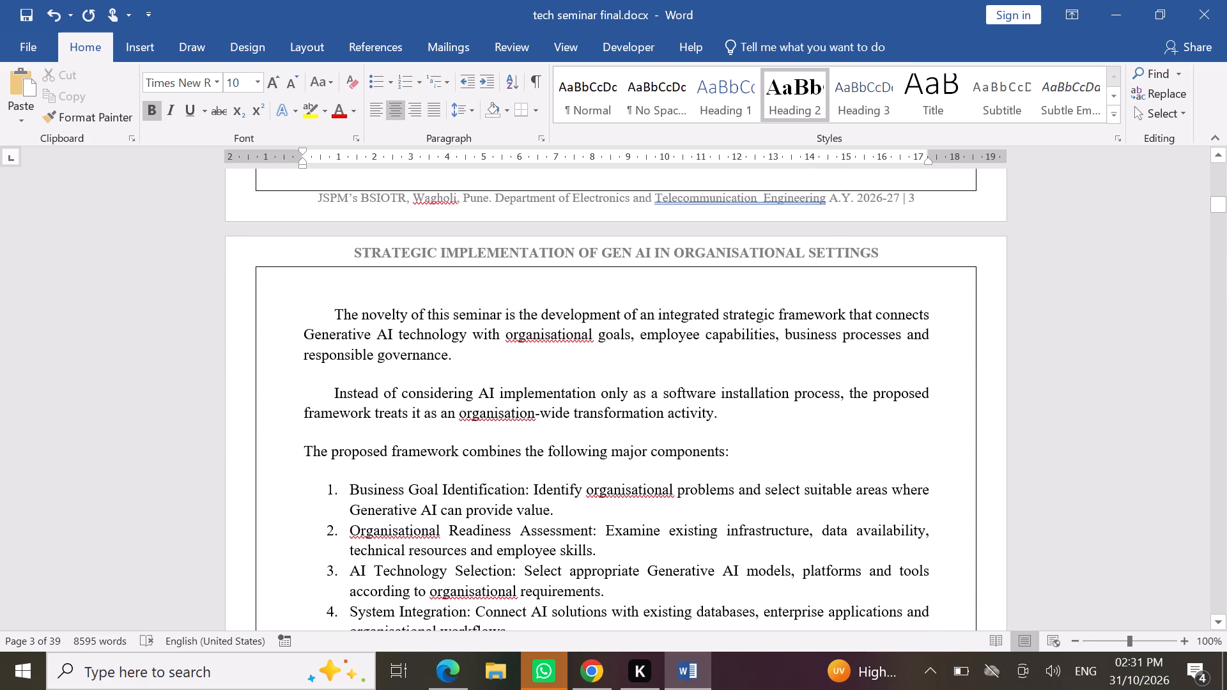
scroll(712, 339, down, 3)
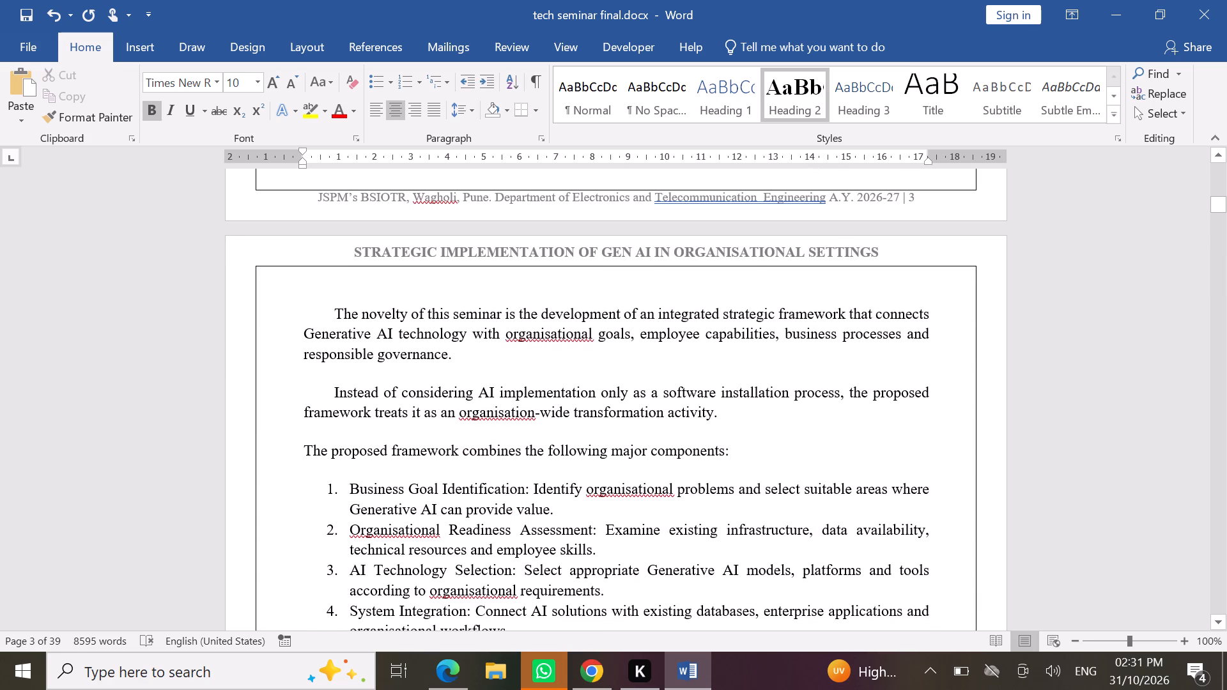
scroll(712, 339, down, 5)
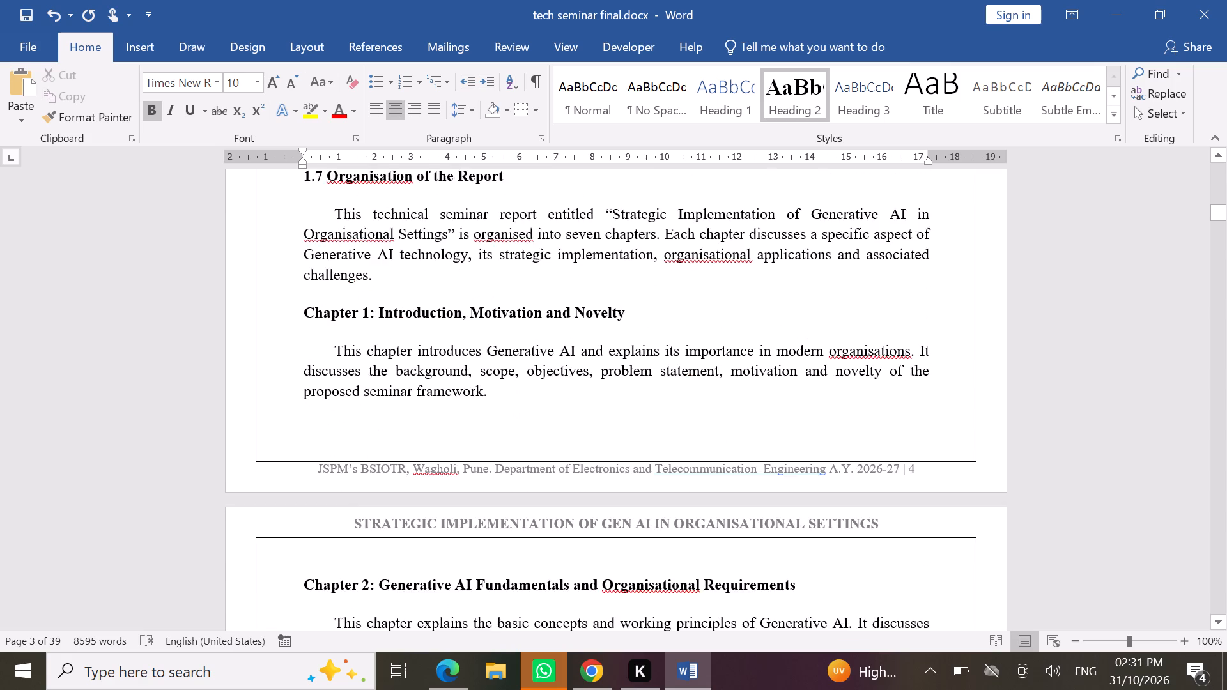
scroll(712, 339, down, 5)
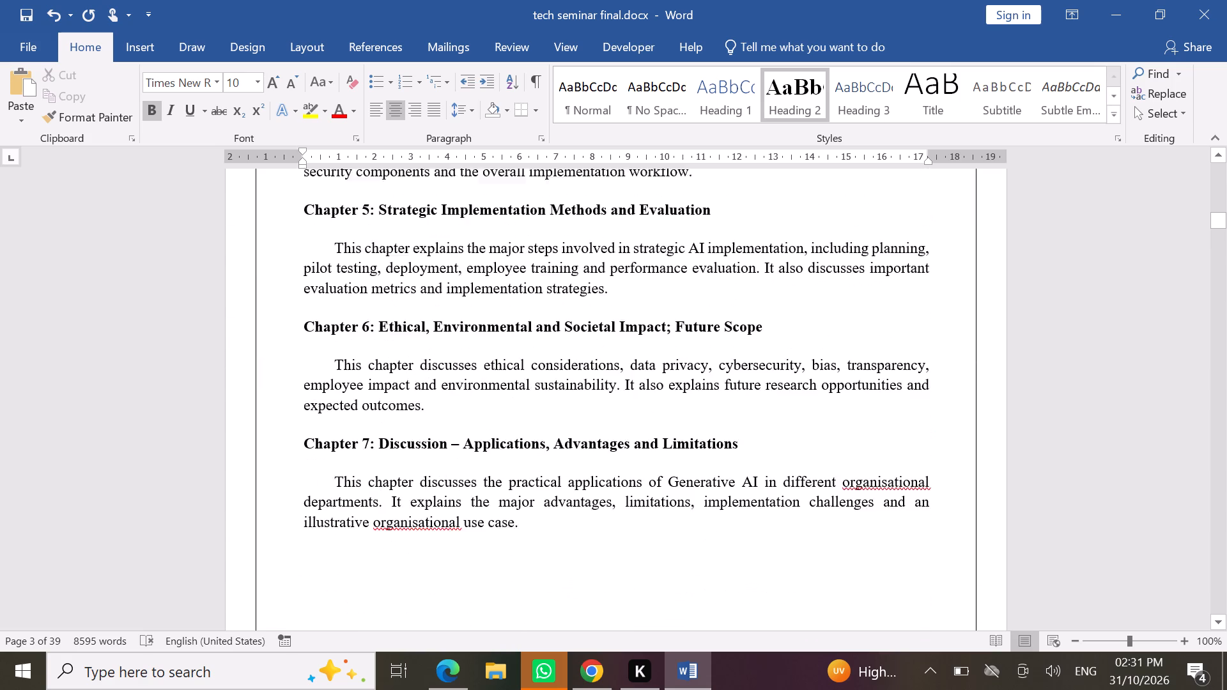
scroll(712, 339, down, 3)
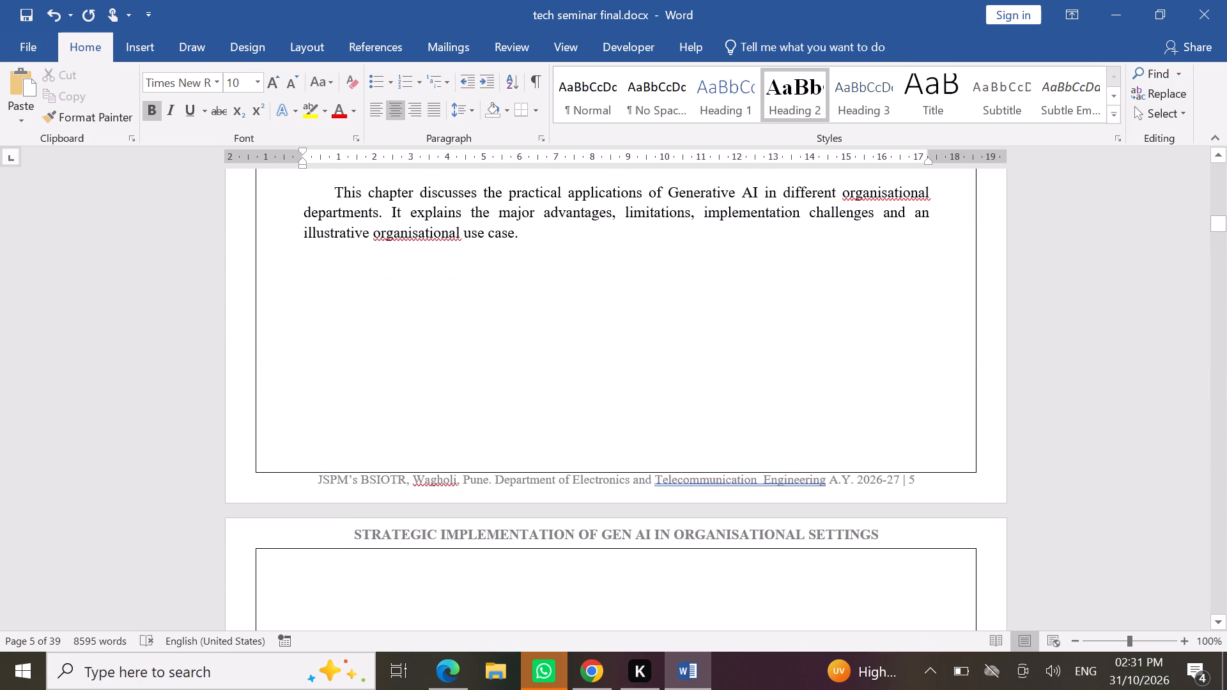
scroll(712, 339, down, 1)
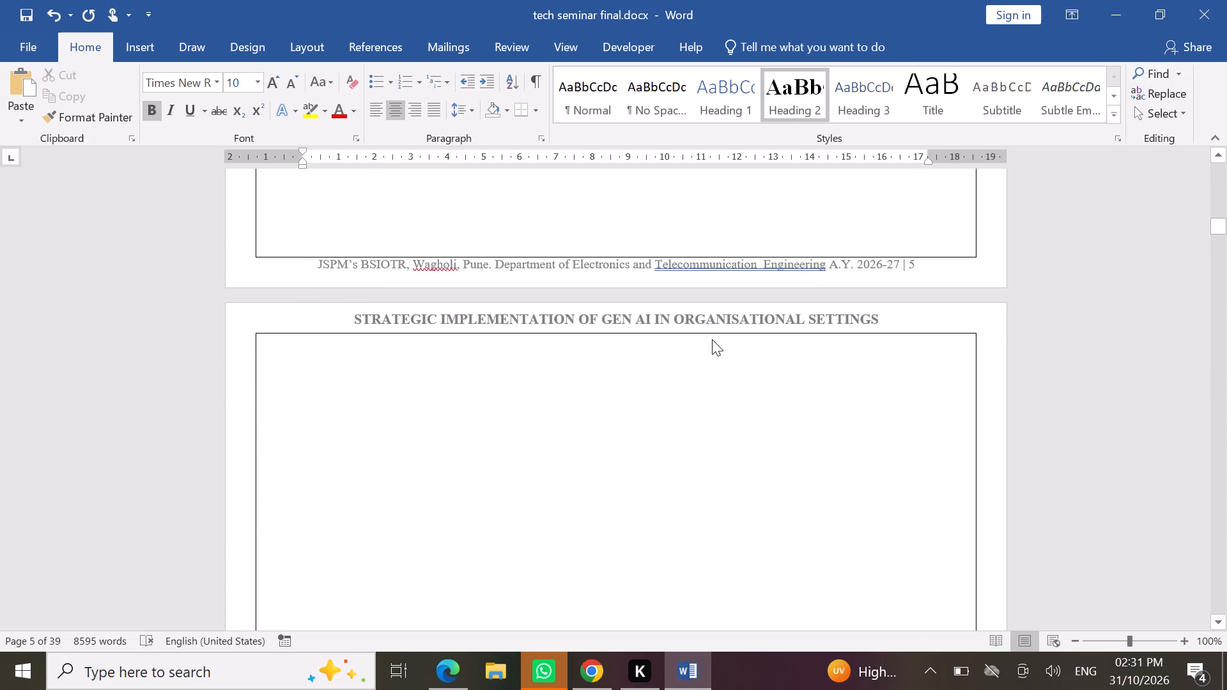
scroll(712, 339, down, 2)
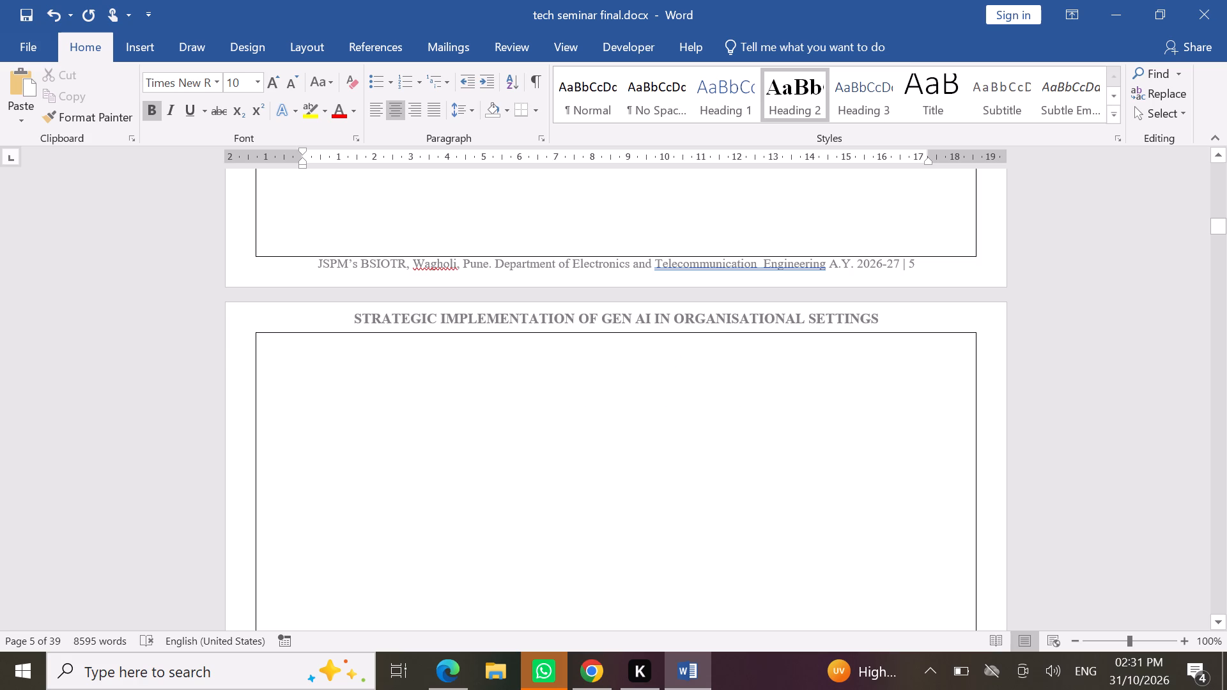
scroll(645, 436, down, 3)
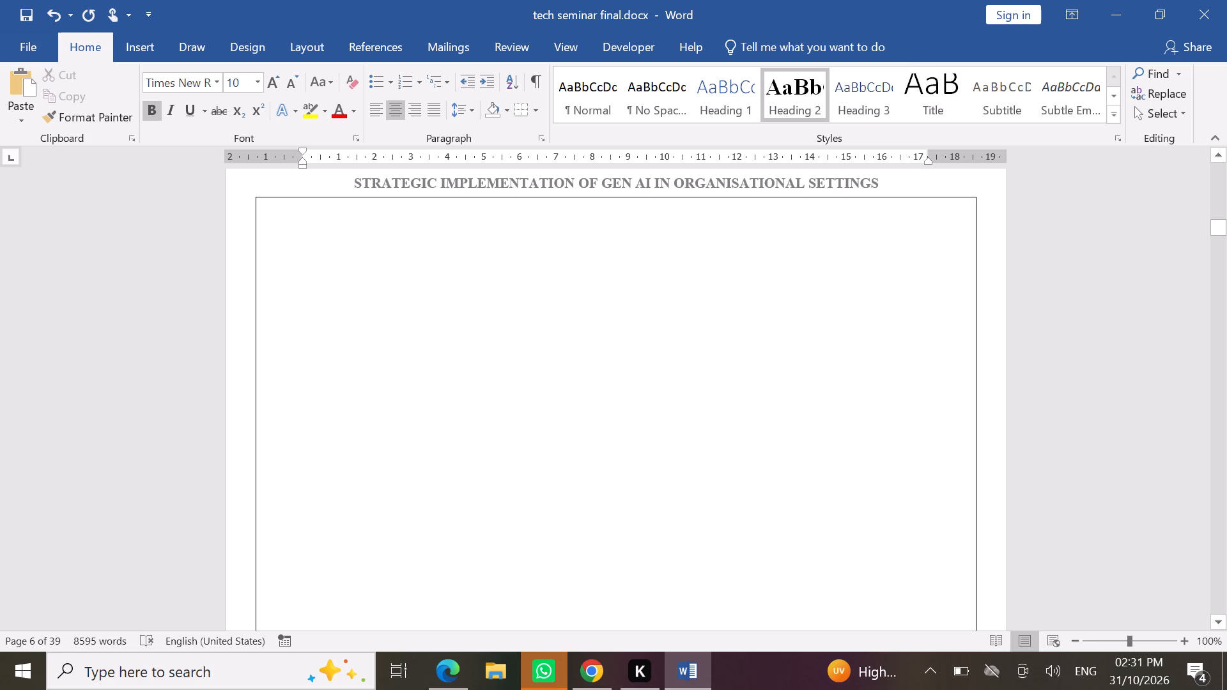
Examine Chapter 2 from section 2.1 to the diagram and caption that end section 2.2, checking figure placement and numbering.
scroll(645, 436, down, 3)
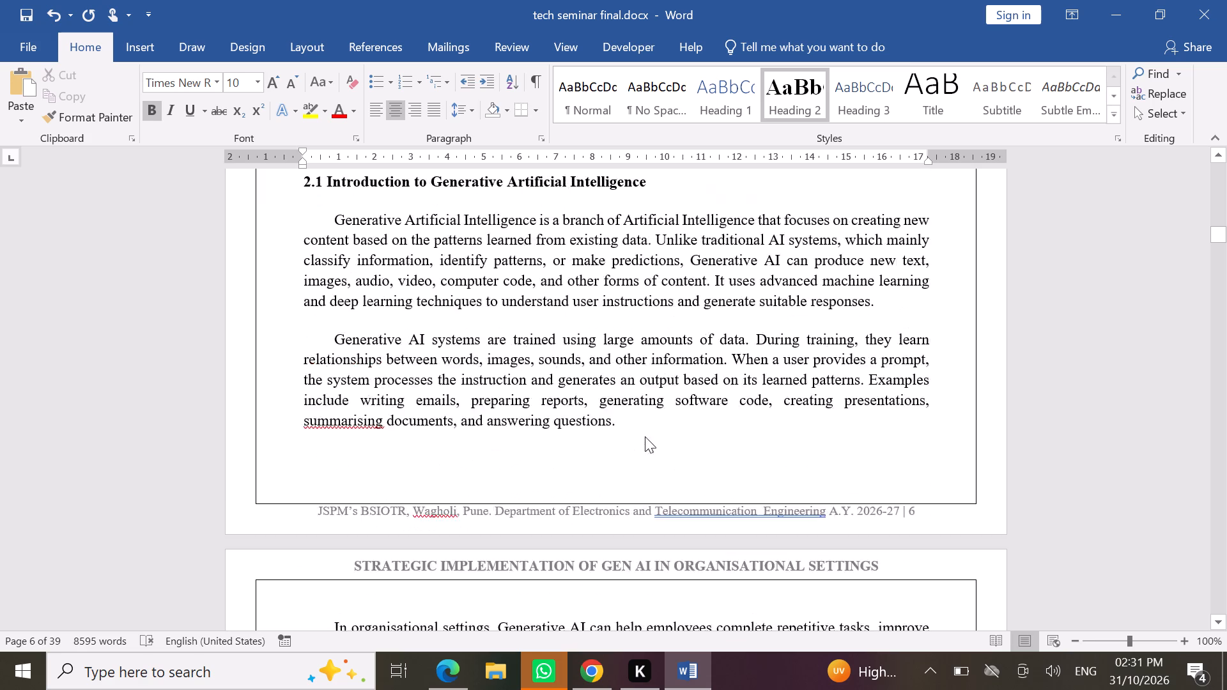
scroll(645, 436, down, 3)
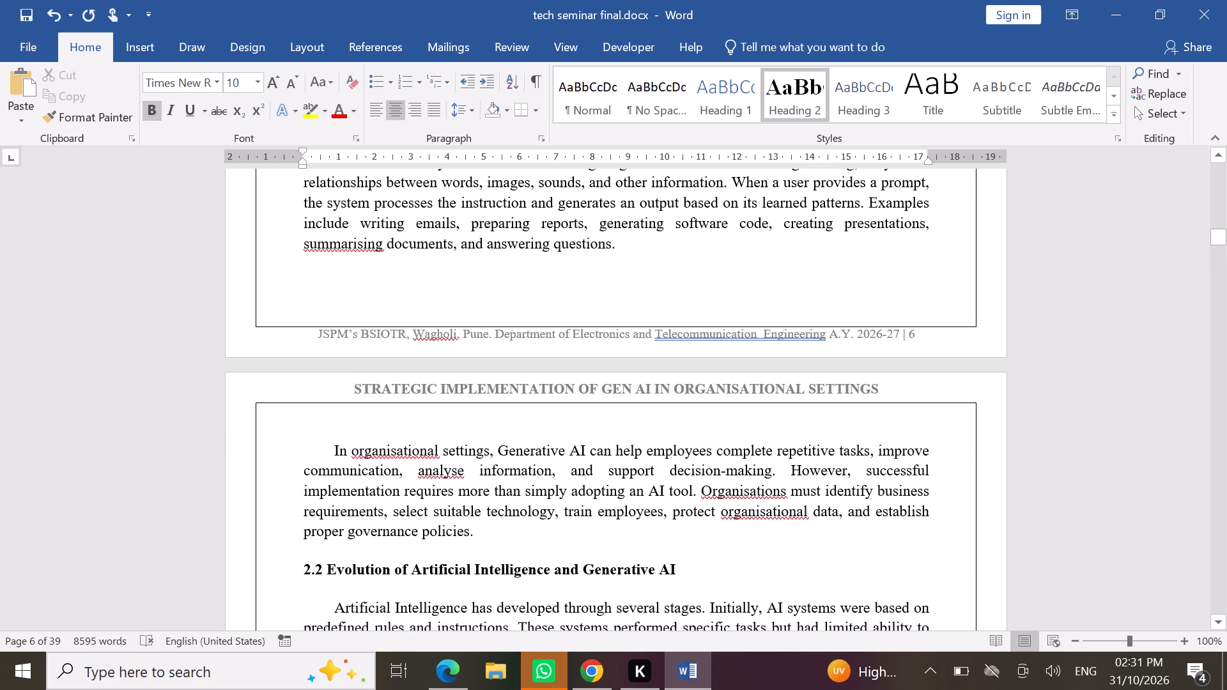
scroll(645, 436, down, 2)
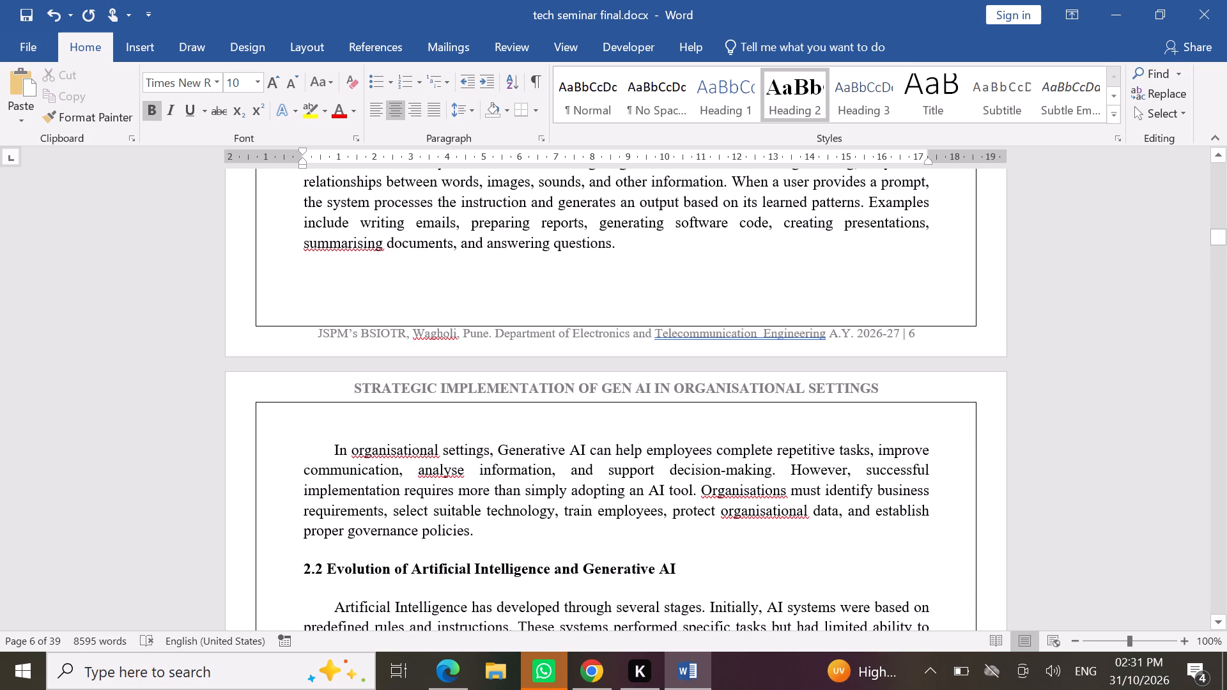
scroll(645, 436, down, 1)
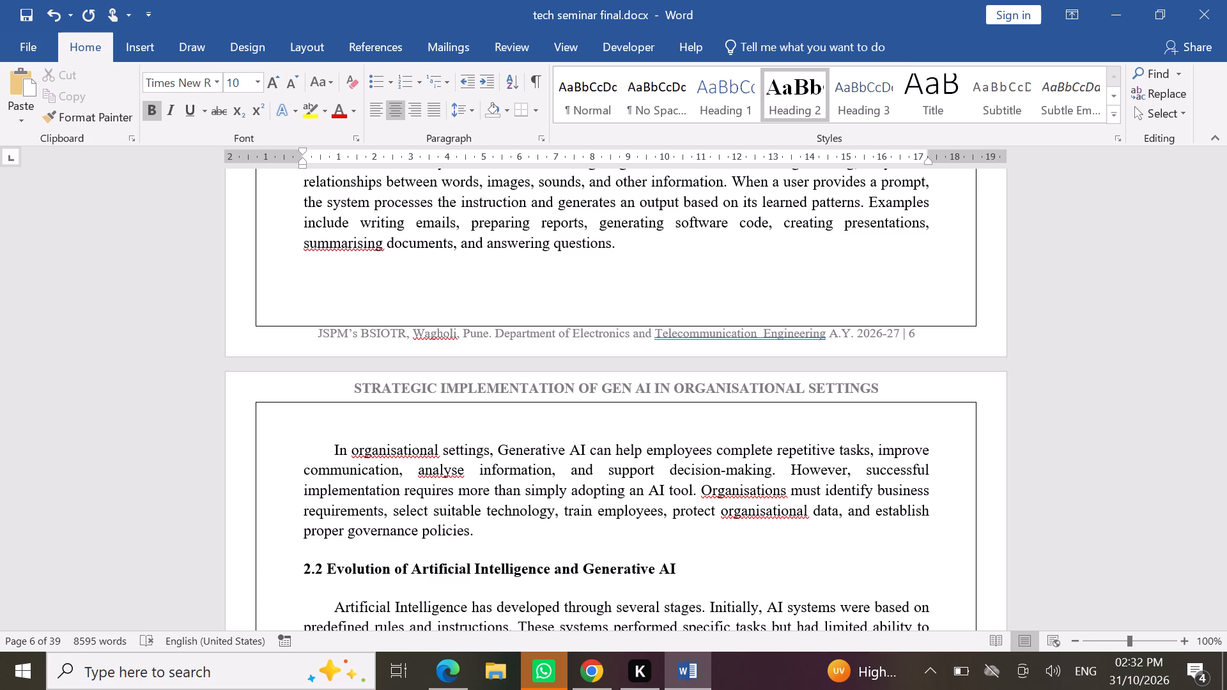
scroll(645, 436, down, 5)
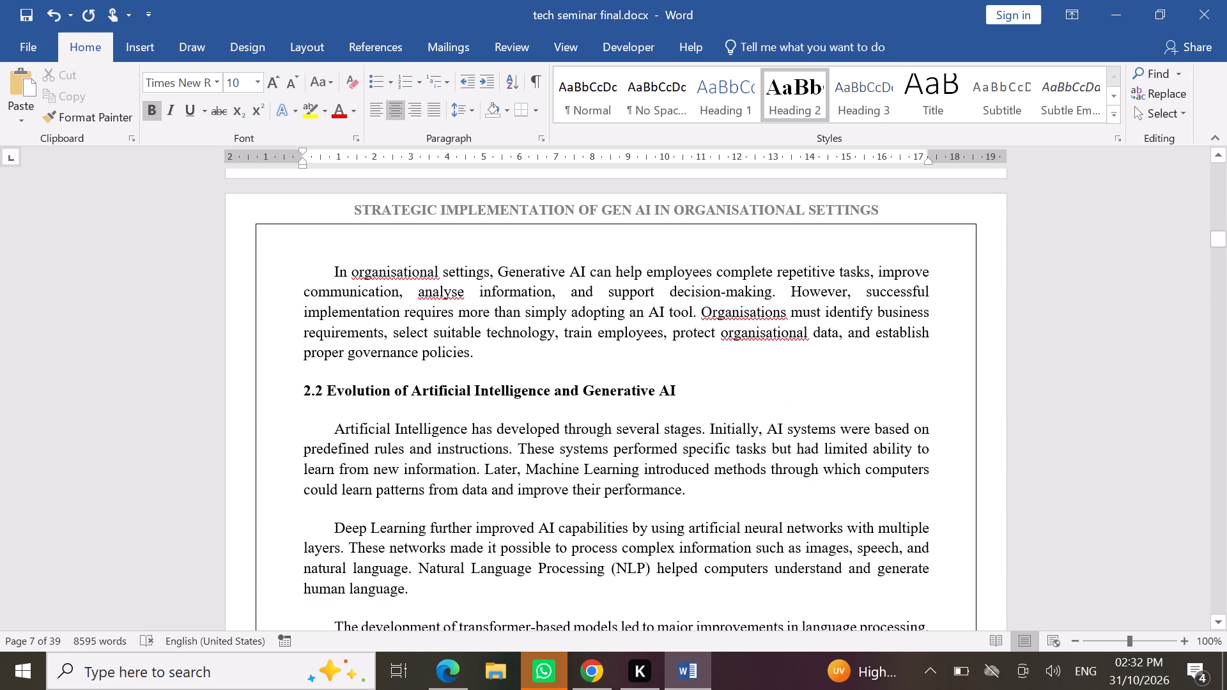
scroll(645, 436, down, 2)
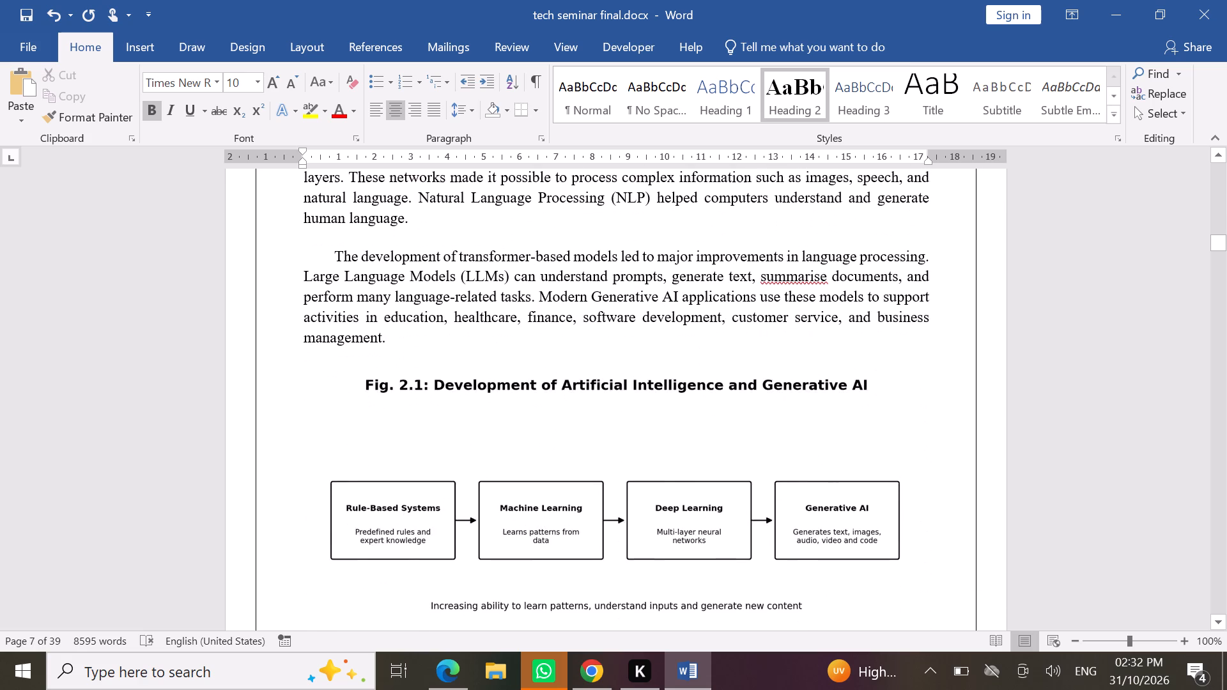
scroll(645, 436, down, 4)
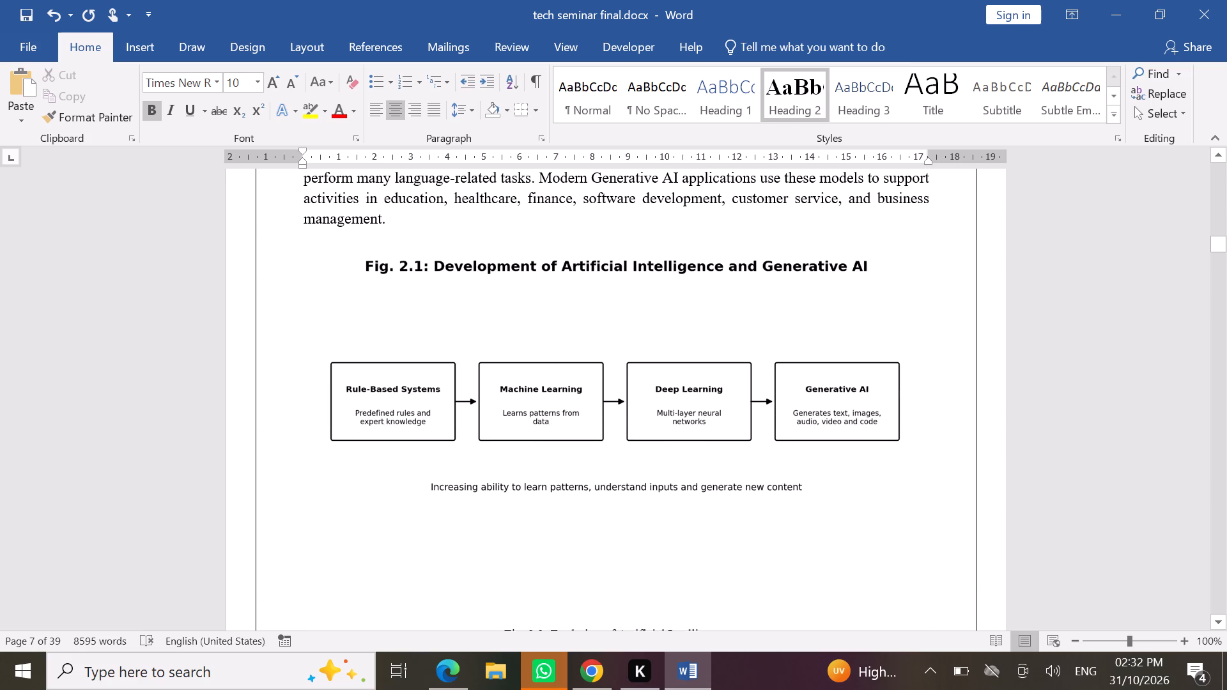
scroll(645, 436, down, 2)
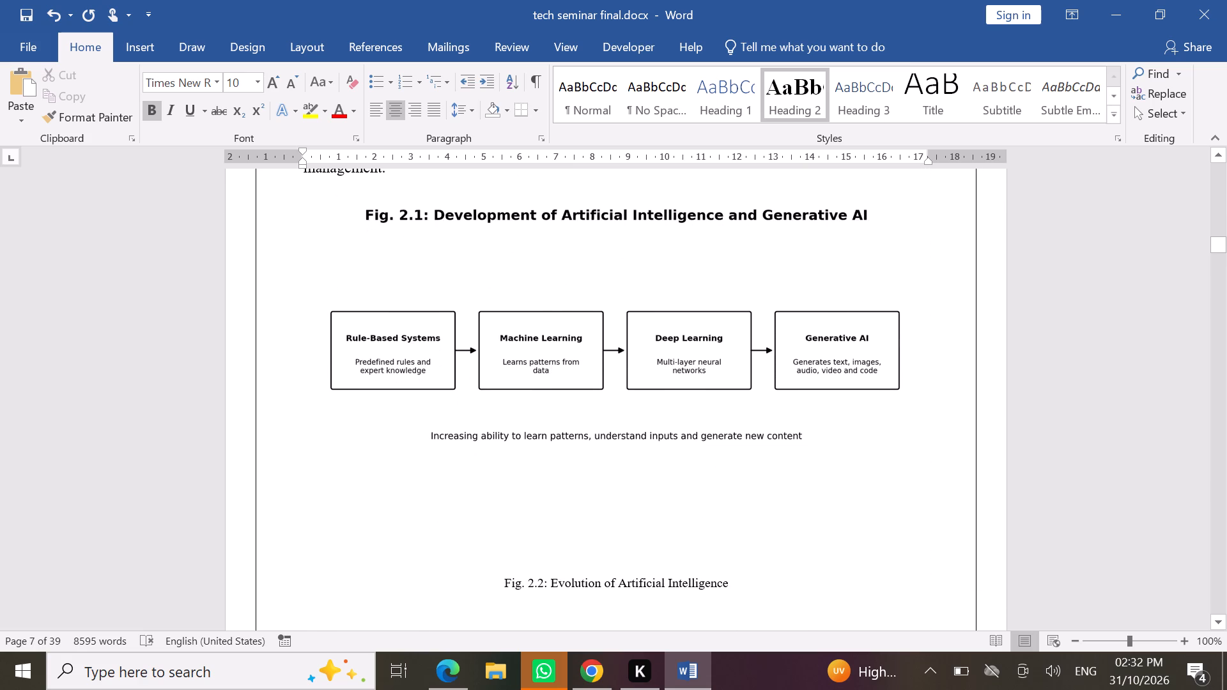
Renumber the "Evolution of Artificial Intelligence" caption beneath the section 2.2 diagram as Fig. 2.1.
click(542, 577)
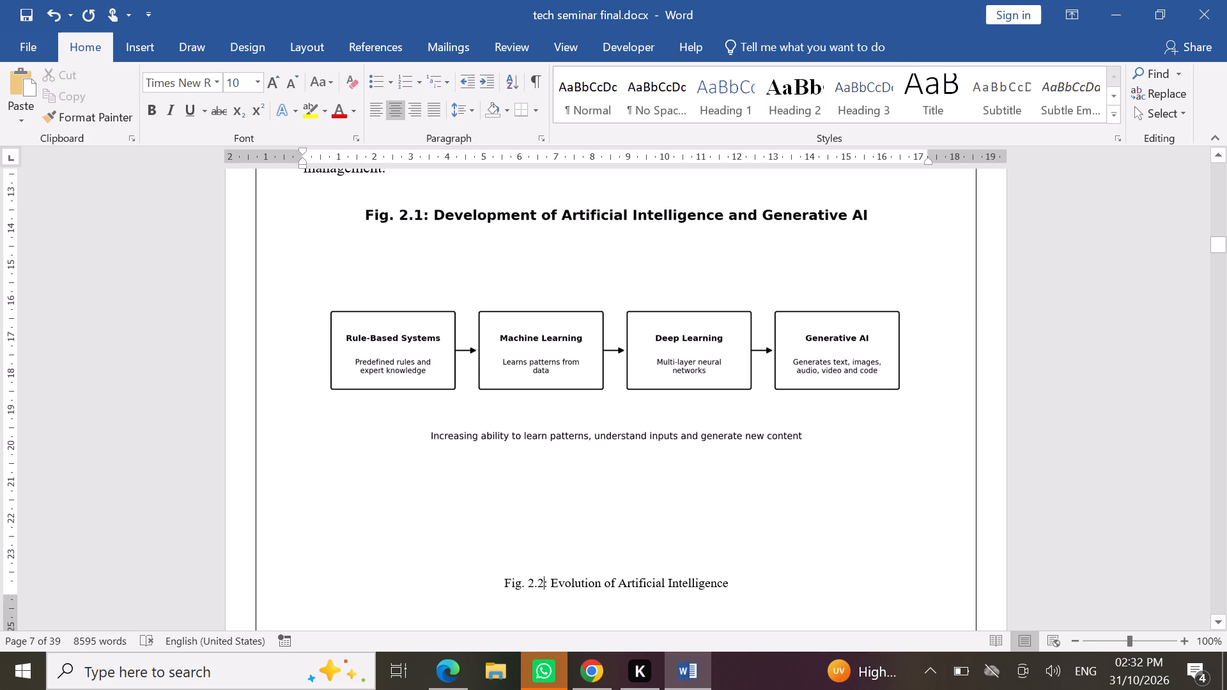
scroll(571, 515, up, 5)
scroll(571, 515, down, 1)
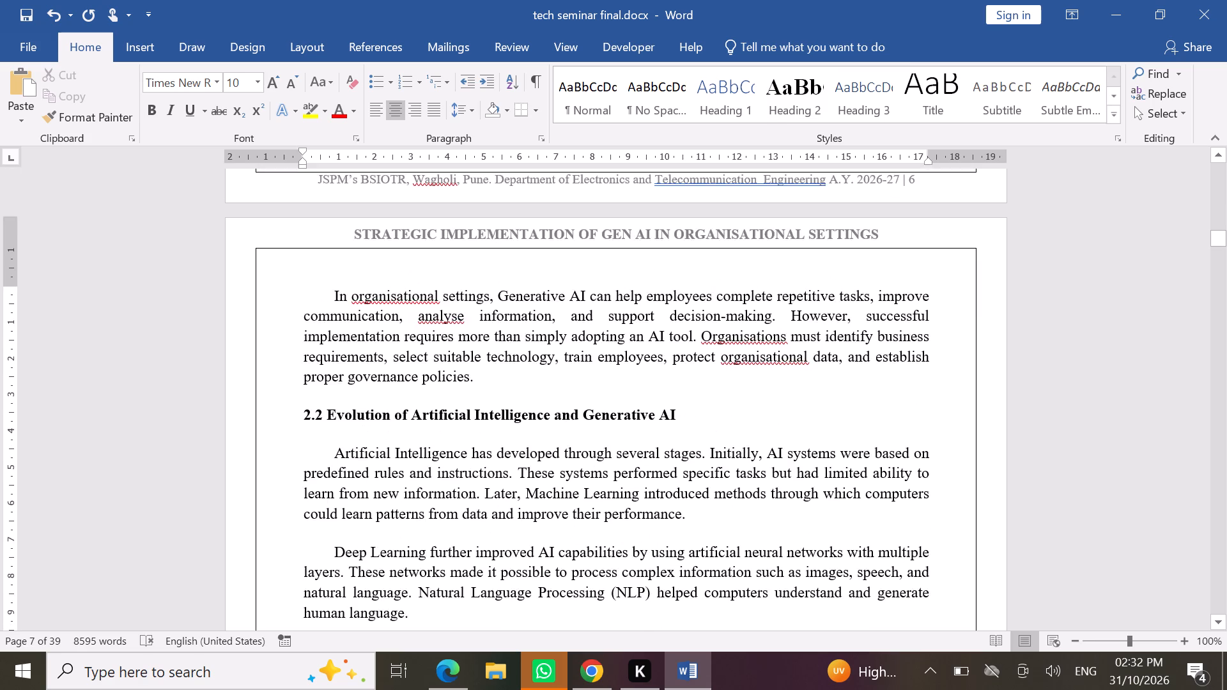
scroll(571, 515, down, 2)
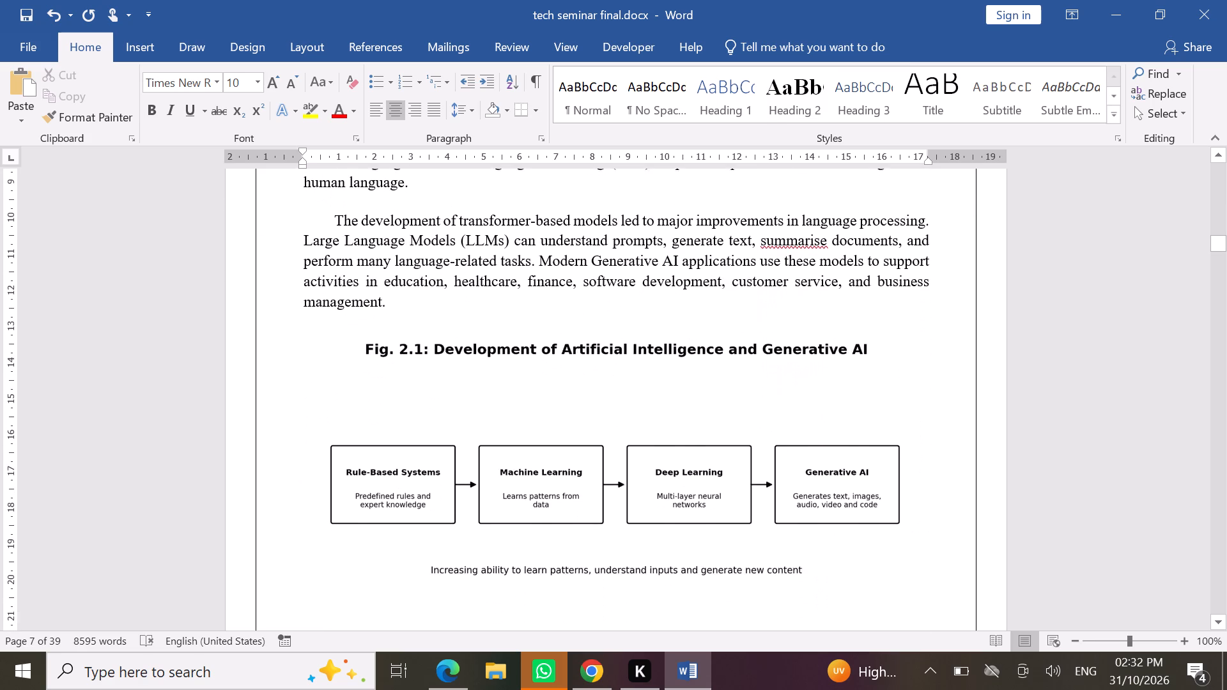
scroll(571, 515, down, 2)
key(BackSpace)
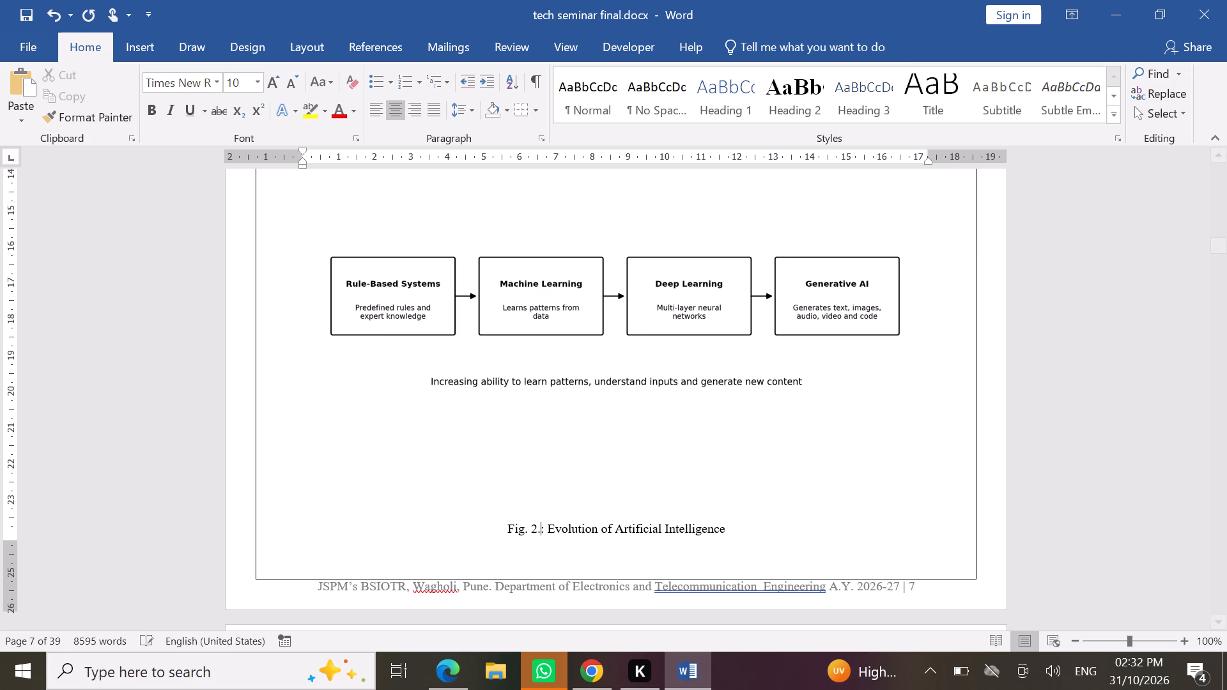
key(1)
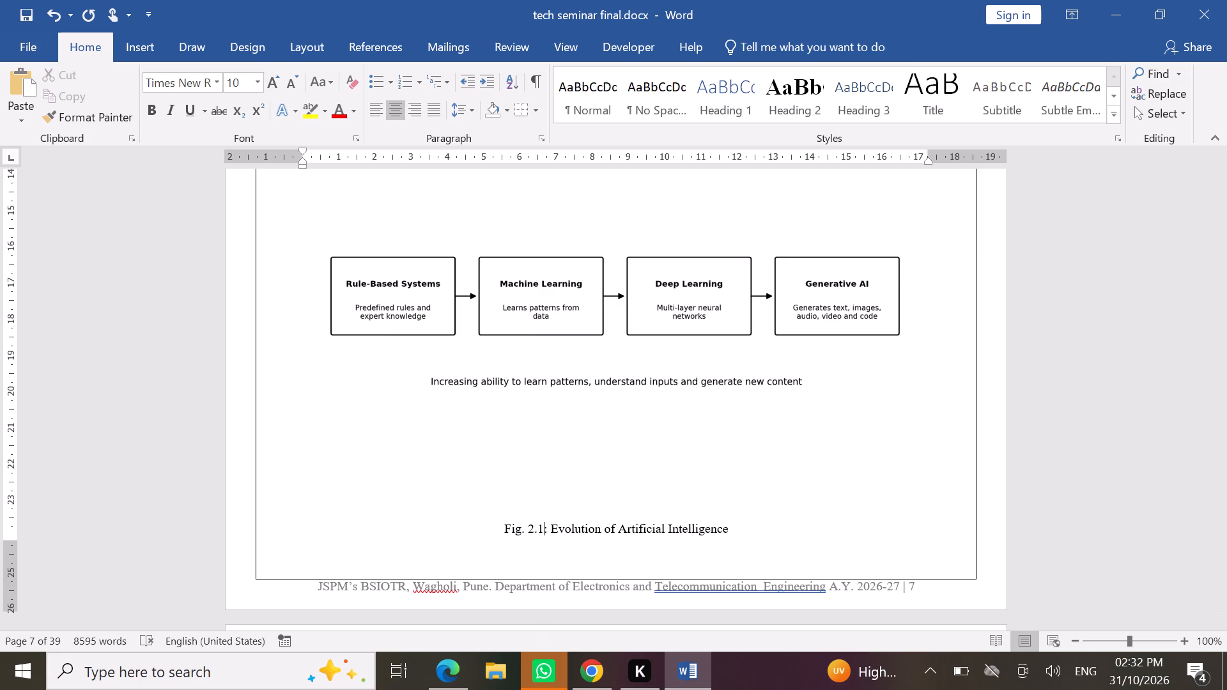
Make the whole caption "Fig. 2.1: Evolution of Artificial Intelligence" bold.
drag(488, 526, 629, 535)
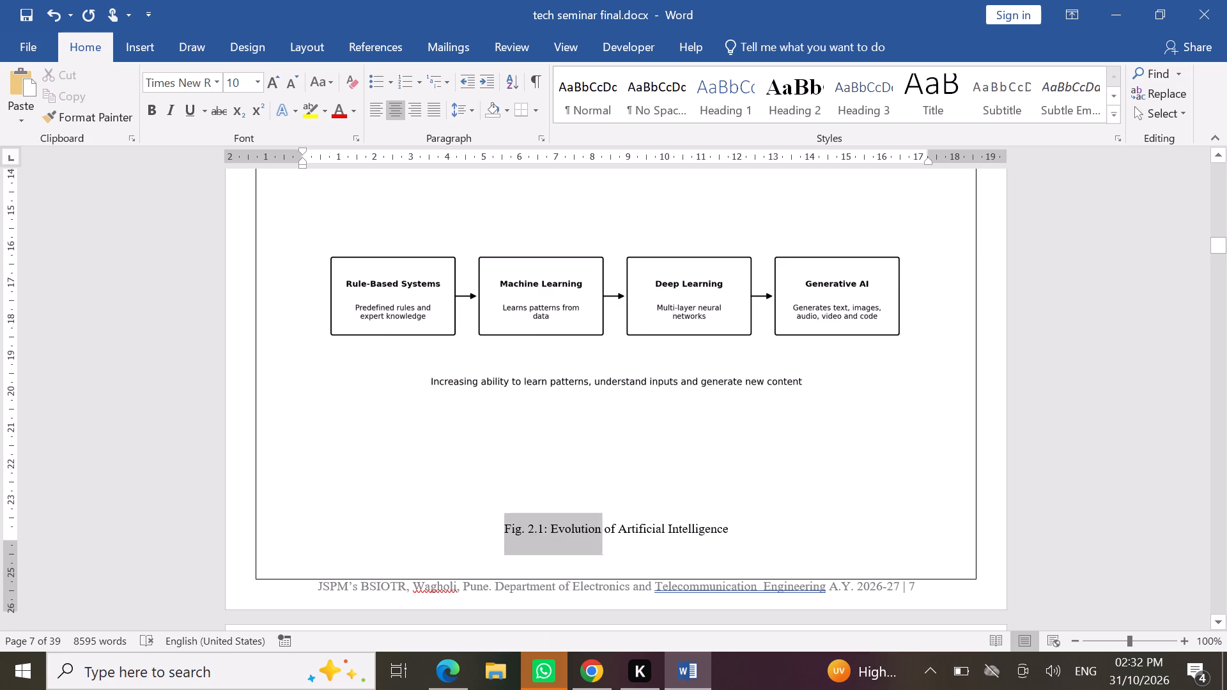
drag(629, 535, 741, 507)
click(741, 521)
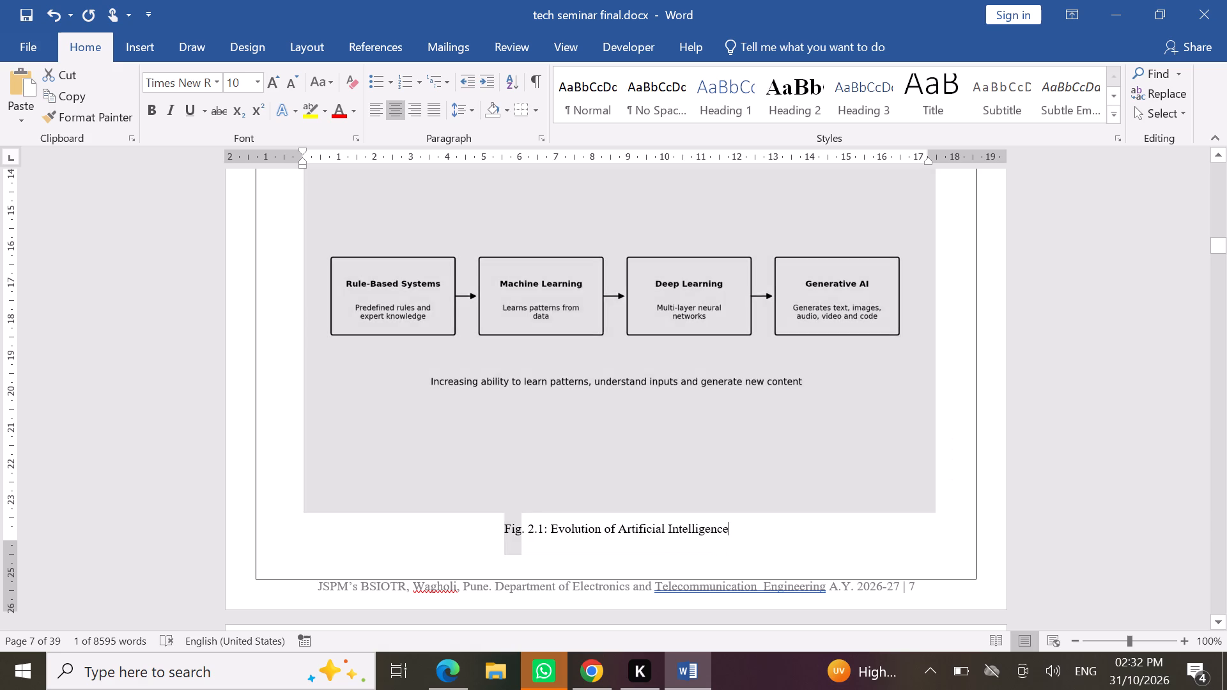
drag(741, 521, 504, 532)
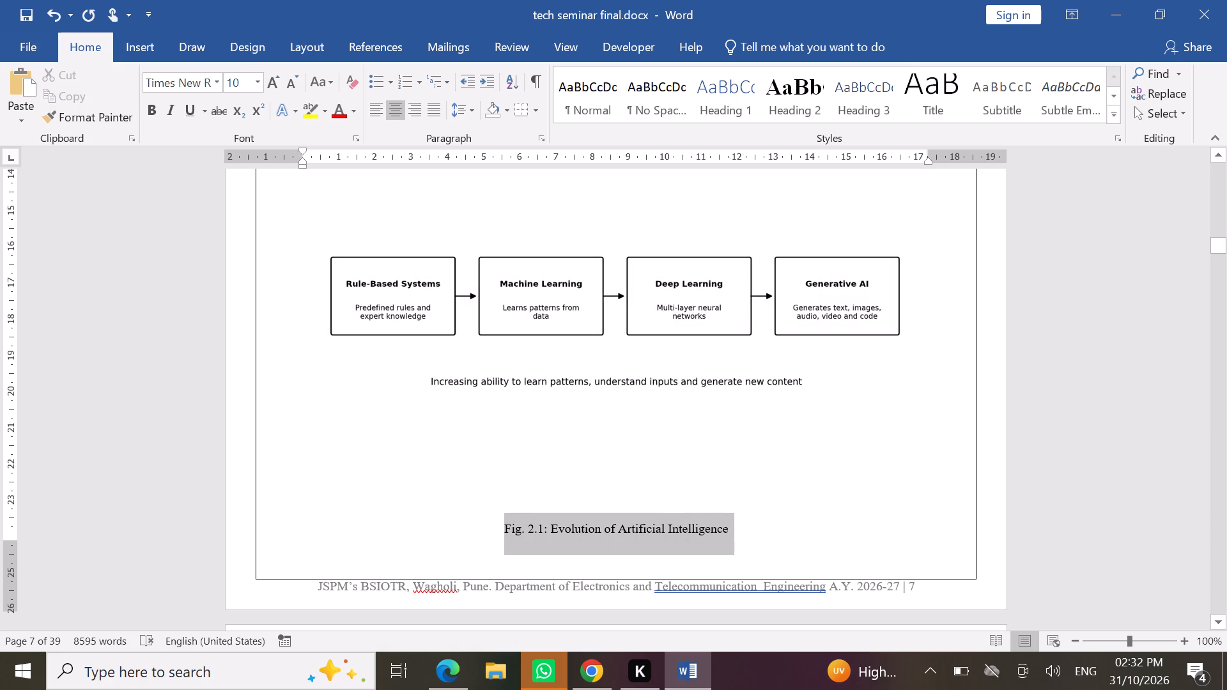
drag(504, 532, 503, 531)
click(513, 503)
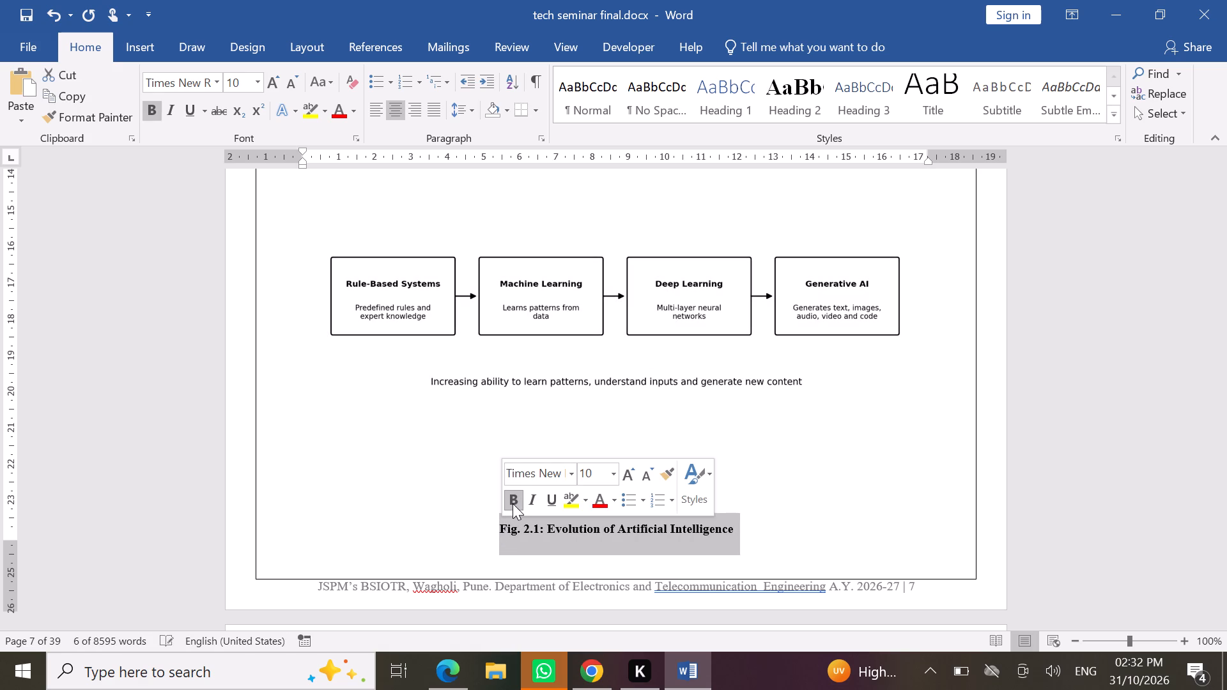
click(791, 530)
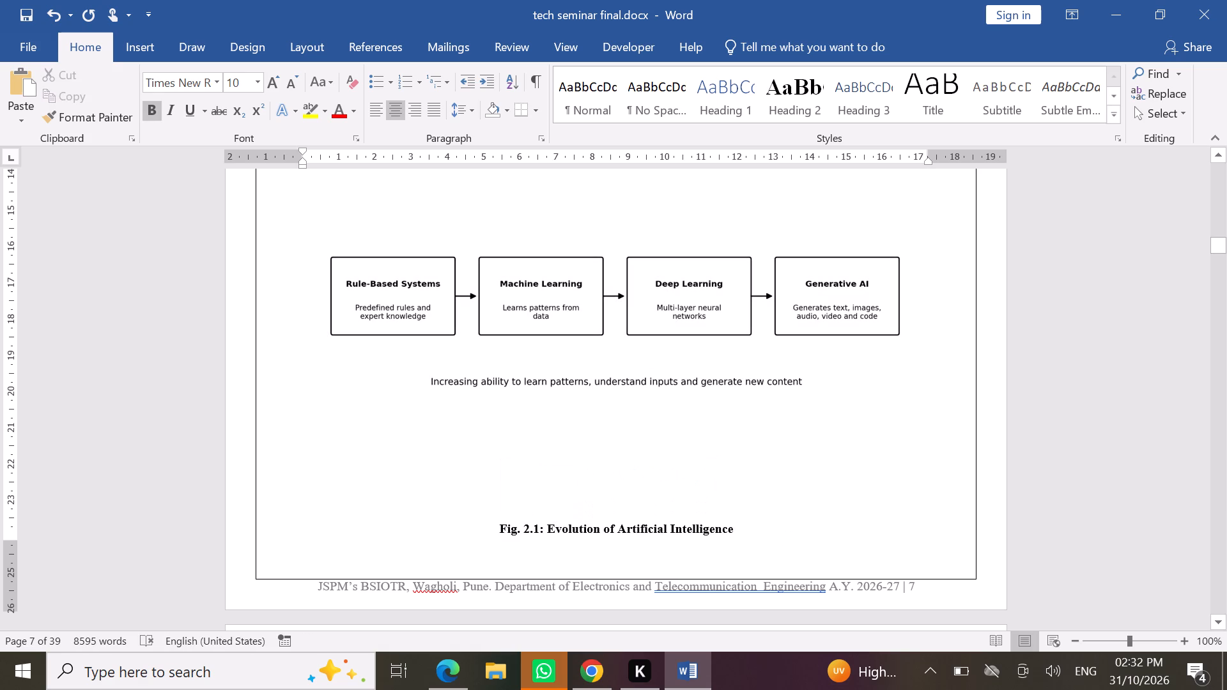
Crop the empty area below the section 2.2 Artificial Intelligence diagram, reducing the picture's height to 7.55 cm.
scroll(782, 422, up, 2)
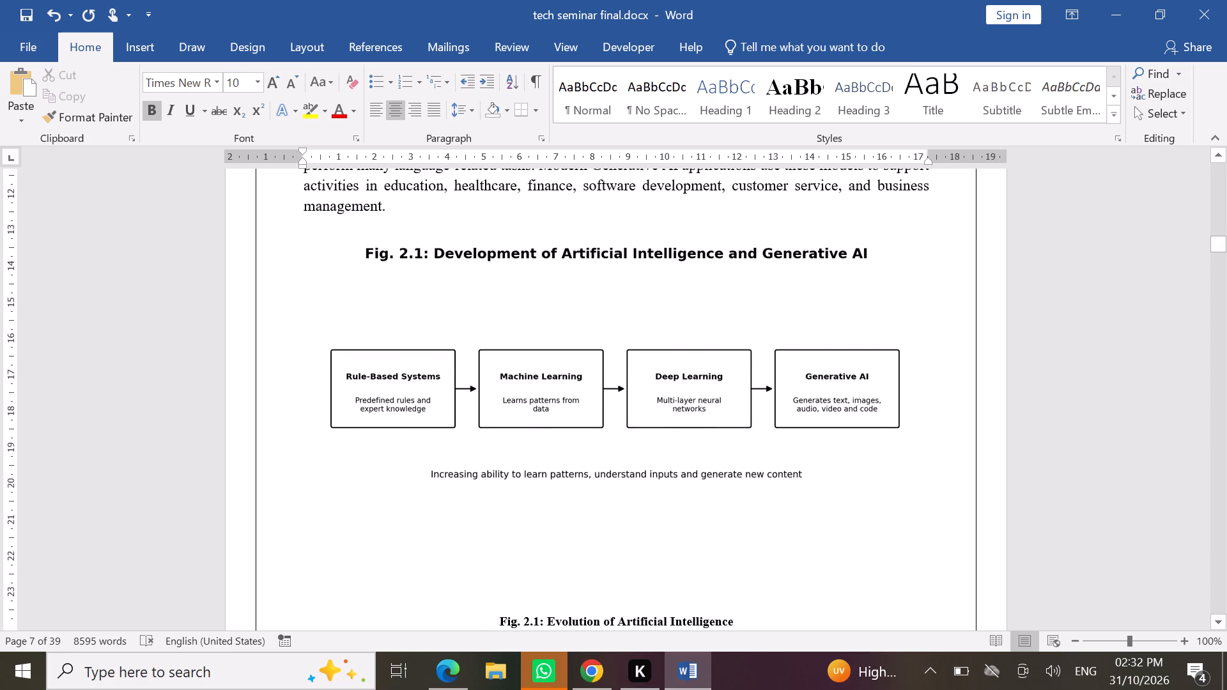
scroll(782, 422, up, 1)
click(637, 413)
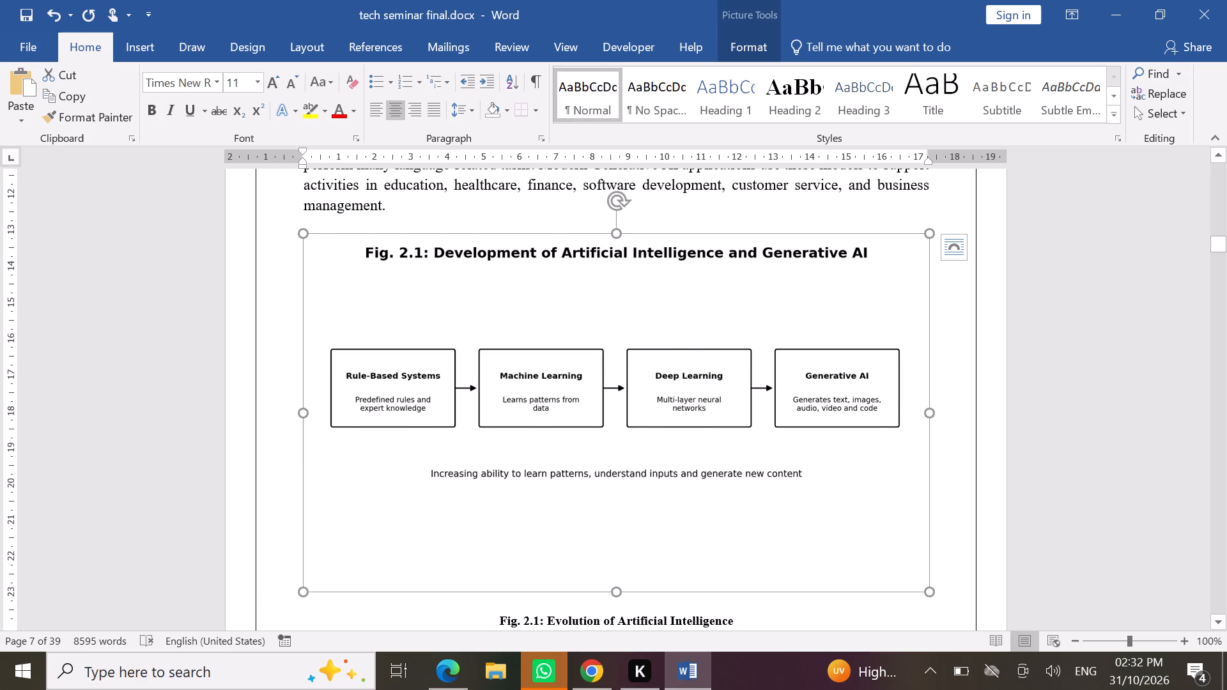
click(739, 36)
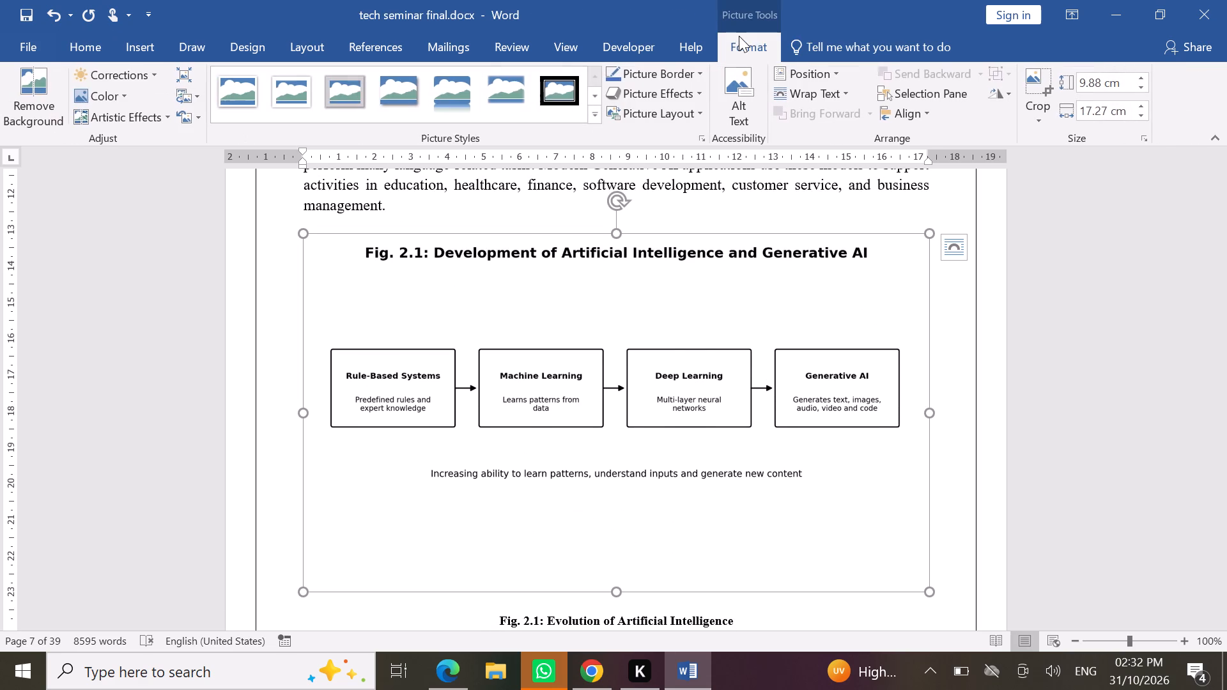
click(1031, 92)
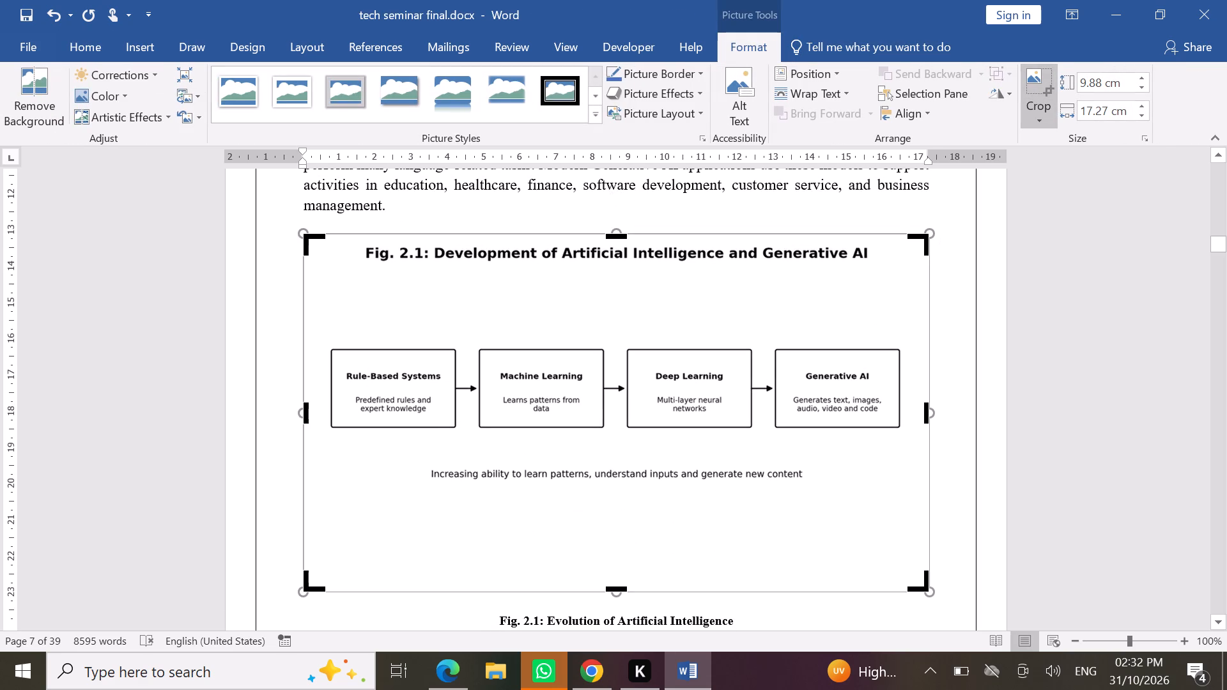
drag(620, 590, 620, 548)
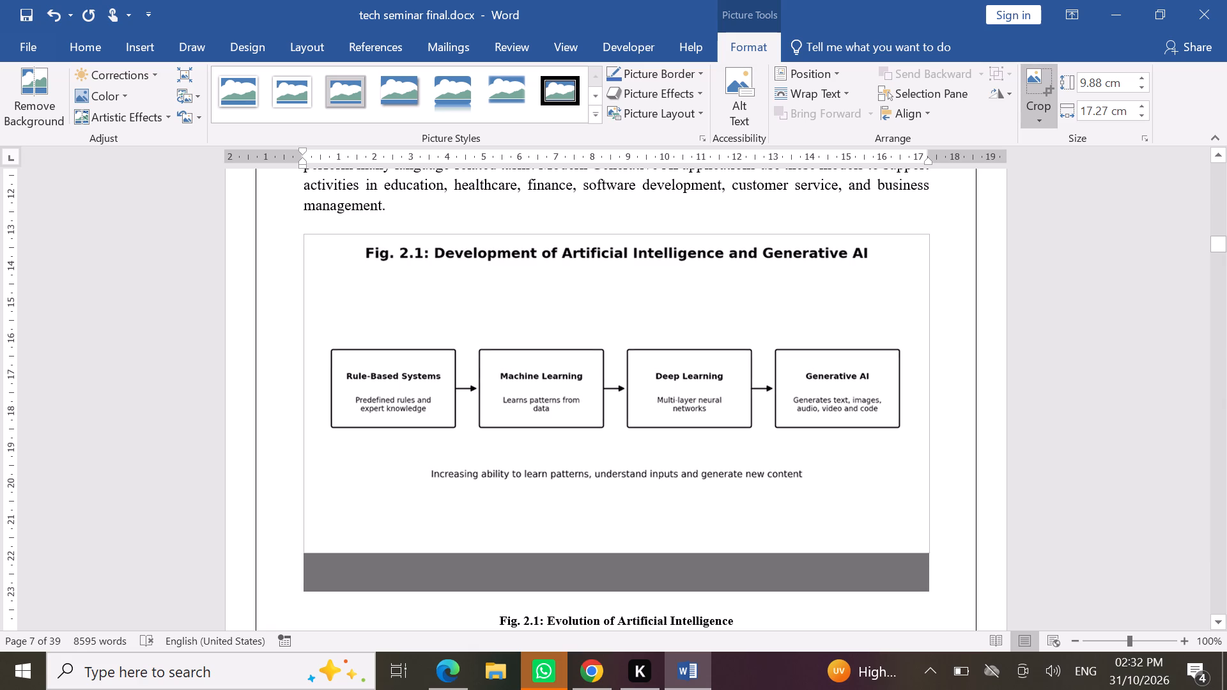
drag(620, 548, 627, 507)
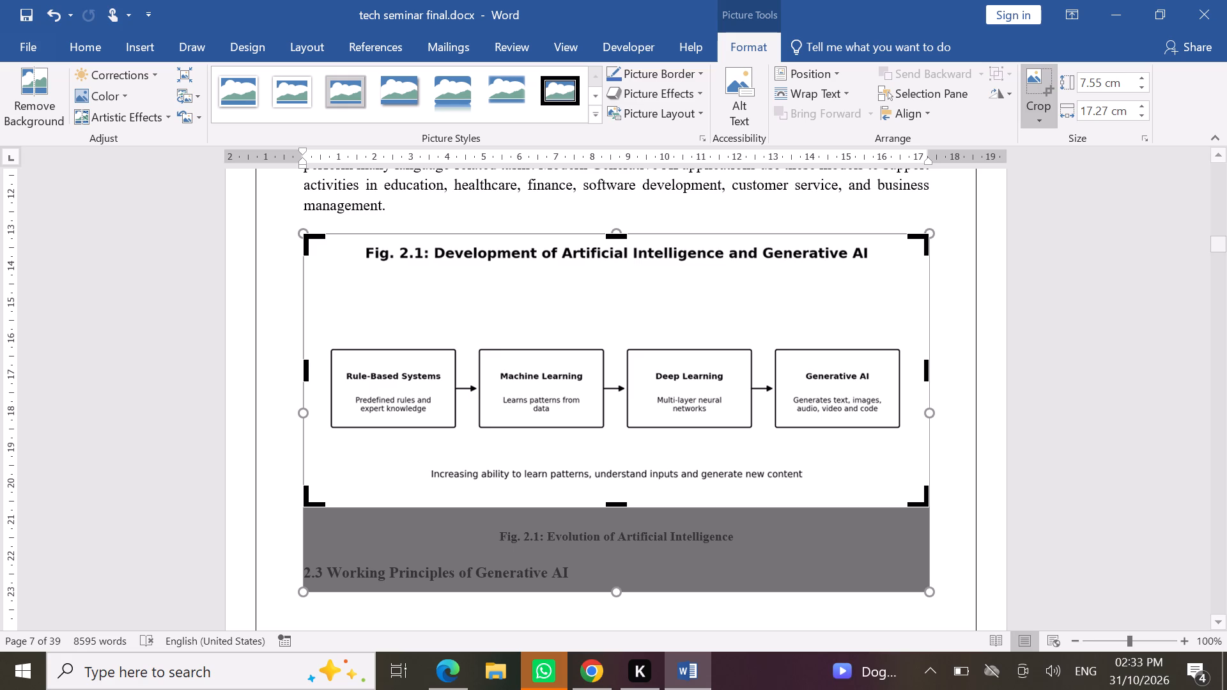
click(687, 624)
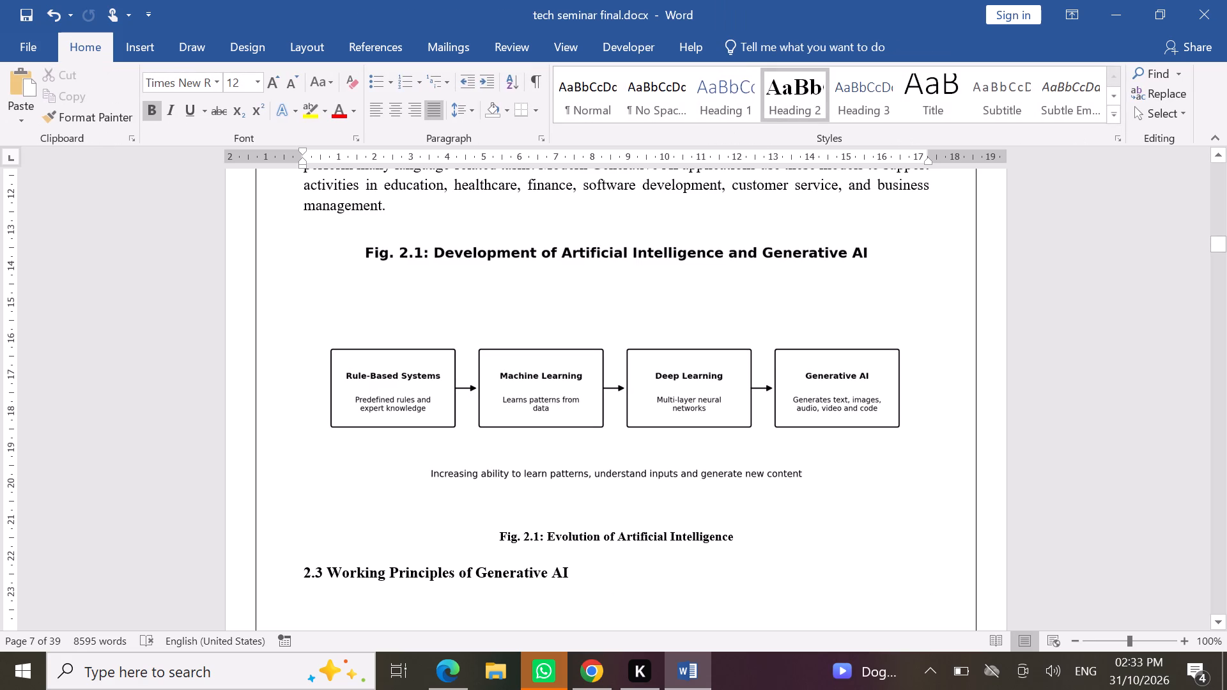
Insert two blank paragraphs before the heading "2.3 Working Principles of Generative AI" to move it onto the following page.
scroll(720, 538, down, 1)
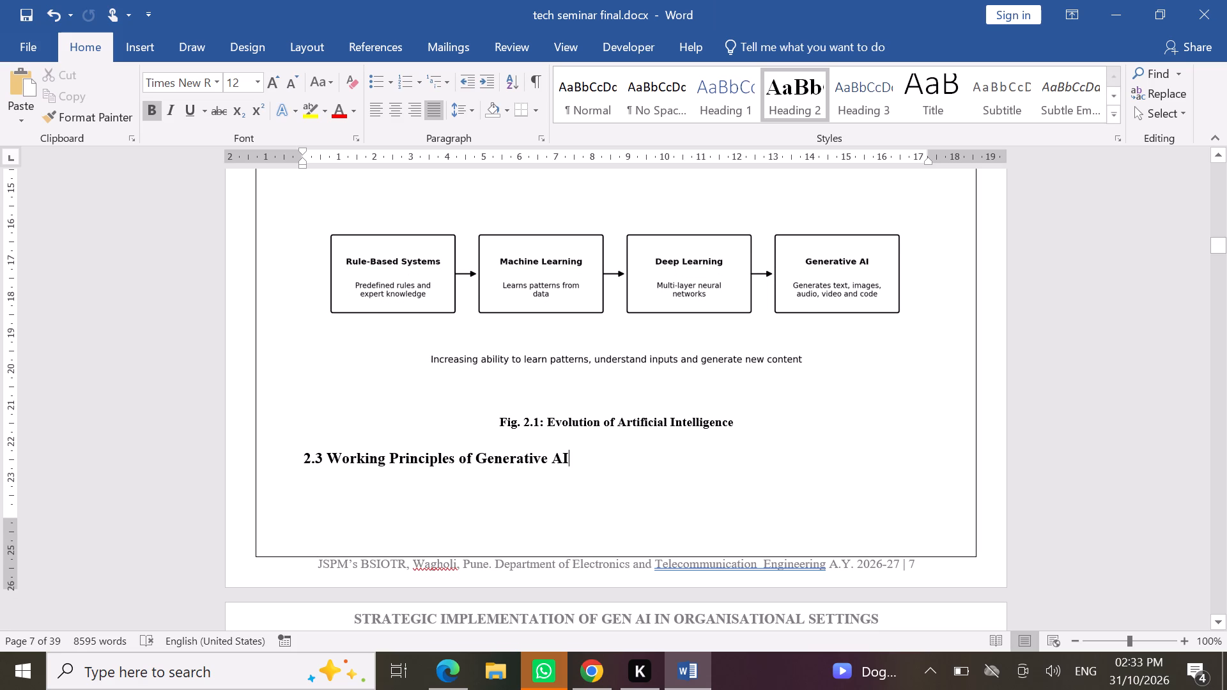
click(302, 458)
key(Return)
key(Return)
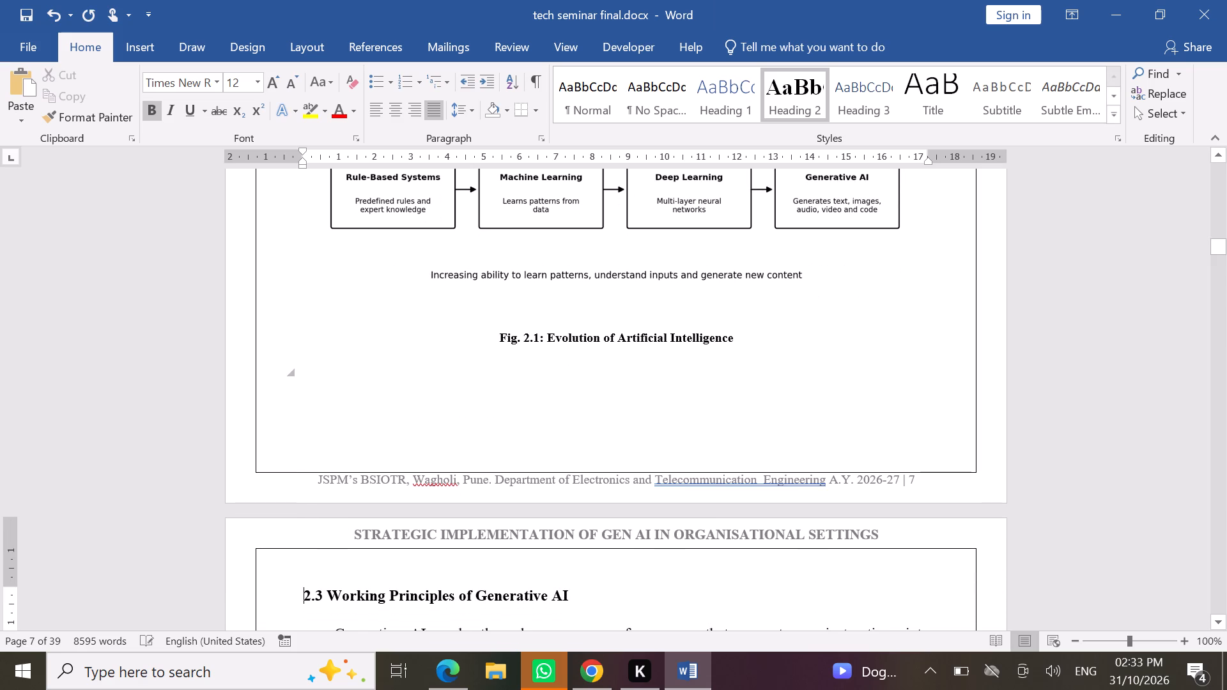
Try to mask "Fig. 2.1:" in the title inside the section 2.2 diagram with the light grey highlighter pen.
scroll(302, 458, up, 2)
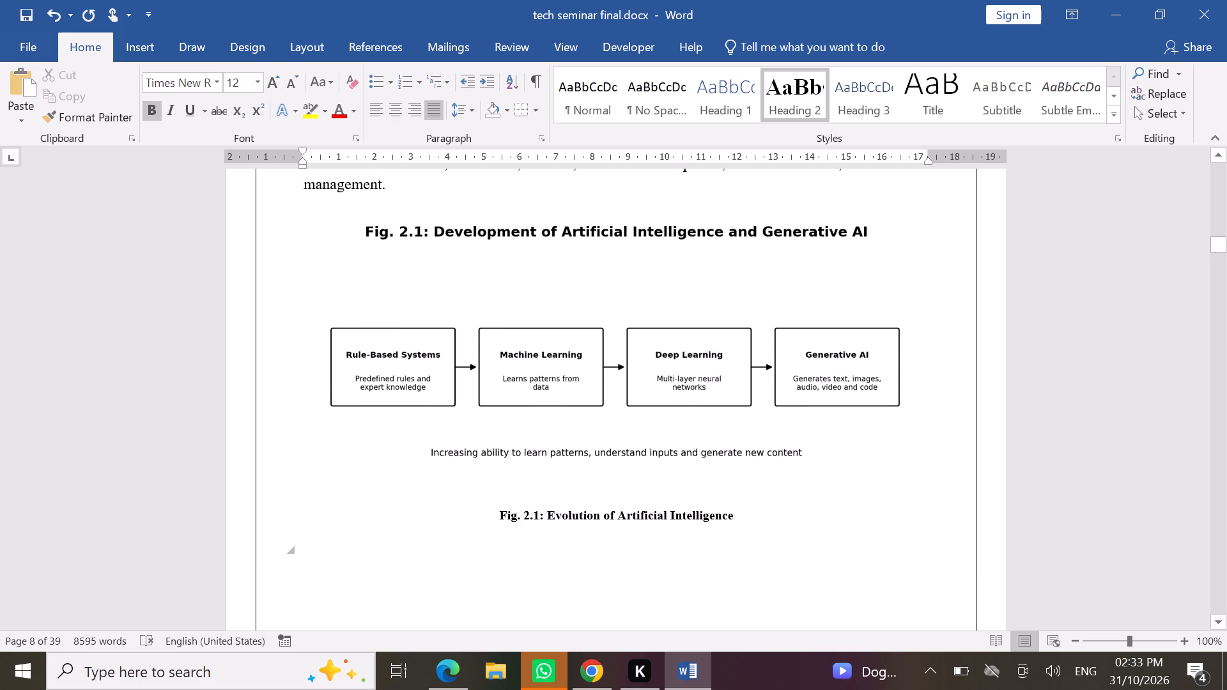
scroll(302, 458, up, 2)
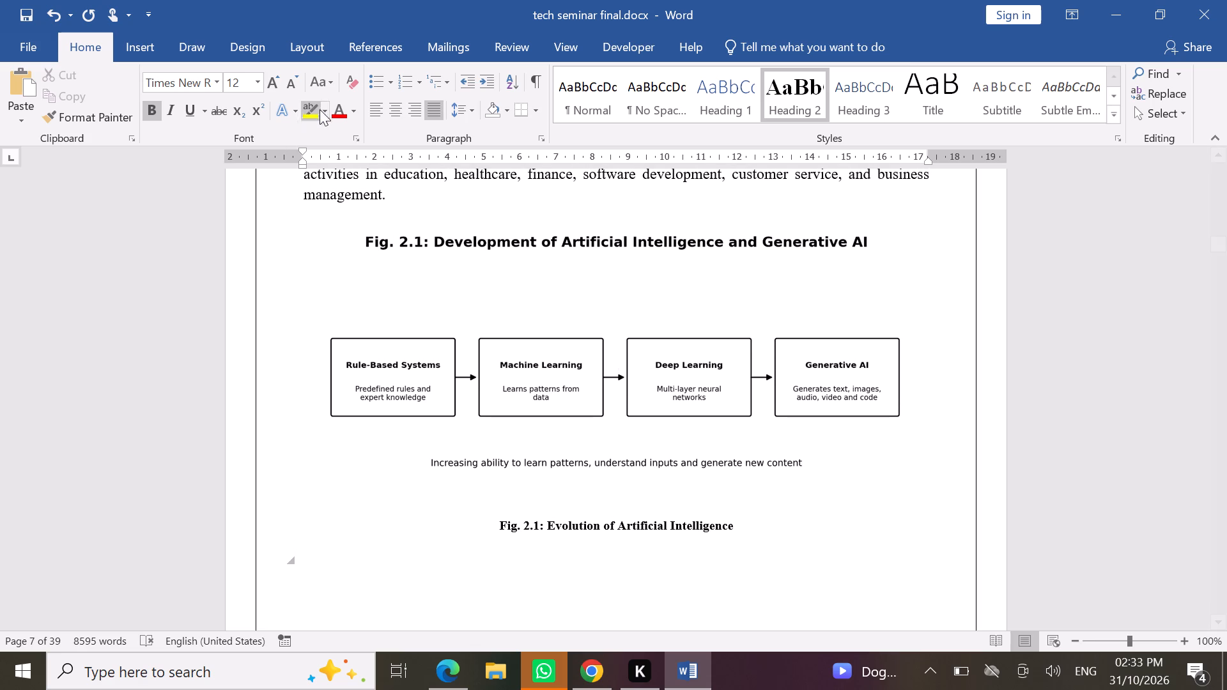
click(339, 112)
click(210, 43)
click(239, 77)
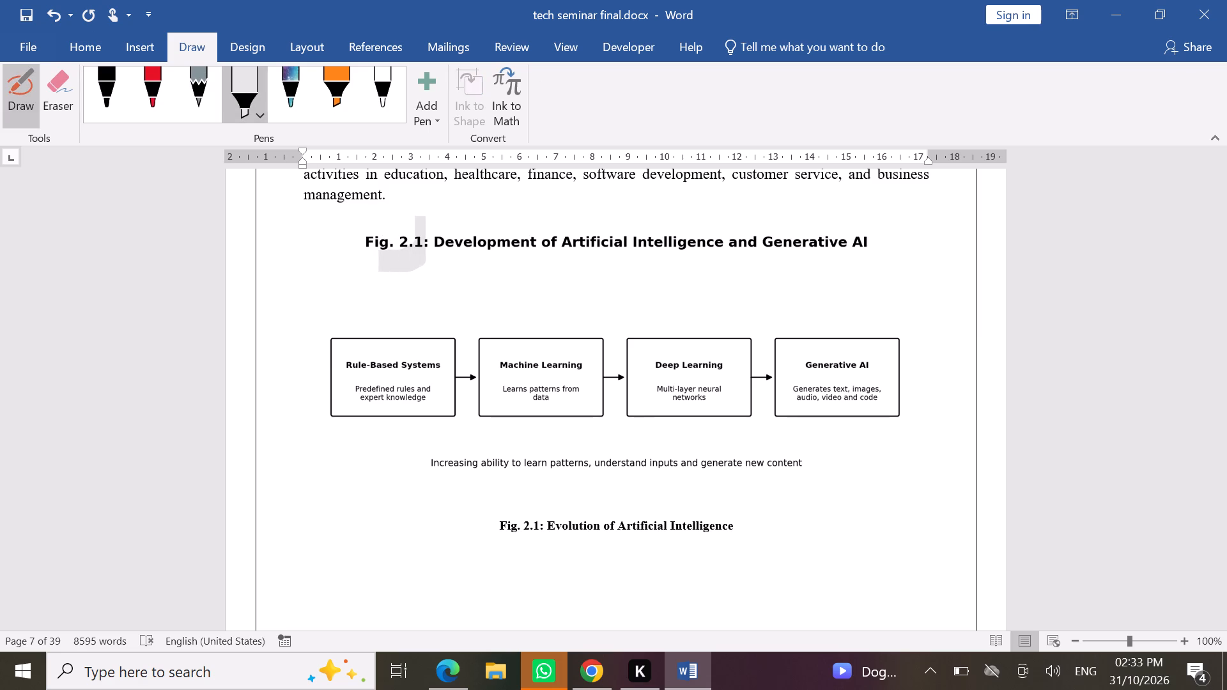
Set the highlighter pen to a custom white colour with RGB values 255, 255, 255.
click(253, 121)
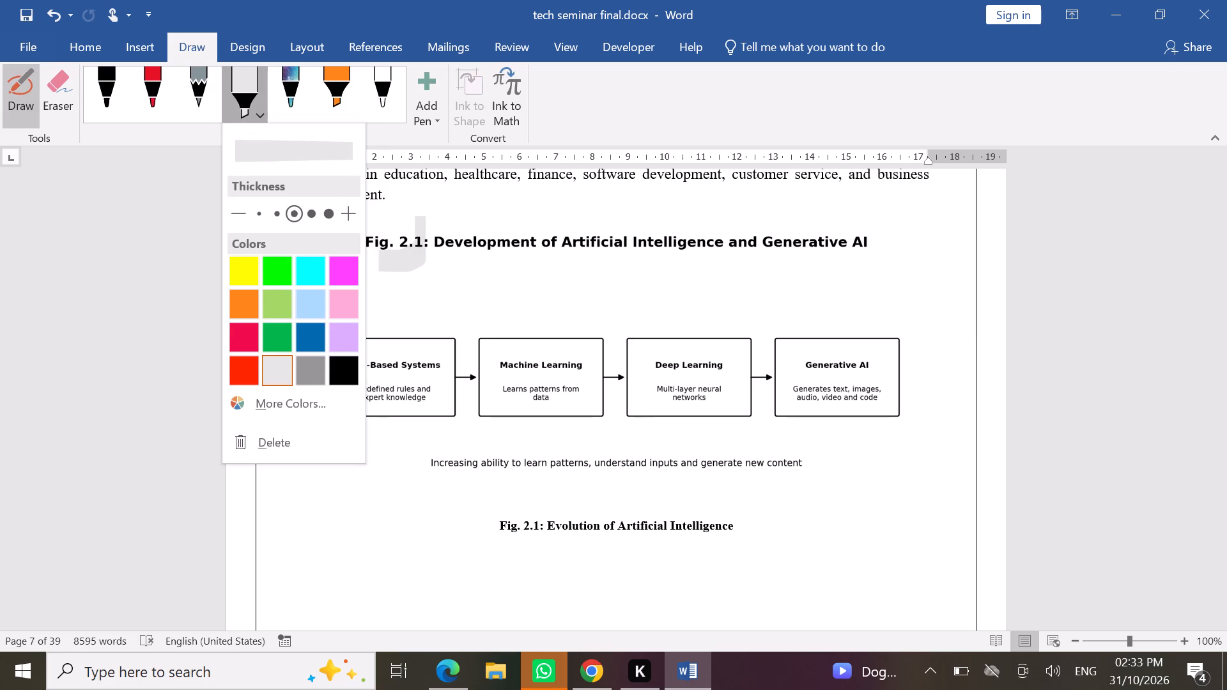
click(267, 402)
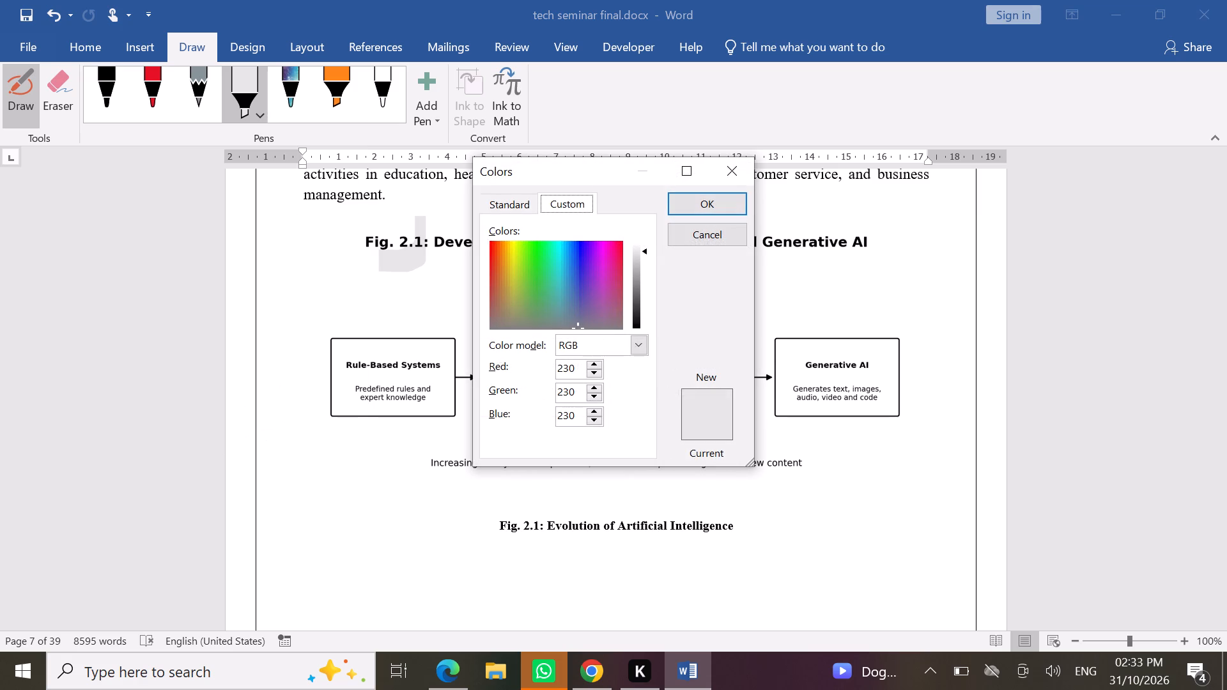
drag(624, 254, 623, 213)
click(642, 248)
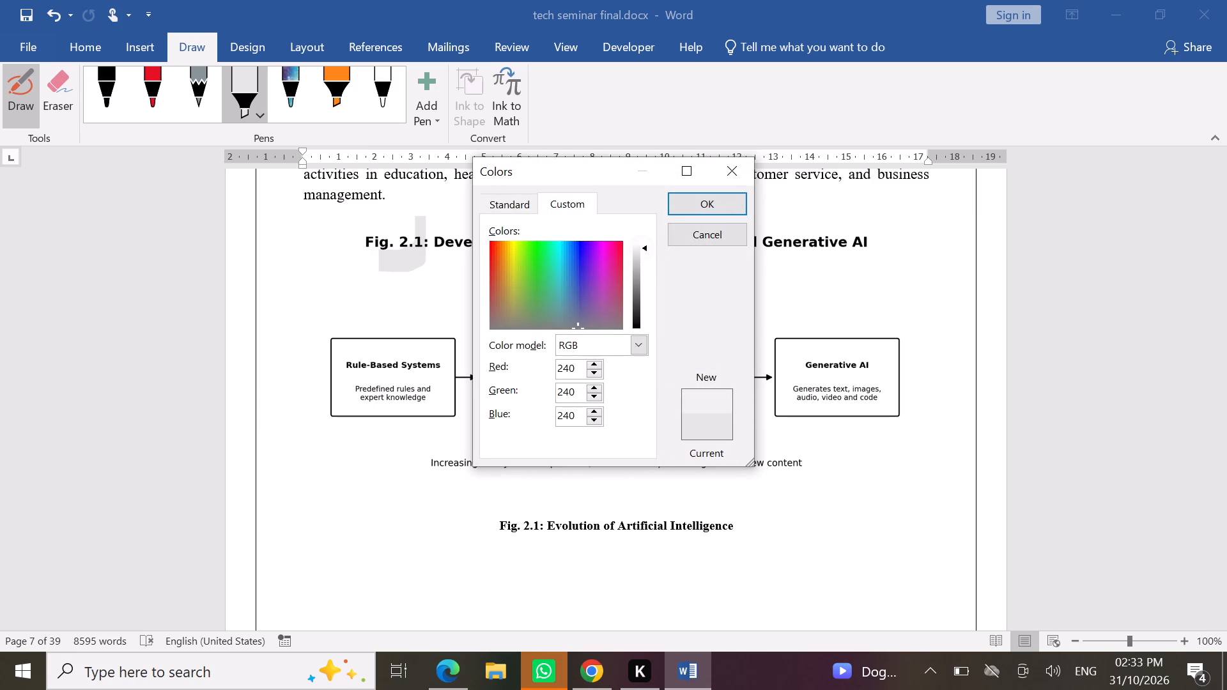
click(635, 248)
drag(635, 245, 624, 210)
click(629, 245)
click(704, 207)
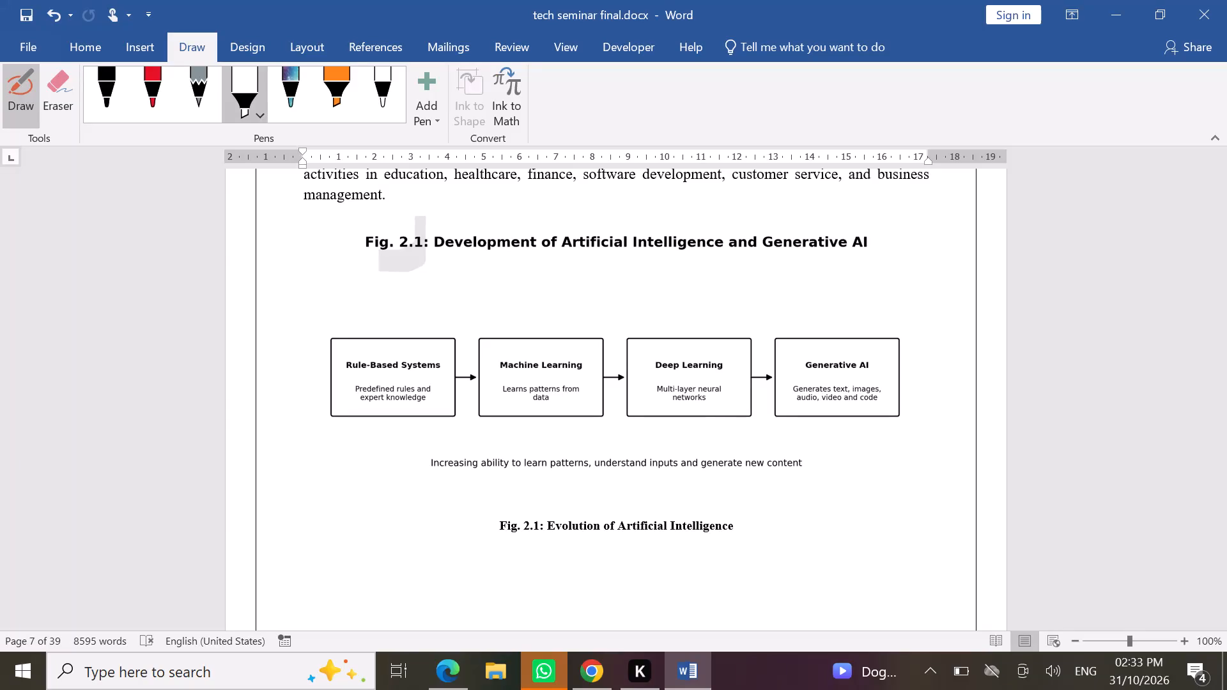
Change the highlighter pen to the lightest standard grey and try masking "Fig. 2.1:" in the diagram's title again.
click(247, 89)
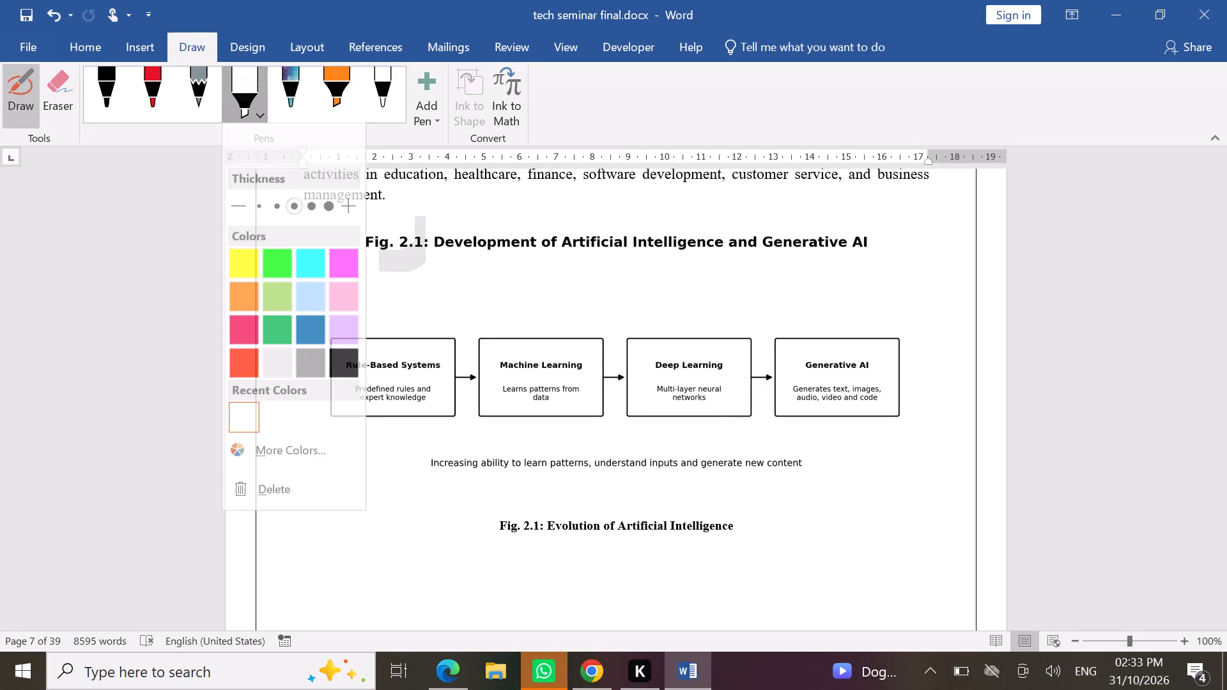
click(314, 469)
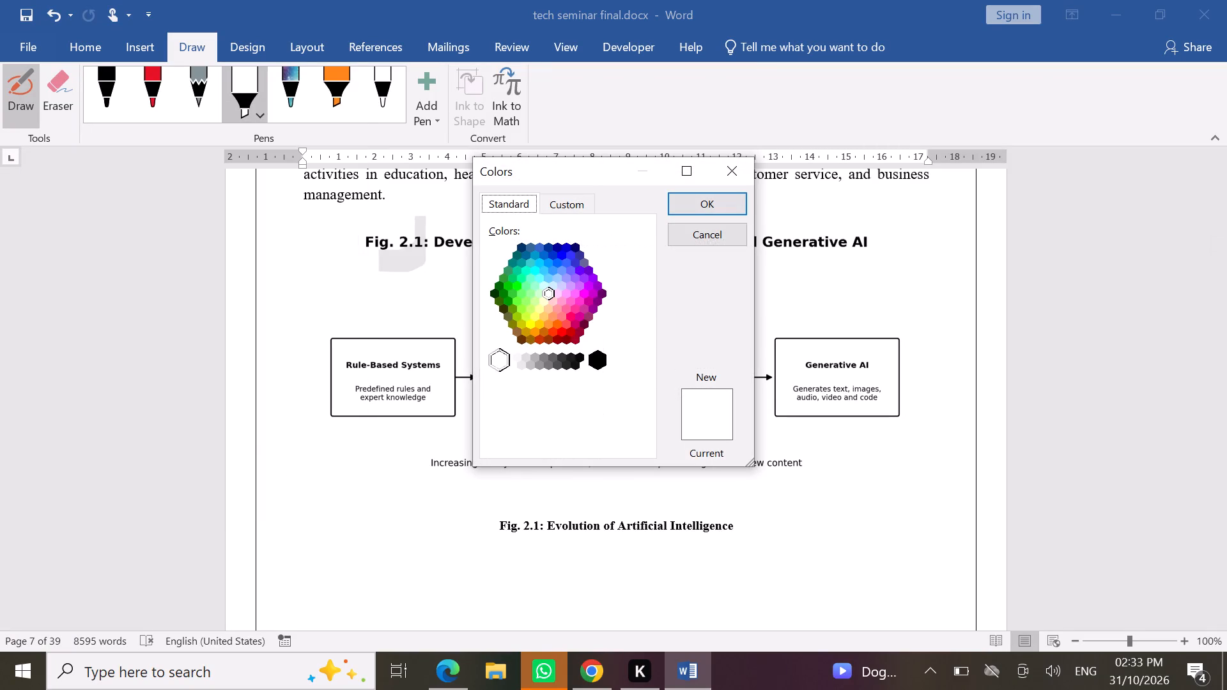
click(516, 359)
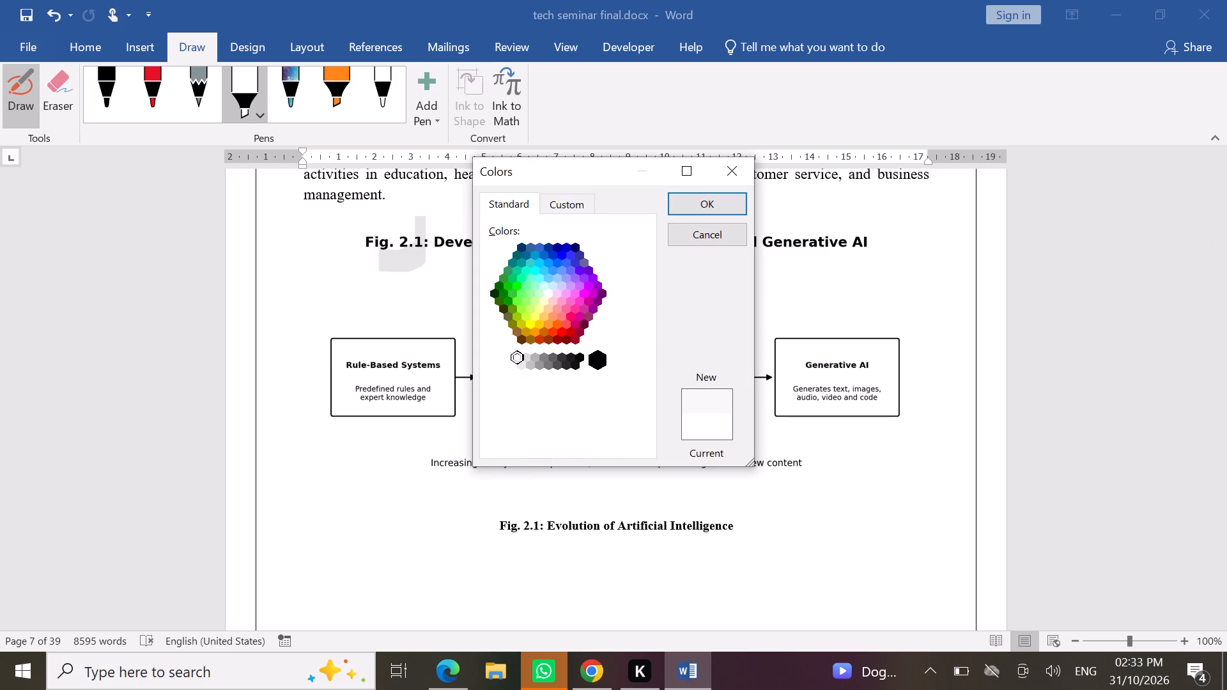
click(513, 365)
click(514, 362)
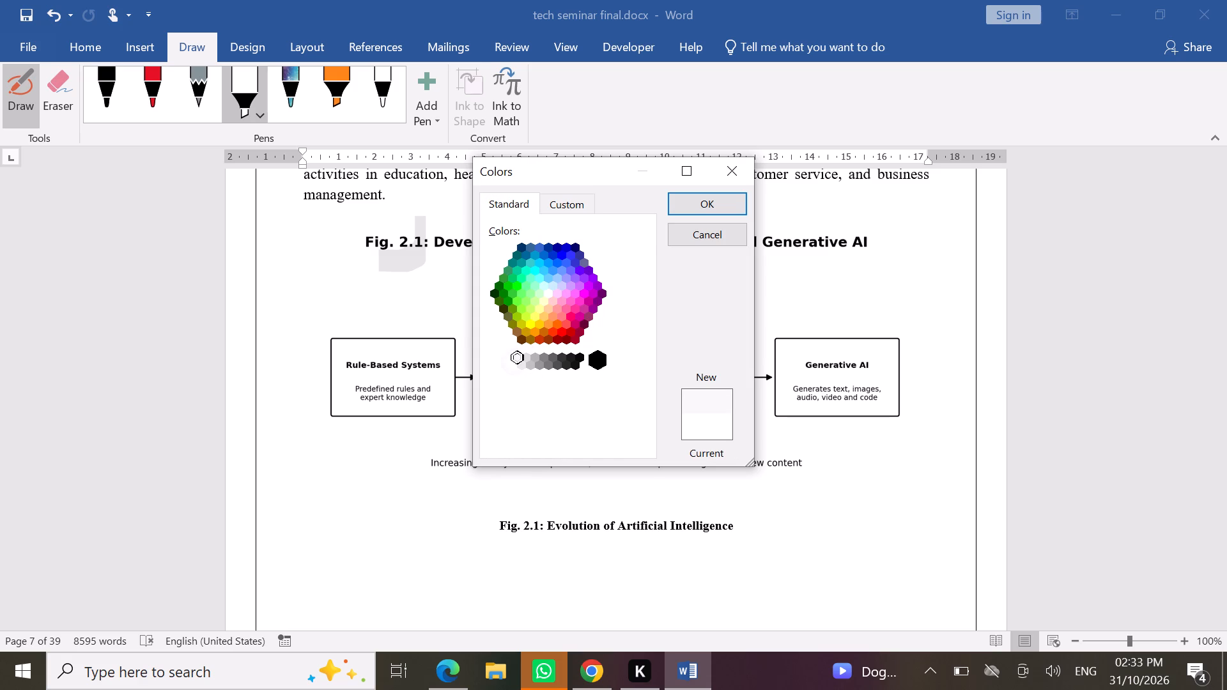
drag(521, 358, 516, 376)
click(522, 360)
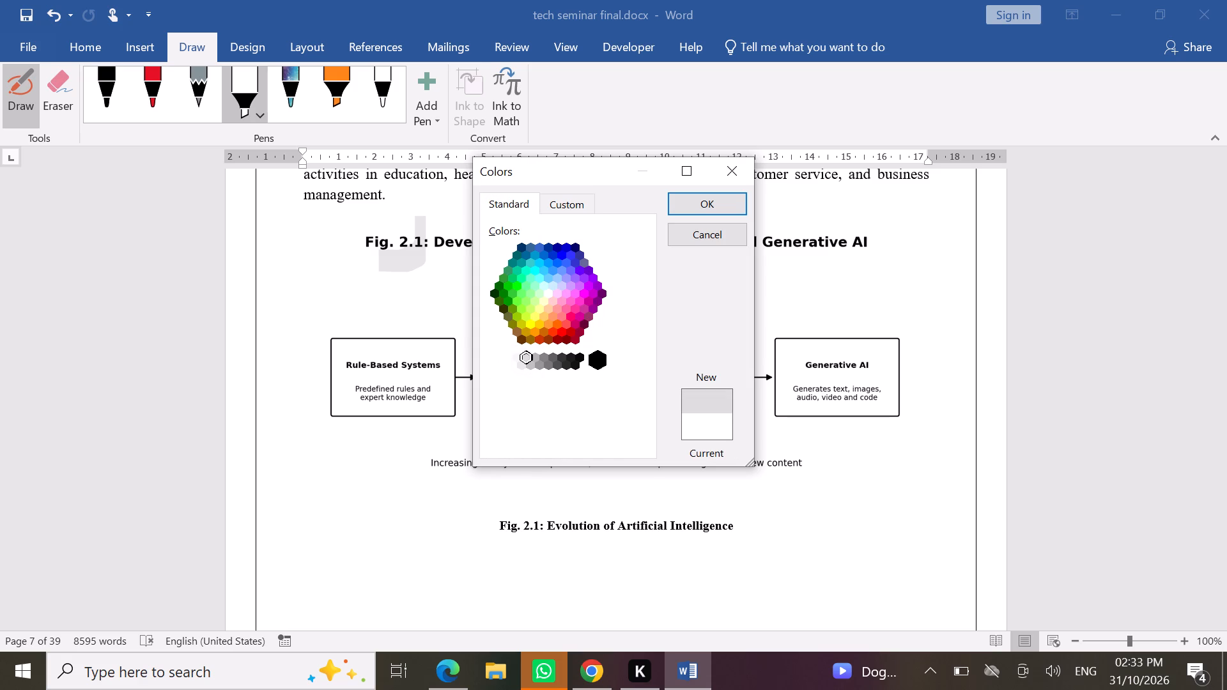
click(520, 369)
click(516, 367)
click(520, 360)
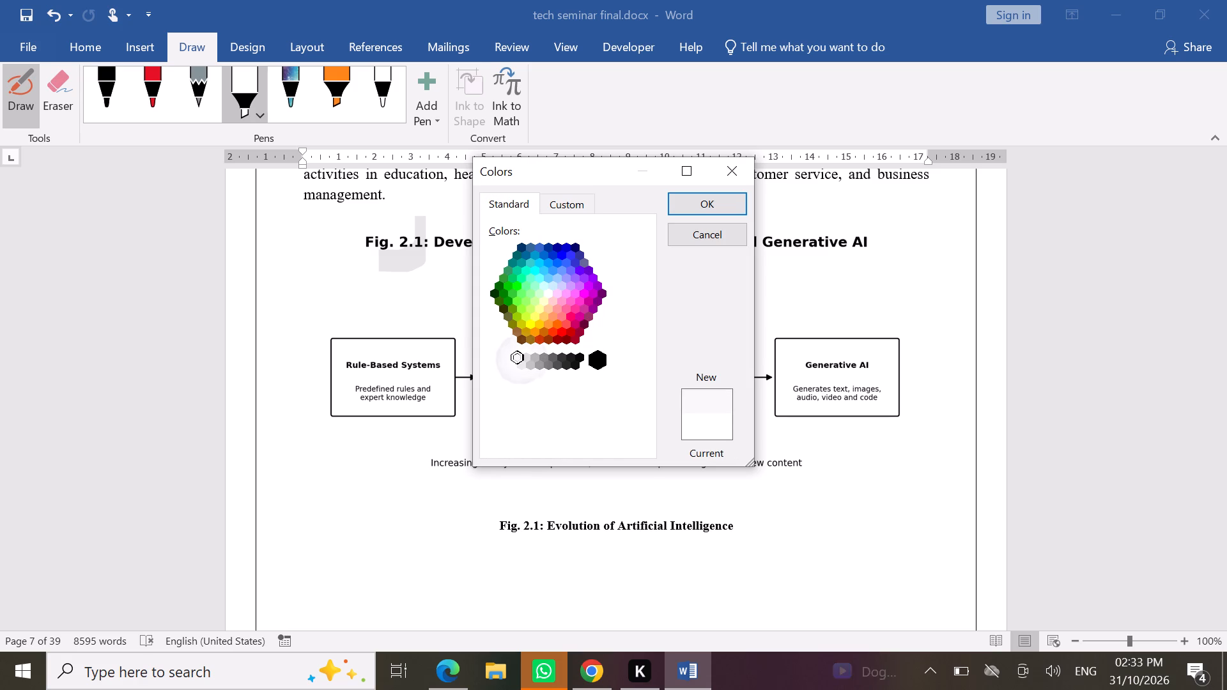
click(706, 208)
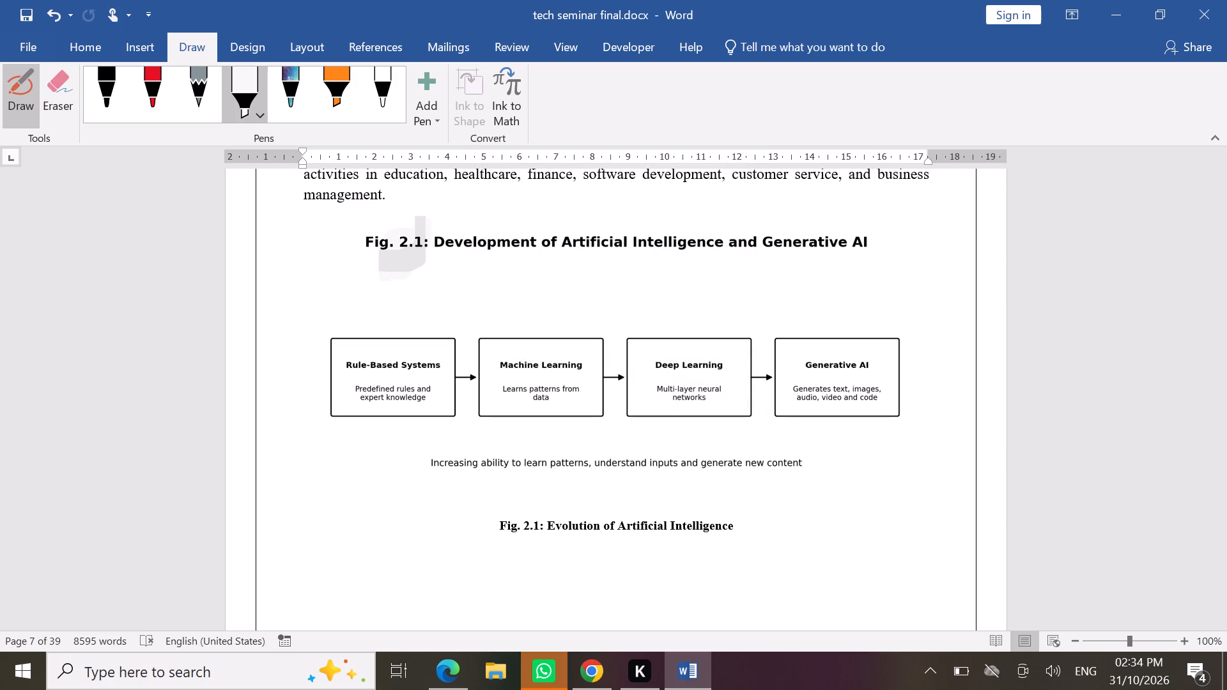
Cover "Fig. 2.1:" in the diagram's title with the white pen, keeping "Development of Artificial Intelligence and Generative AI".
click(383, 94)
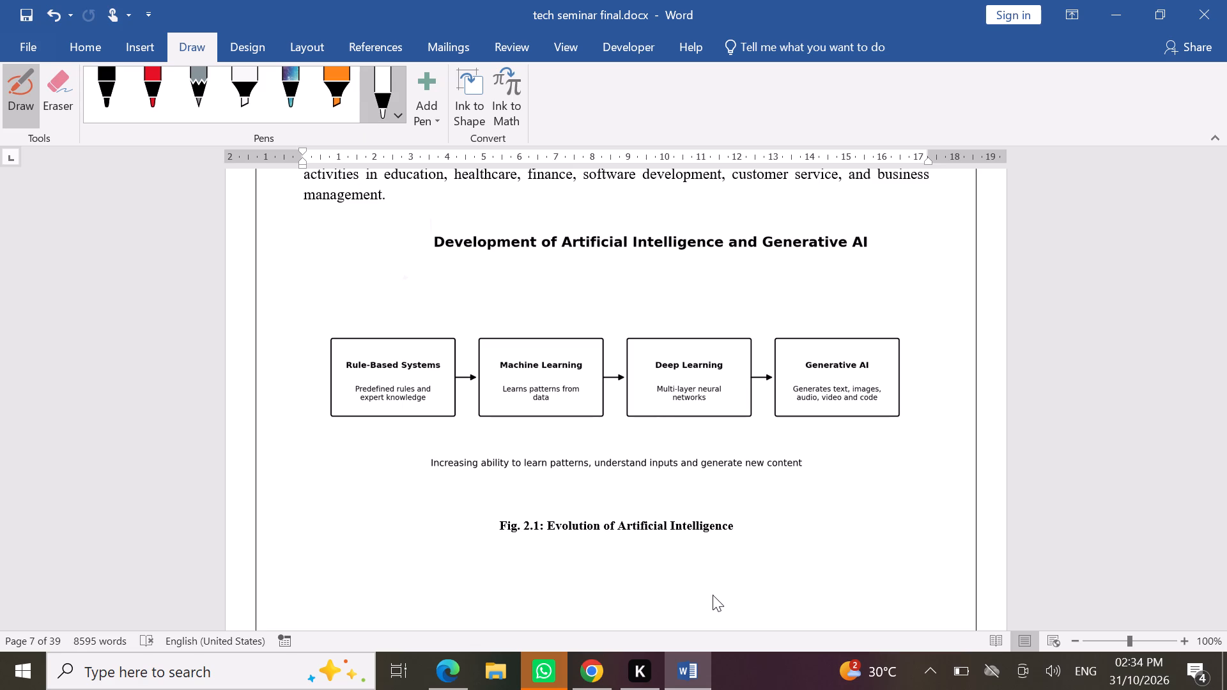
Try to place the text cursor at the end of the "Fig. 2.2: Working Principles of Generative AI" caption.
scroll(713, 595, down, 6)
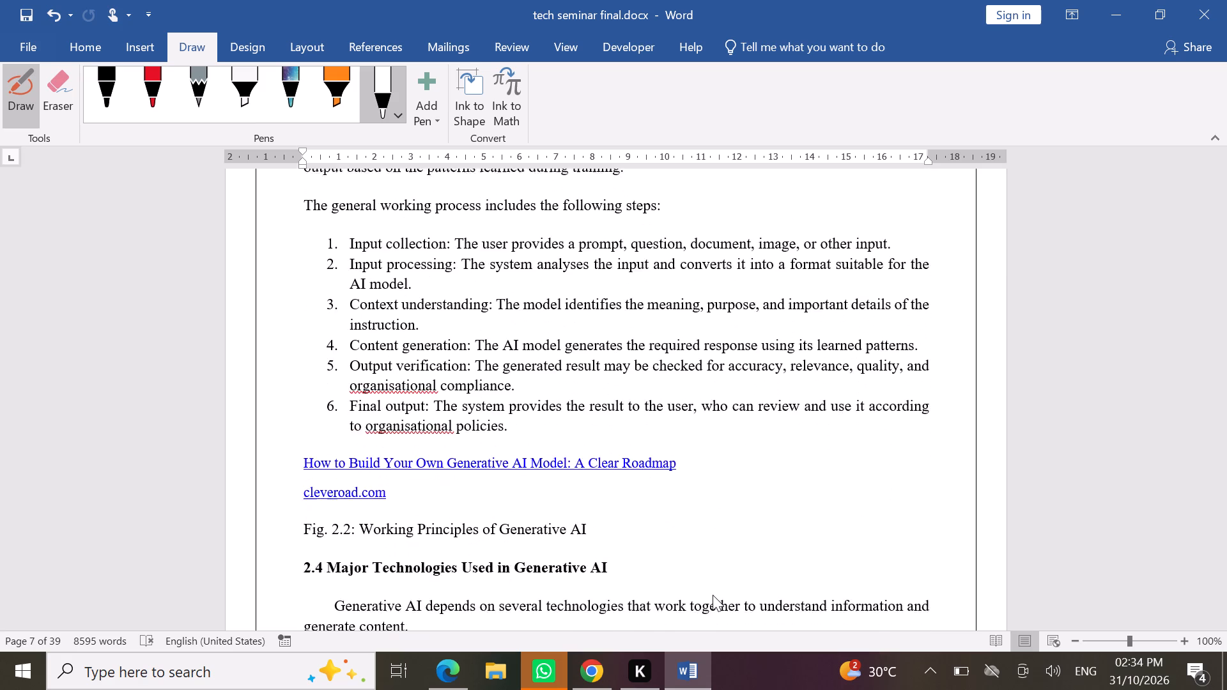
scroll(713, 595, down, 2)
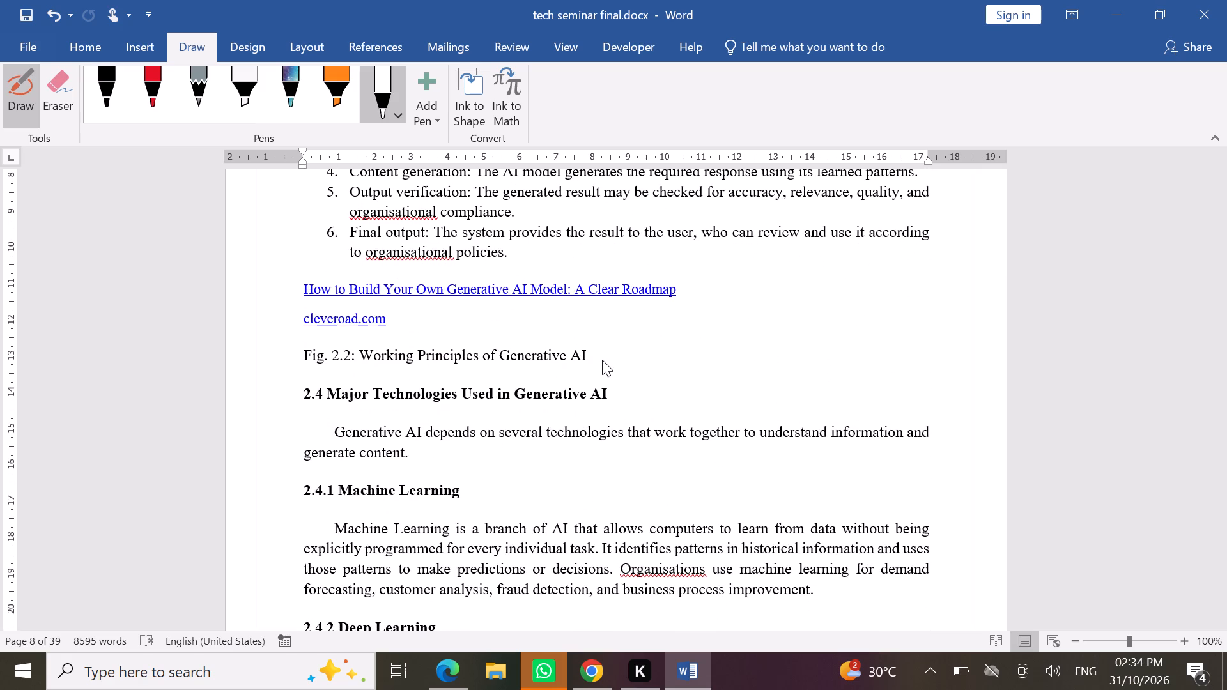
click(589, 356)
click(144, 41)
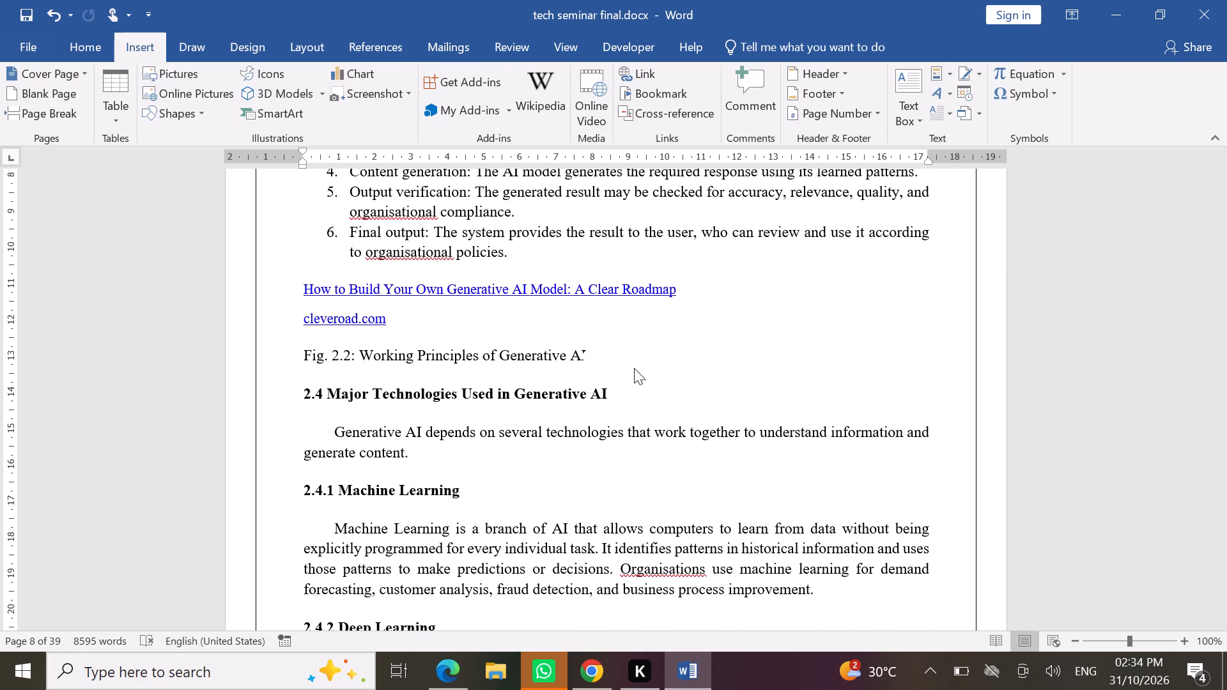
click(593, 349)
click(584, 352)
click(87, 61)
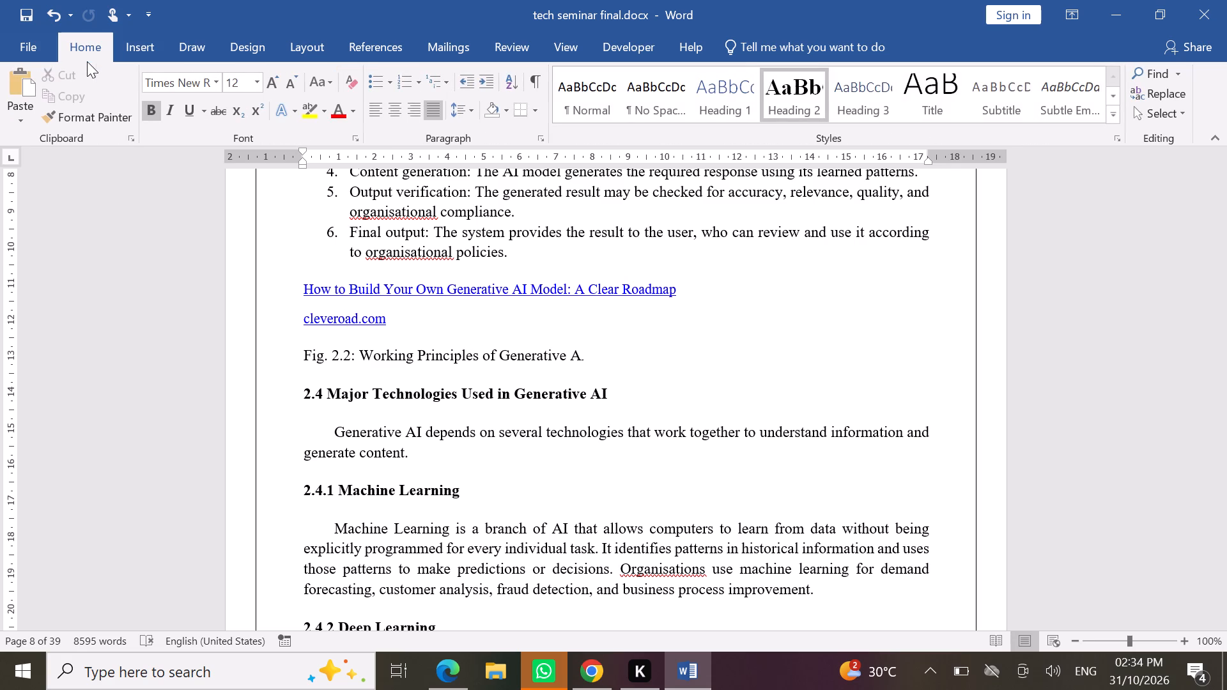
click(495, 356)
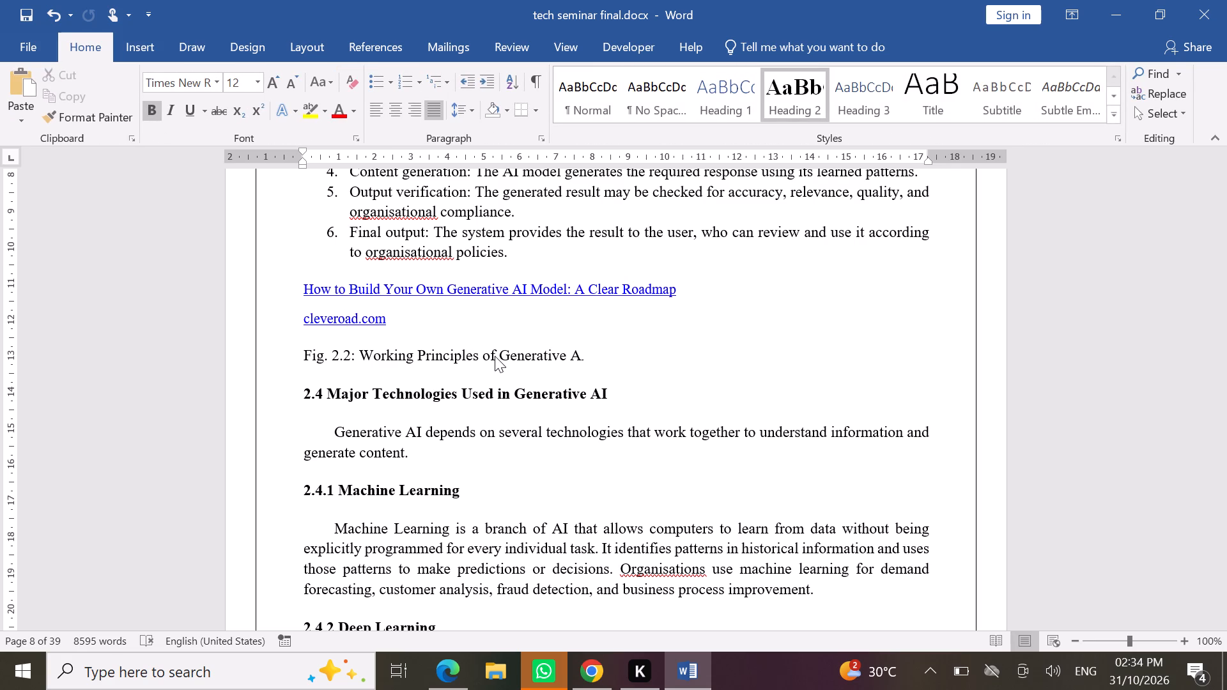
Reduce the white pen to its thinnest line thickness.
click(256, 54)
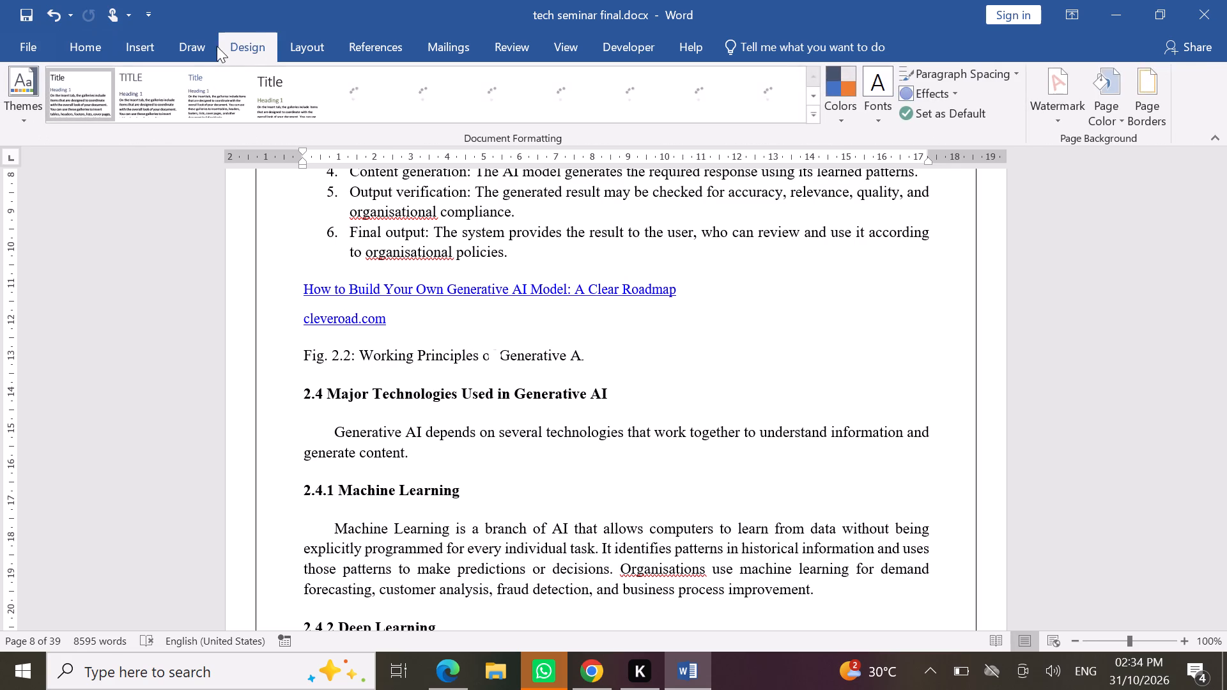
click(202, 46)
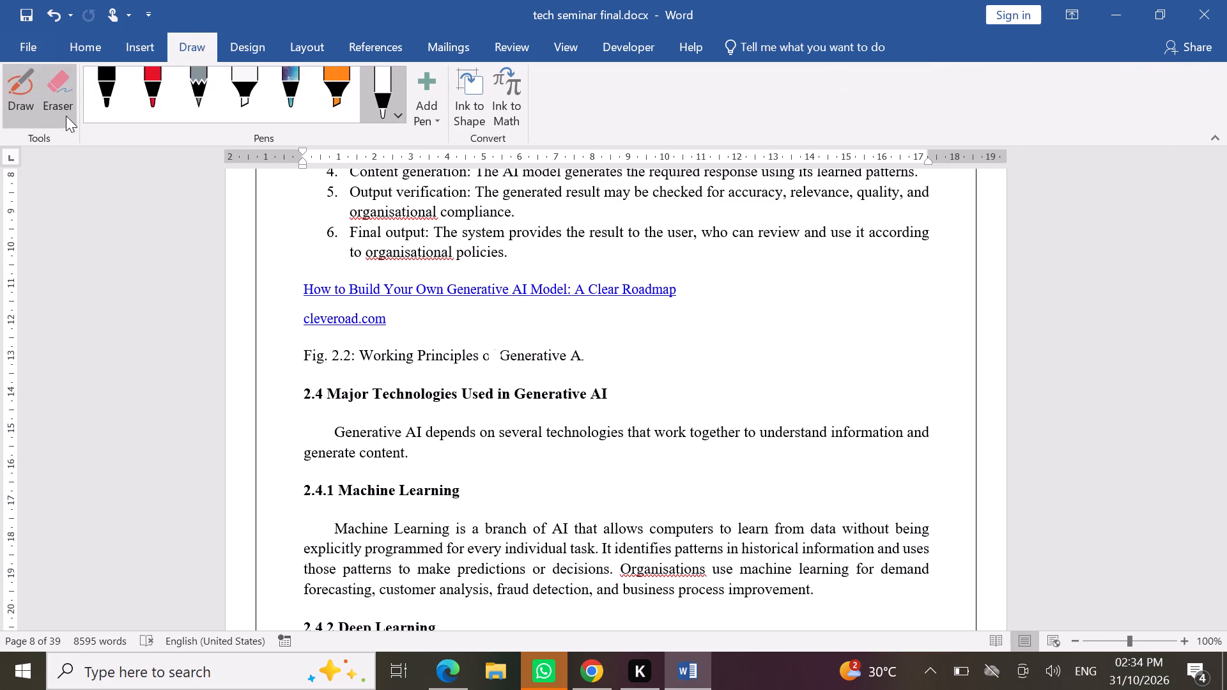
click(439, 93)
click(394, 88)
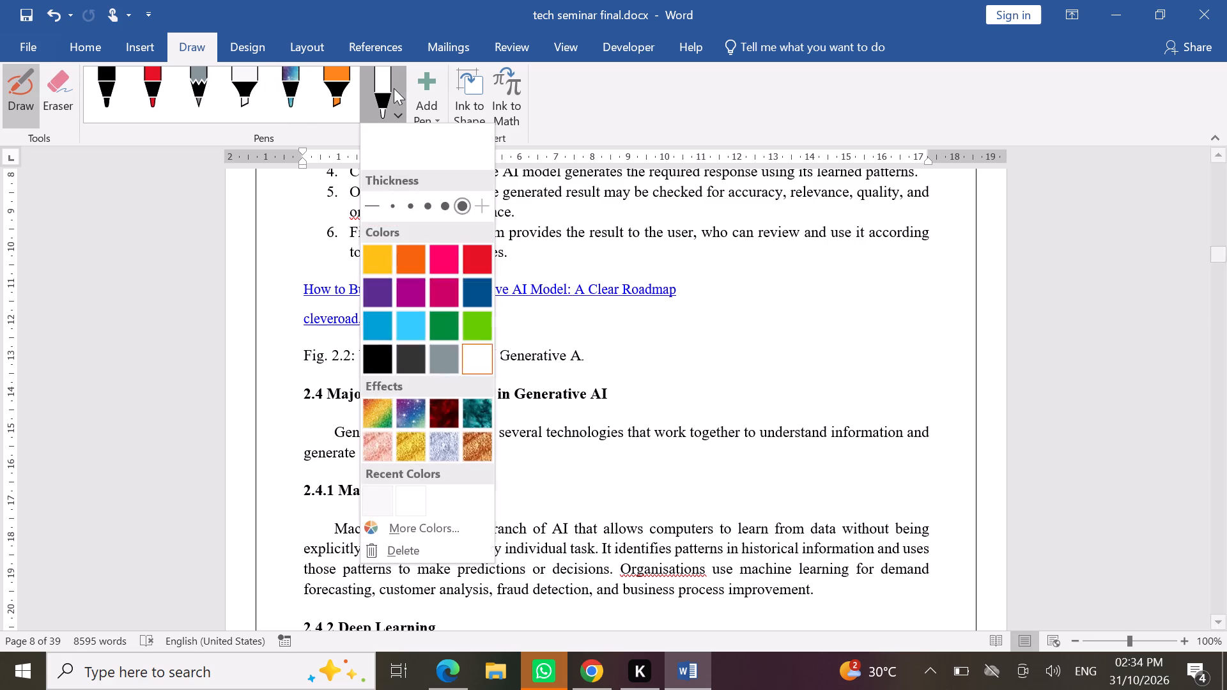
click(394, 88)
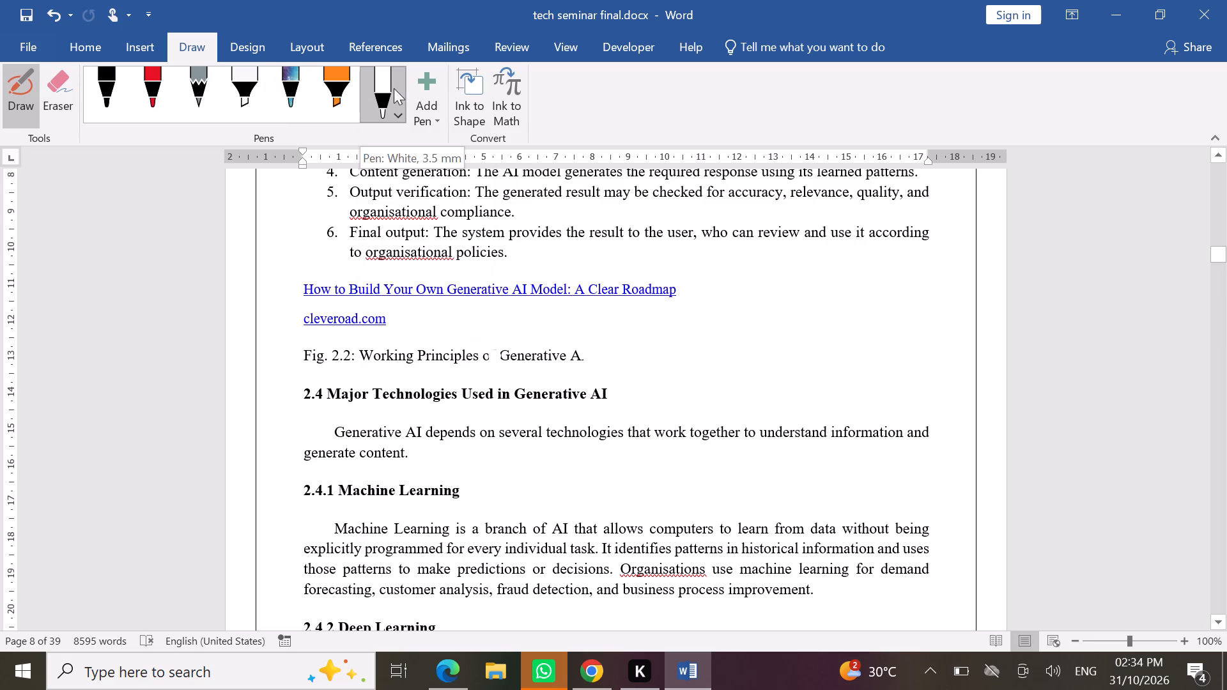
click(625, 56)
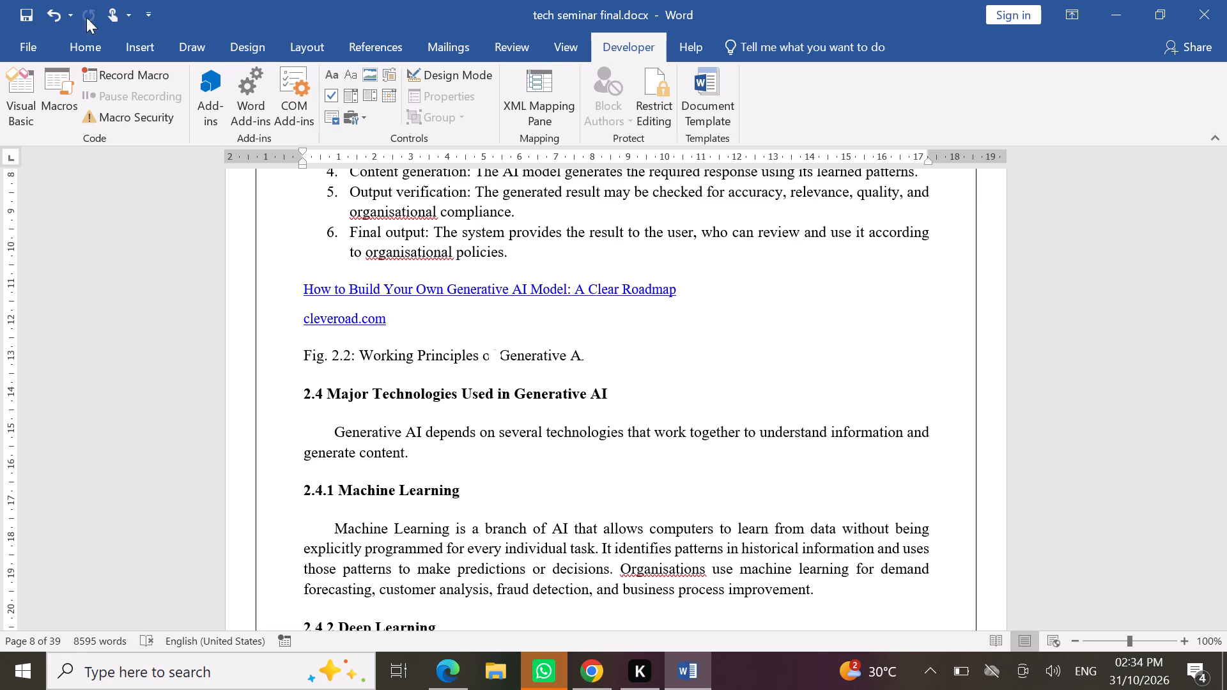
click(89, 43)
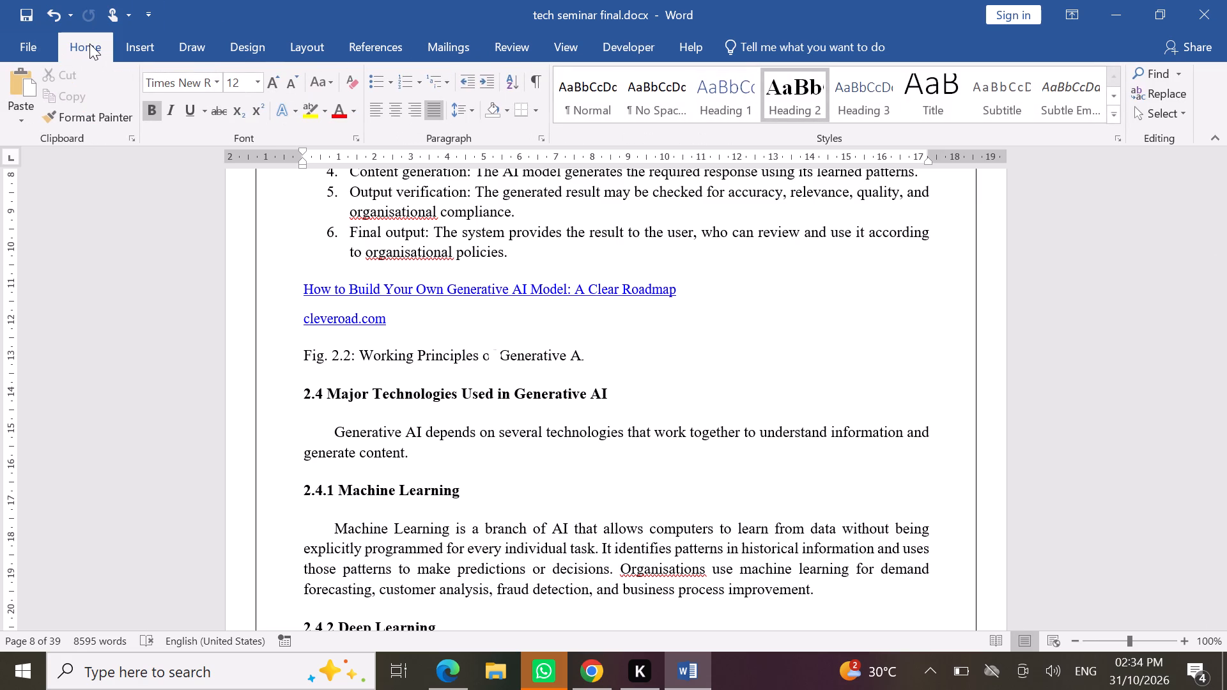
click(208, 43)
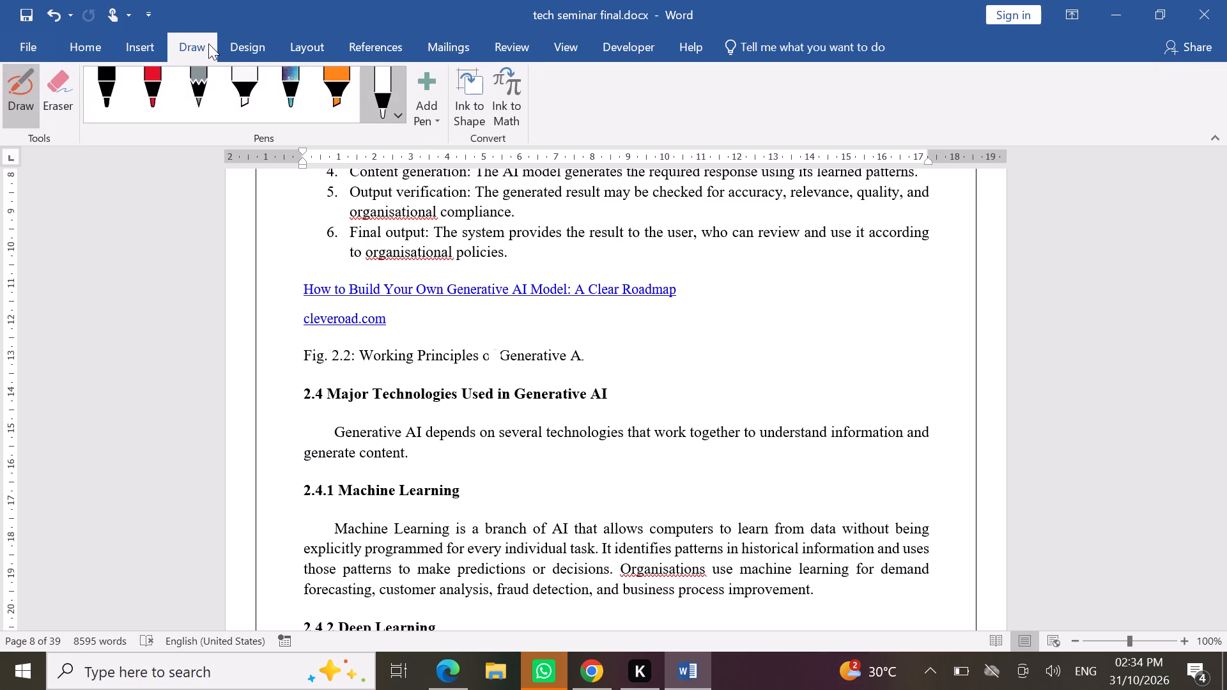
click(399, 108)
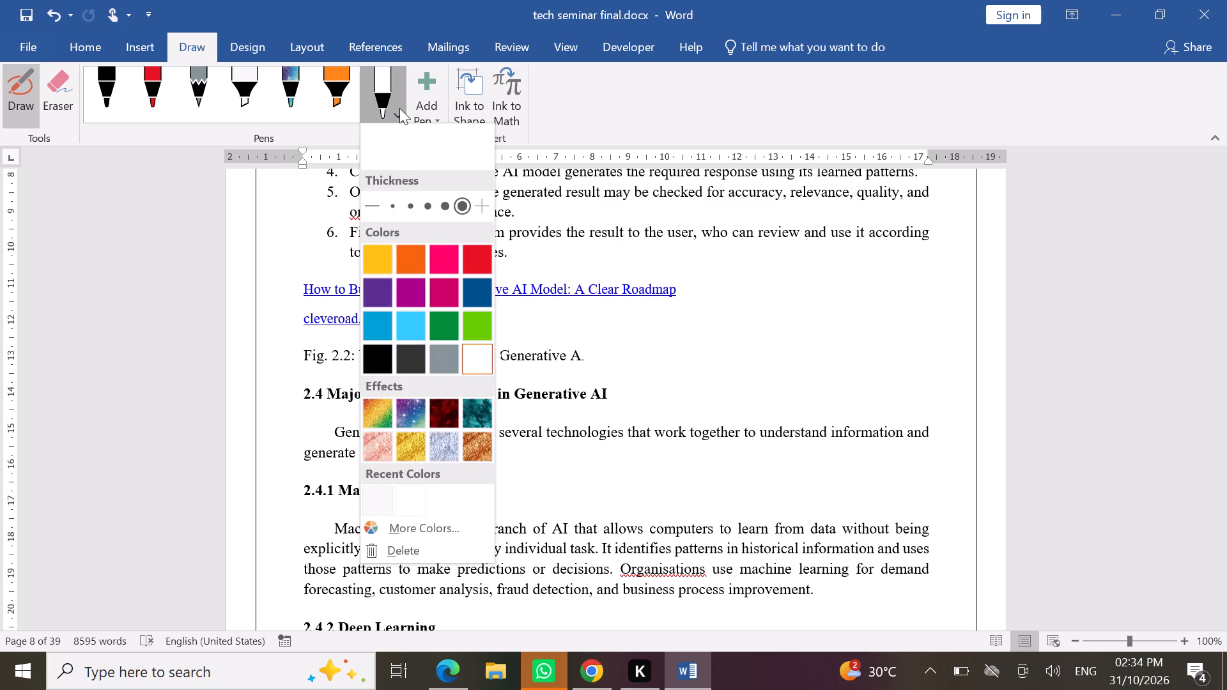
click(392, 202)
click(372, 201)
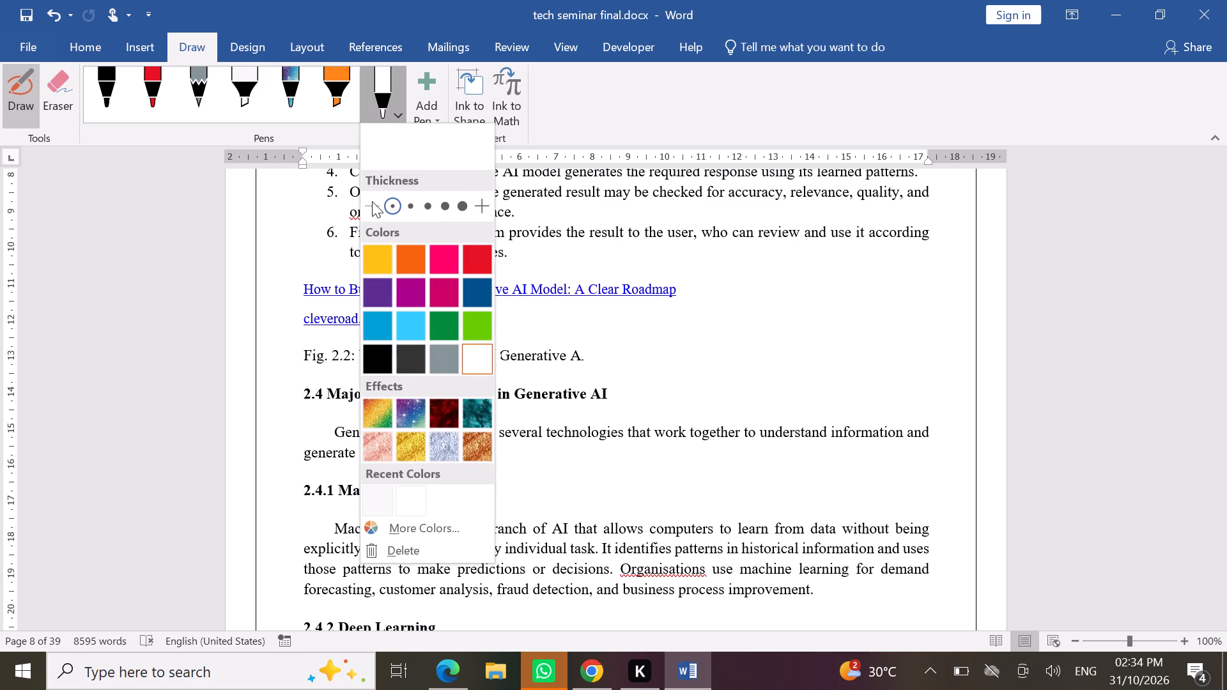
click(372, 201)
click(683, 318)
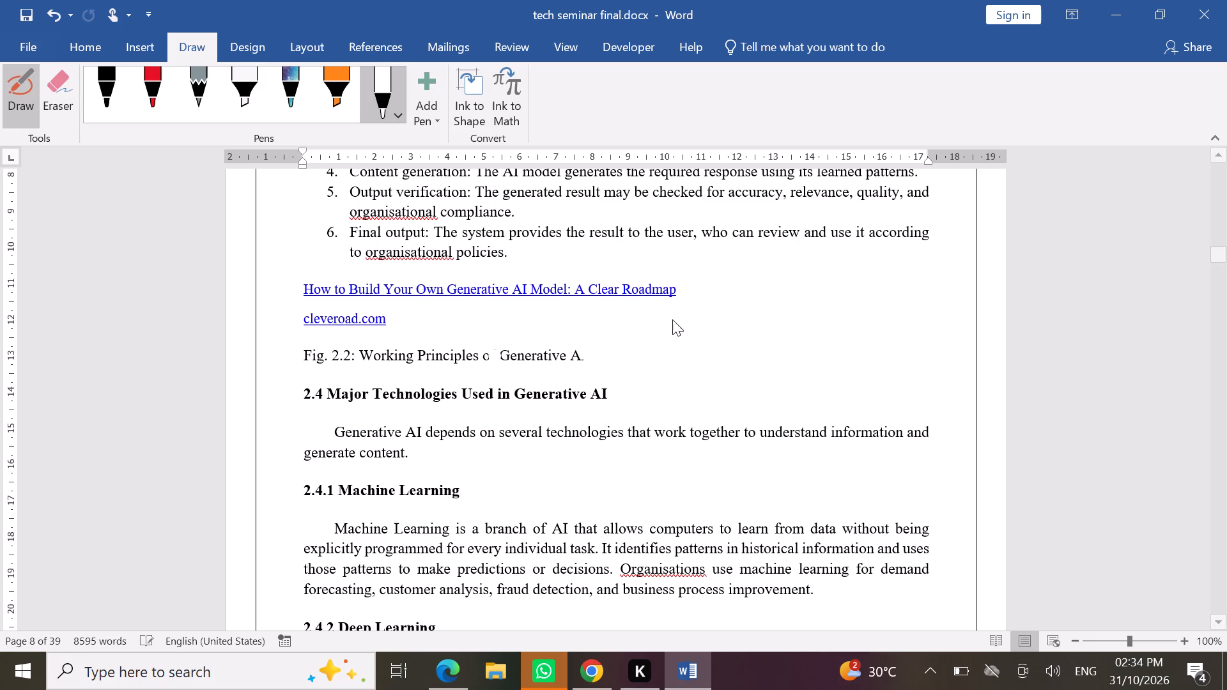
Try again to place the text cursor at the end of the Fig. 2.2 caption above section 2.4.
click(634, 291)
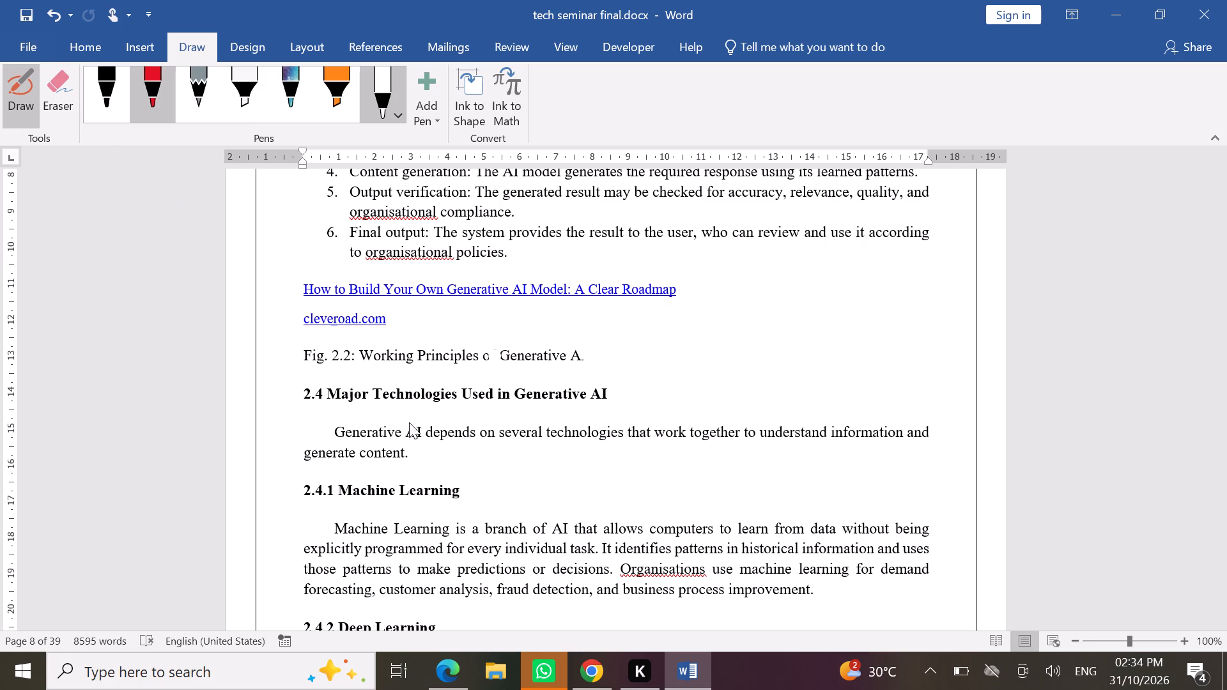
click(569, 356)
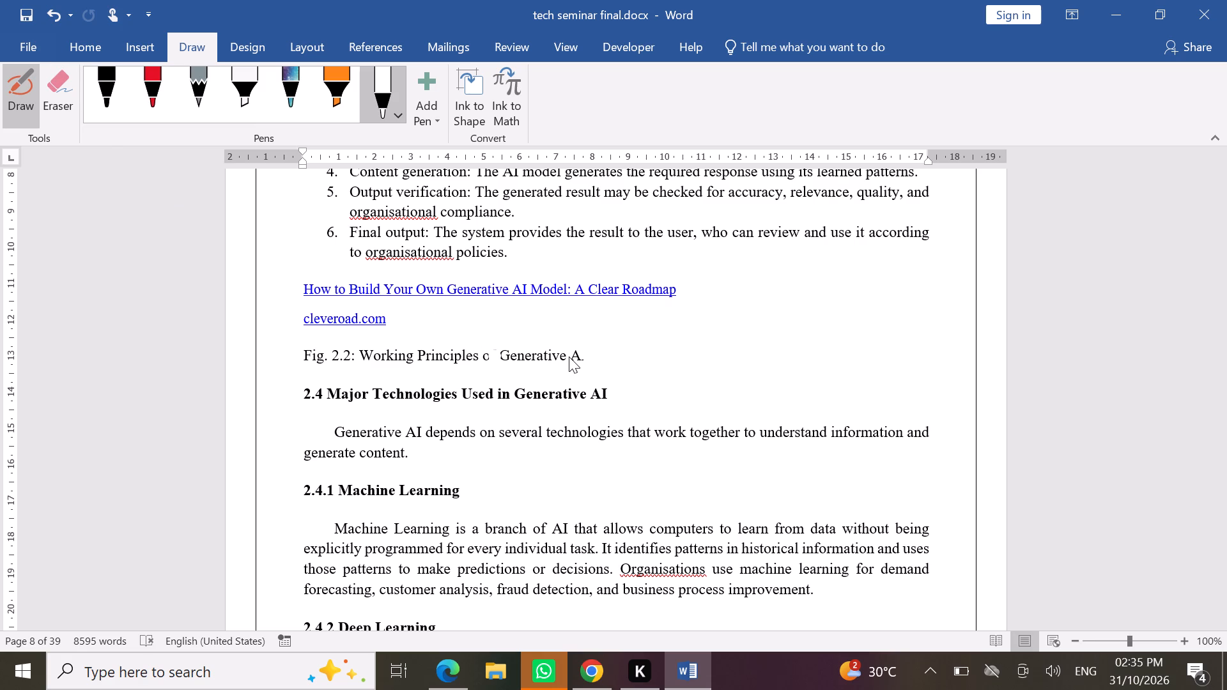
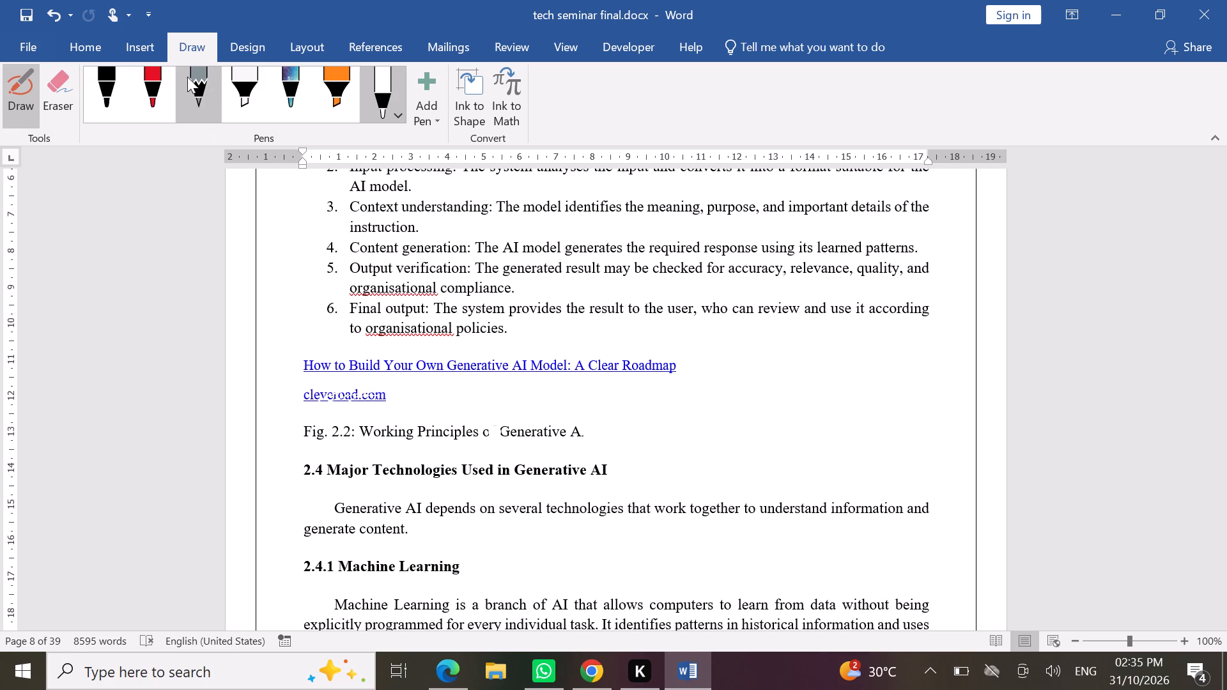
Leave drawing mode and delete the whole "Fig. 2.2: Working Principles of Generative AI" caption above section 2.4.
click(9, 81)
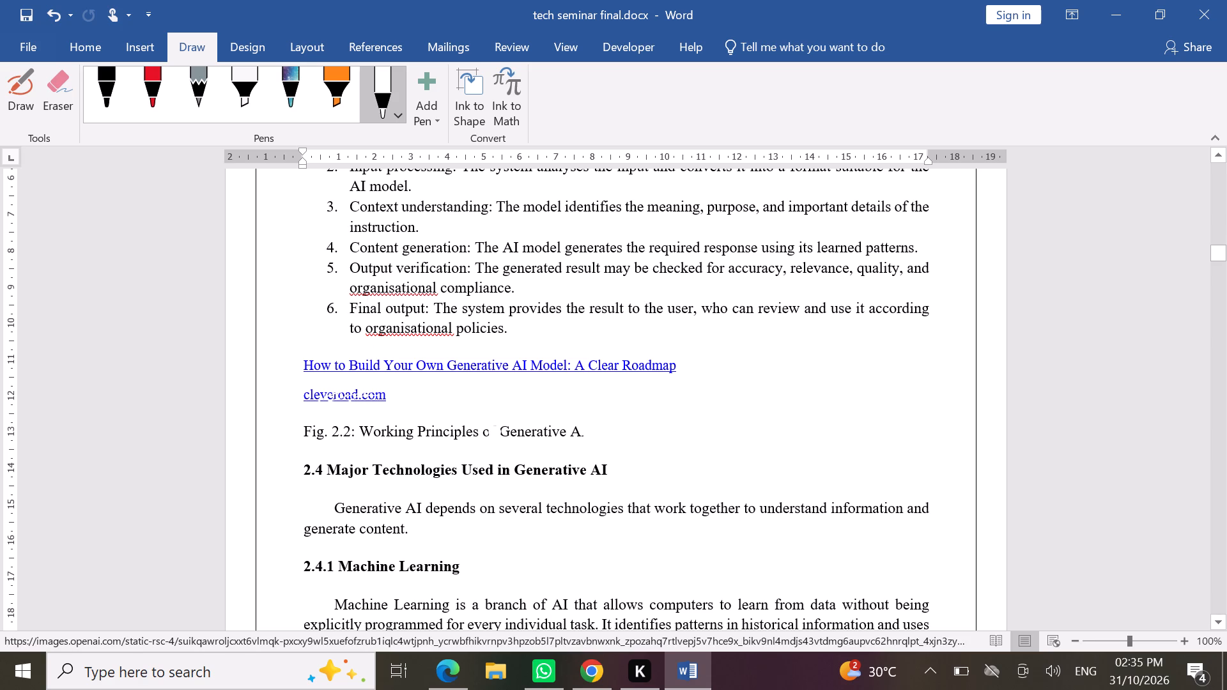
click(589, 427)
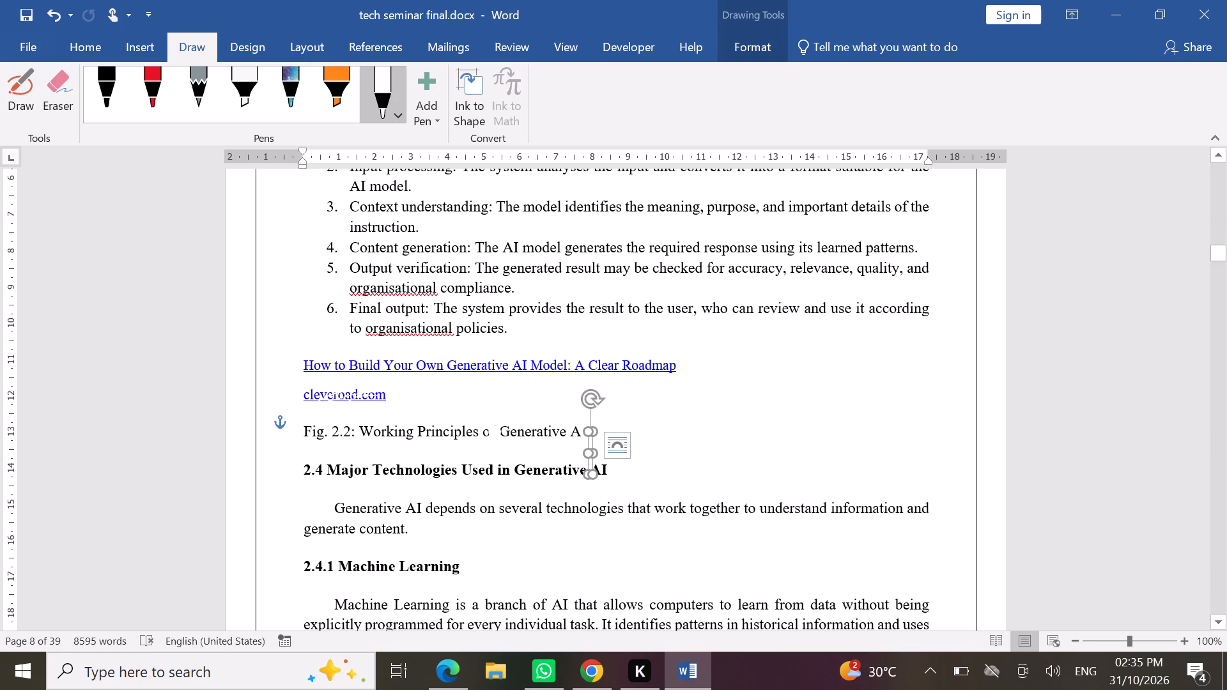
click(581, 435)
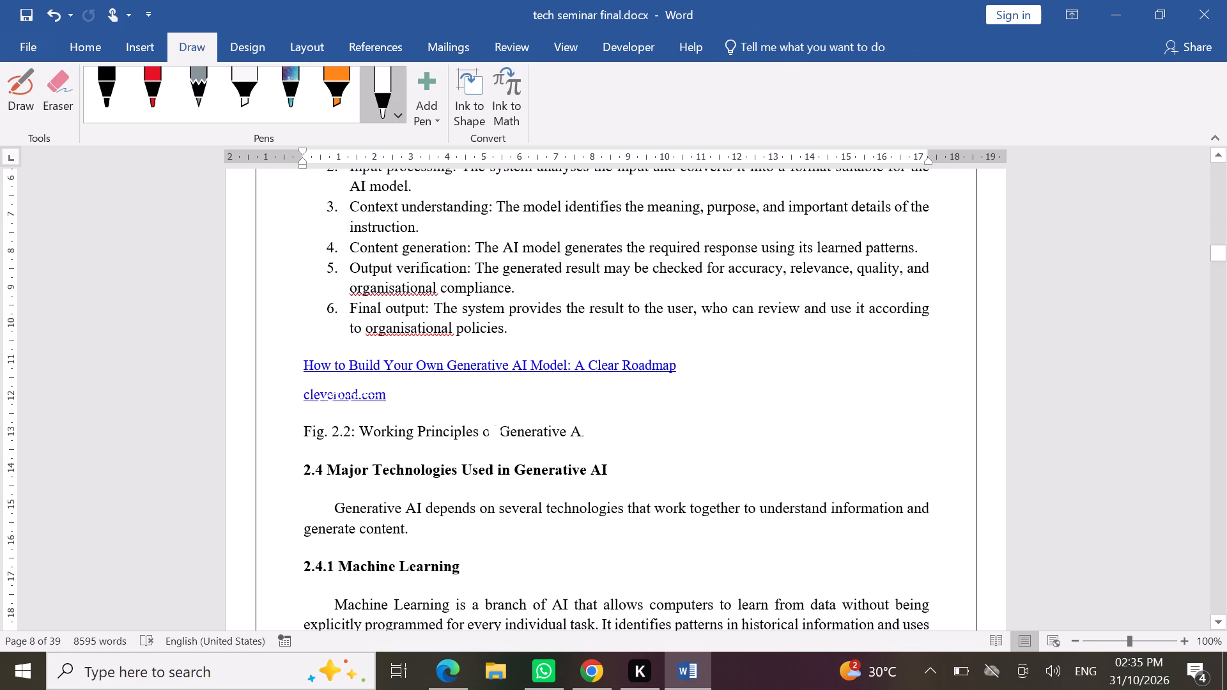
key(BackSpace)
key(BackSpace)
key(BackSpace)
key(BackSpace)
key(BackSpace)
key(BackSpace)
key(BackSpace)
key(BackSpace)
key(BackSpace)
key(BackSpace)
key(BackSpace)
key(BackSpace)
key(BackSpace)
key(BackSpace)
key(BackSpace)
key(BackSpace)
key(BackSpace)
key(BackSpace)
key(BackSpace)
key(BackSpace)
key(BackSpace)
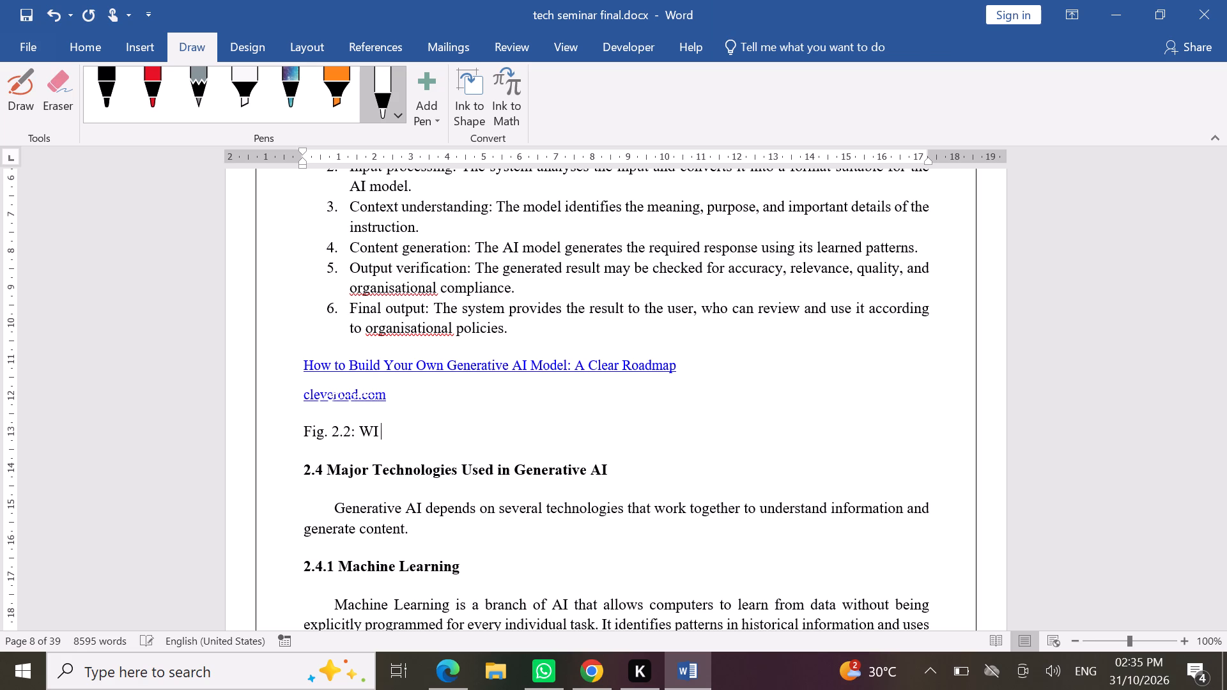
key(BackSpace)
key(BackSpace)
key(Right)
key(BackSpace)
key(BackSpace)
key(BackSpace)
key(BackSpace)
key(BackSpace)
key(BackSpace)
key(BackSpace)
key(BackSpace)
key(BackSpace)
key(BackSpace)
Delete the "cleveroad.com" and "How to Build Your Own Generative AI Model: A Clear Roadmap" link lines, keeping the full stop ending item 6.
key(BackSpace)
key(BackSpace)
key(BackSpace)
key(BackSpace)
key(BackSpace)
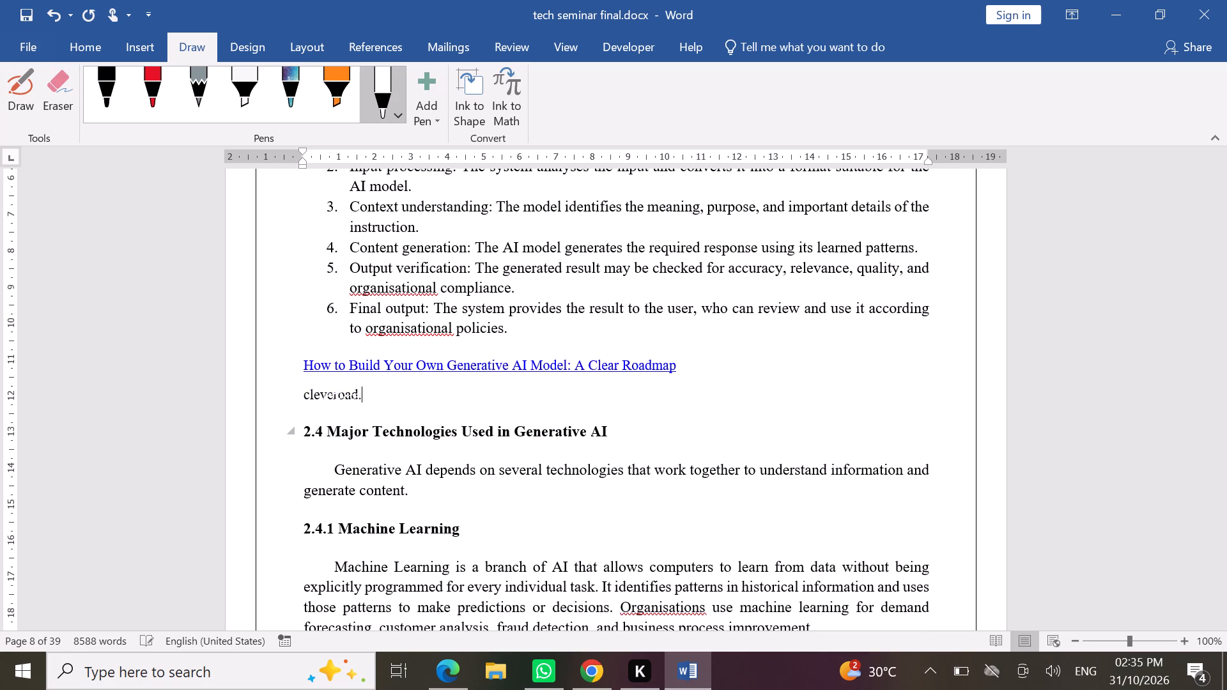
key(BackSpace)
key(BackSpace)
key(BackSpace)
key(BackSpace)
key(BackSpace)
key(BackSpace)
key(BackSpace)
key(BackSpace)
key(BackSpace)
key(BackSpace)
key(BackSpace)
key(BackSpace)
key(BackSpace)
key(BackSpace)
key(BackSpace)
key(BackSpace)
key(BackSpace)
key(BackSpace)
key(BackSpace)
key(BackSpace)
key(BackSpace)
key(BackSpace)
key(BackSpace)
key(BackSpace)
key(BackSpace)
key(BackSpace)
key(BackSpace)
key(BackSpace)
key(BackSpace)
key(BackSpace)
key(BackSpace)
key(BackSpace)
key(BackSpace)
key(BackSpace)
key(BackSpace)
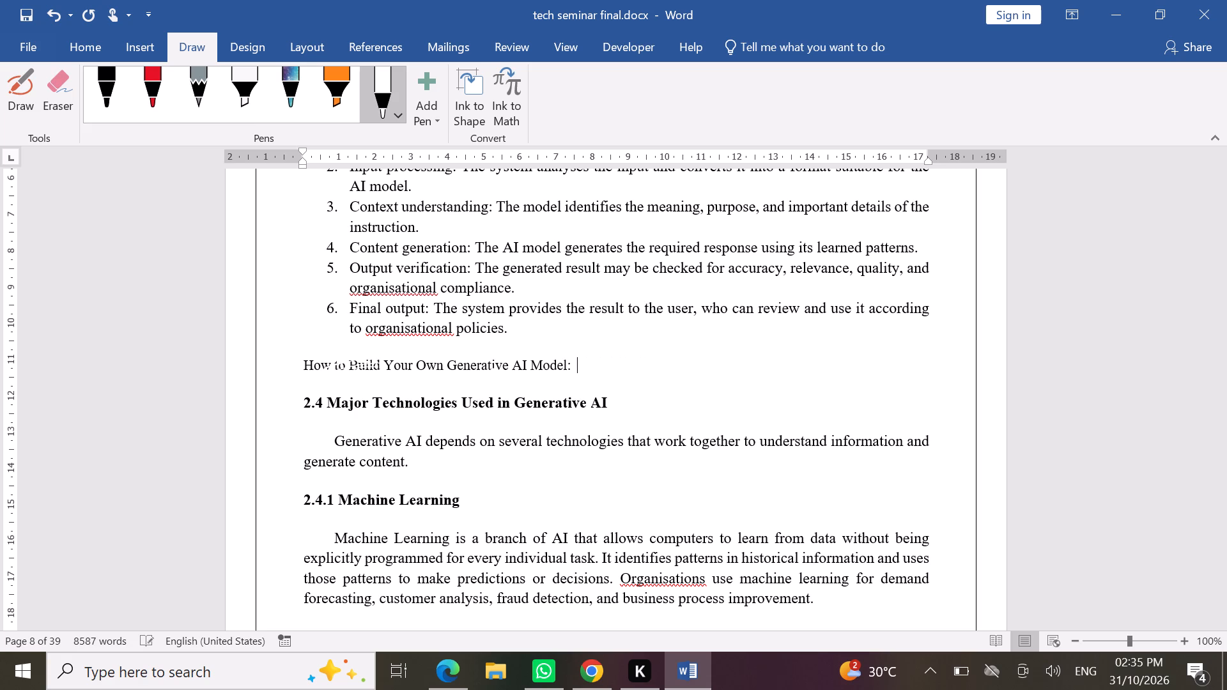
key(BackSpace)
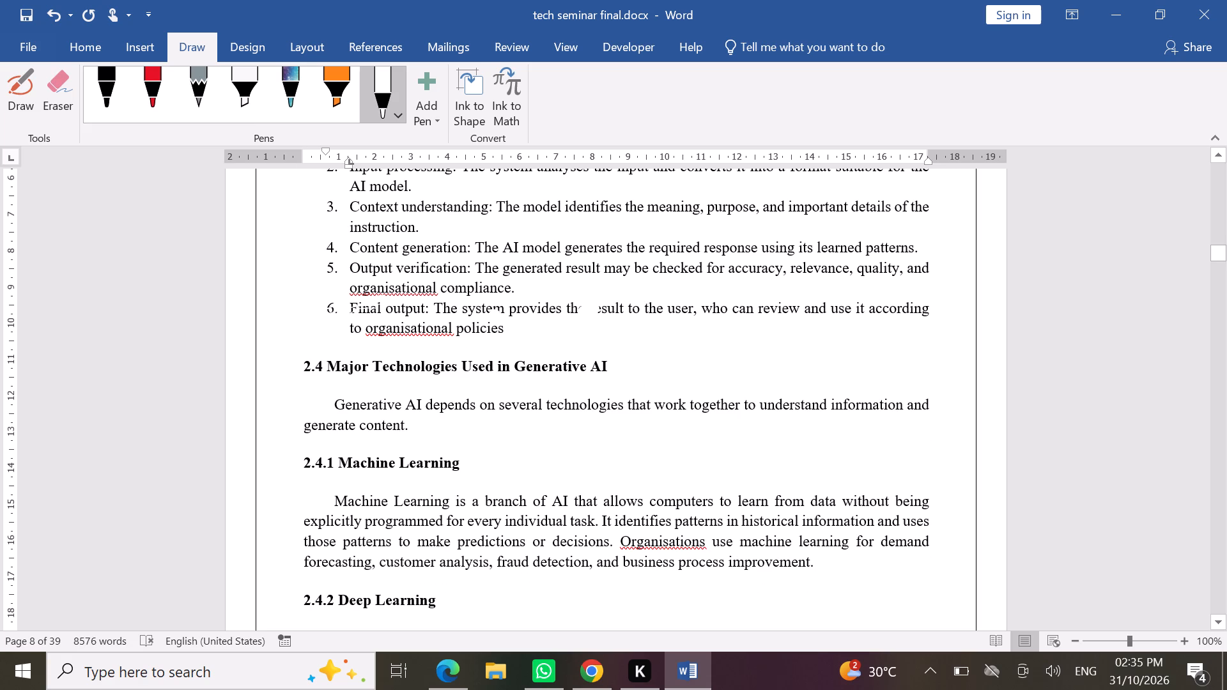
click(53, 21)
Insert an empty line between the Major Organisational Applications of Generative AI diagram and the 2.6 heading, for a caption.
scroll(567, 346, up, 4)
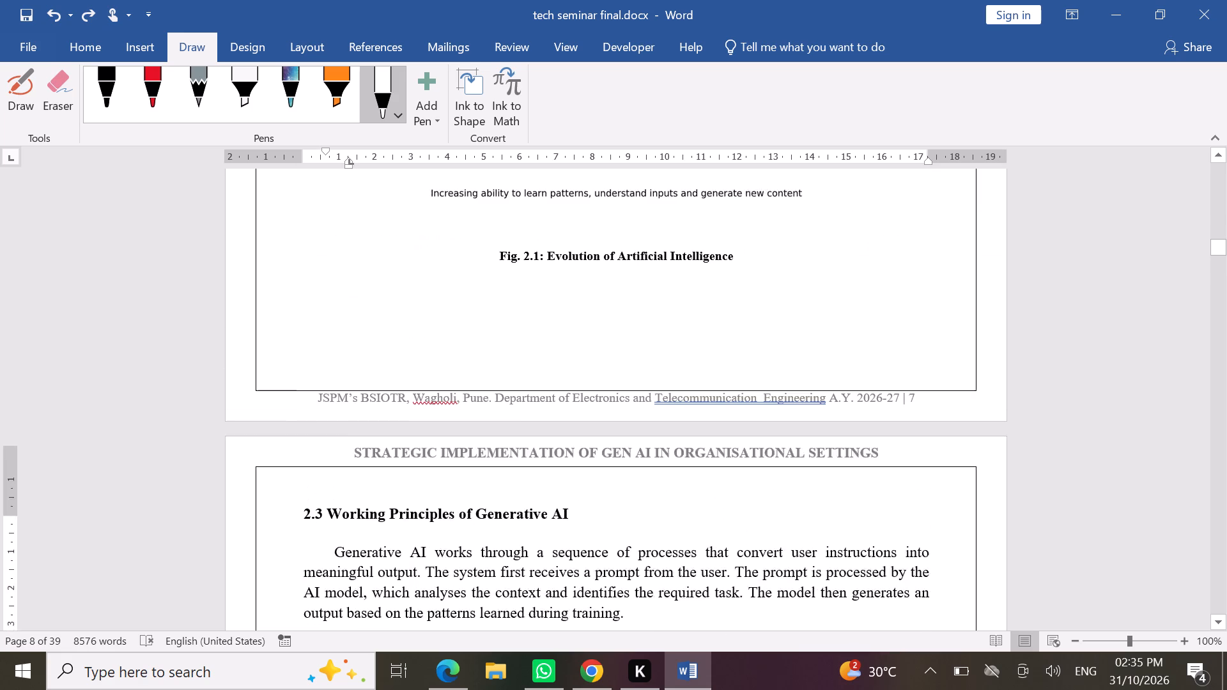
scroll(567, 346, up, 2)
scroll(567, 346, down, 4)
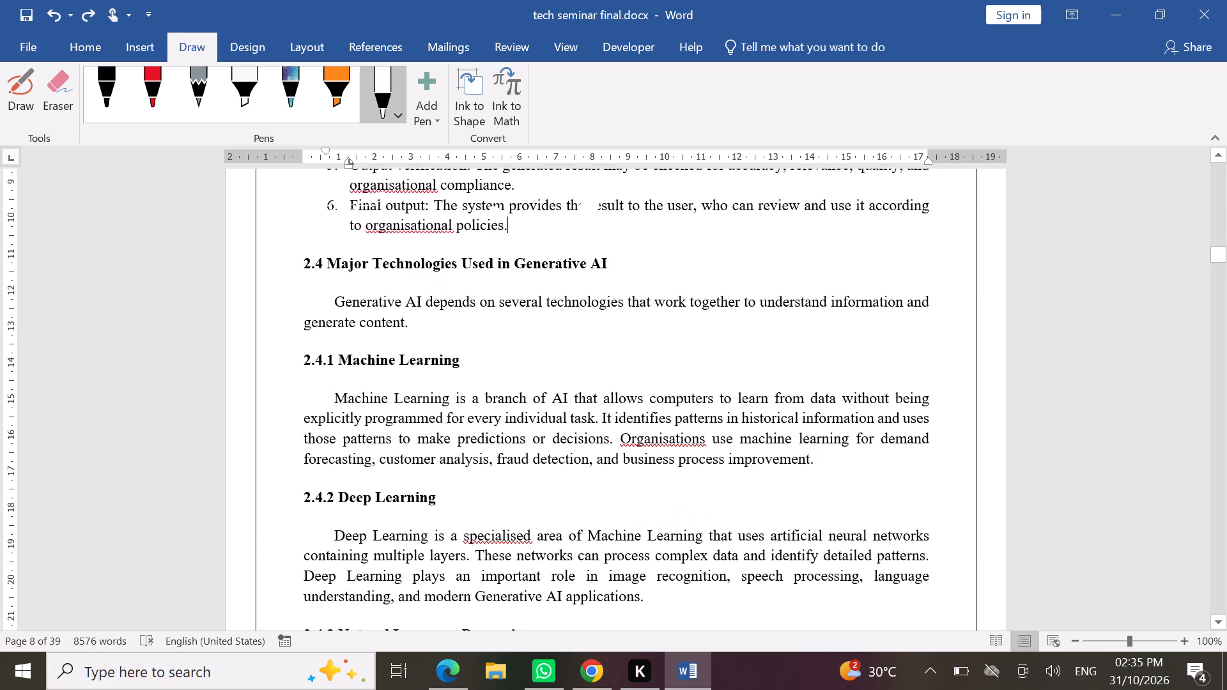
scroll(567, 346, down, 6)
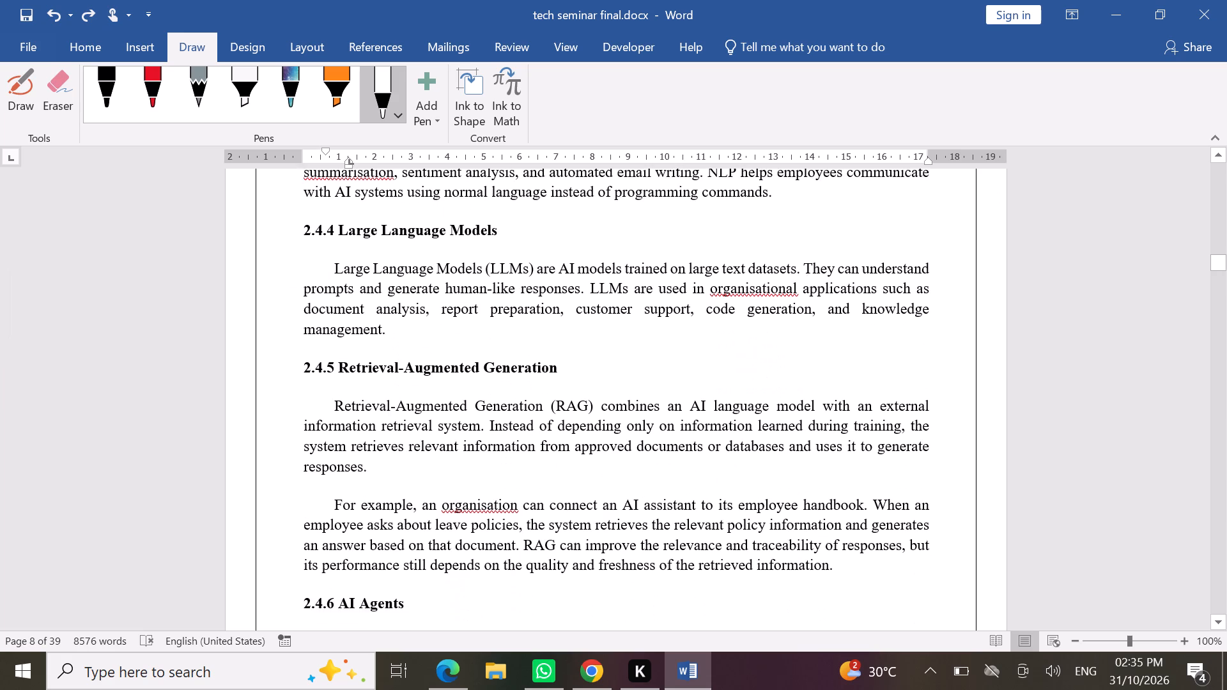
scroll(567, 346, down, 6)
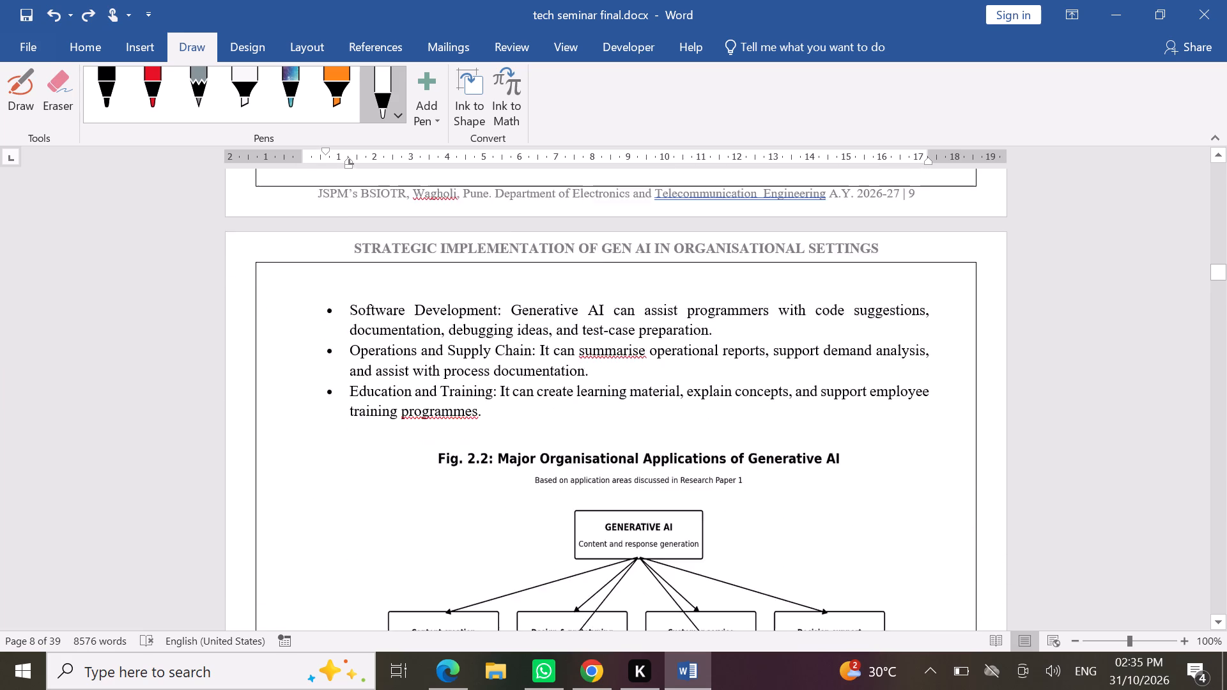
scroll(567, 346, down, 4)
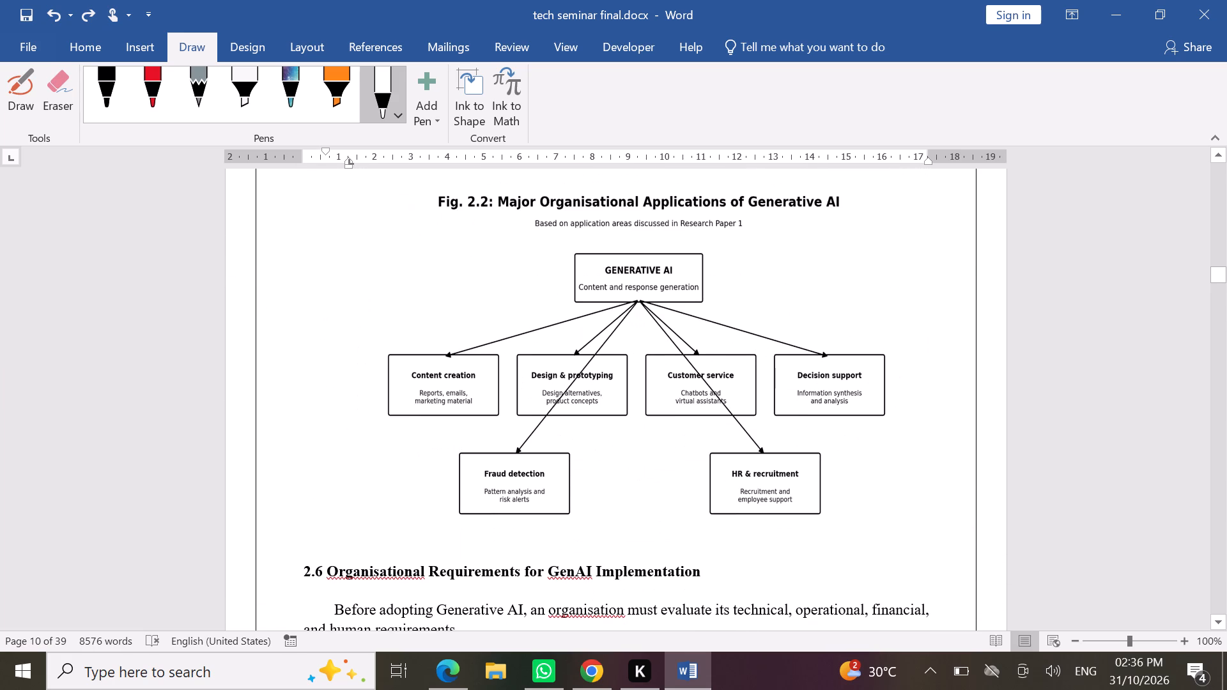
scroll(567, 346, down, 2)
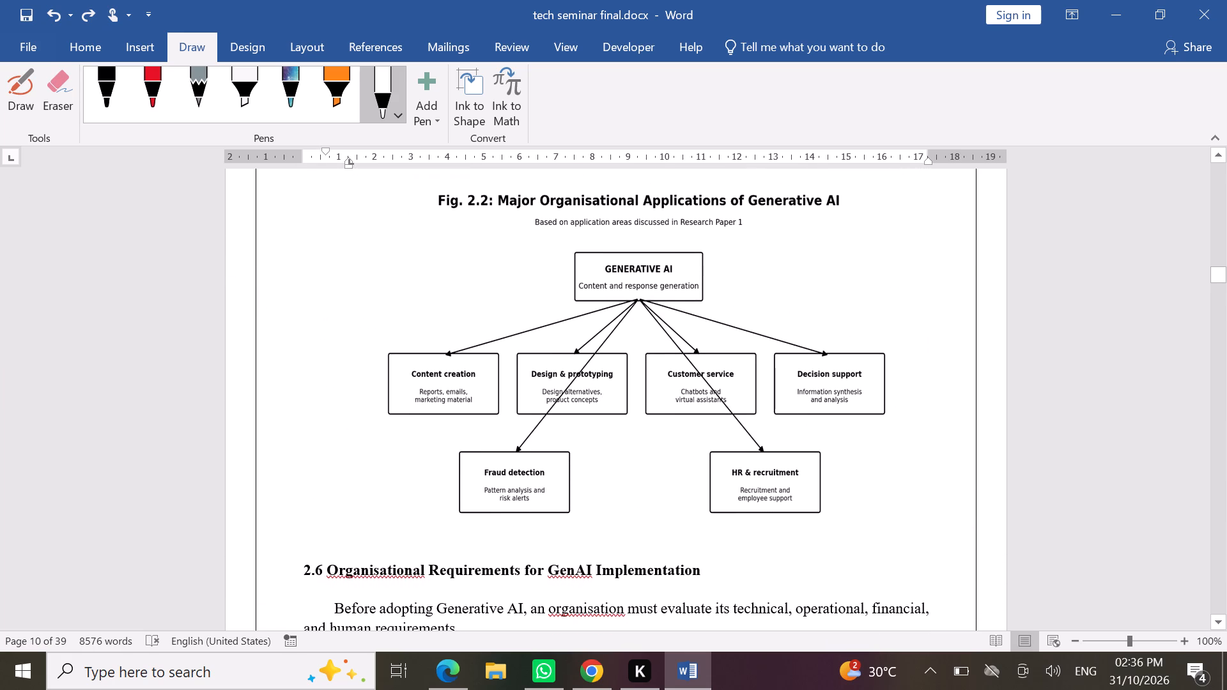
click(303, 566)
key(Return)
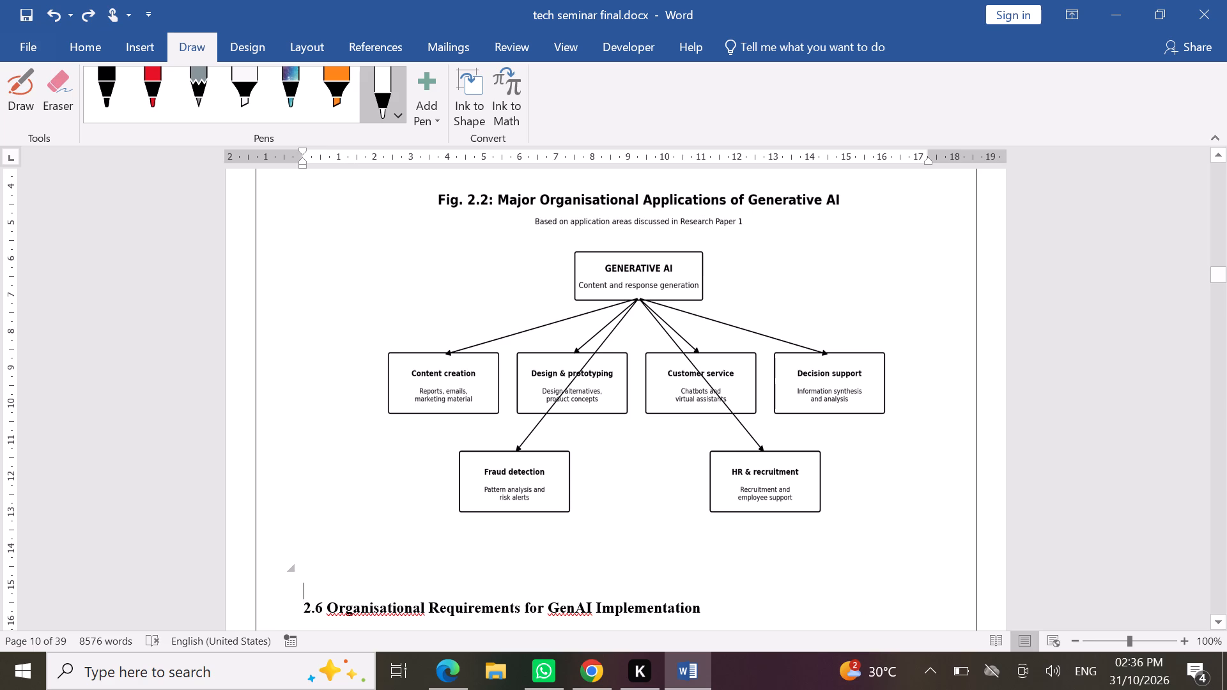
key(Up)
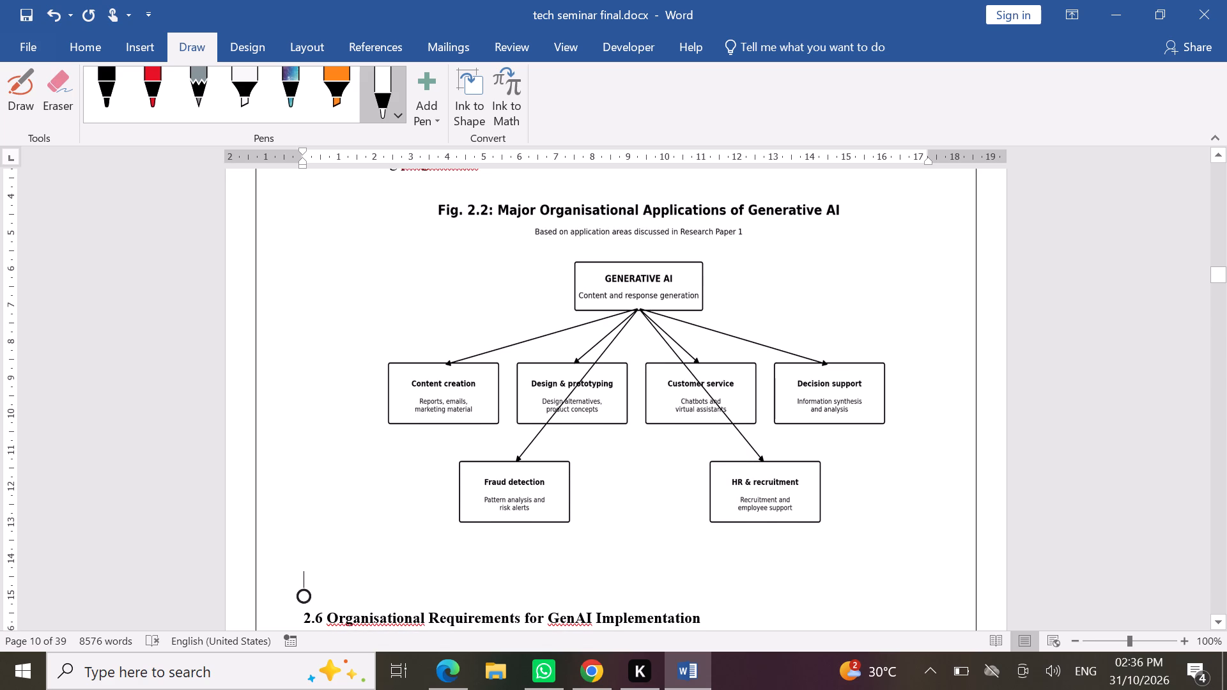
Cover the "Fig. 2.2:" prefix in the applications diagram's embedded title with the white pen, and leave drawing mode.
click(18, 91)
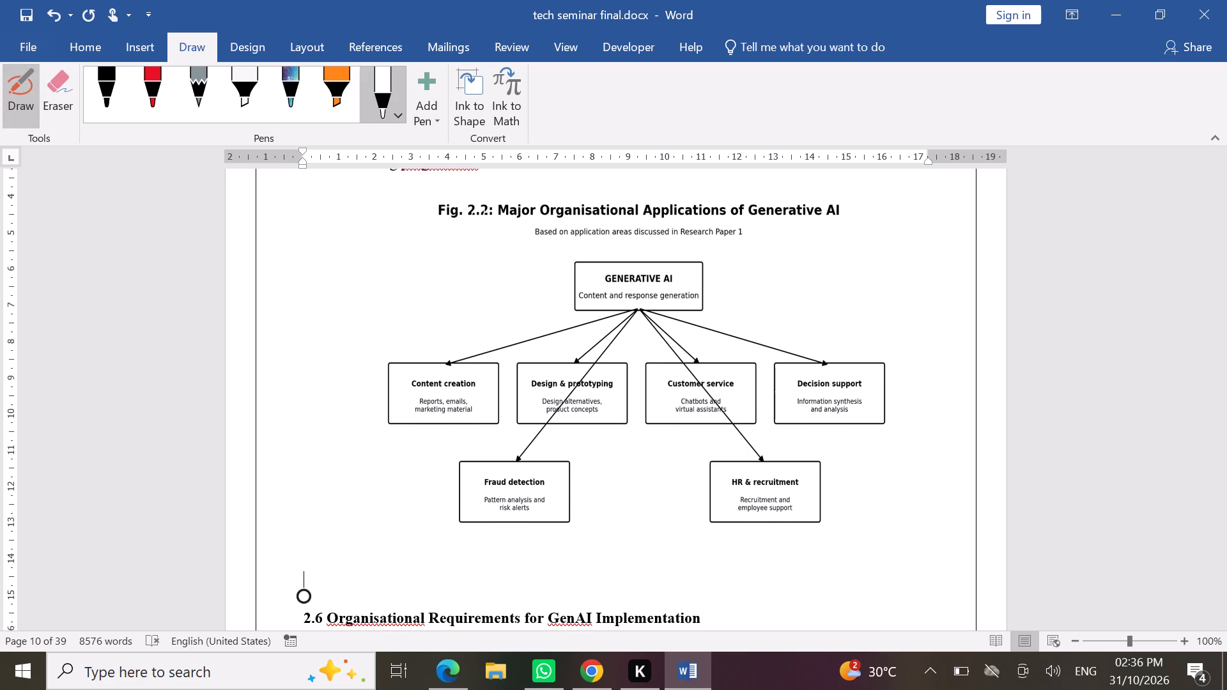
click(394, 120)
click(468, 222)
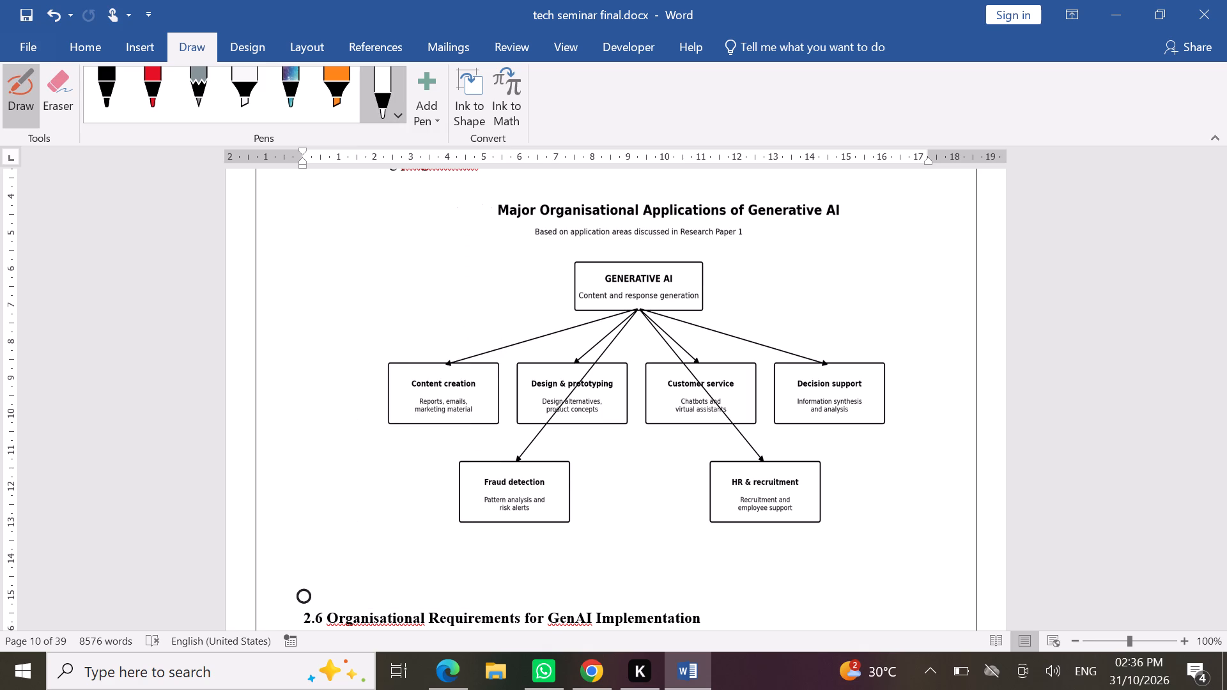
click(24, 88)
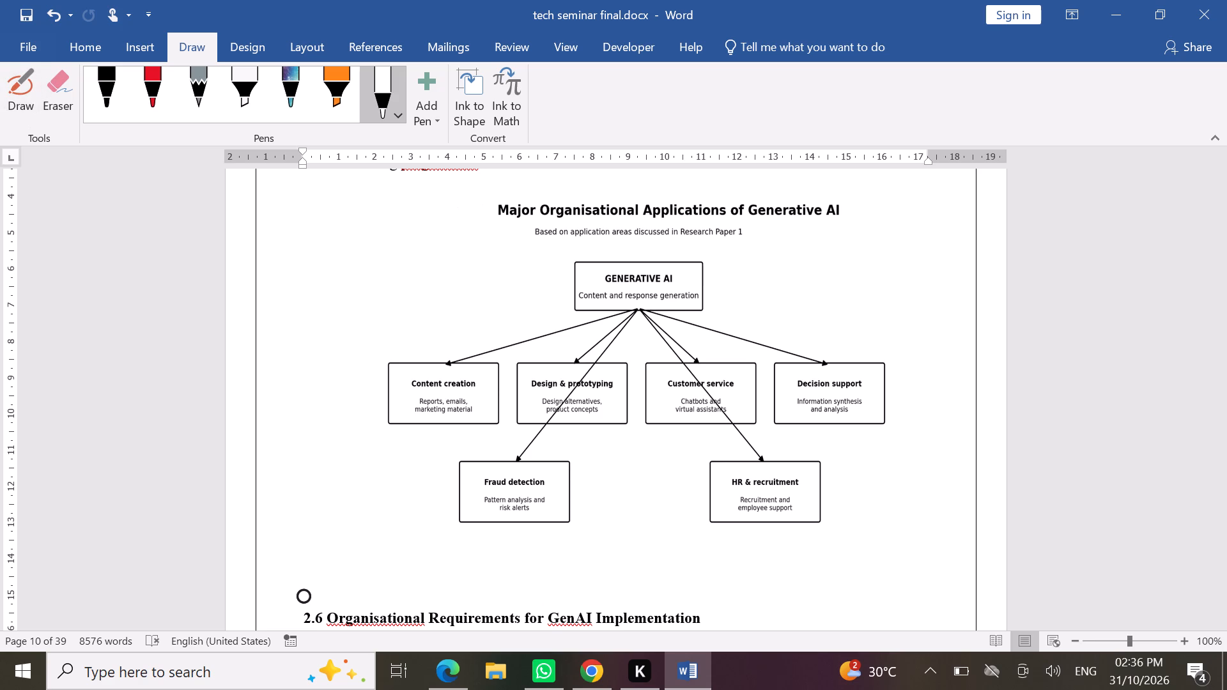
Start a centred 10 pt caption with "Fig." on the empty line below the applications diagram.
click(86, 40)
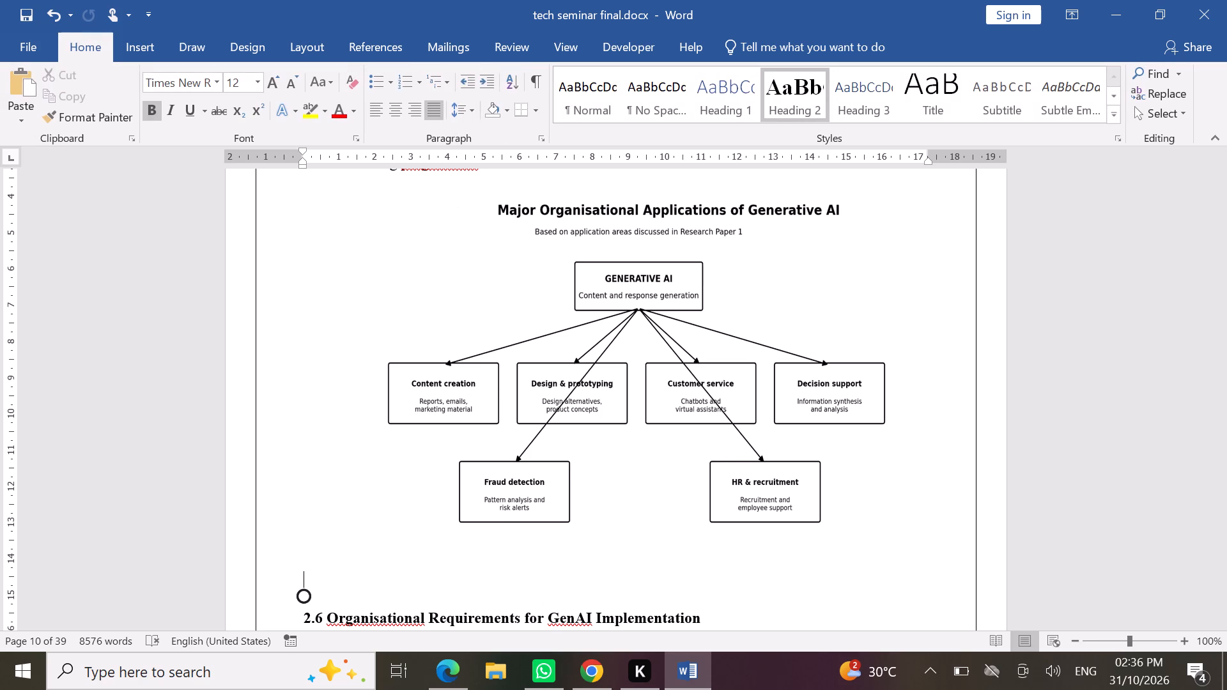
click(397, 116)
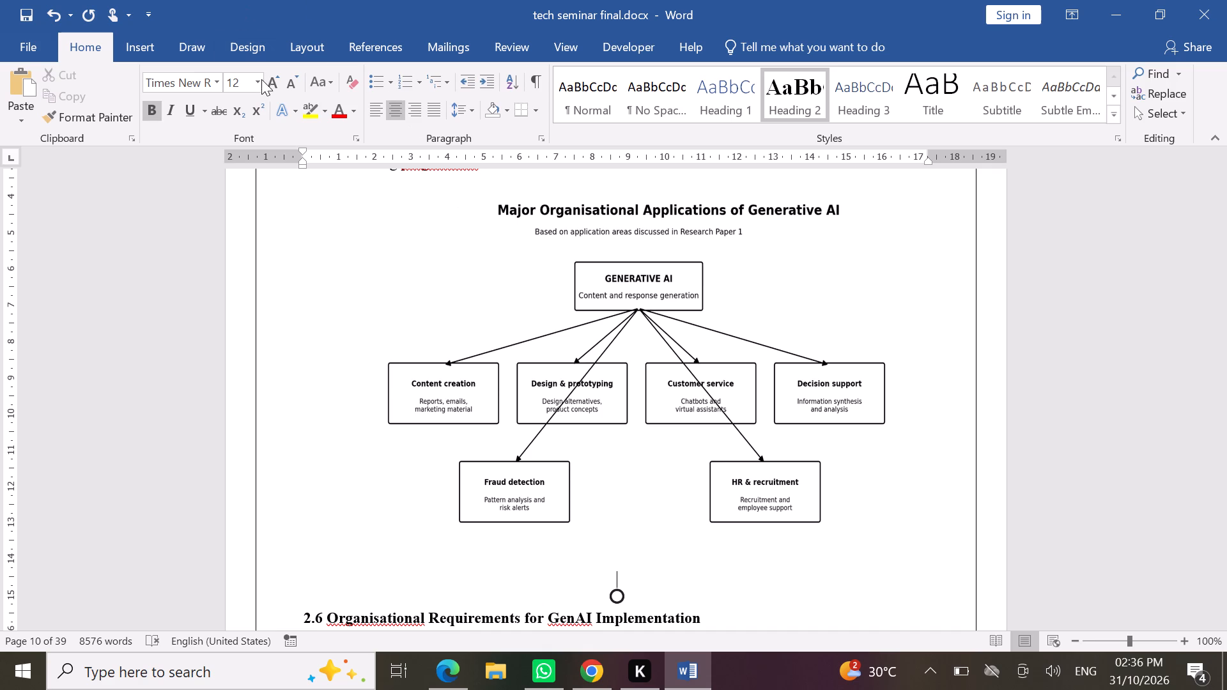
click(284, 86)
click(284, 86)
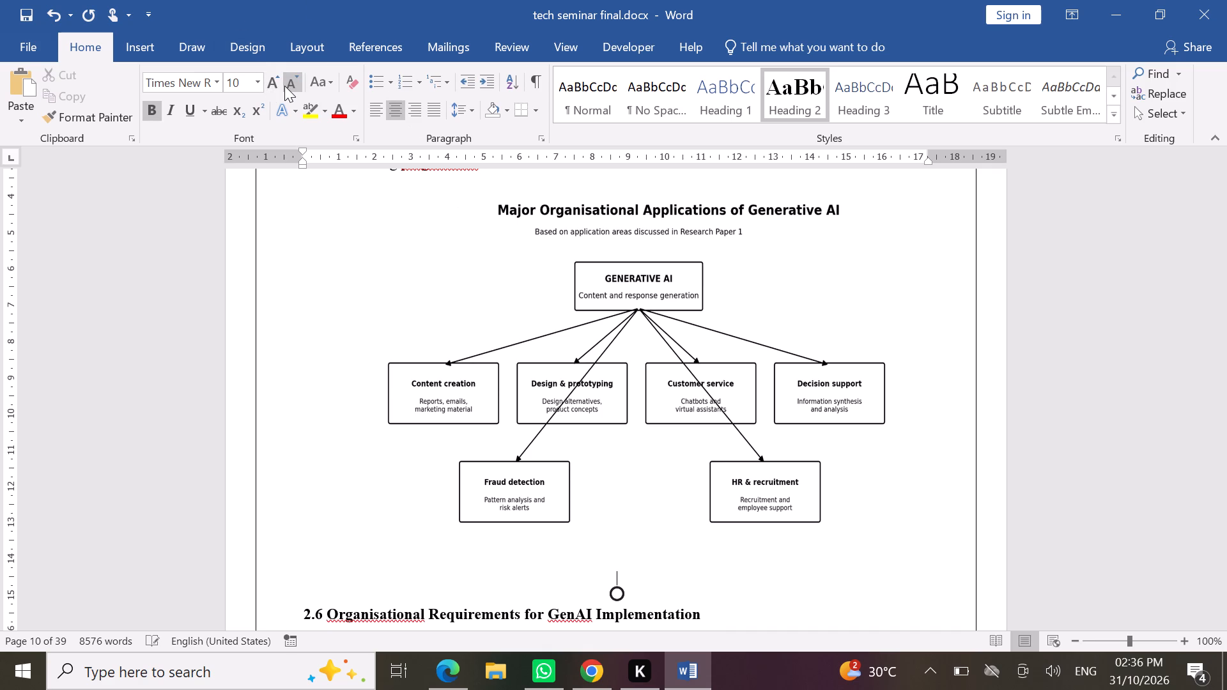
text(Fig.)
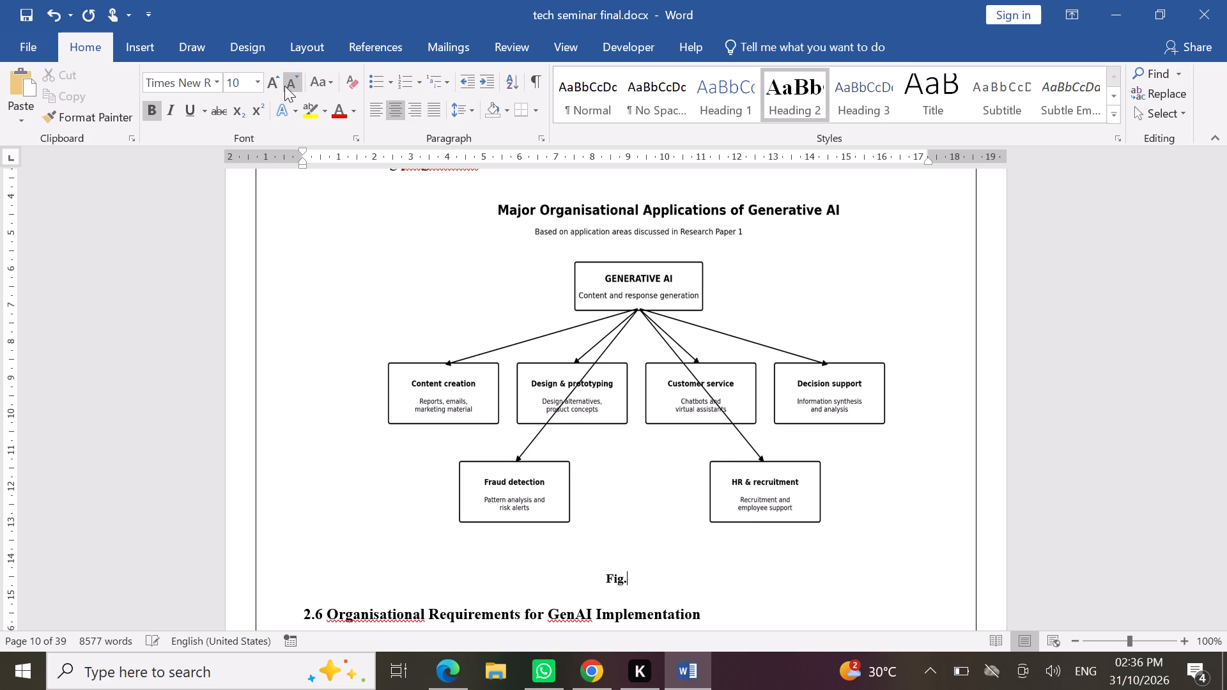
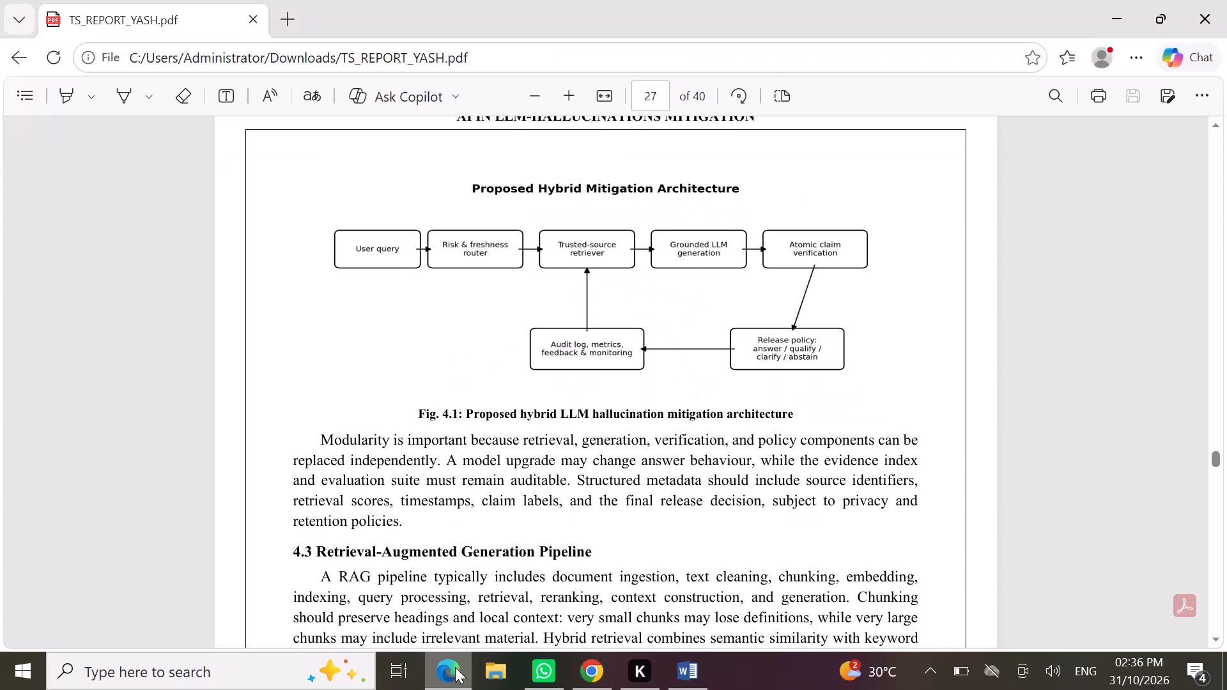
Complete the caption below the applications diagram in the Word document as "Fig.2.2: Major Organisational Applications of Generative AI".
click(688, 673)
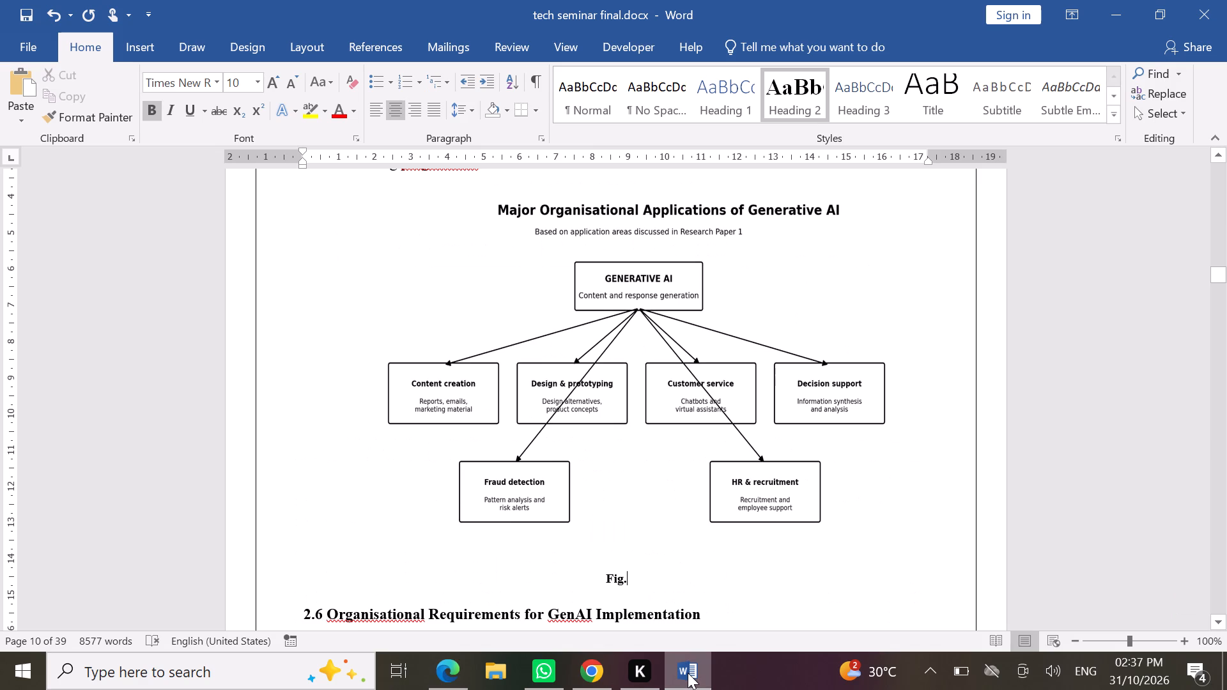
key(4)
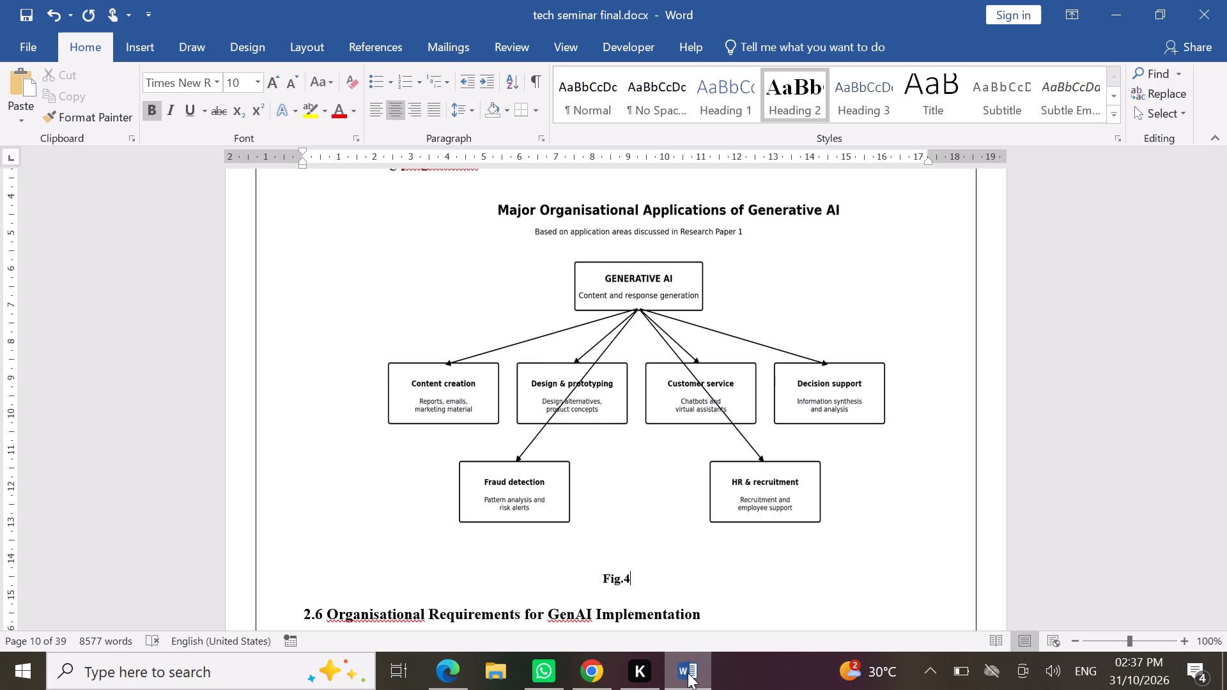
key(BackSpace)
text(2.2)
key(shift+colon)
key(alt+Tab)
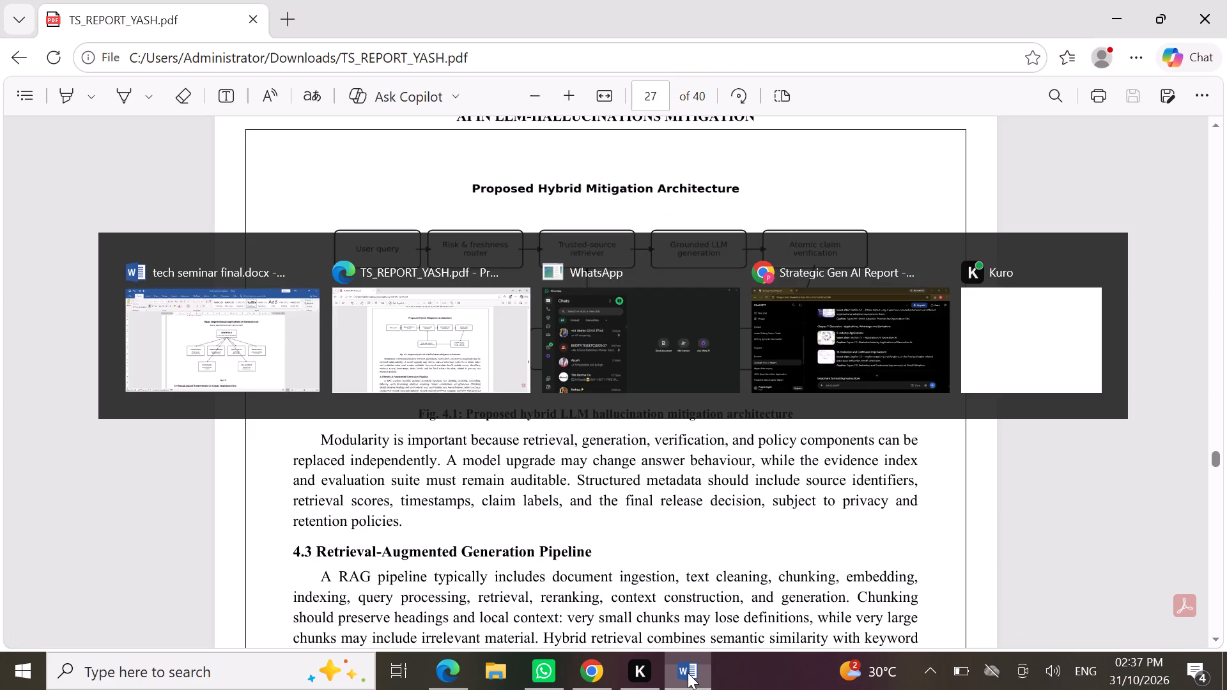
key(alt+Tab)
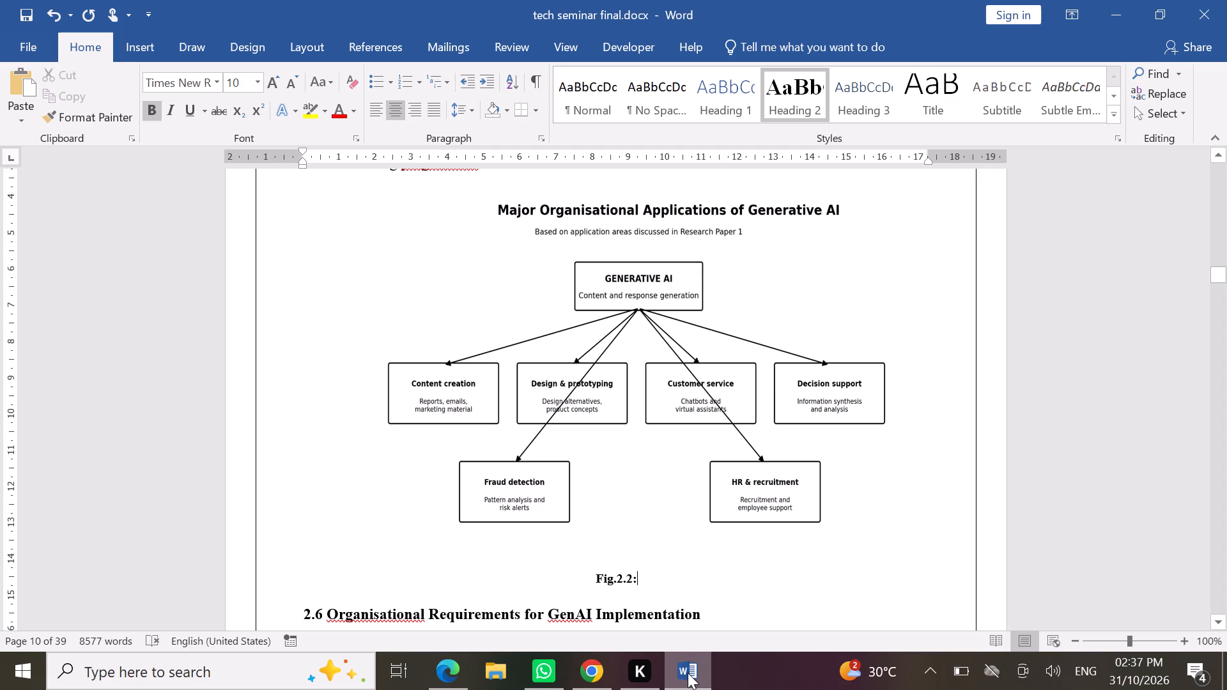
key(space)
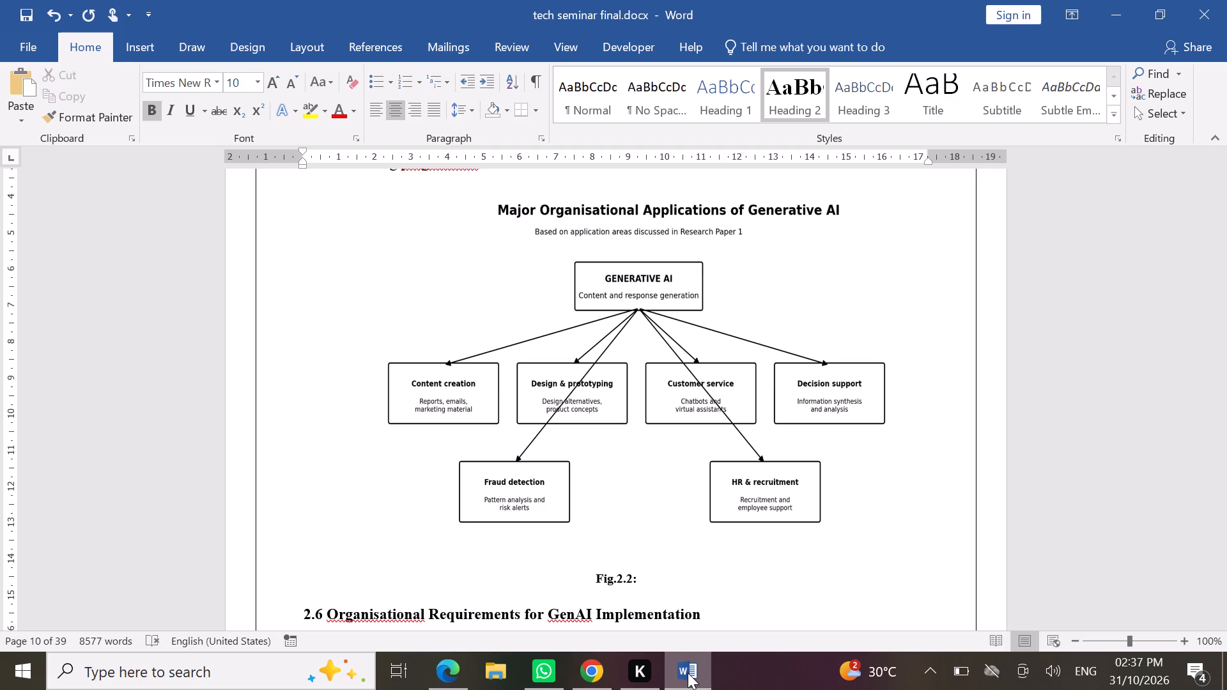
text(Major)
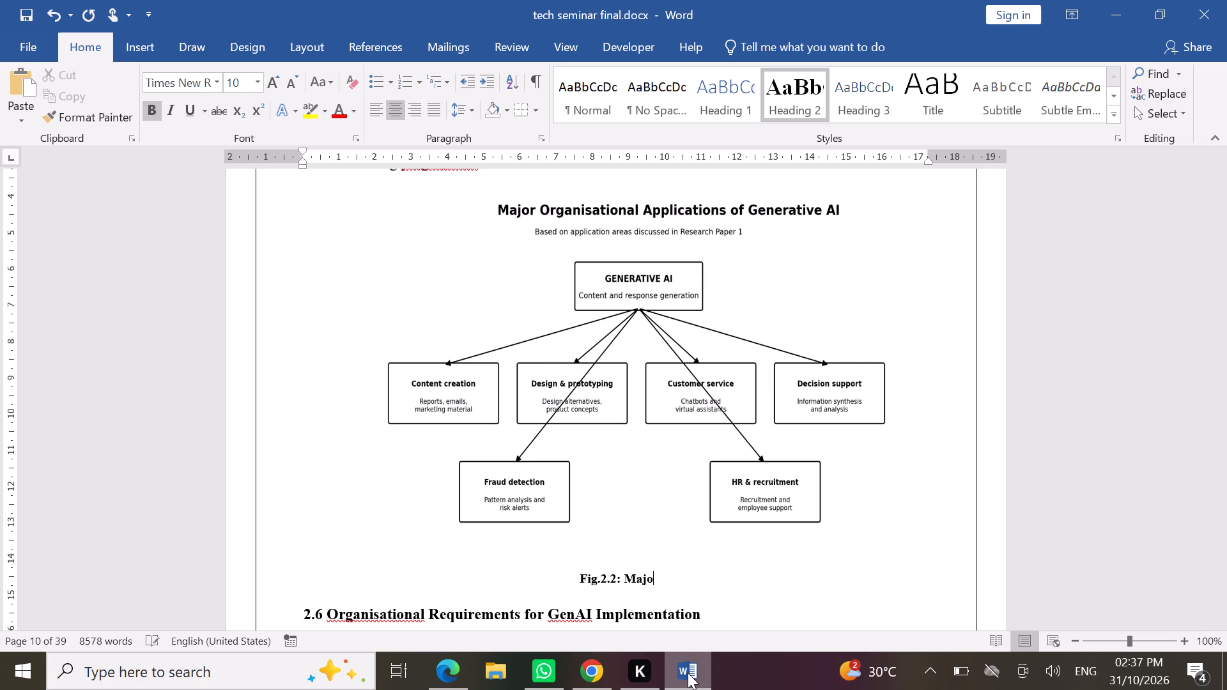
key(space)
text(Orga)
text(nisational)
key(space)
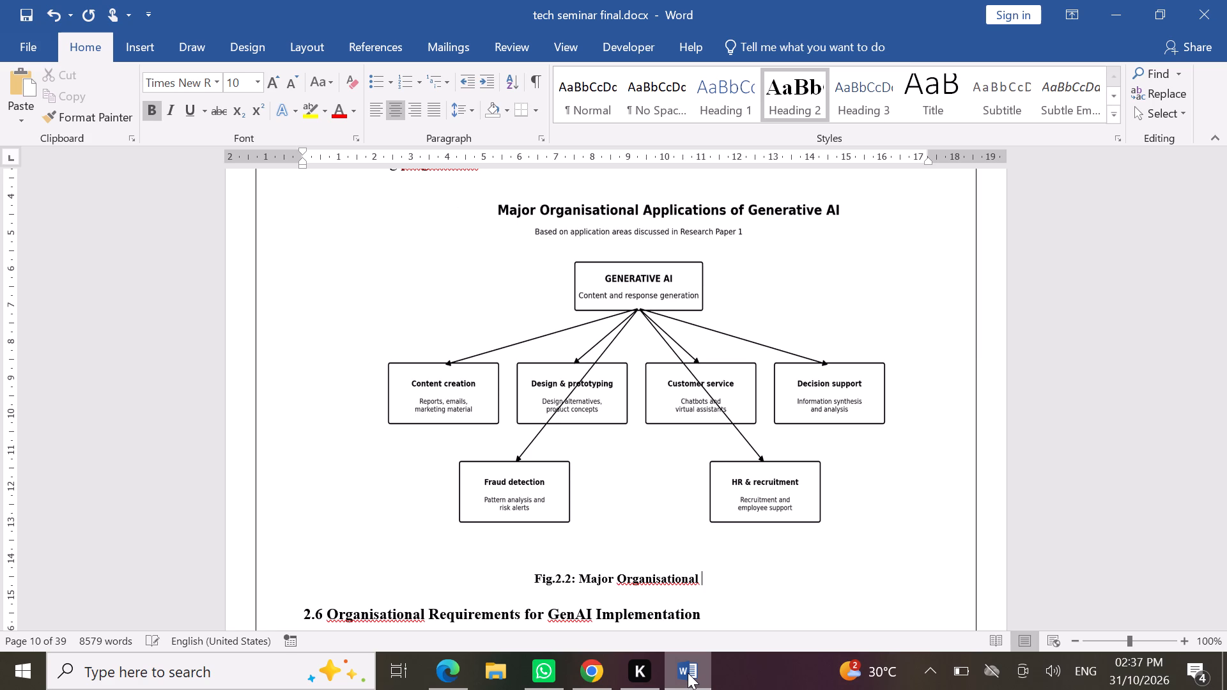
text(Applicatio)
text(ns of)
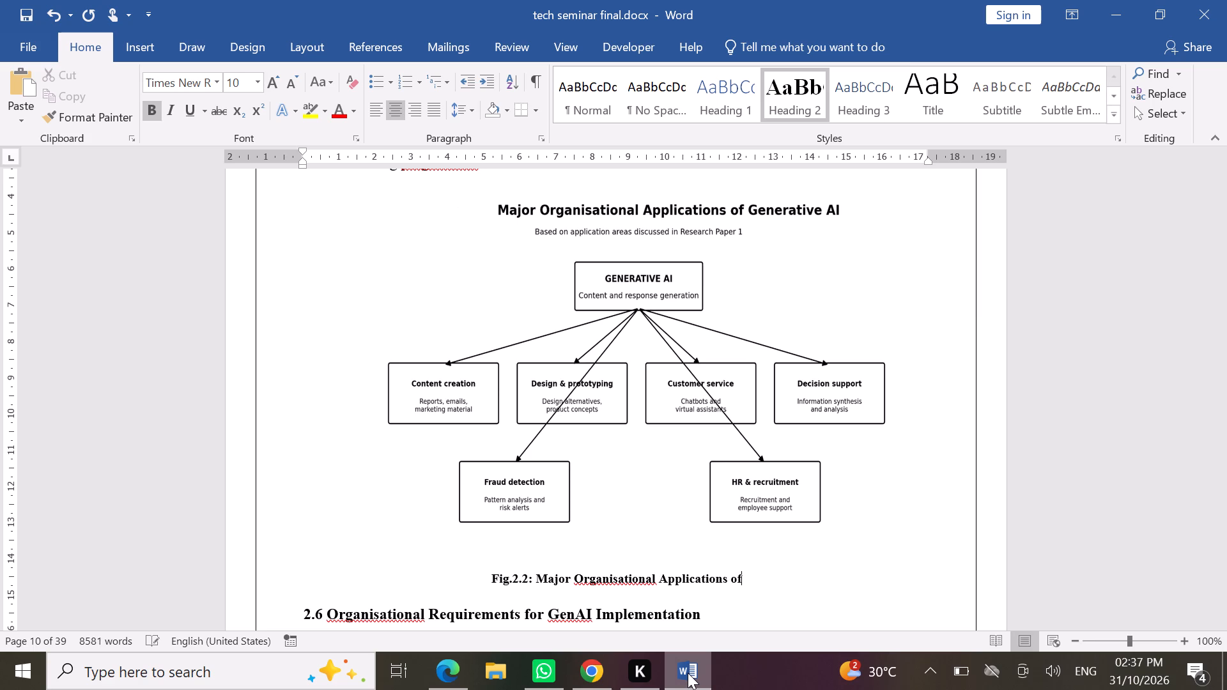
key(space)
text(Genera)
text(tive)
key(space)
text(AI)
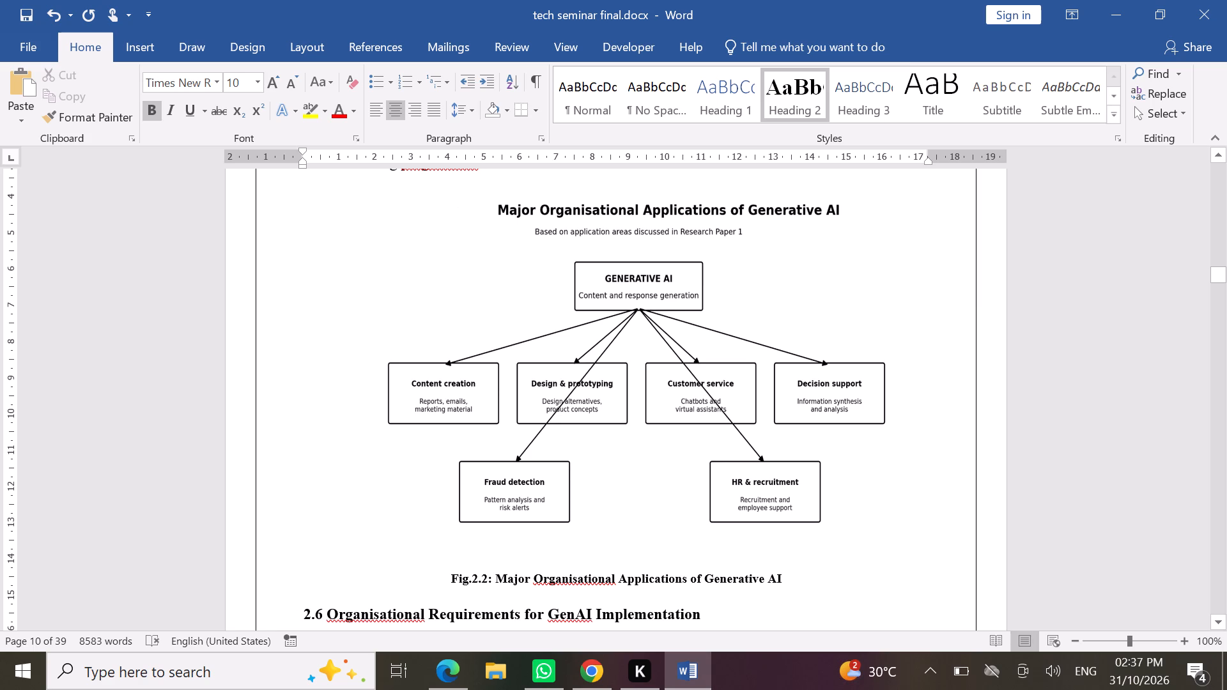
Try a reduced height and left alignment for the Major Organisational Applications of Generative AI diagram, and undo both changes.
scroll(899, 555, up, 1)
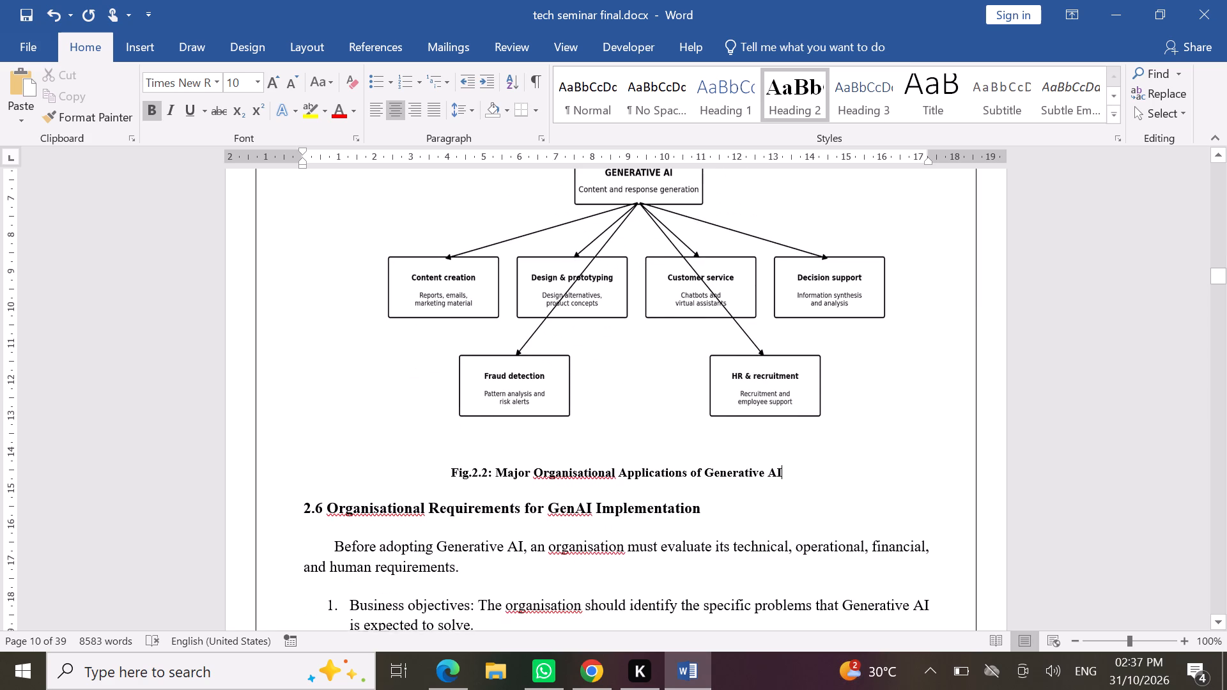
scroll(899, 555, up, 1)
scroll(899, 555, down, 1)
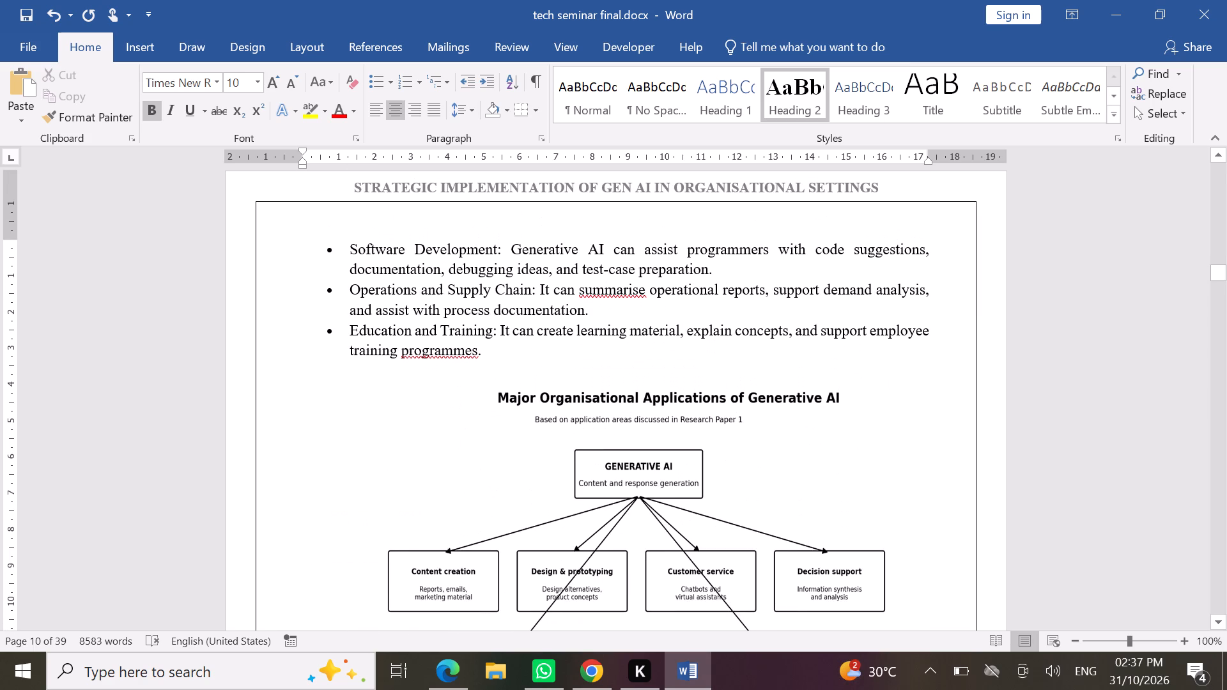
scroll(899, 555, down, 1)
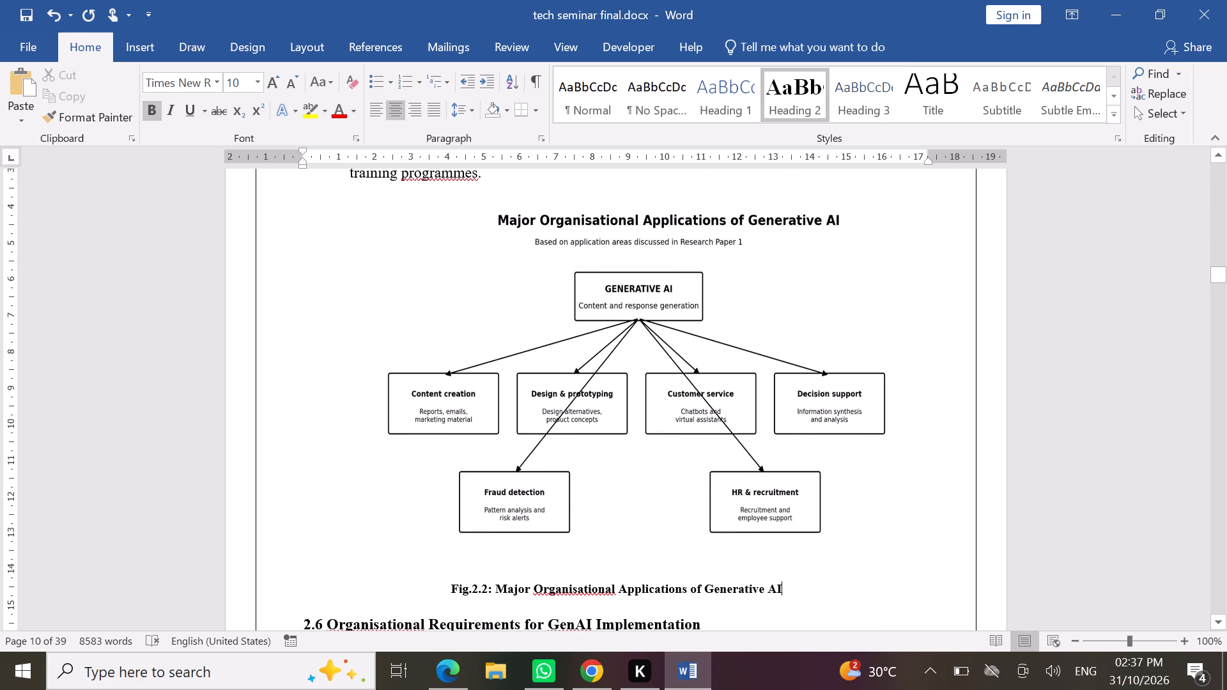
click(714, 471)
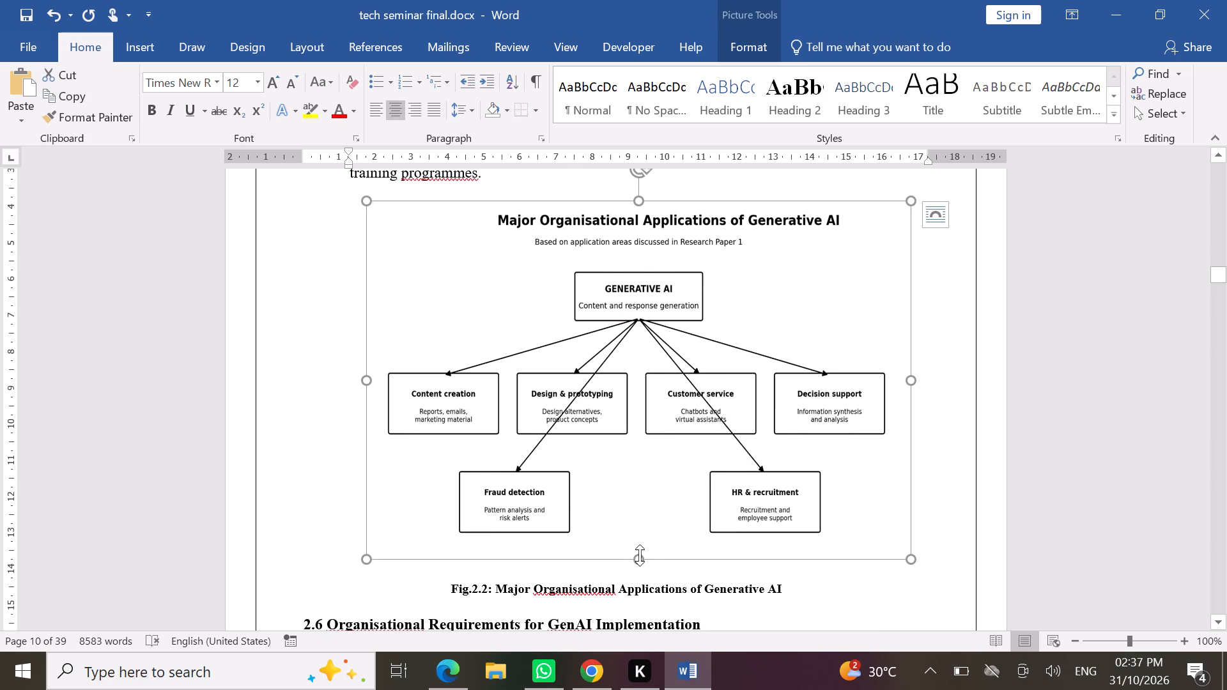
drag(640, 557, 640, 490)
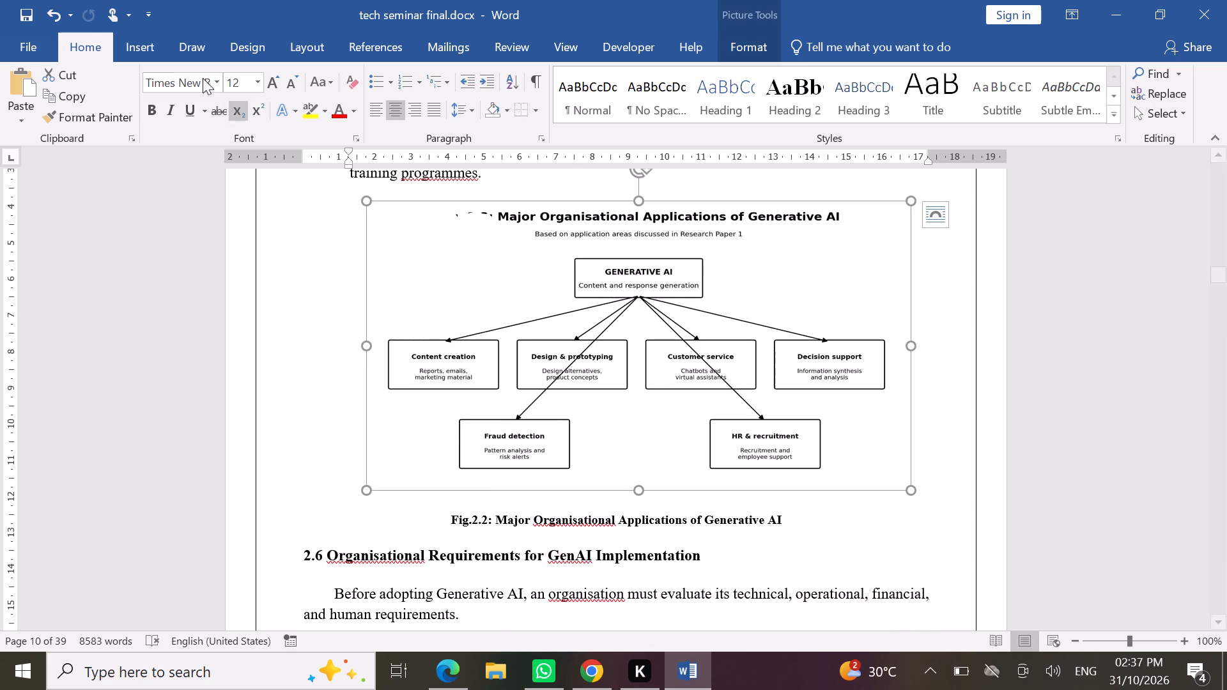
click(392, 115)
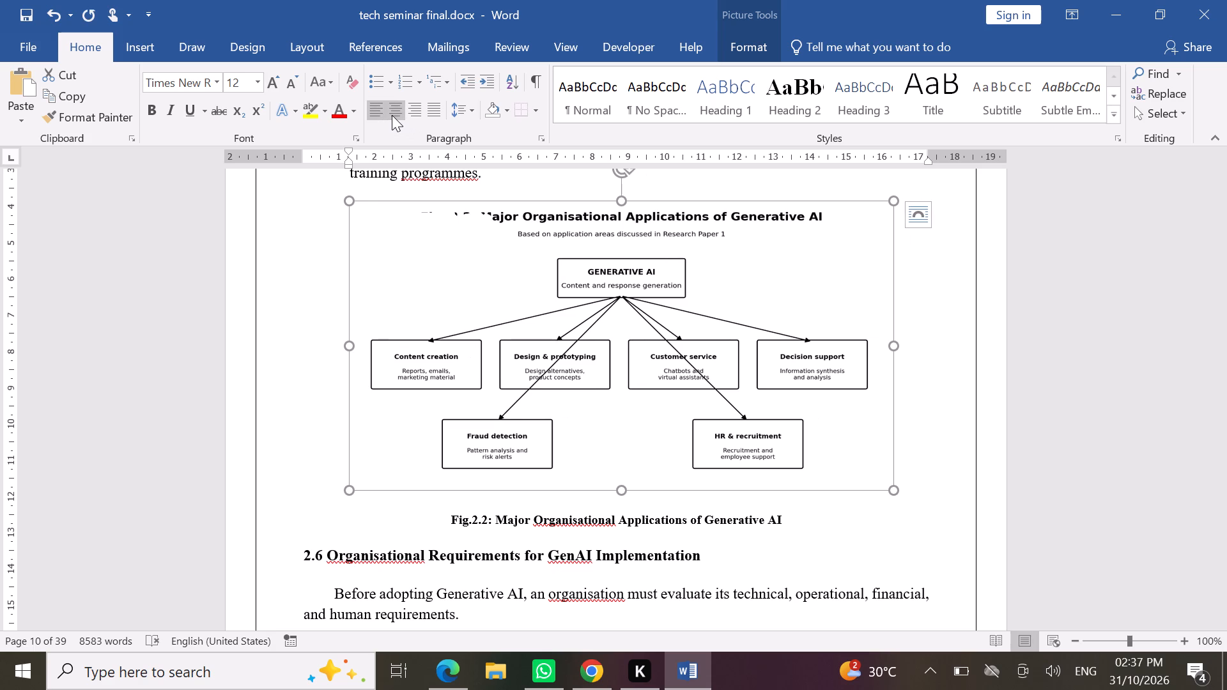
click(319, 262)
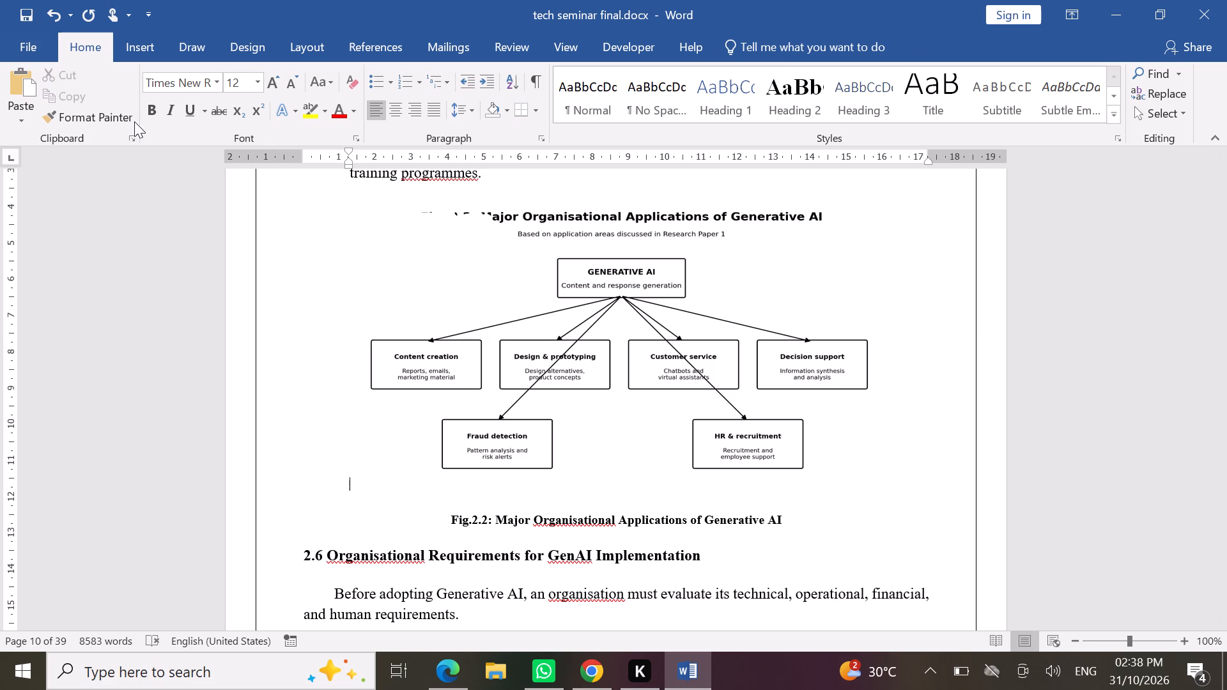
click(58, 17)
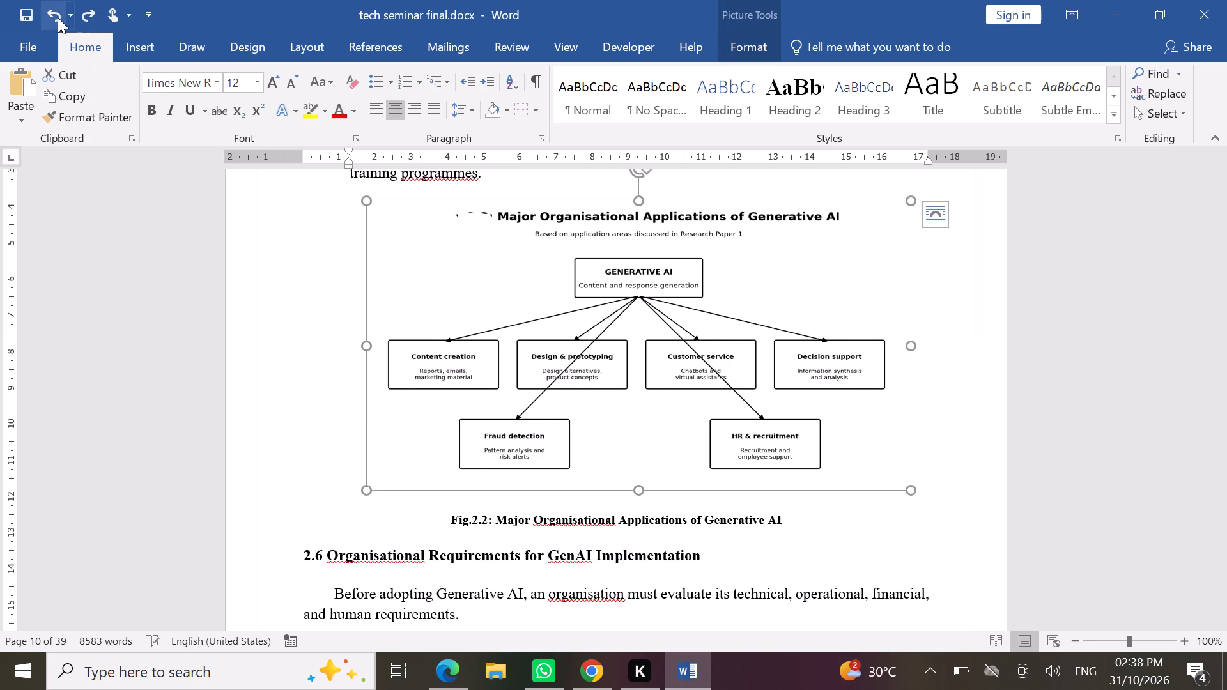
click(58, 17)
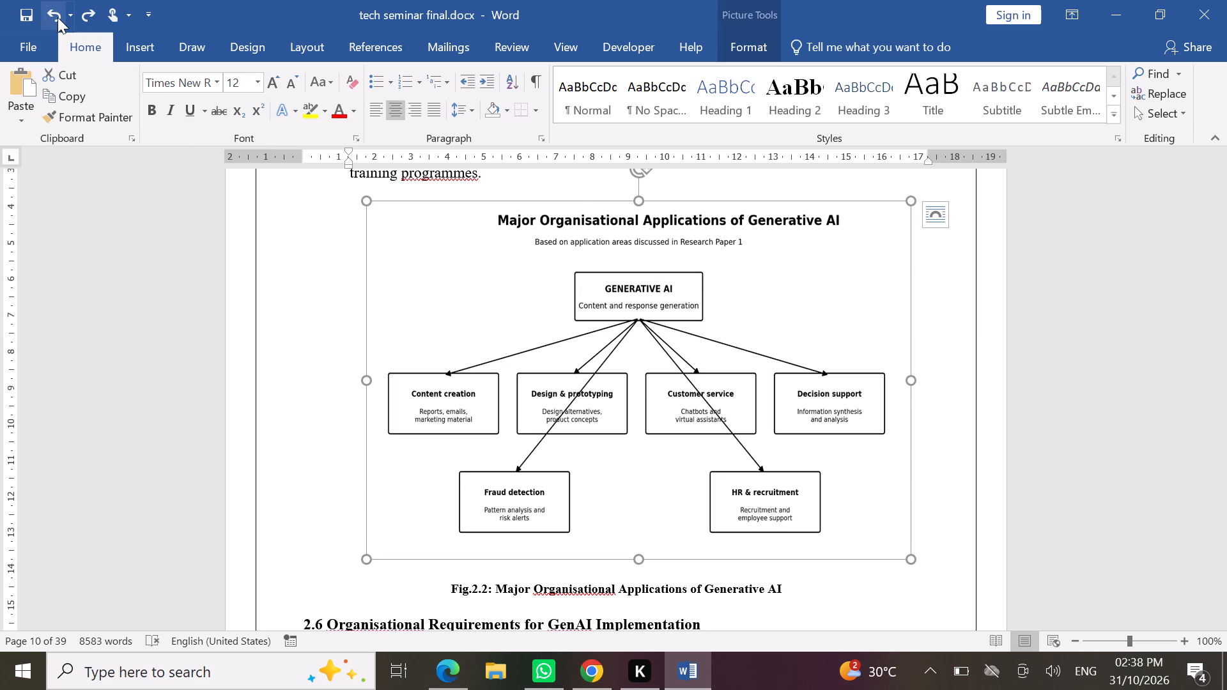
Check the Fig. 2.1 diagram and its caption, and look through the following pages up to the literature screening diagram in Chapter 3.
click(291, 308)
scroll(336, 413, up, 4)
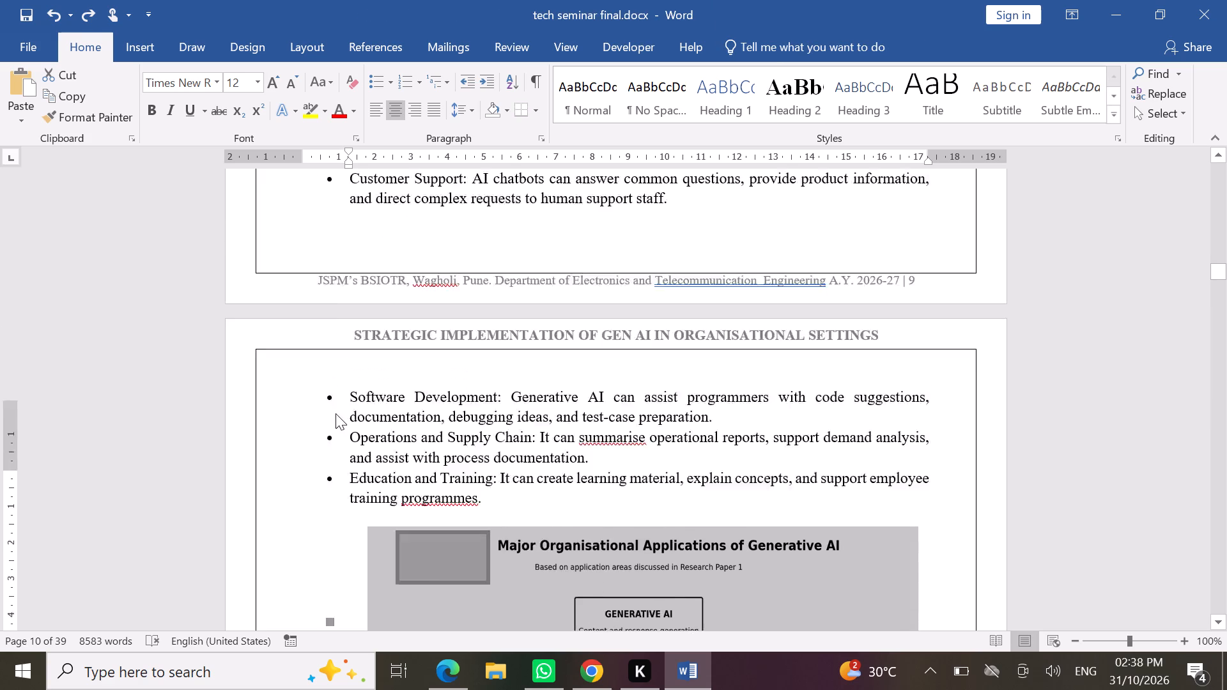
scroll(336, 413, up, 8)
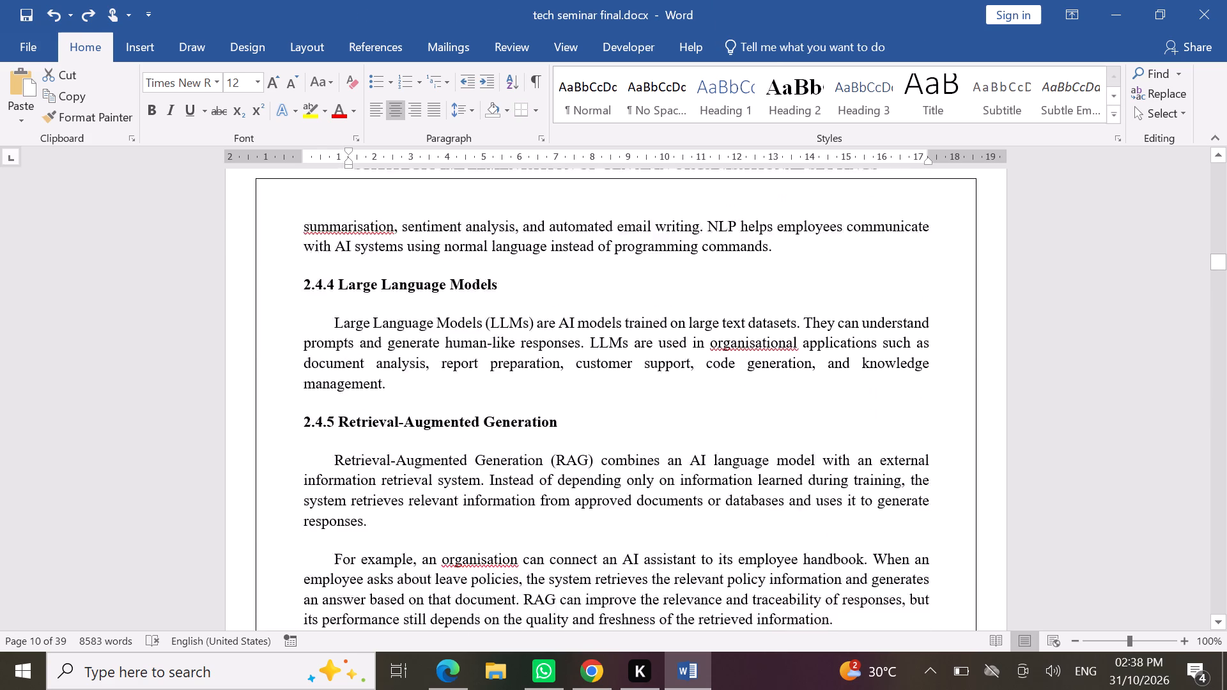
scroll(336, 413, up, 4)
scroll(336, 413, right, 1)
scroll(336, 413, up, 2)
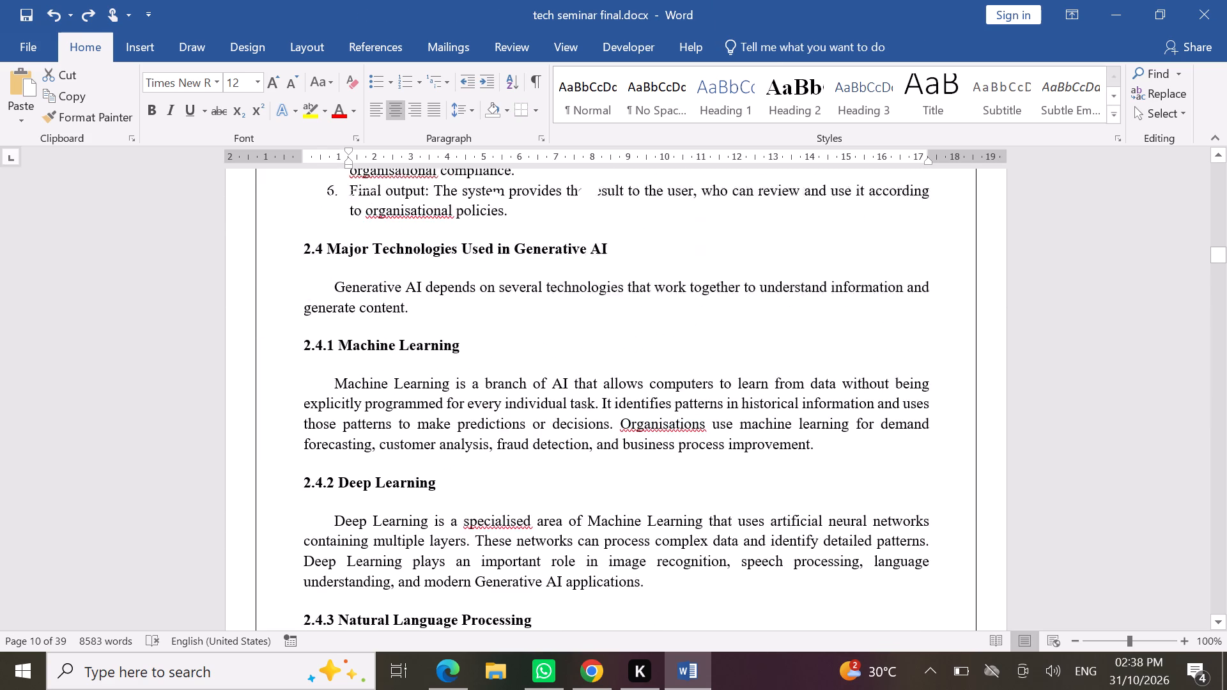
scroll(336, 413, up, 7)
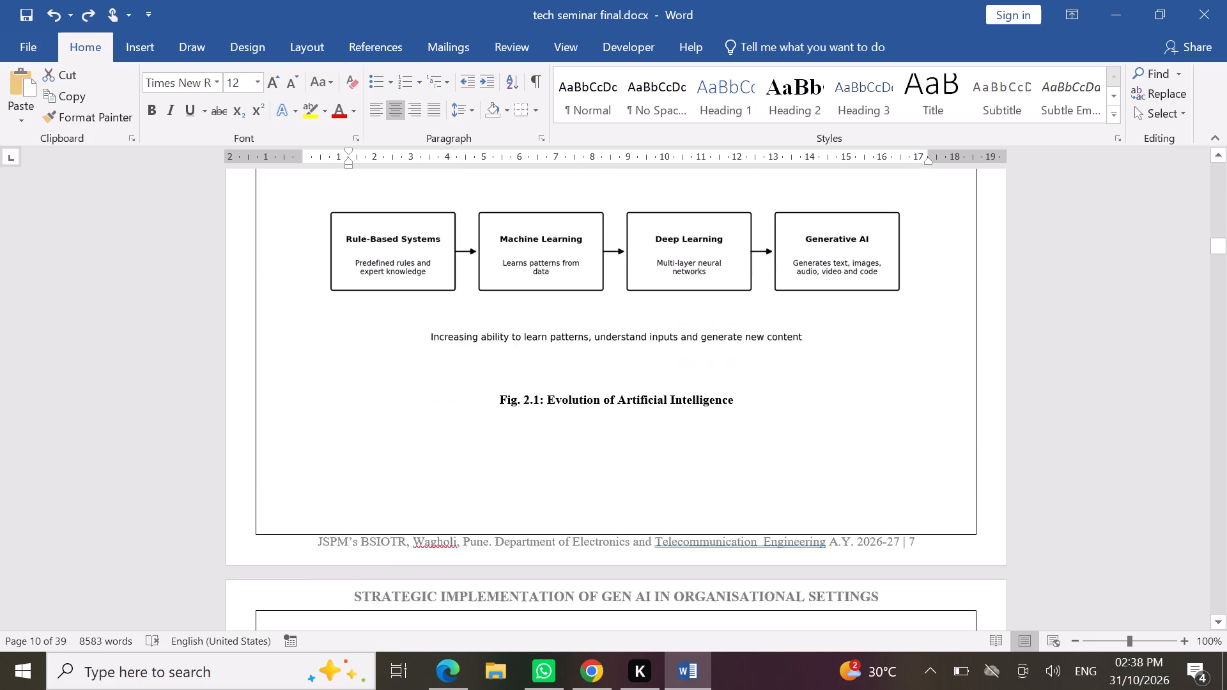
click(534, 351)
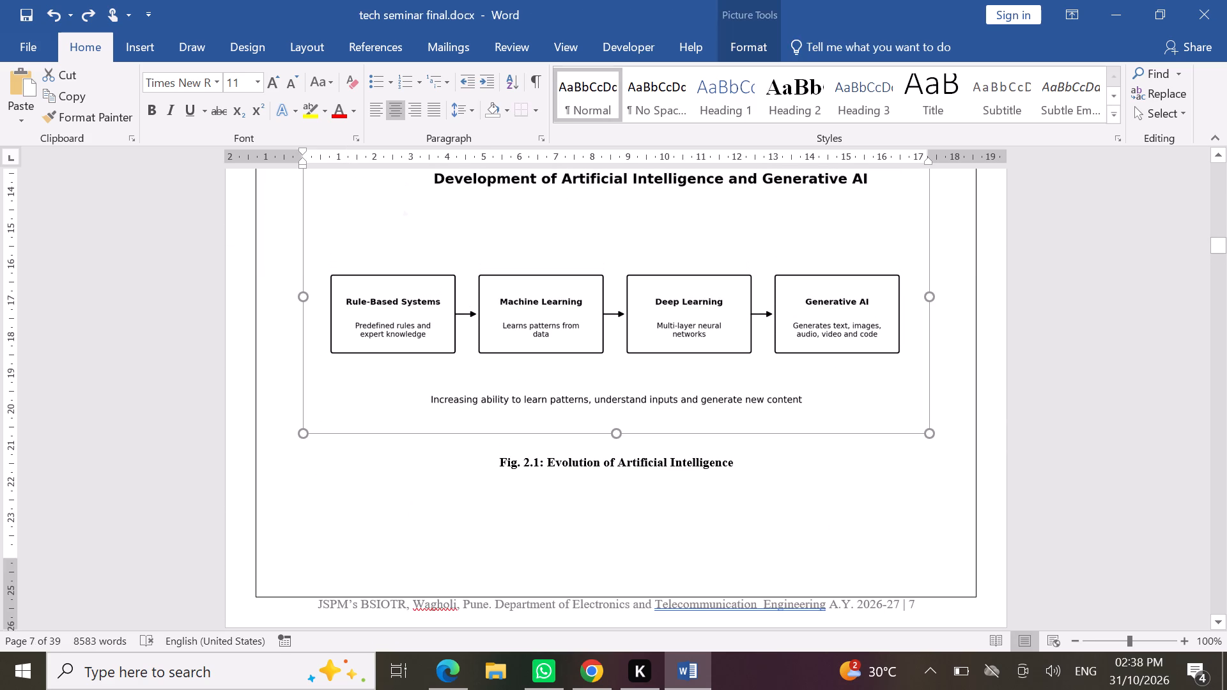
scroll(534, 351, down, 4)
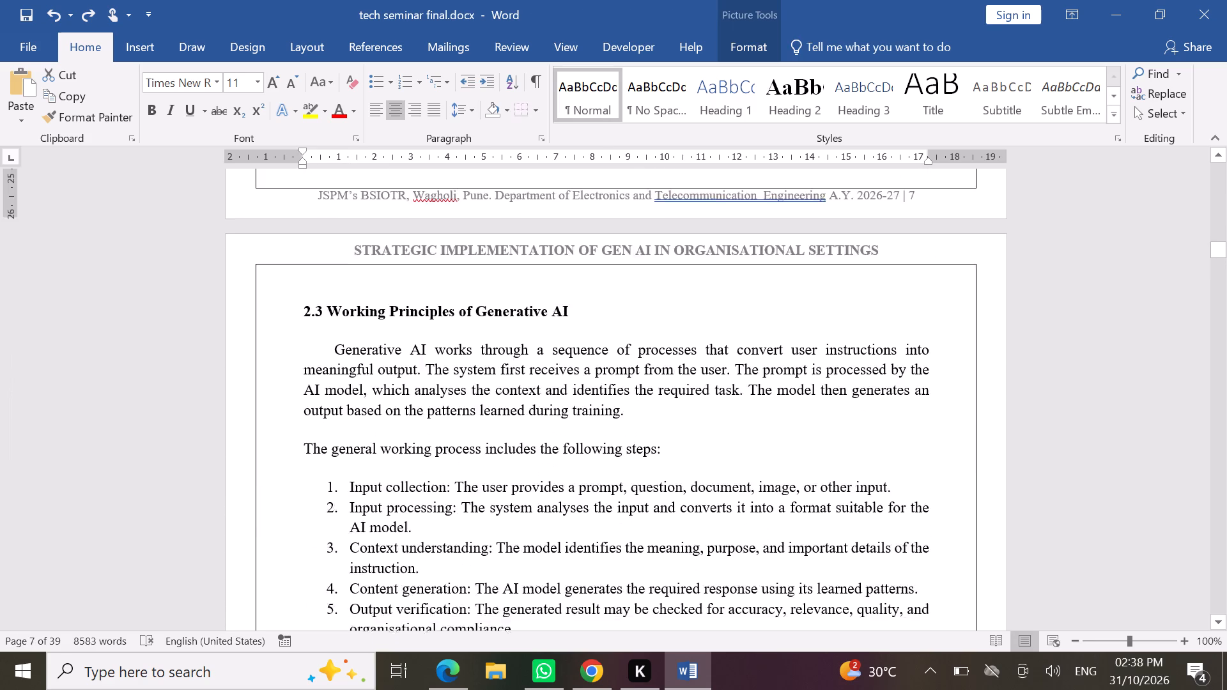
scroll(534, 351, down, 11)
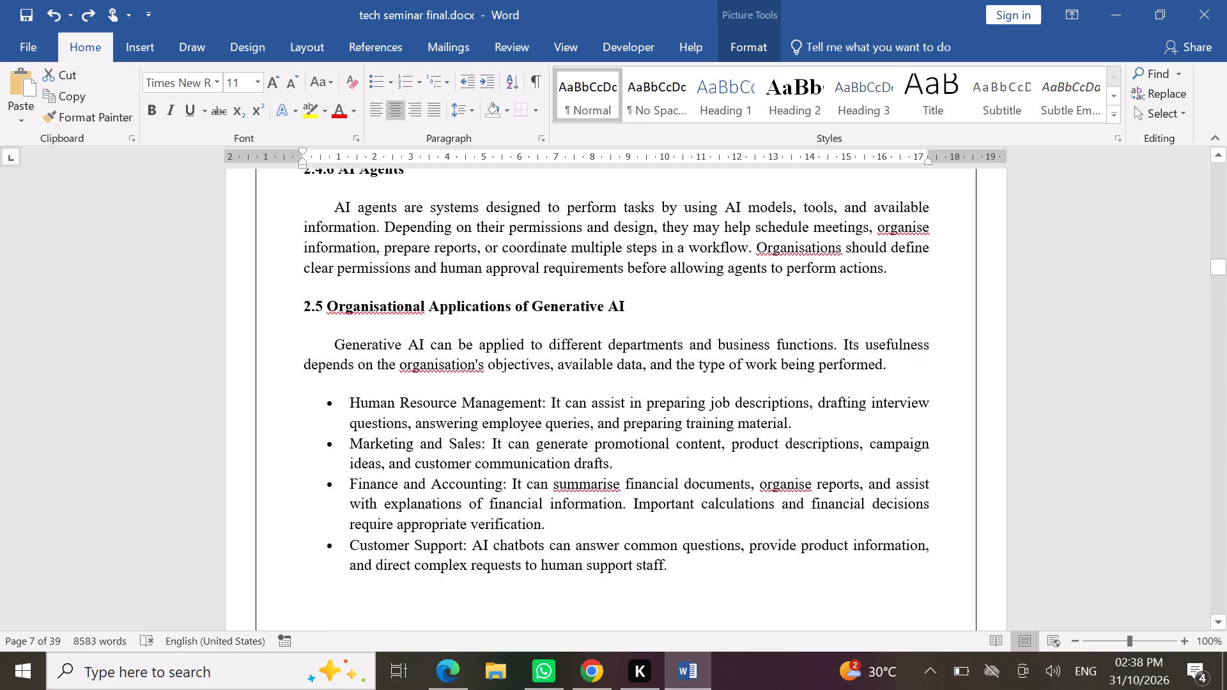
scroll(534, 351, down, 9)
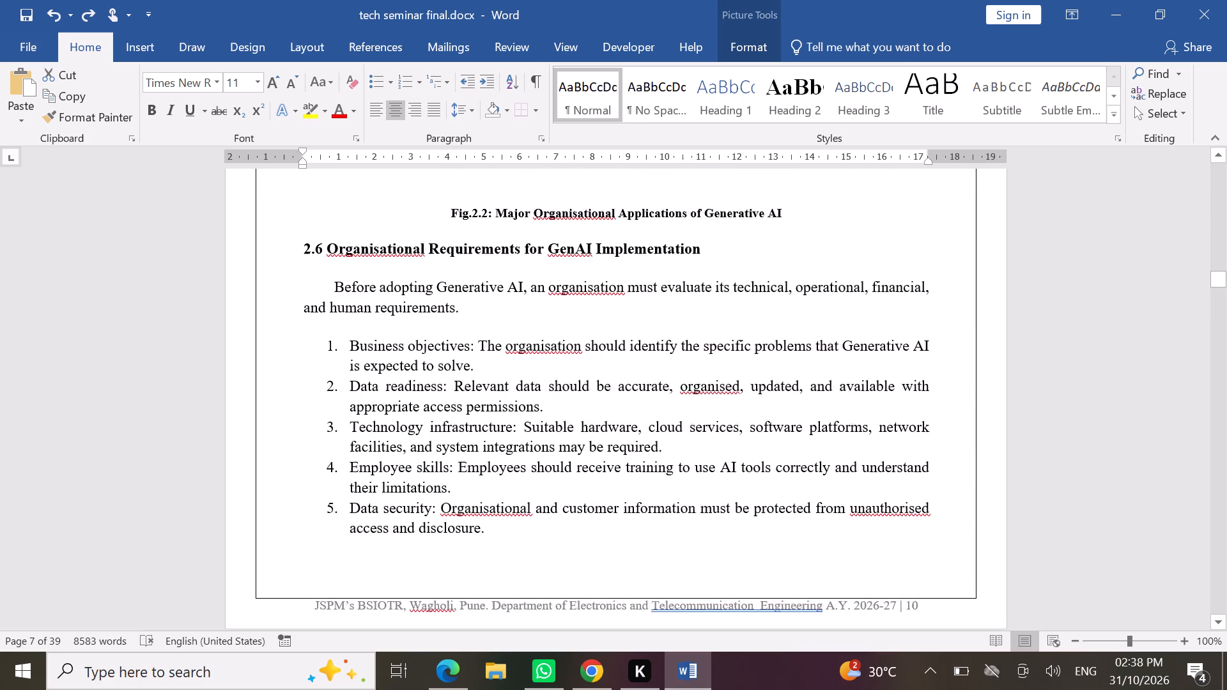
scroll(534, 351, down, 9)
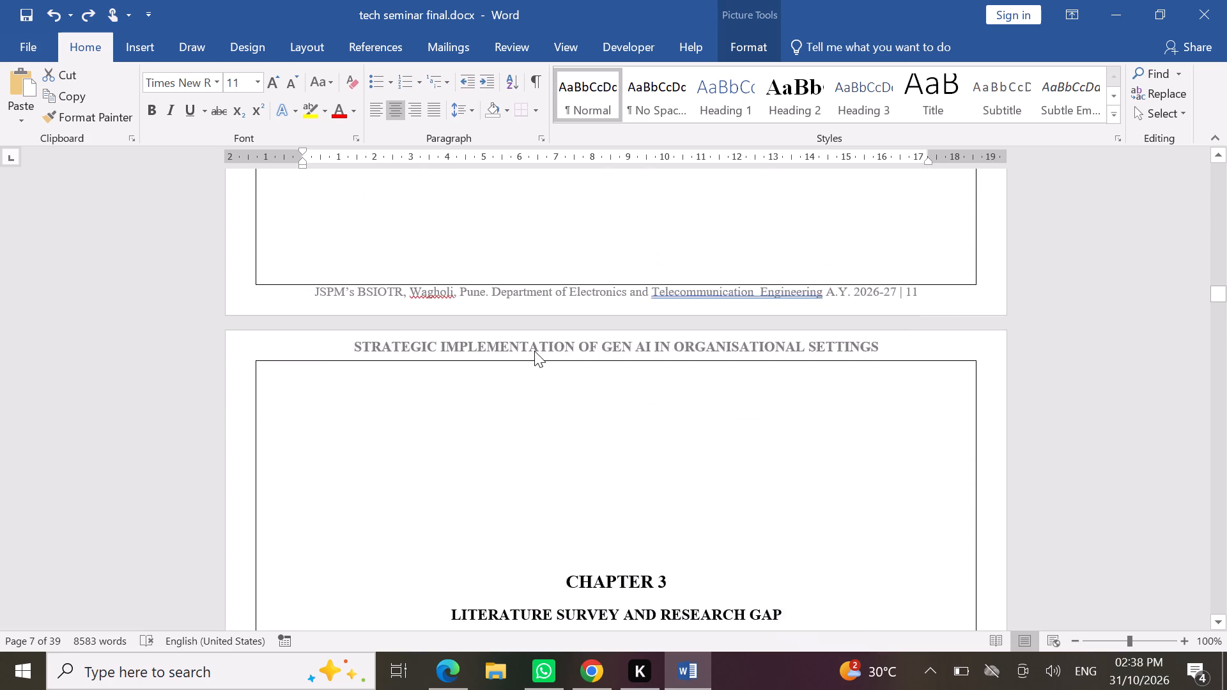
scroll(534, 351, down, 8)
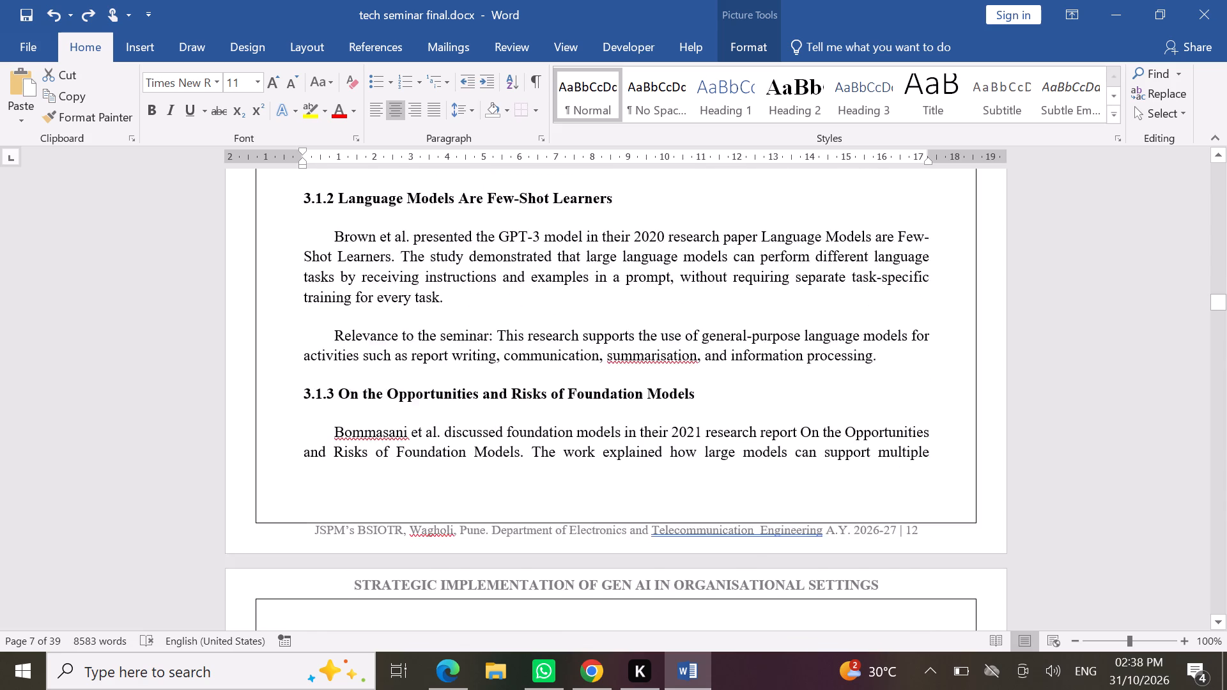
scroll(534, 351, down, 8)
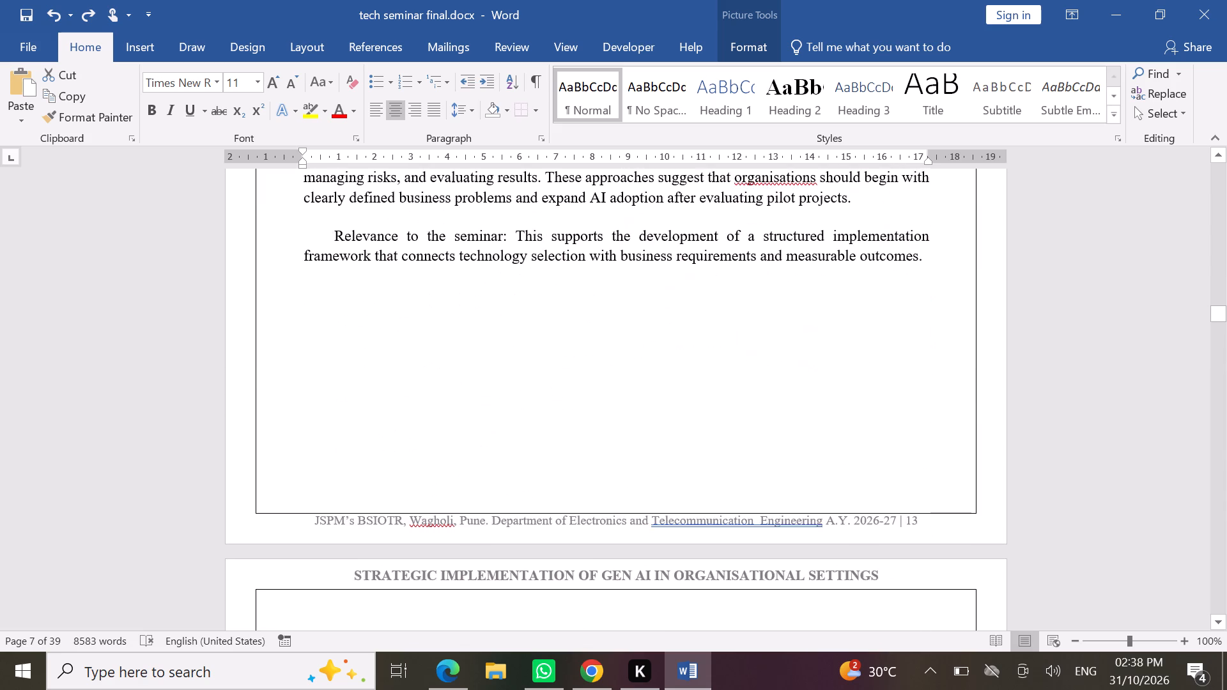
scroll(534, 351, down, 5)
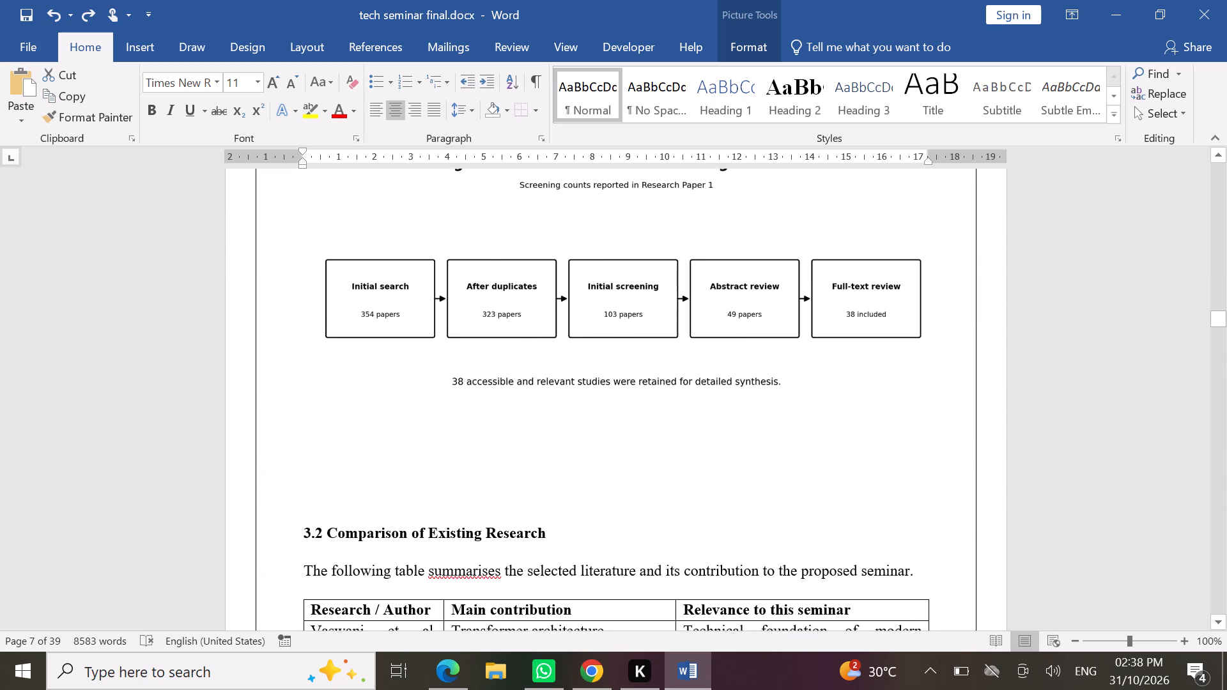
Reduce the height of the Literature Review Screening Process diagram above section 3.2, keeping its full width.
scroll(534, 351, up, 1)
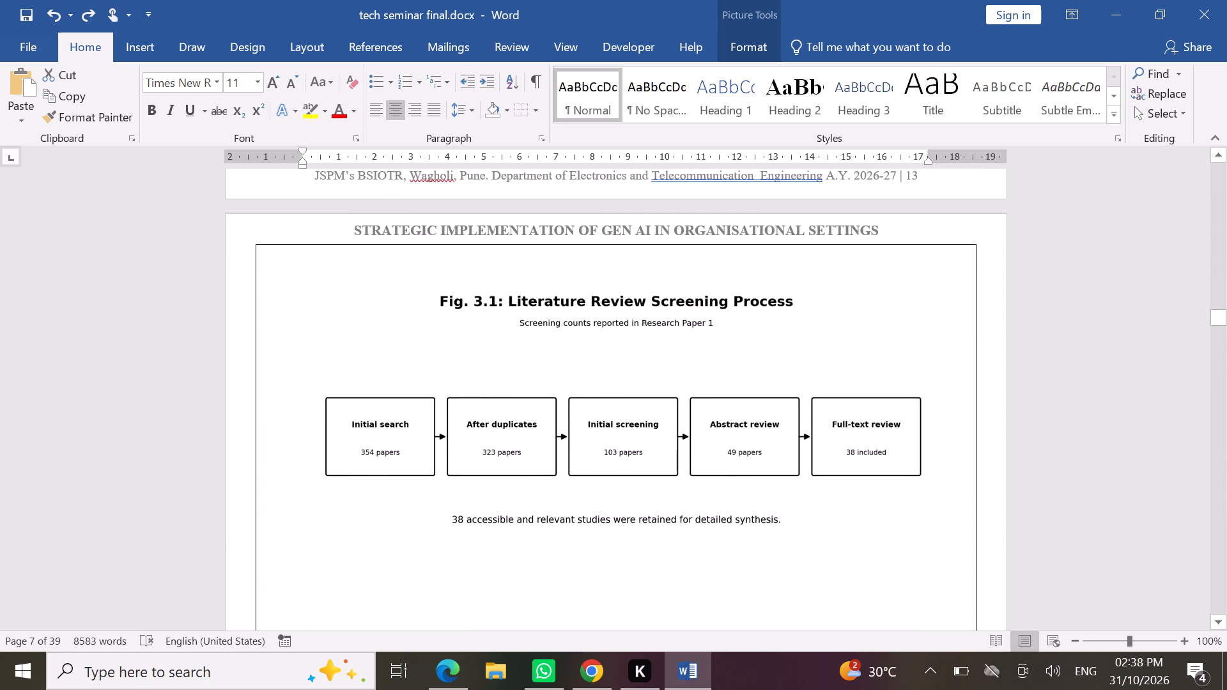
click(571, 394)
scroll(615, 573, down, 2)
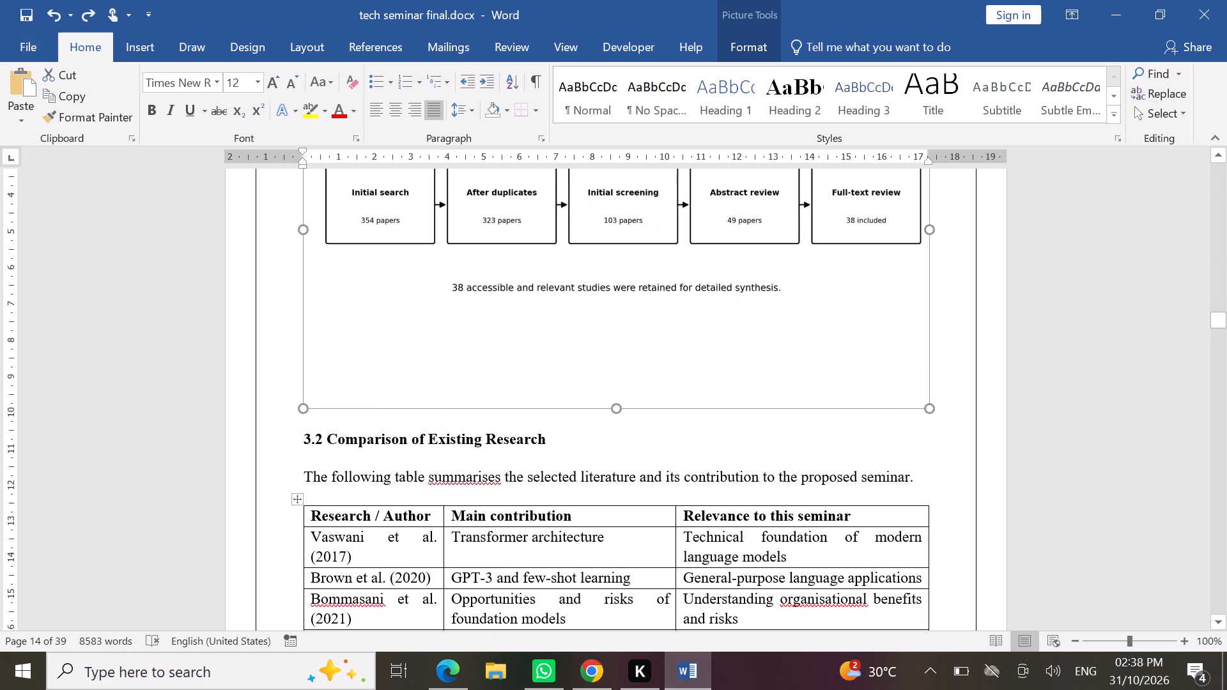
drag(621, 409, 632, 338)
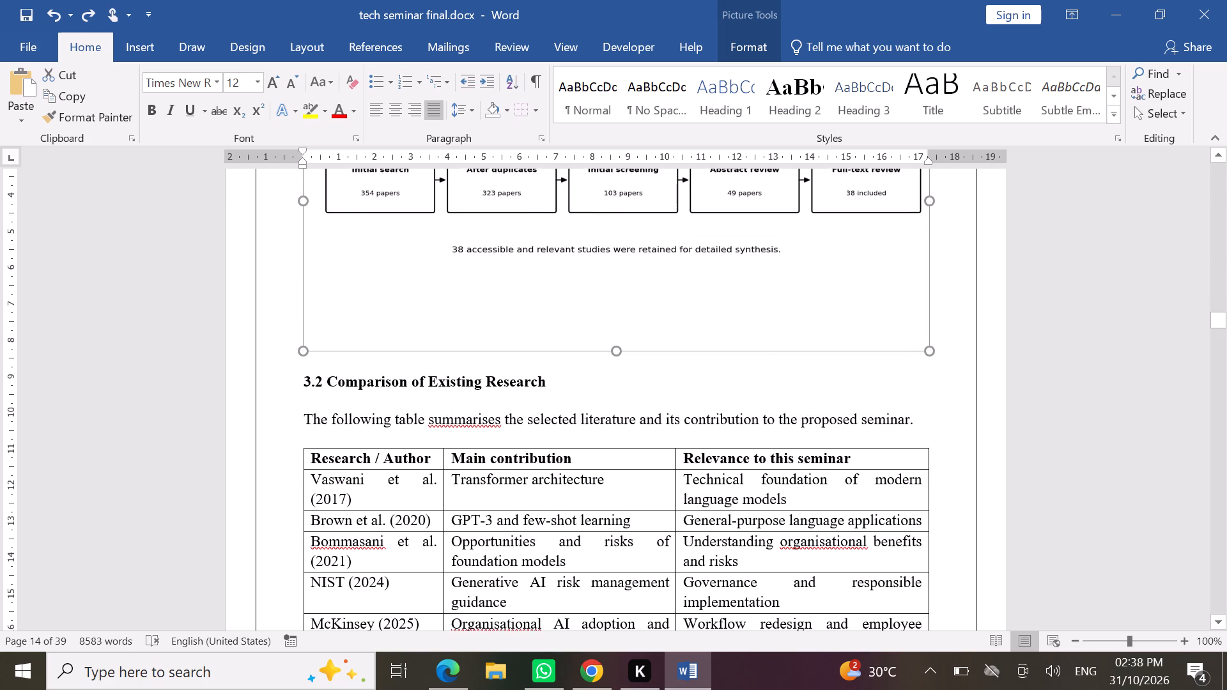
drag(632, 338, 640, 287)
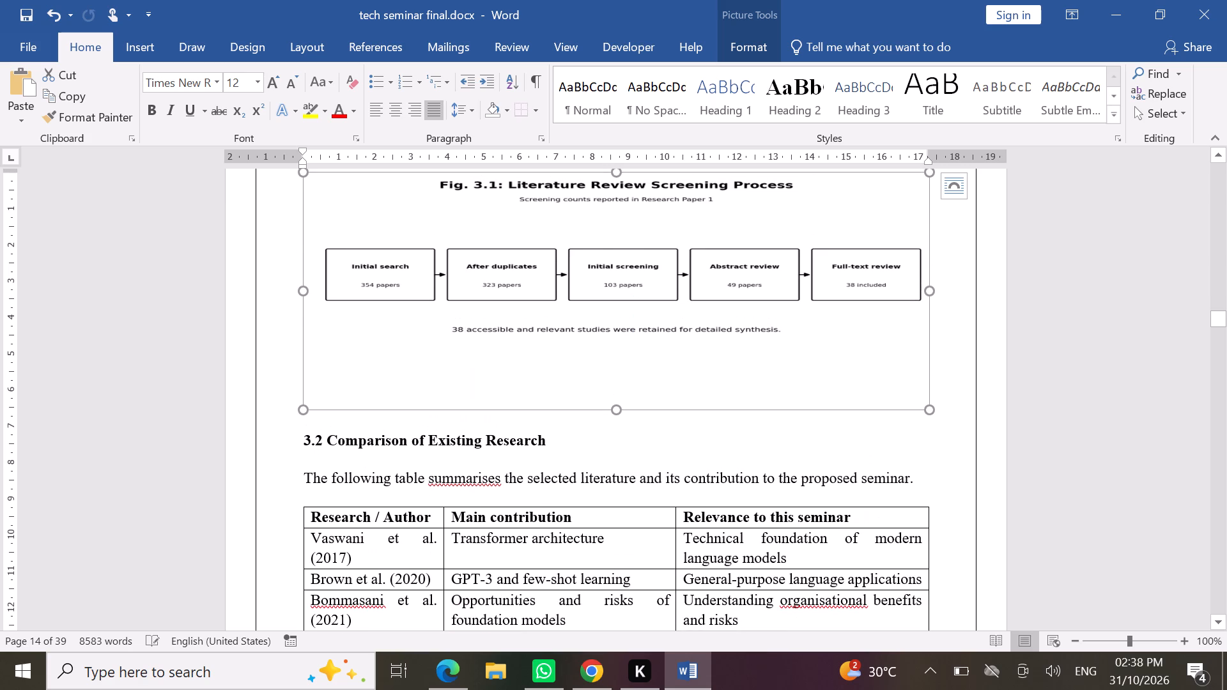
Crop the blank area off the bottom of the Literature Review Screening Process diagram, leaving it about 4.75 cm high.
click(628, 225)
click(745, 33)
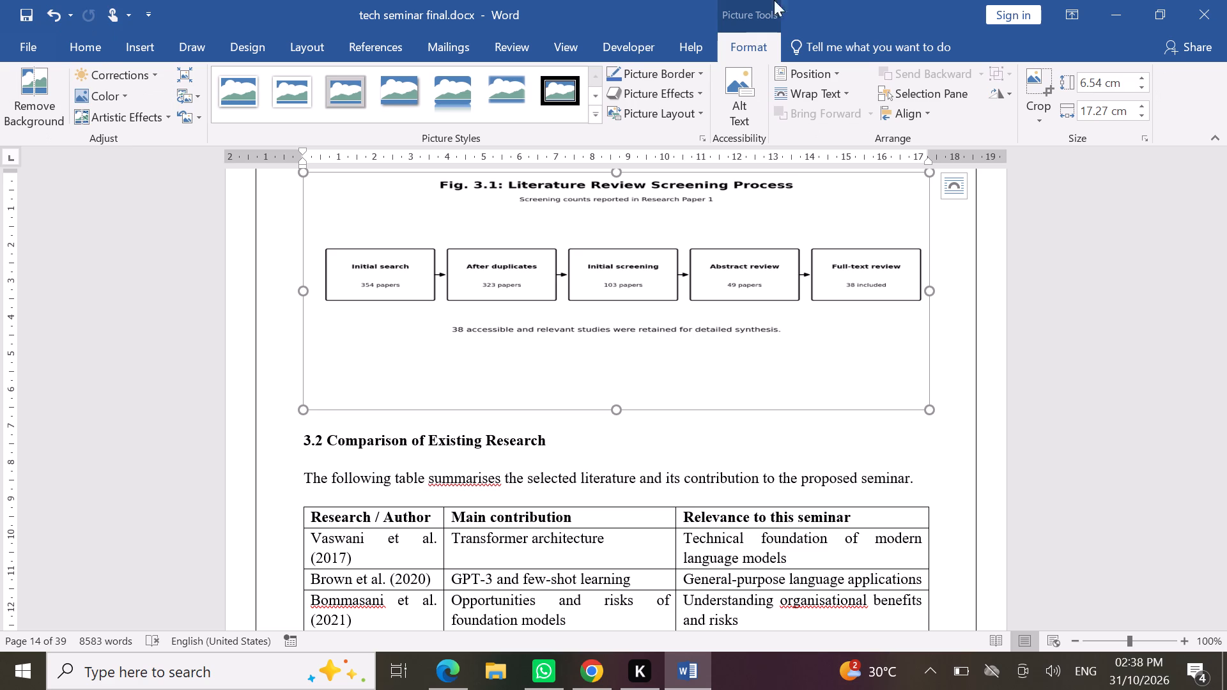
click(1044, 87)
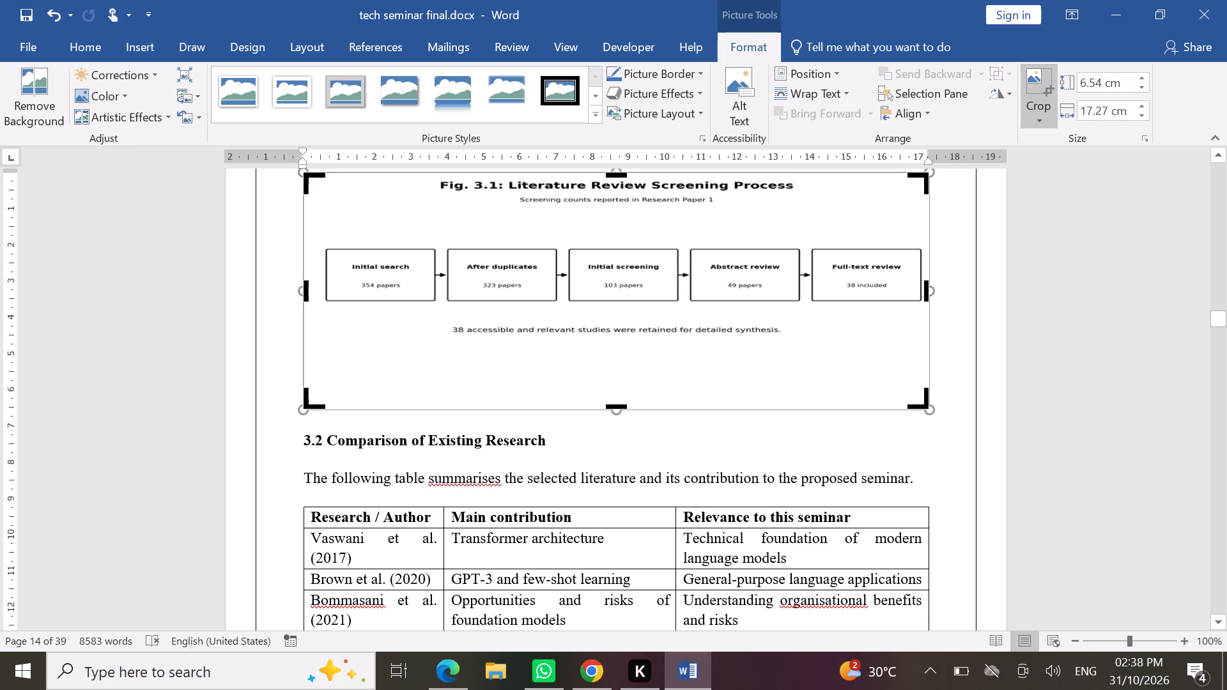
drag(622, 407, 632, 360)
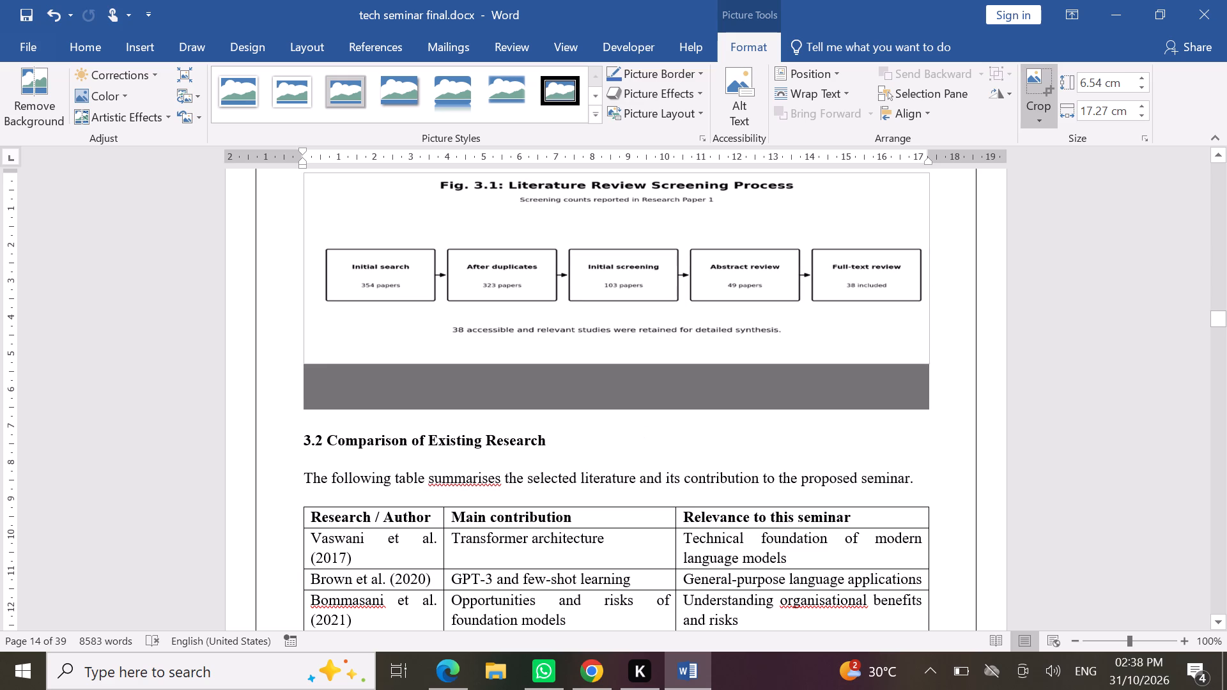
drag(632, 360, 640, 344)
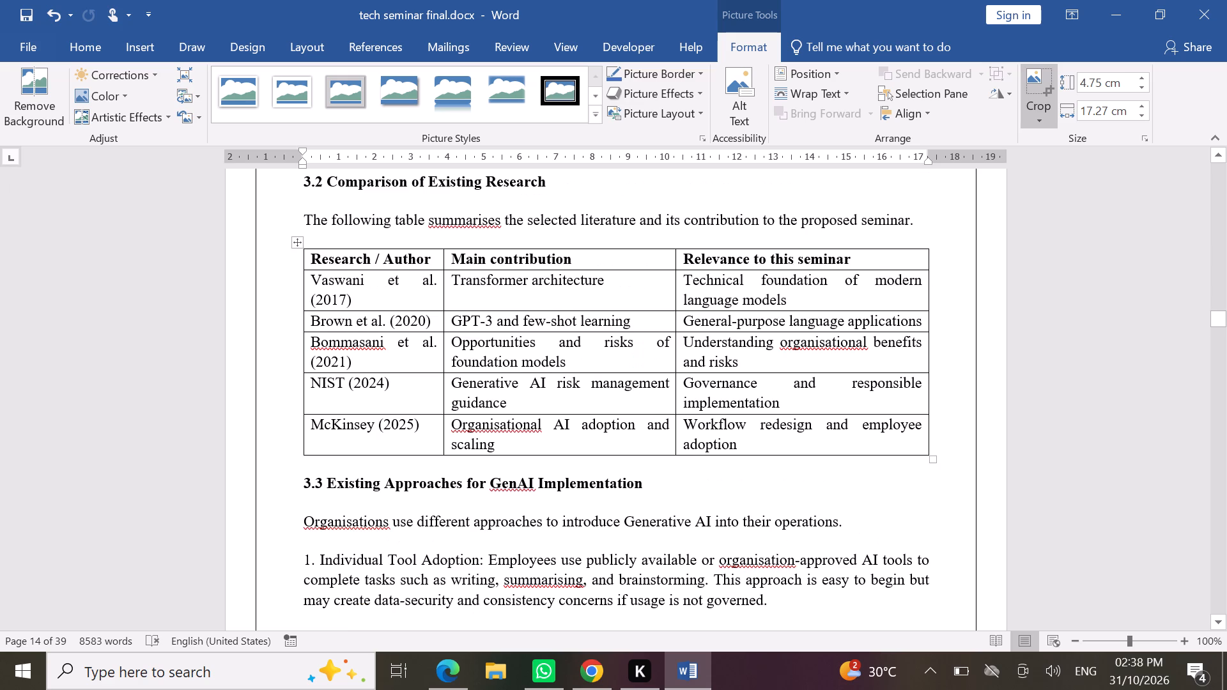
Delete the empty lines above the CHAPTER 3 heading so that it starts at the top of its page.
scroll(669, 282, up, 5)
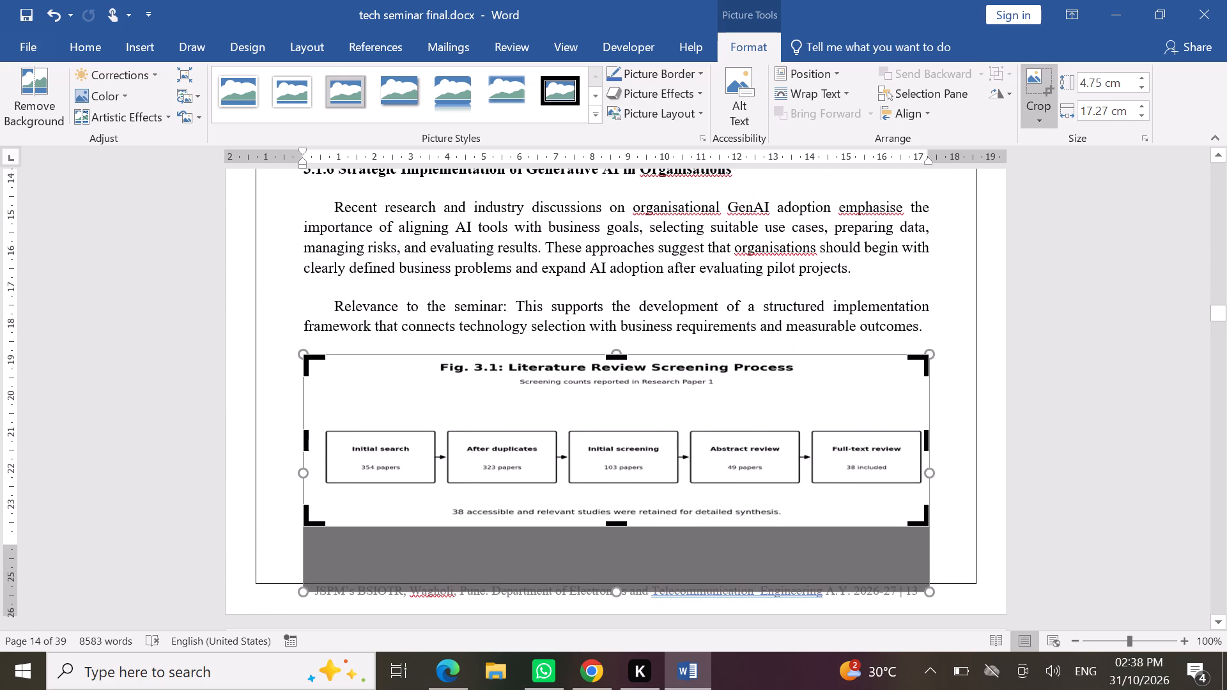
scroll(669, 282, up, 2)
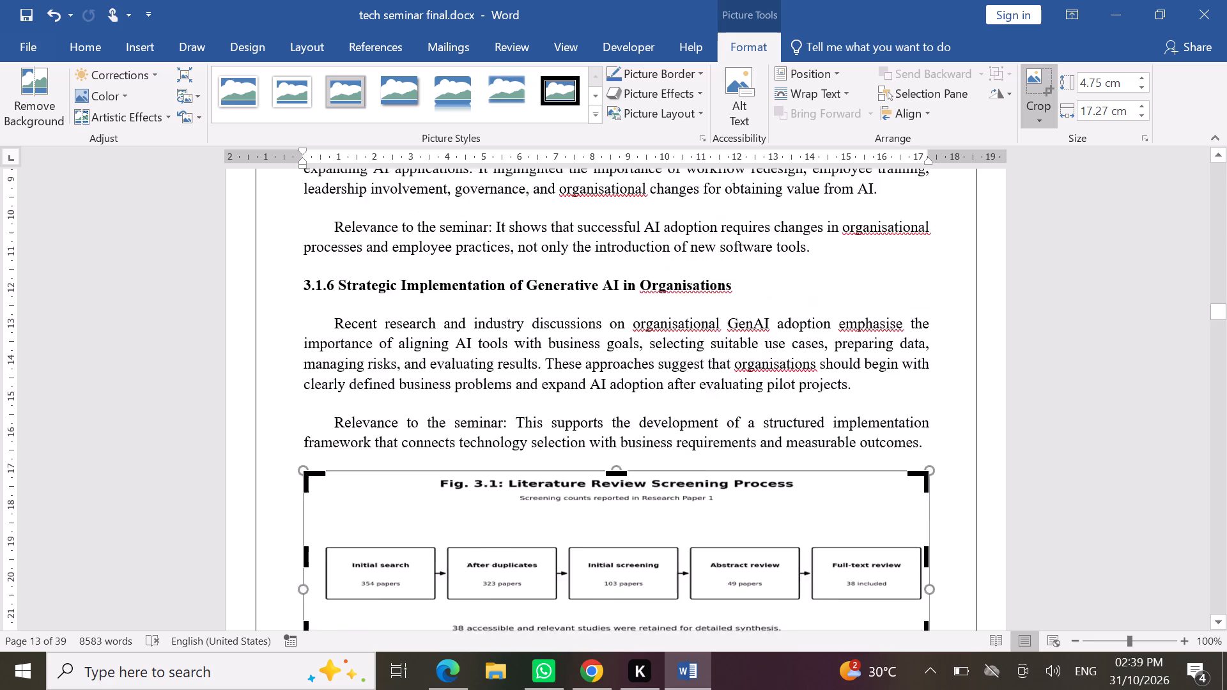
scroll(669, 282, up, 2)
scroll(669, 282, right, 1)
scroll(669, 282, up, 3)
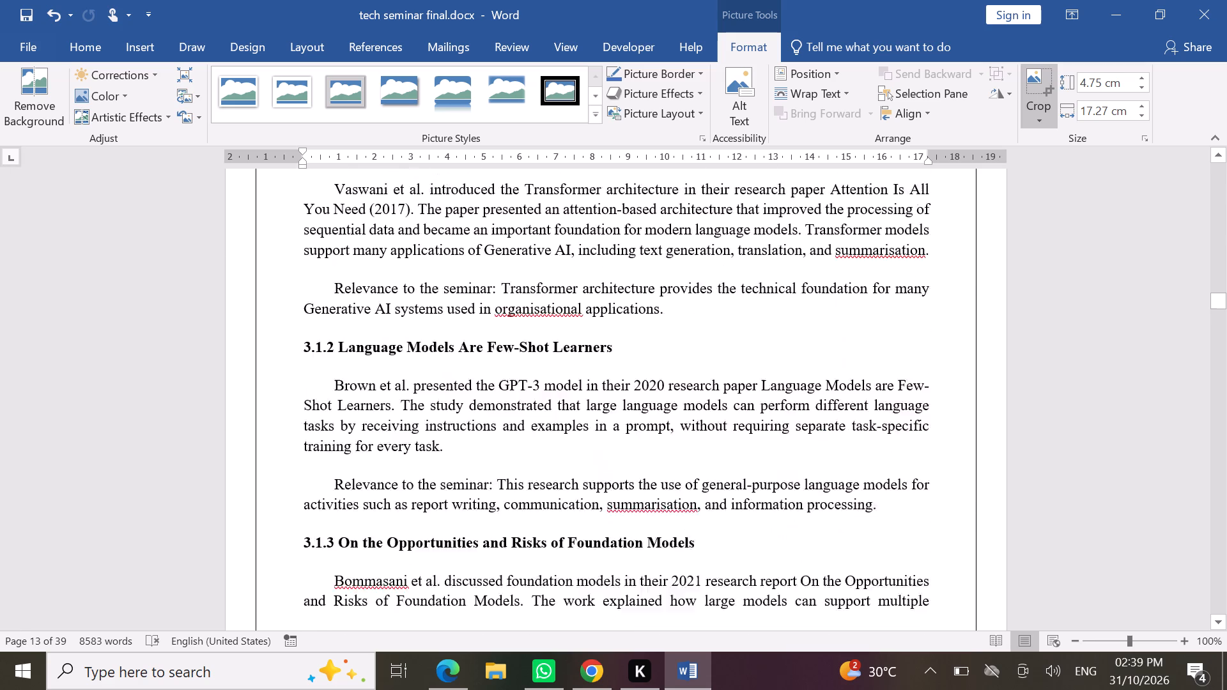
scroll(669, 282, up, 6)
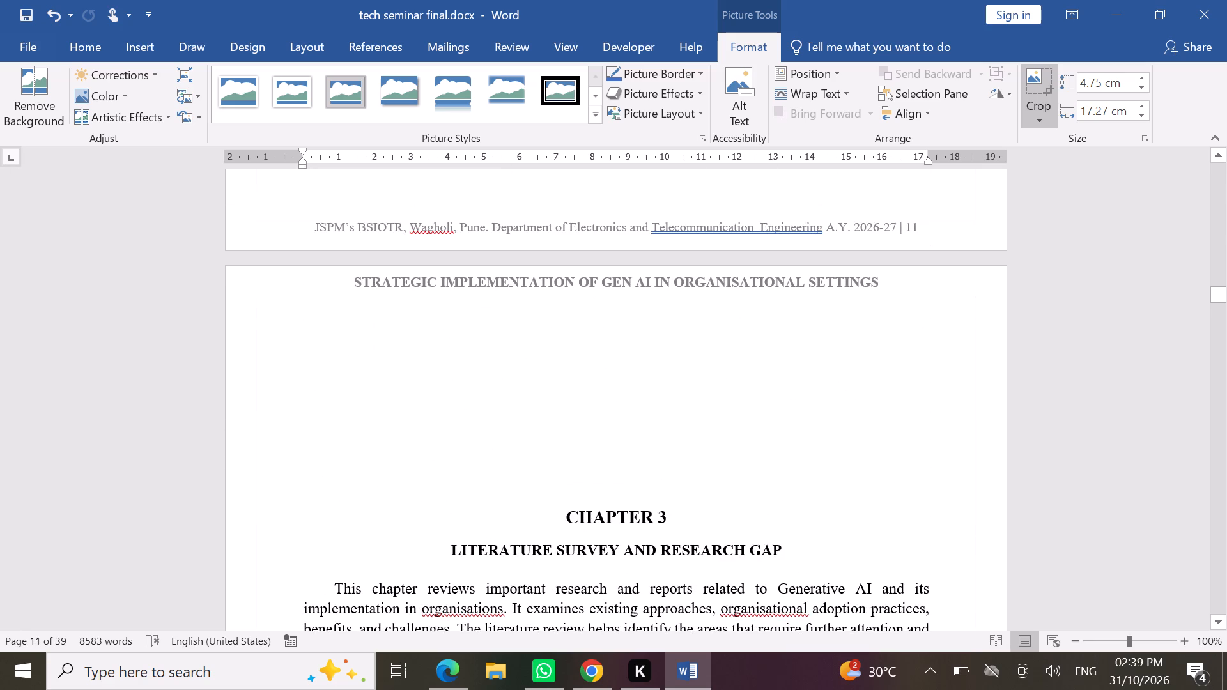
click(607, 474)
key(BackSpace)
key(BackSpace)
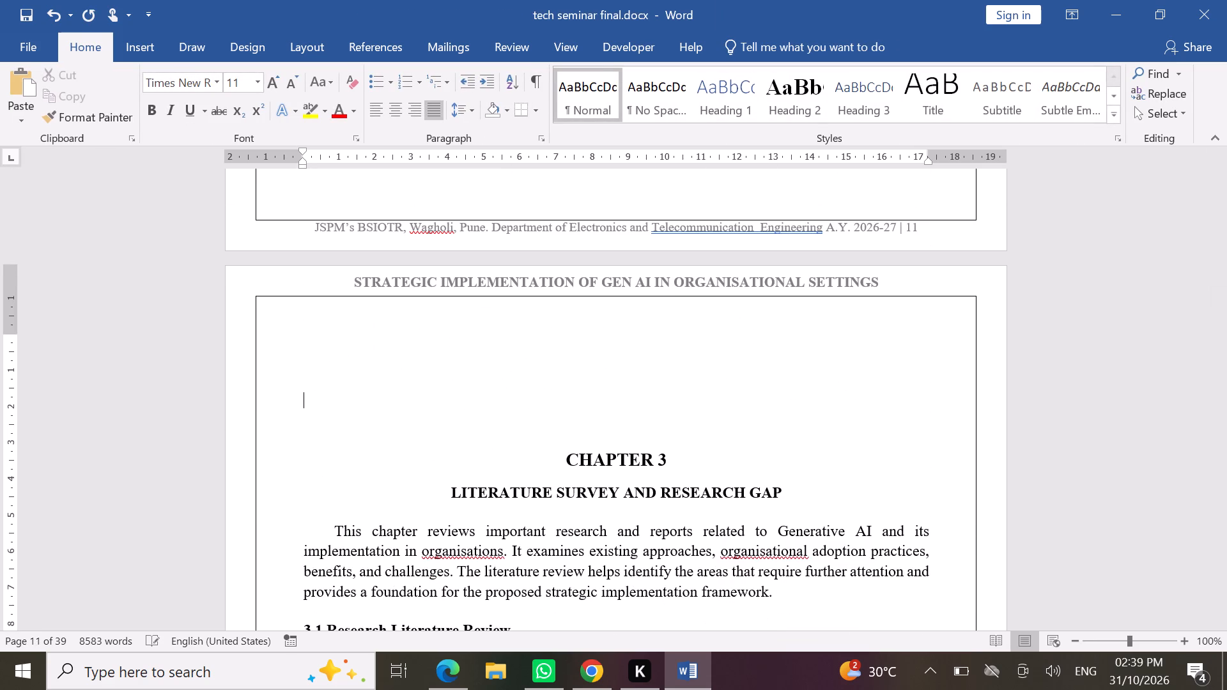
key(BackSpace)
key(BackSpace)
key(BackSpace)
key(BackSpace)
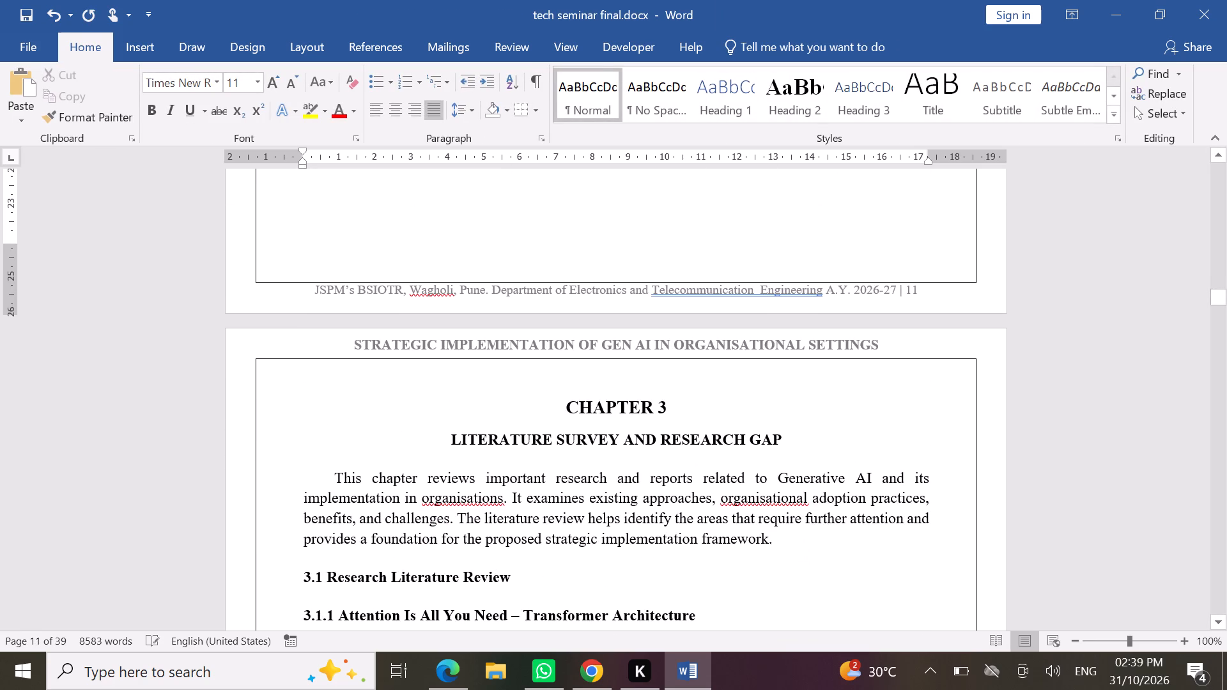
Stretch the cropped Literature Review Screening Process diagram downward to a greater height, keeping its full width.
scroll(748, 601, down, 3)
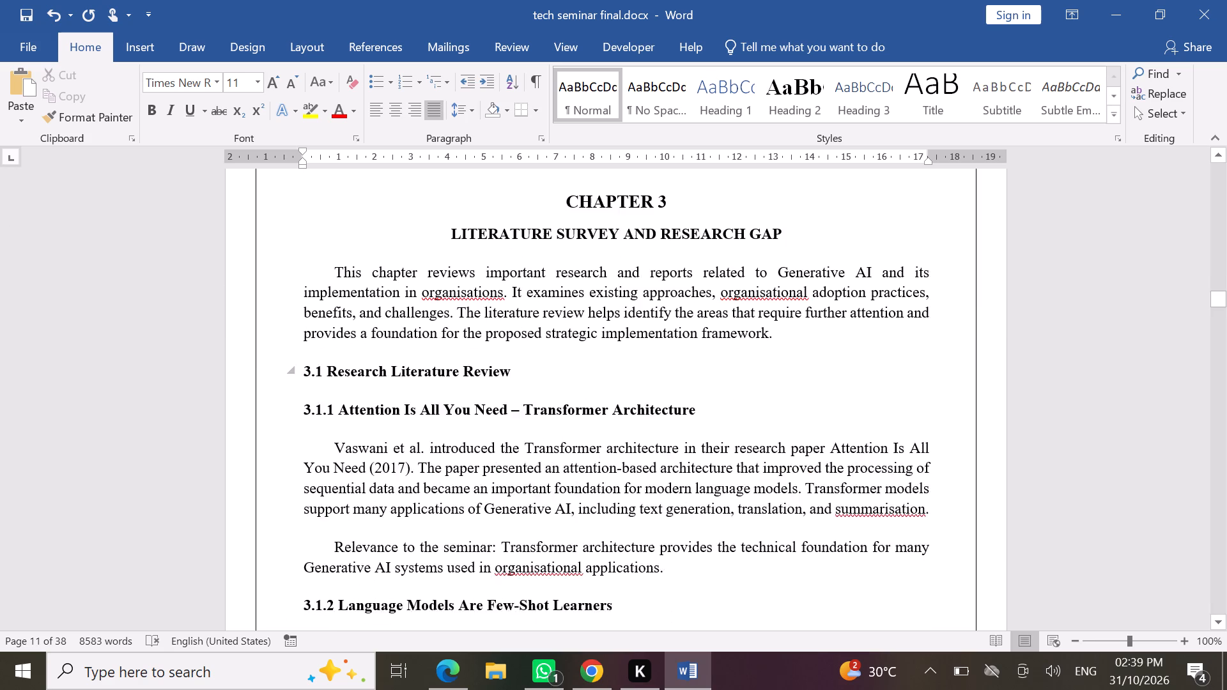
scroll(748, 601, down, 5)
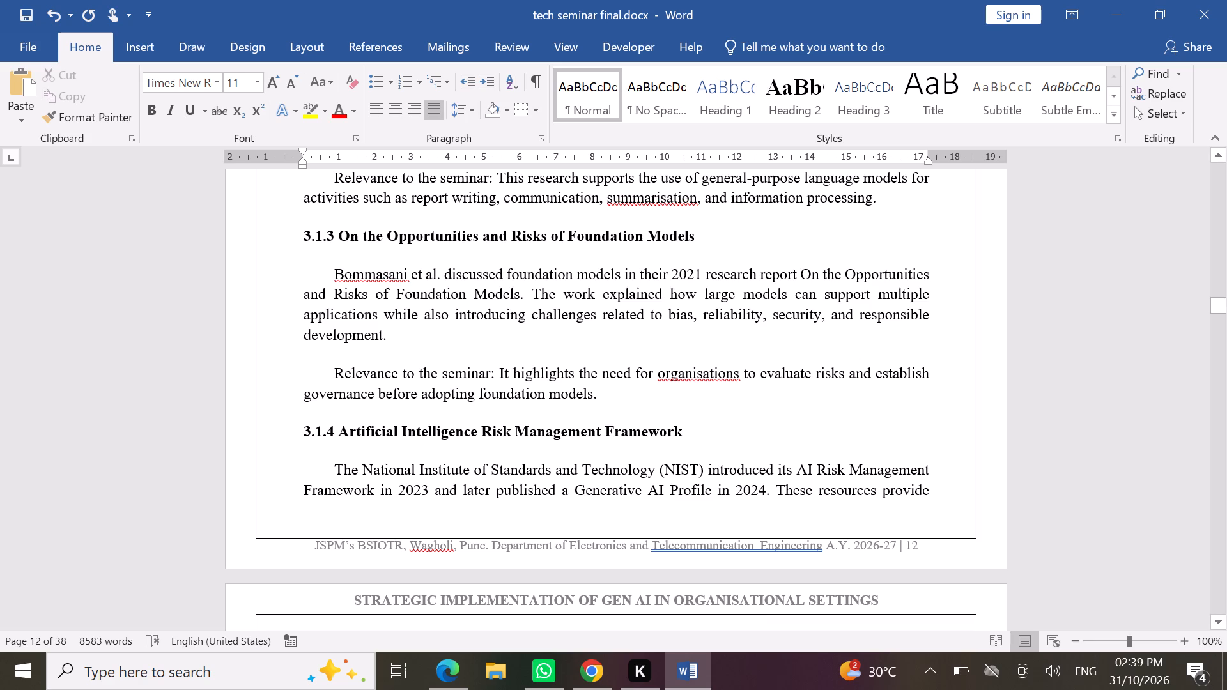
scroll(855, 415, down, 4)
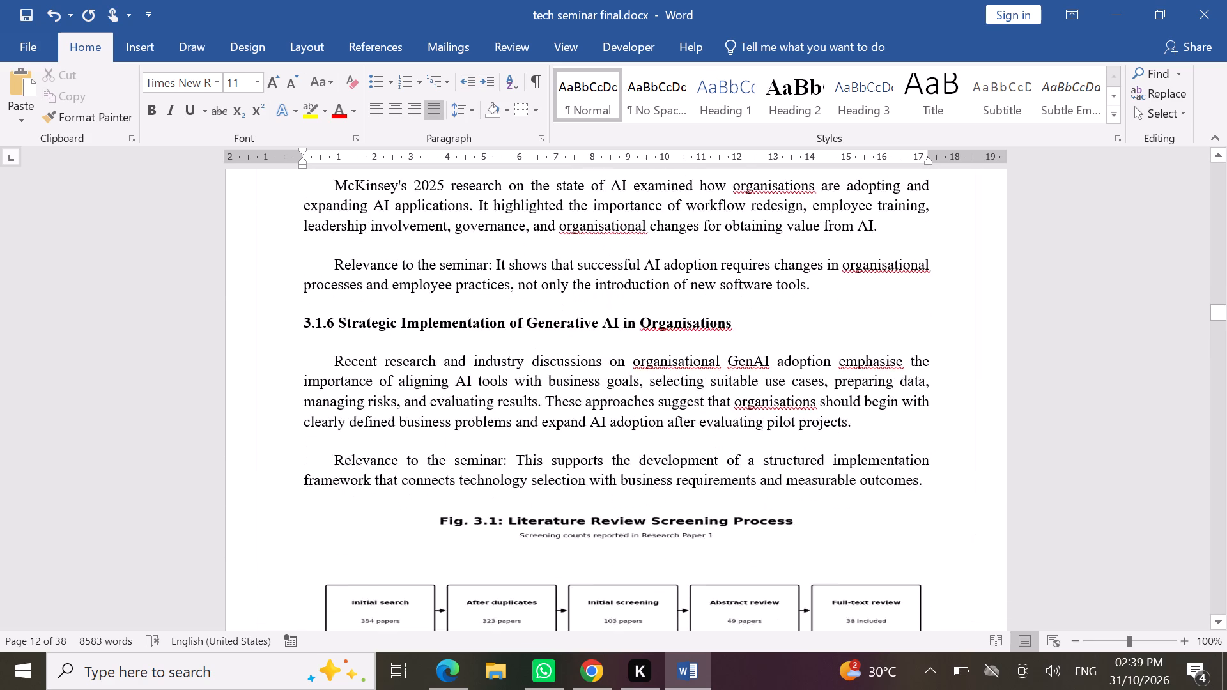
scroll(855, 415, down, 4)
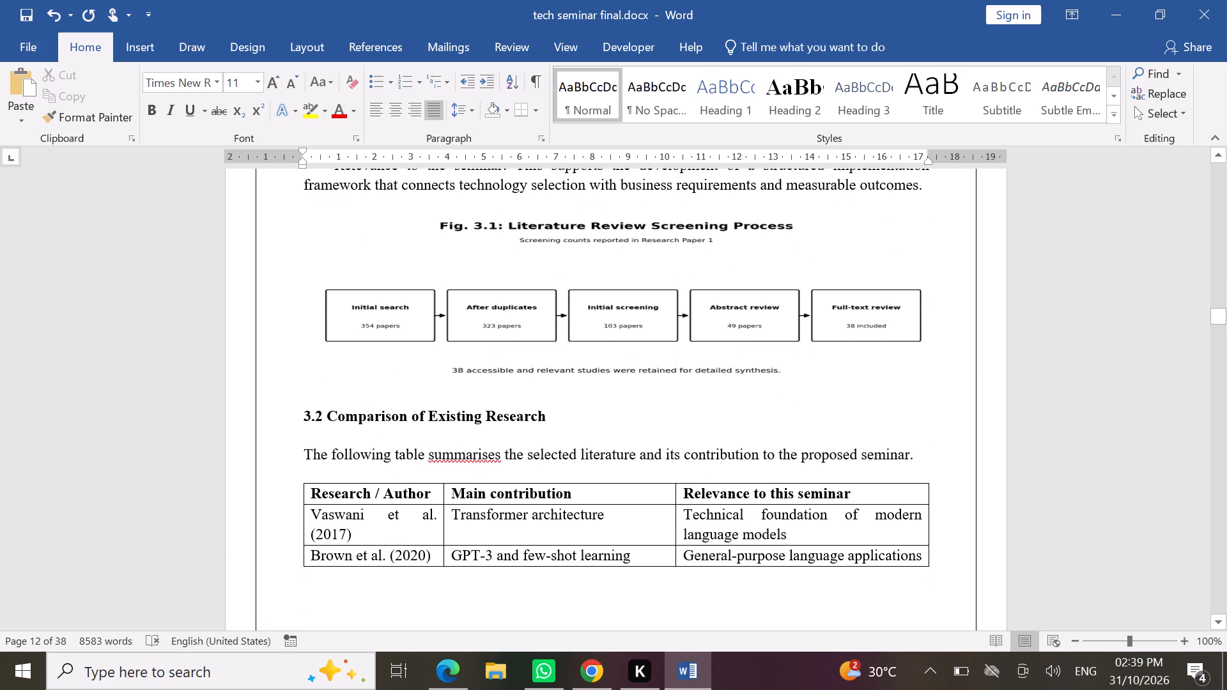
click(709, 337)
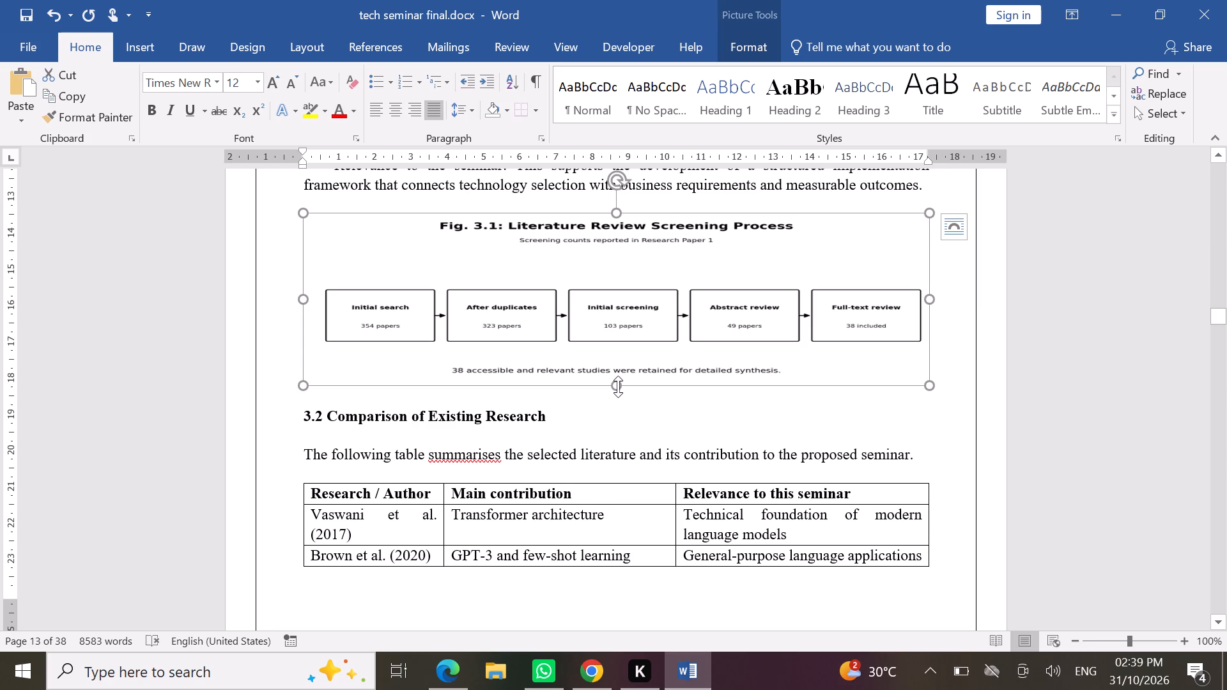
drag(618, 387, 635, 448)
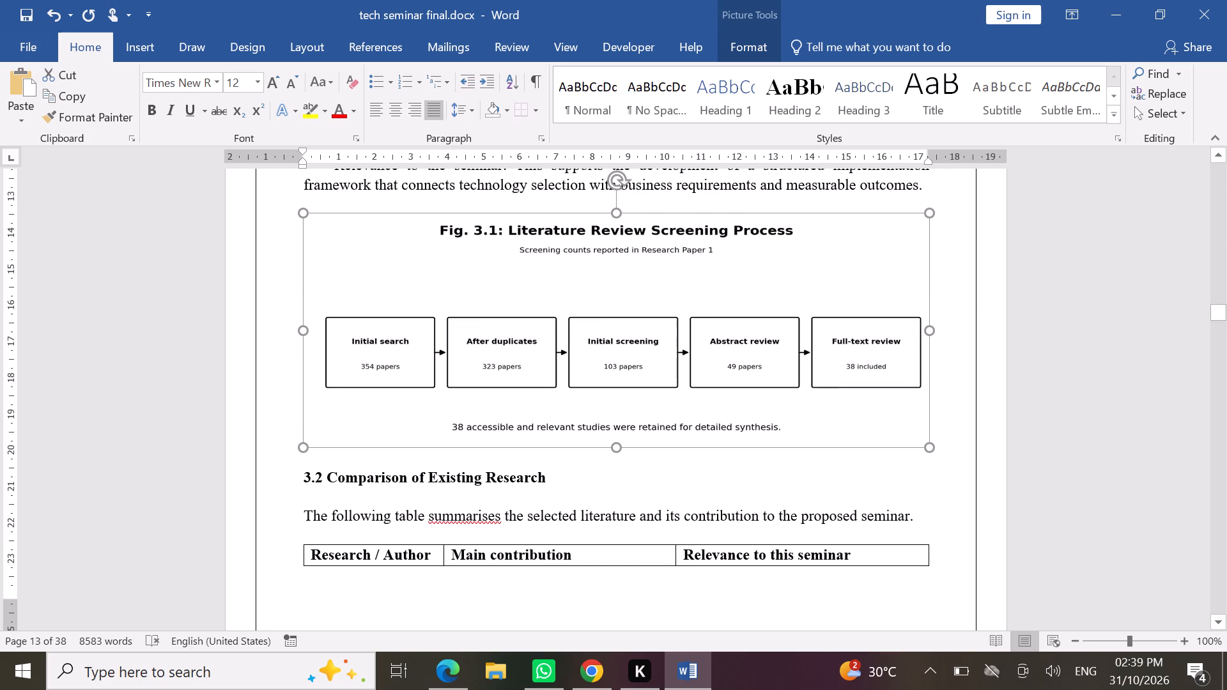
drag(635, 448, 639, 456)
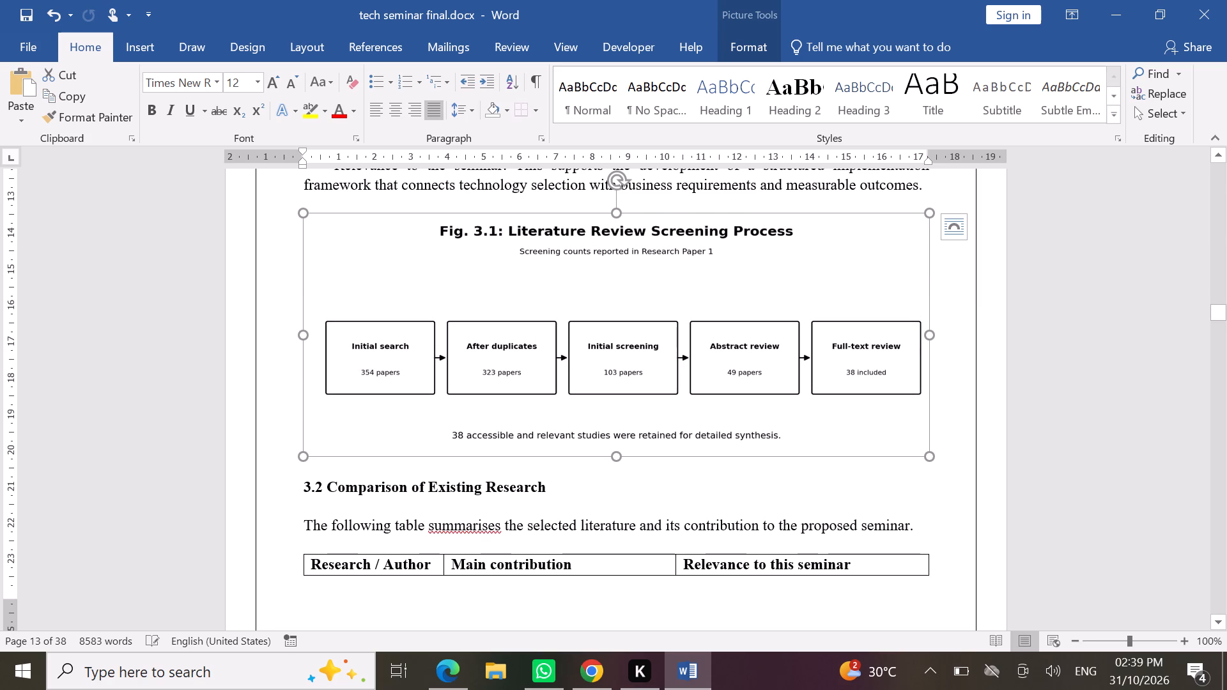
Centre-align the Literature Review Screening Process diagram above section 3.2.
click(159, 49)
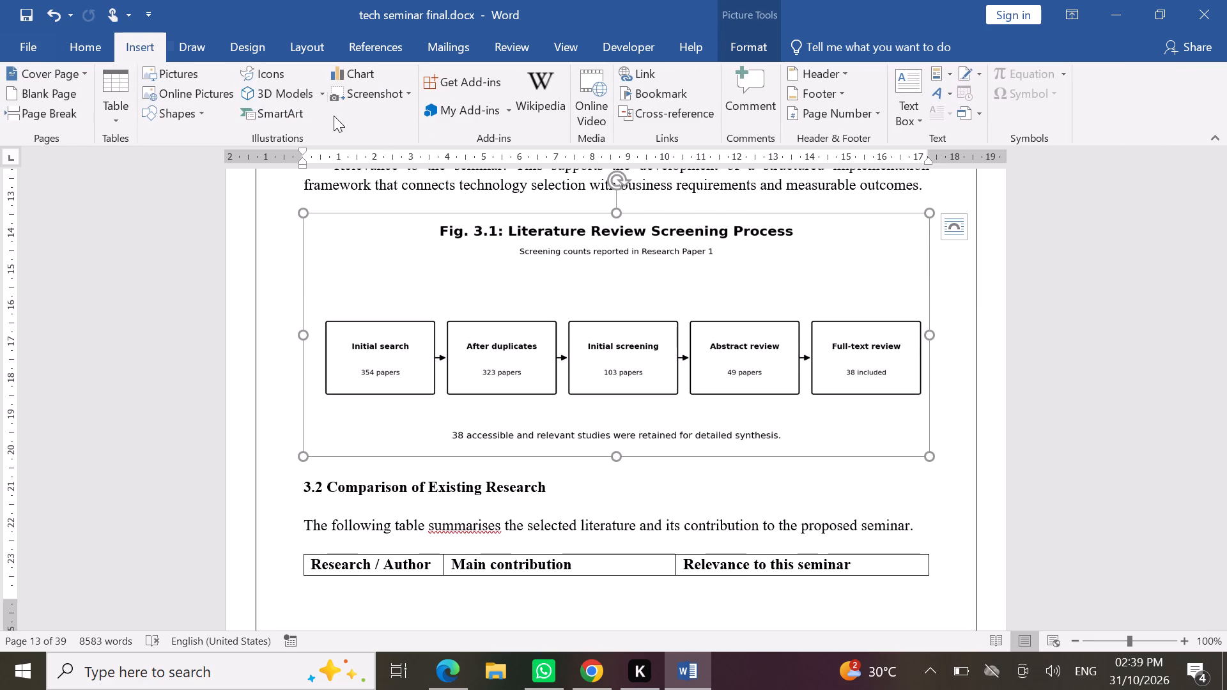
click(82, 45)
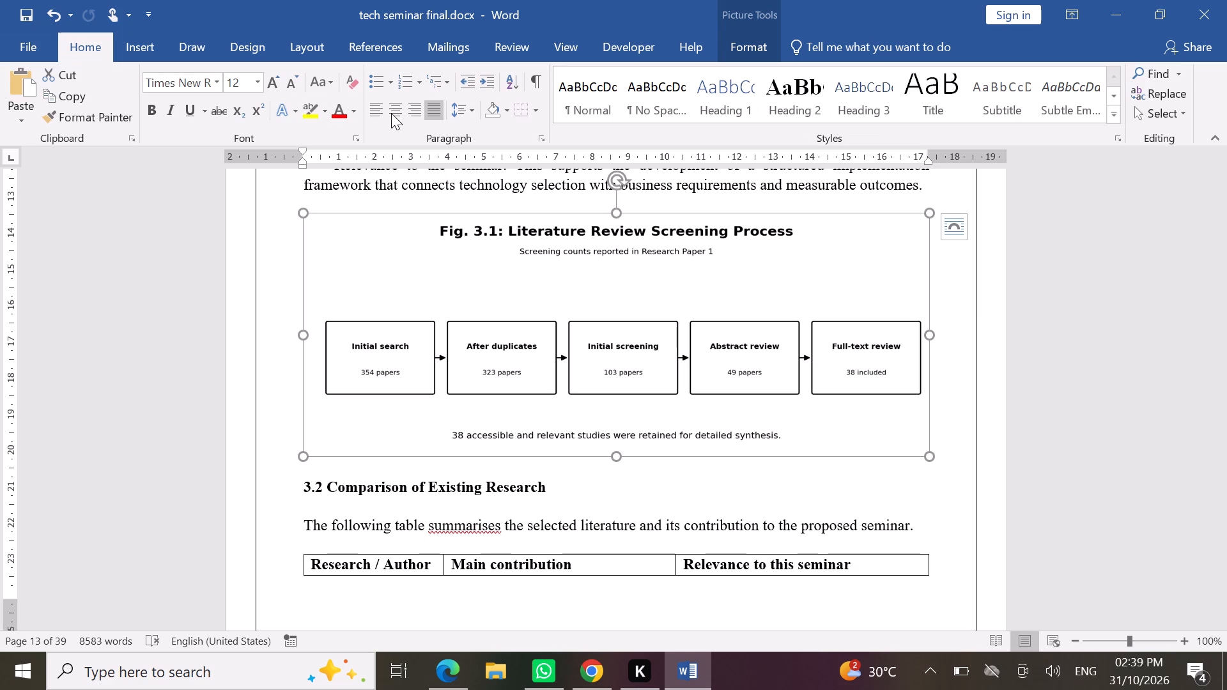
click(397, 114)
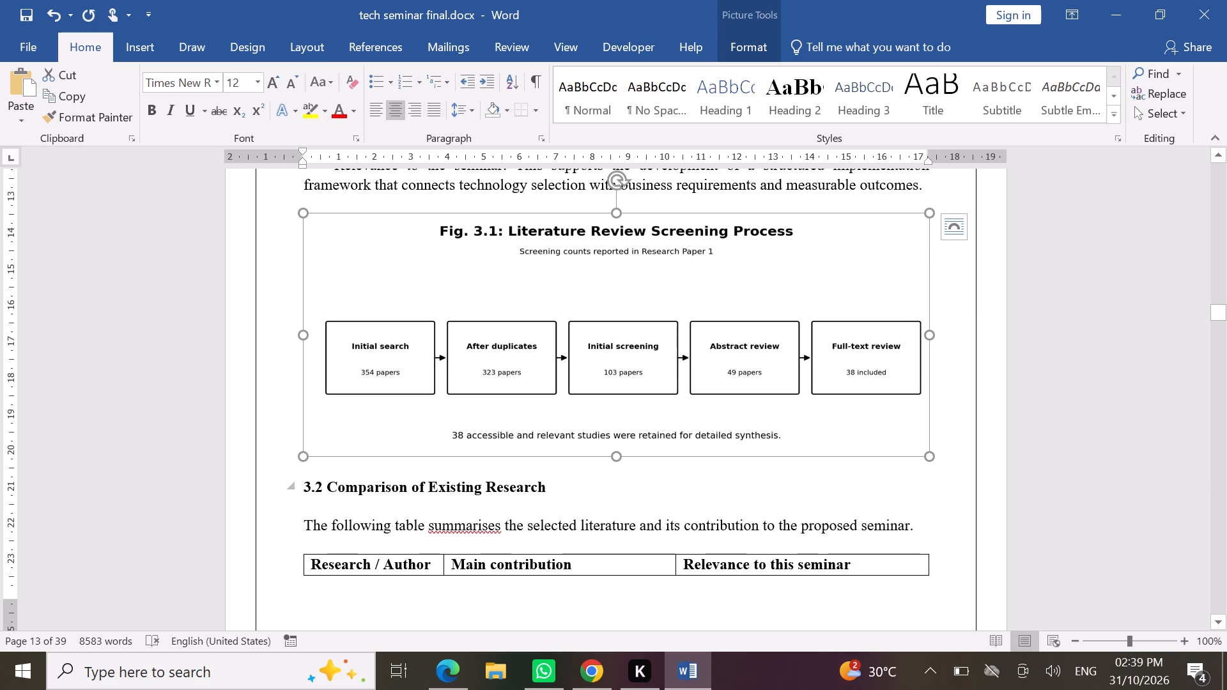
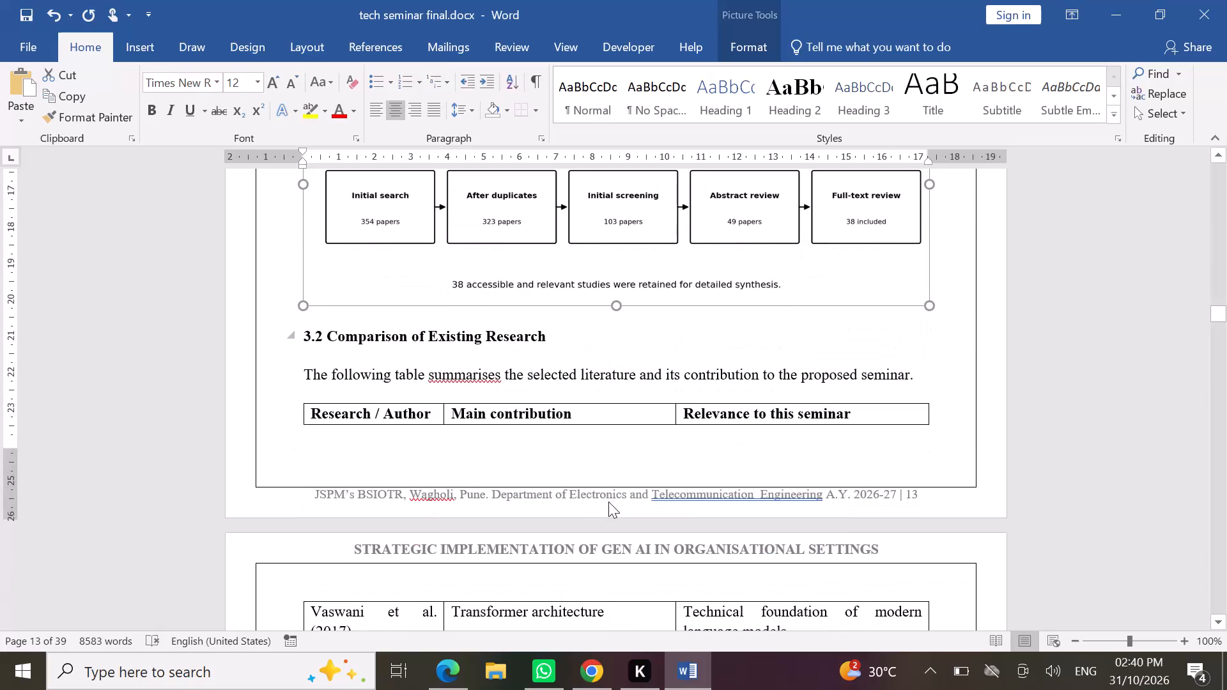
Add an empty line above the 3.2 Comparison of Existing Research heading, set to 10 pt and centre-aligned.
scroll(608, 502, down, 1)
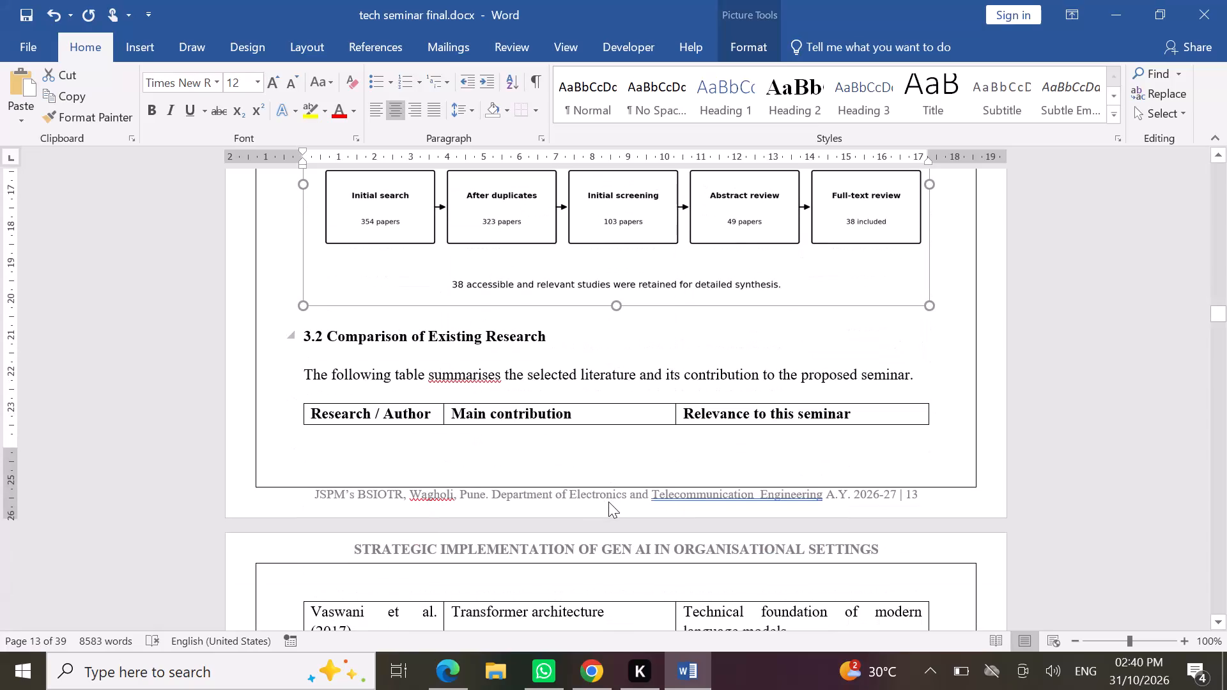
scroll(608, 502, down, 1)
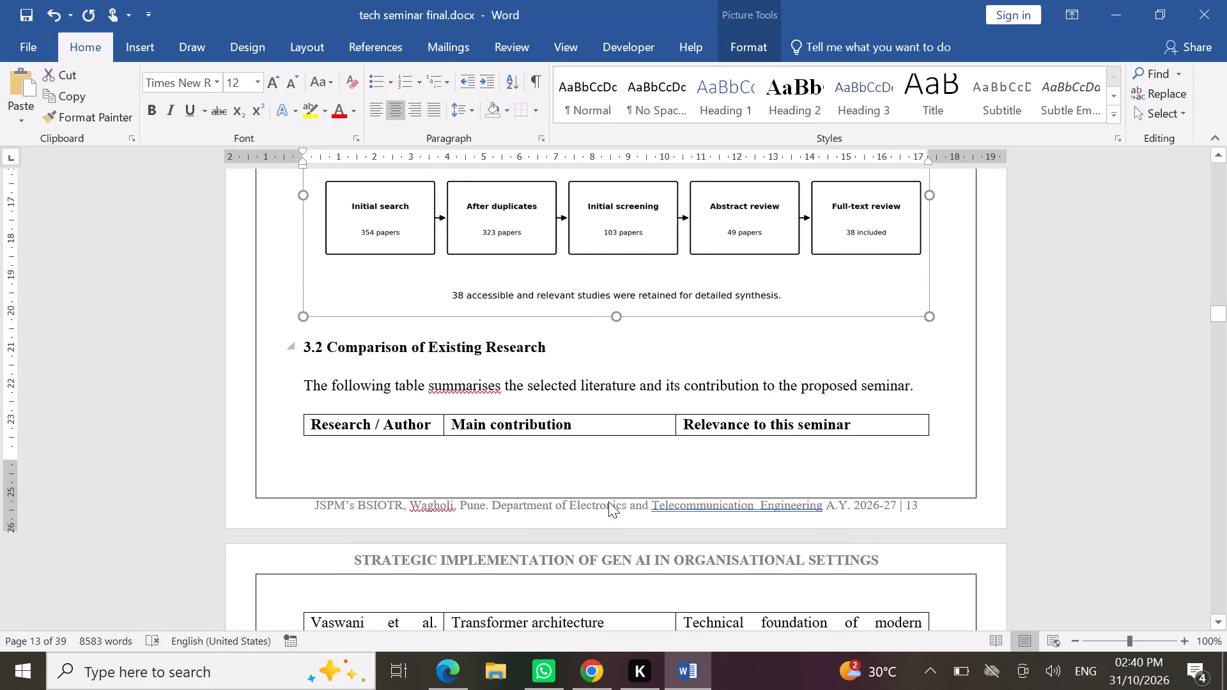
scroll(608, 502, down, 1)
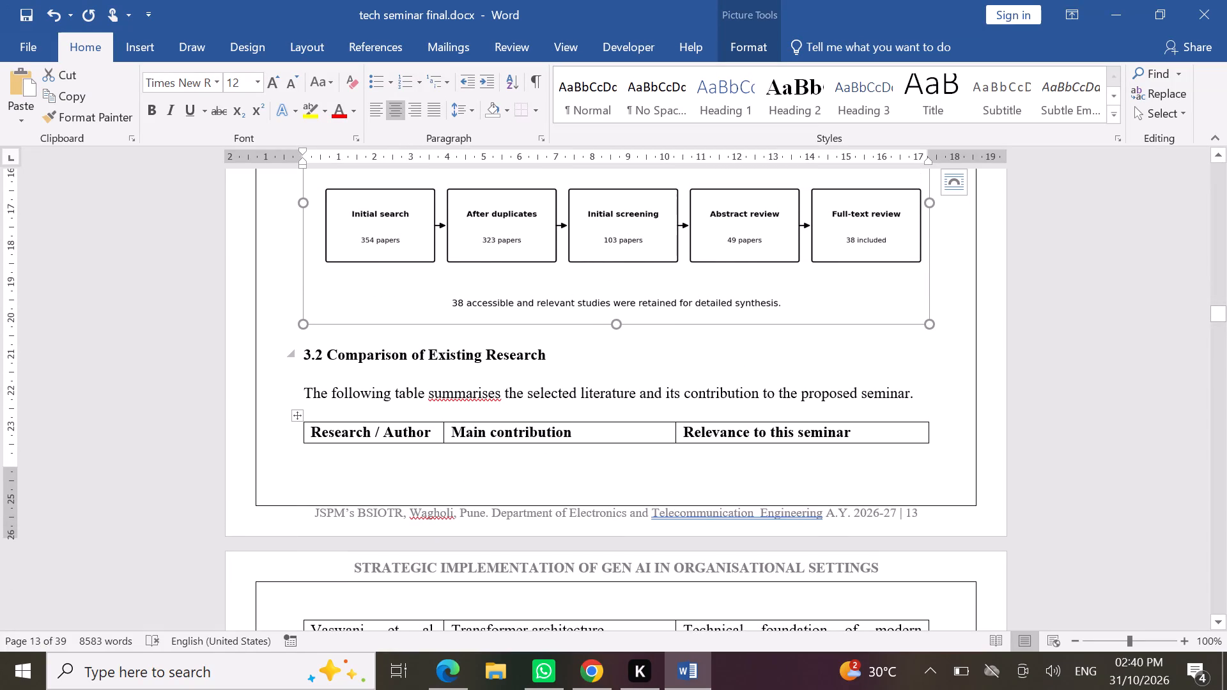
scroll(500, 395, up, 2)
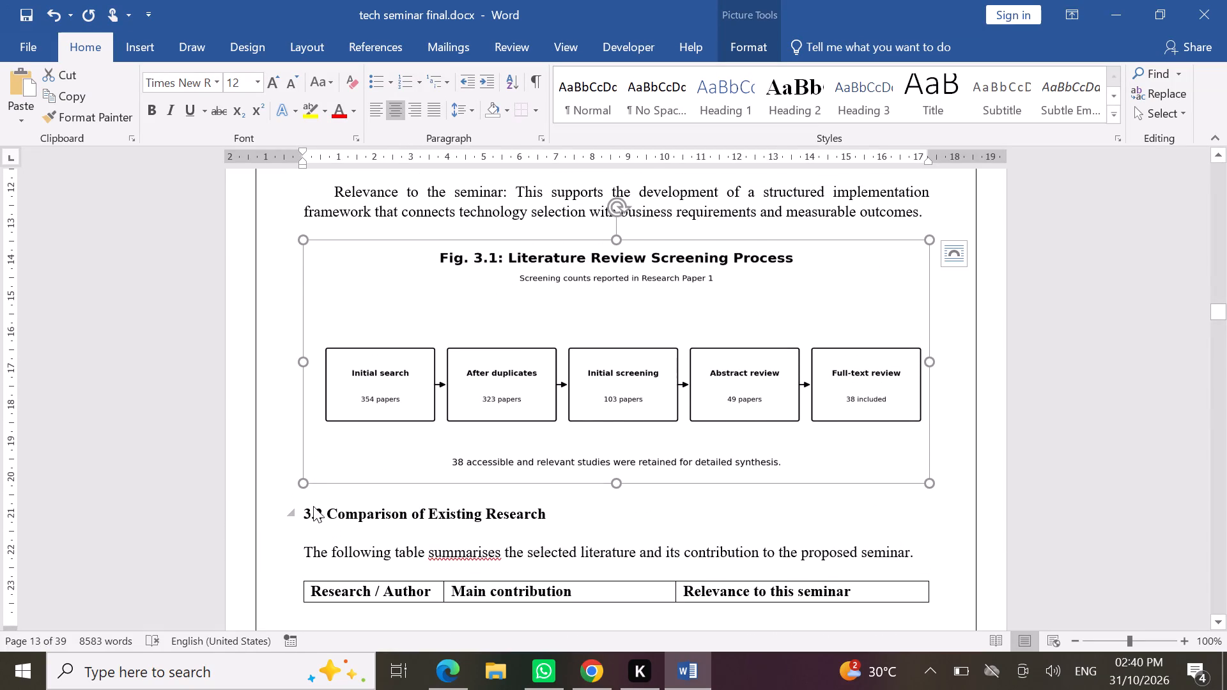
click(304, 514)
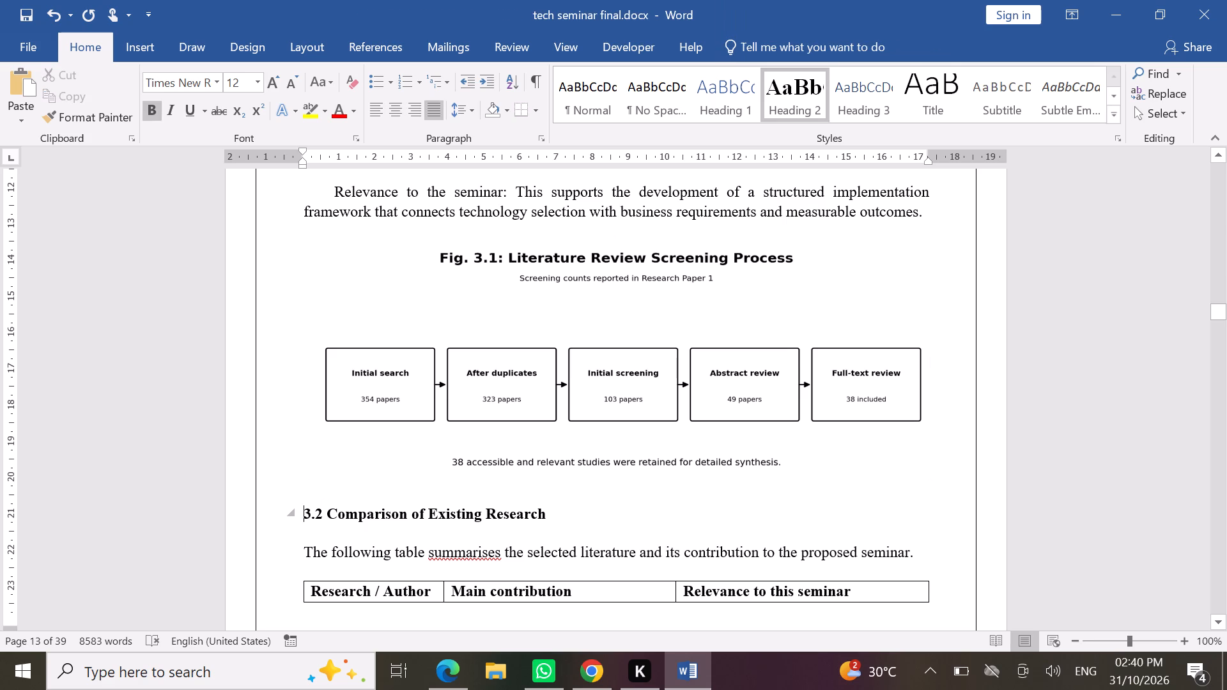
key(Return)
key(Up)
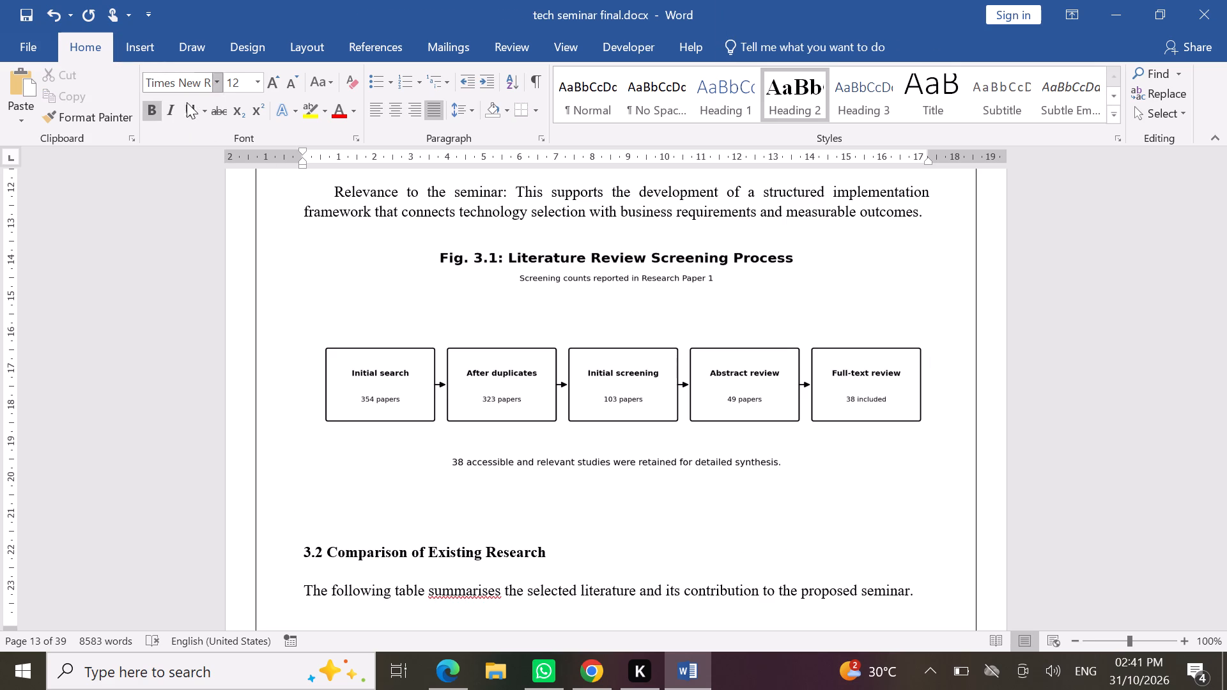
click(289, 81)
click(289, 81)
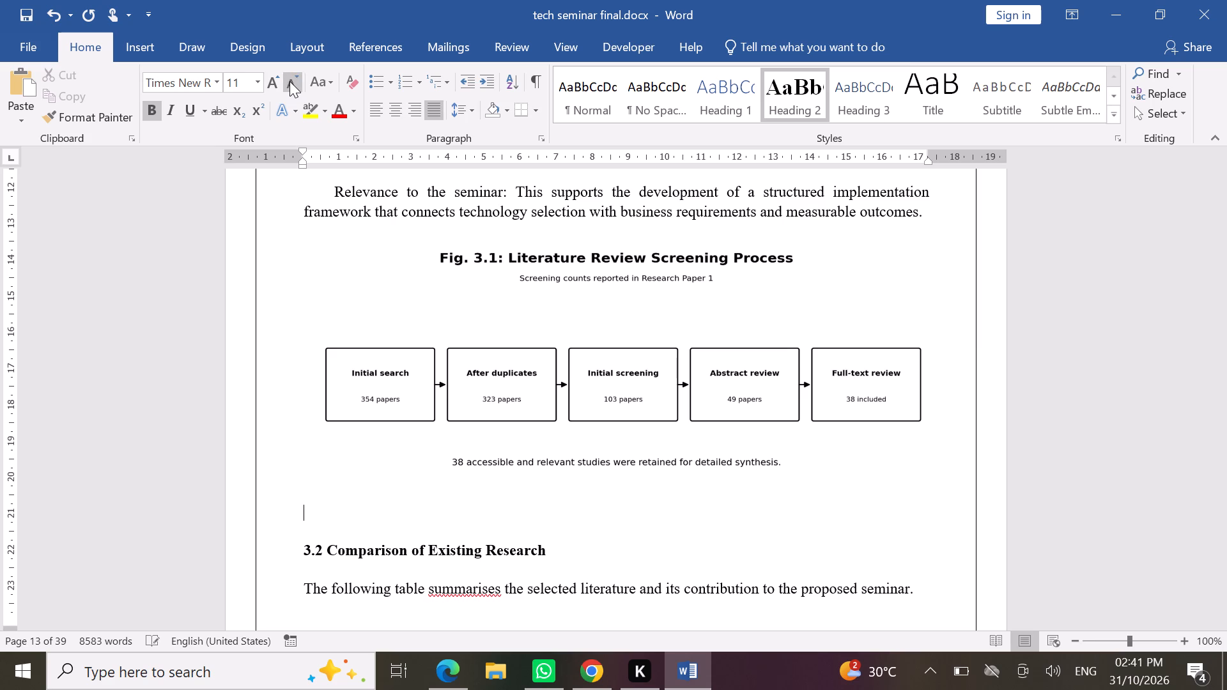
click(406, 107)
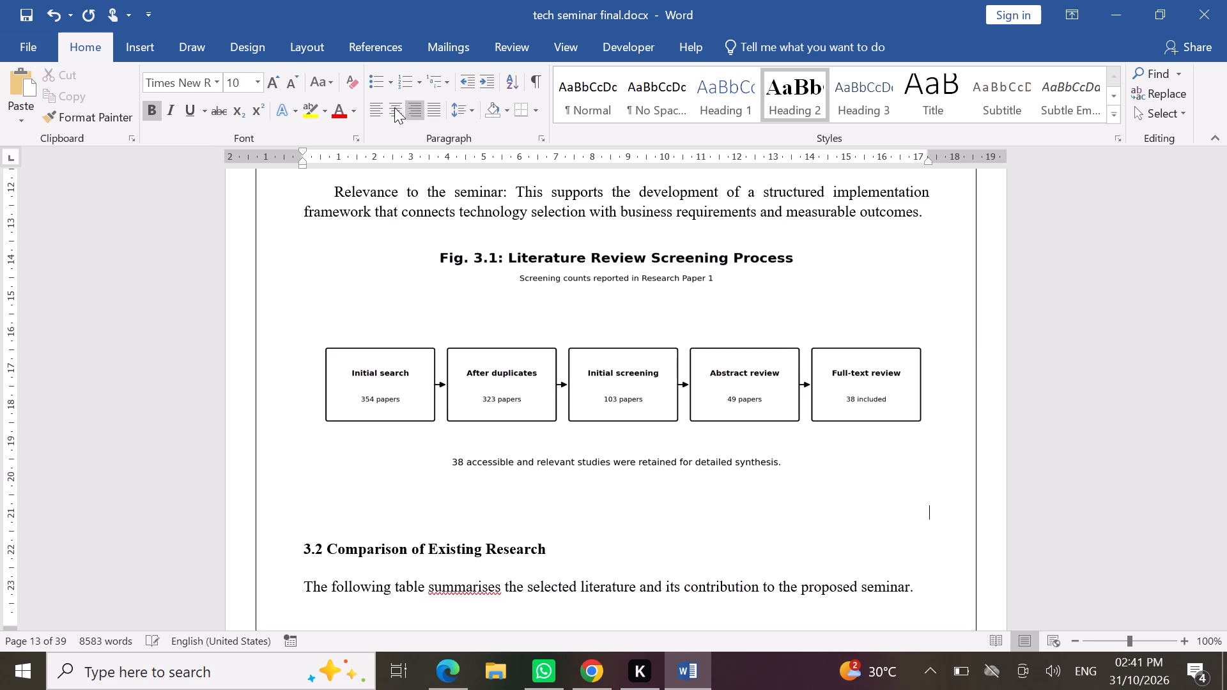
click(394, 108)
Enter the caption "Fig.3.1: Literature Review Screening Process" on the centred line below the screening diagram.
text(Fi)
text(g.)
text(3.)
key(1)
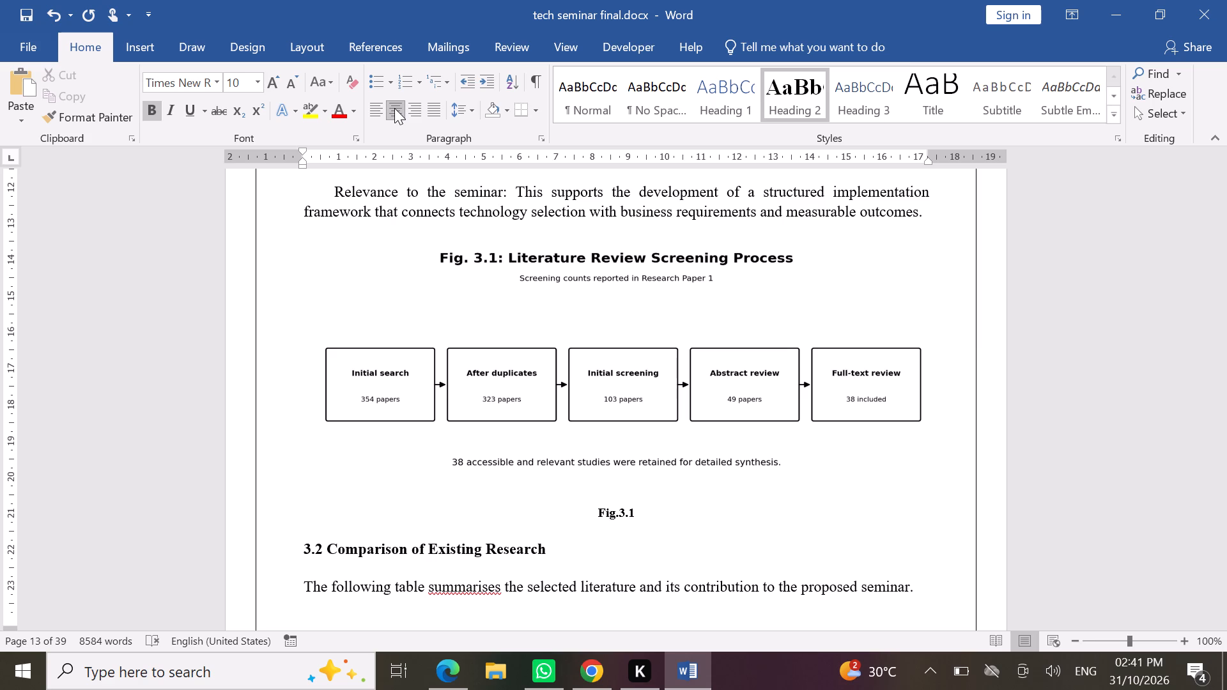
text(:)
key(space)
text(Literature)
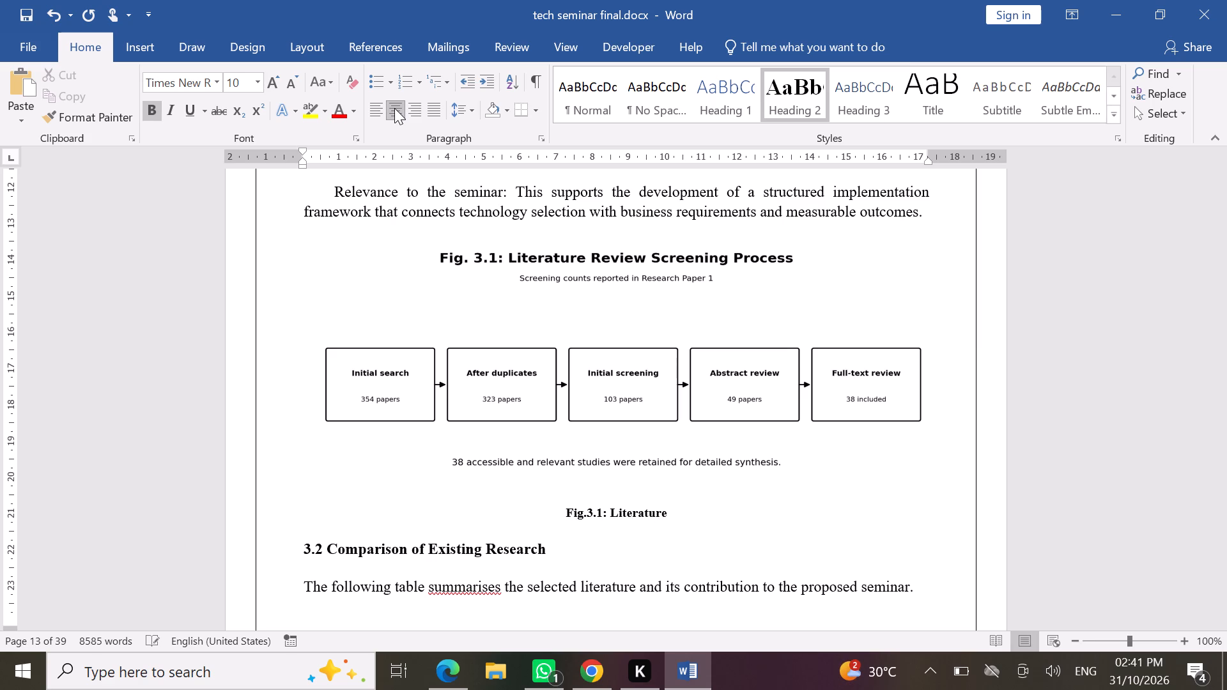
key(space)
text(Revie)
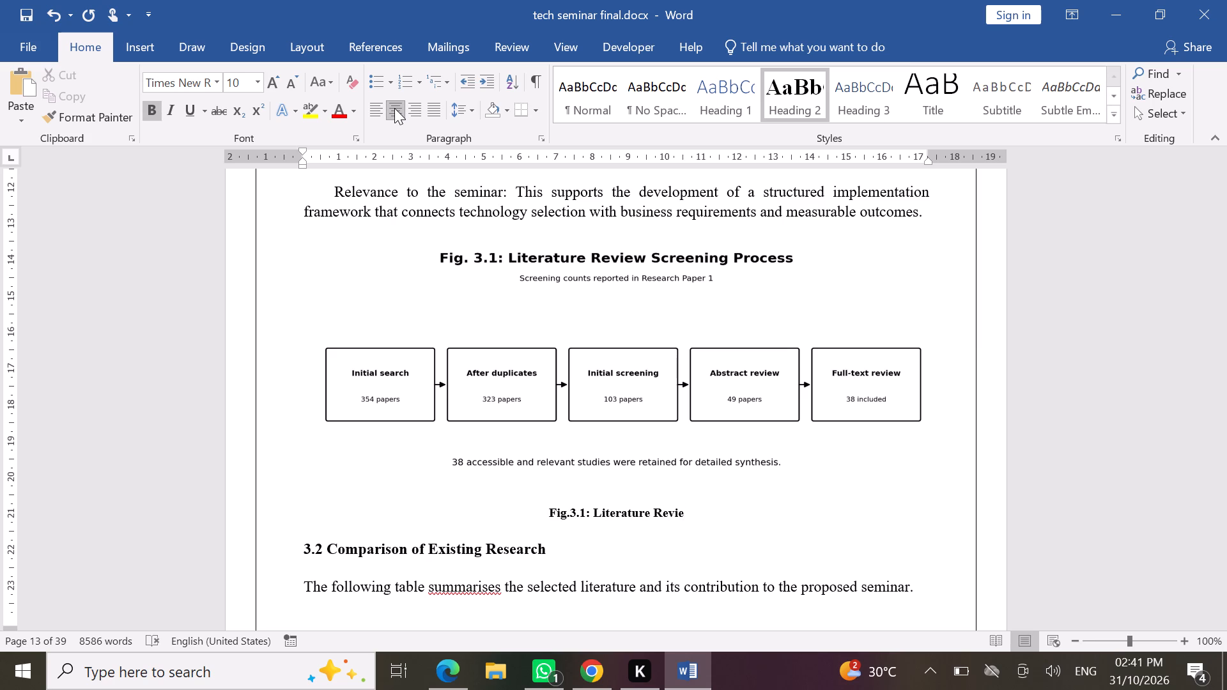
text(w)
key(space)
text(as)
key(BackSpace)
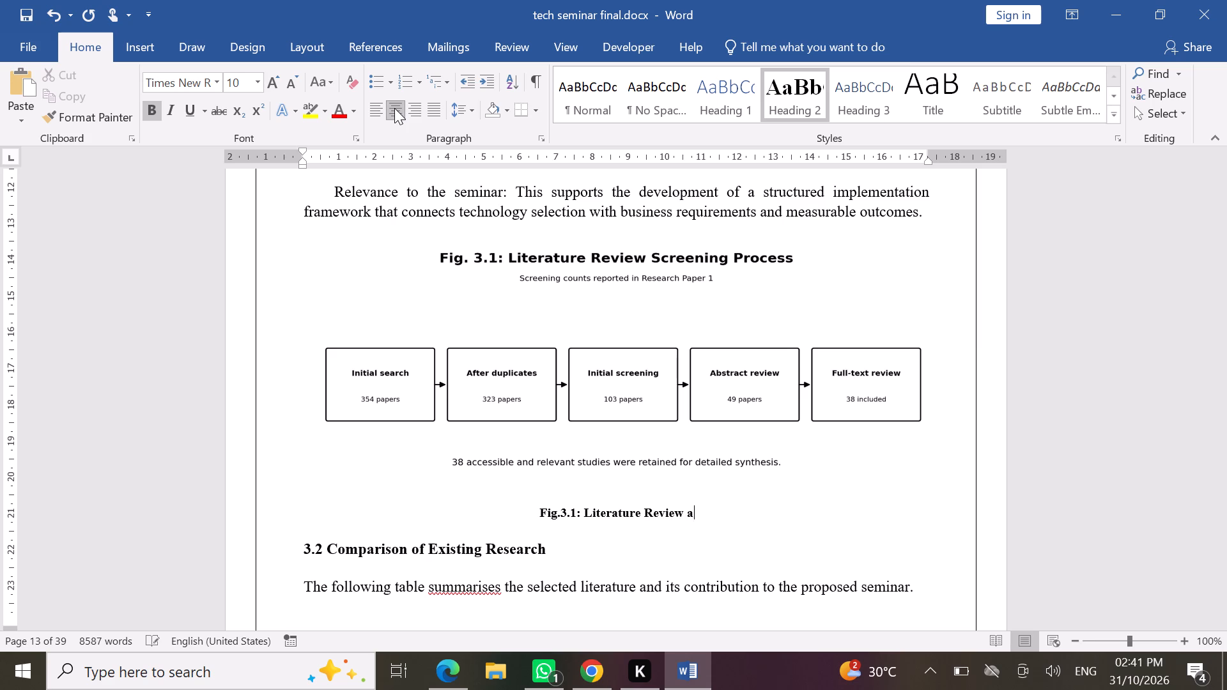
key(BackSpace)
key(shift+s)
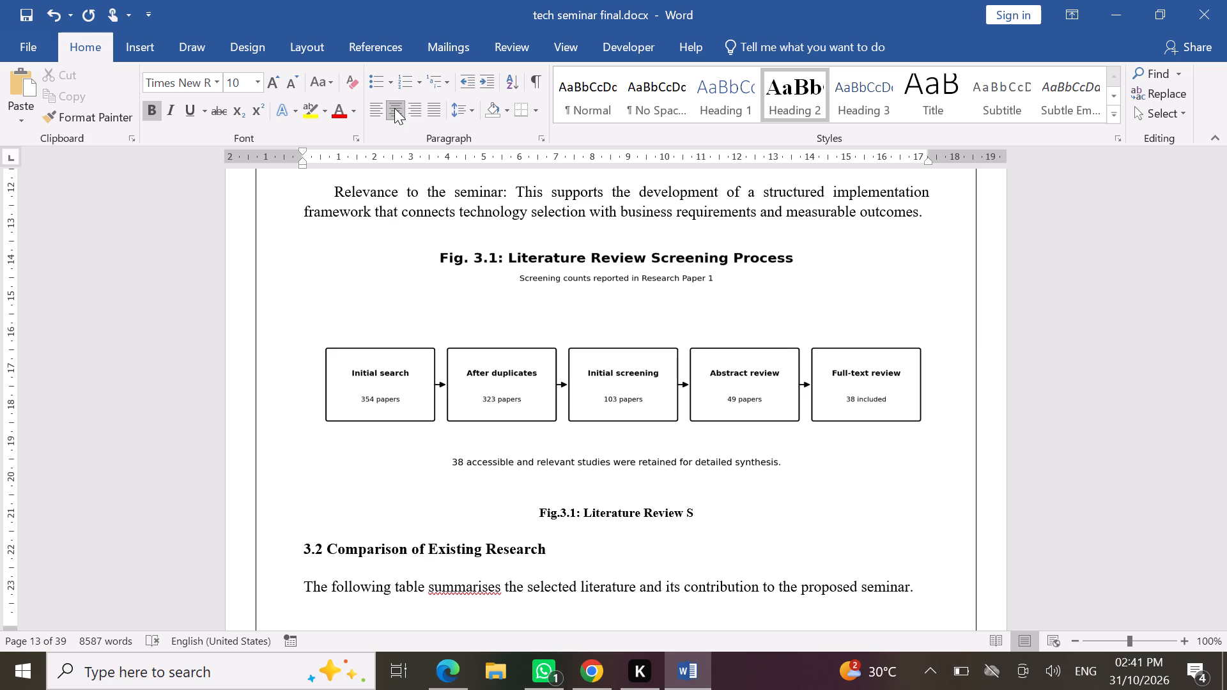
text(cr)
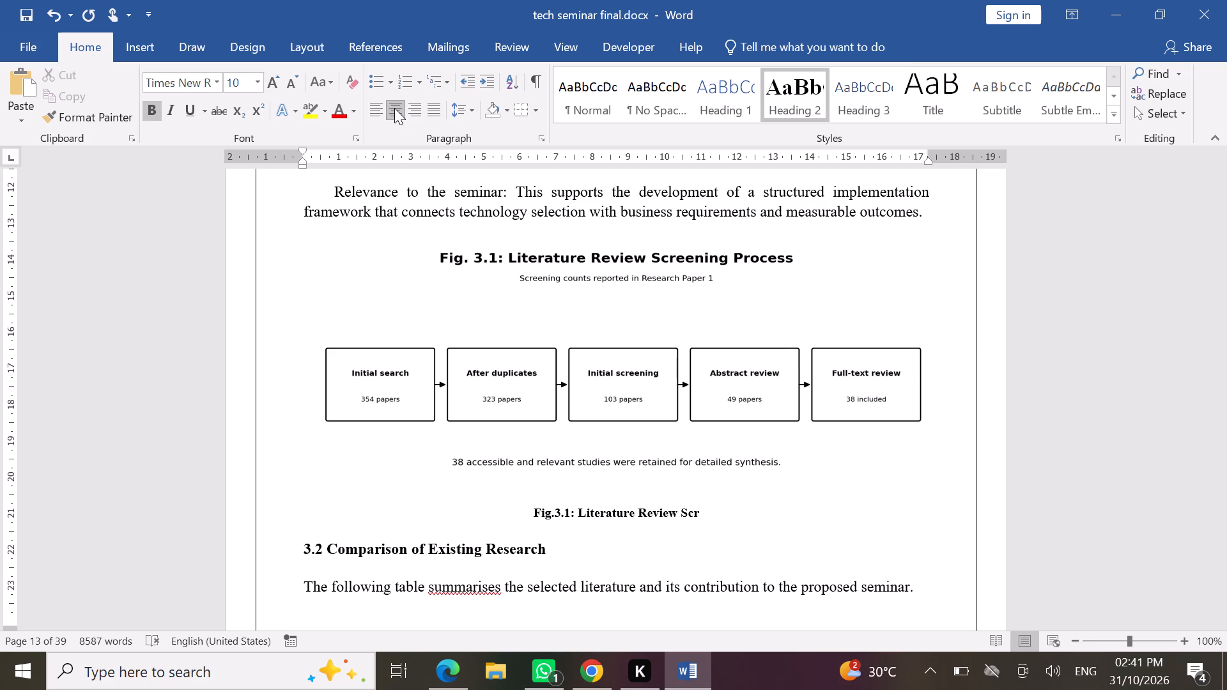
text(eening)
key(space)
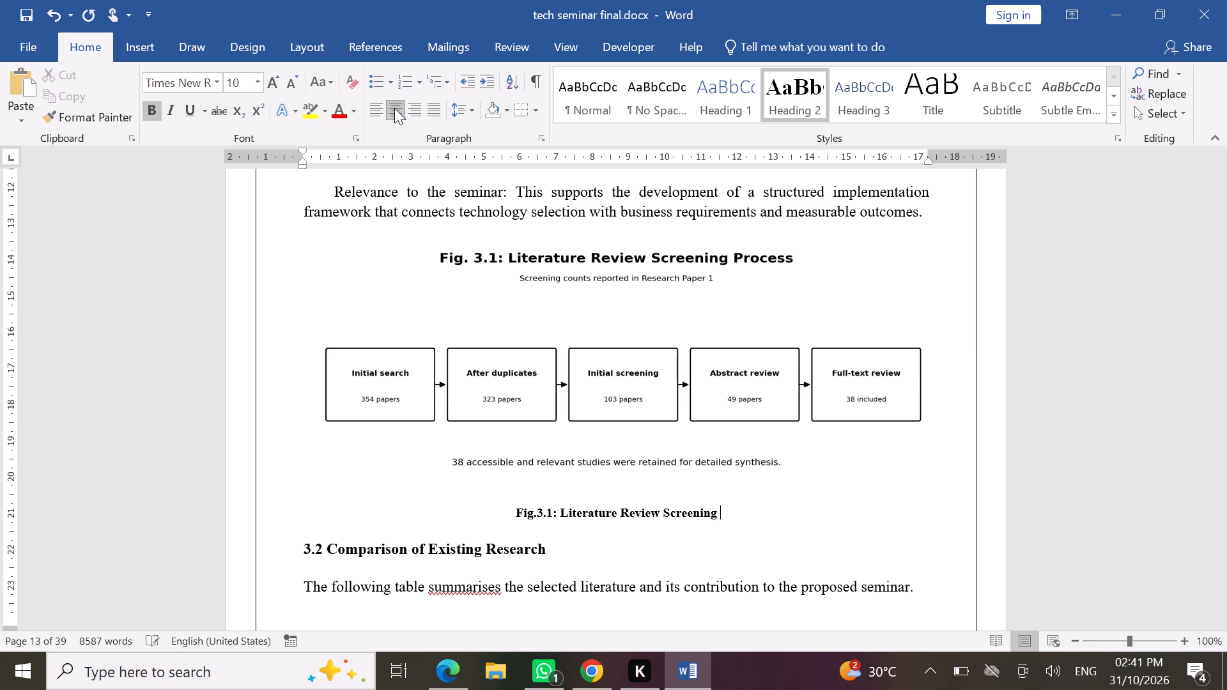
text(Process)
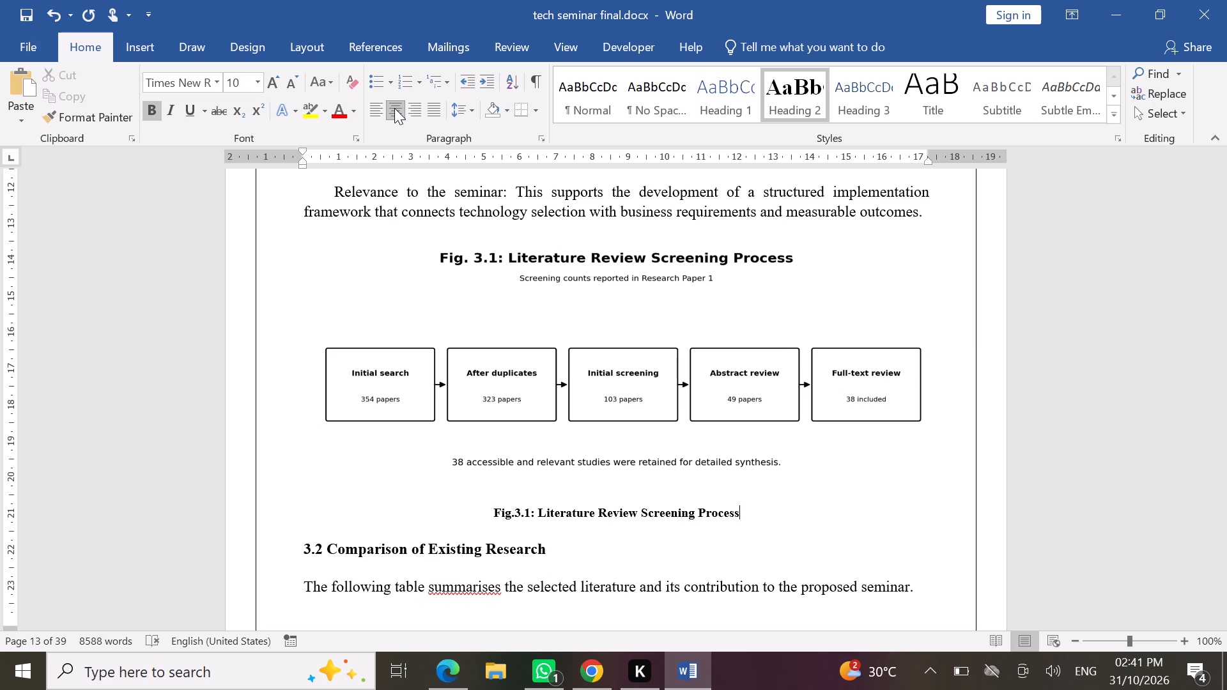
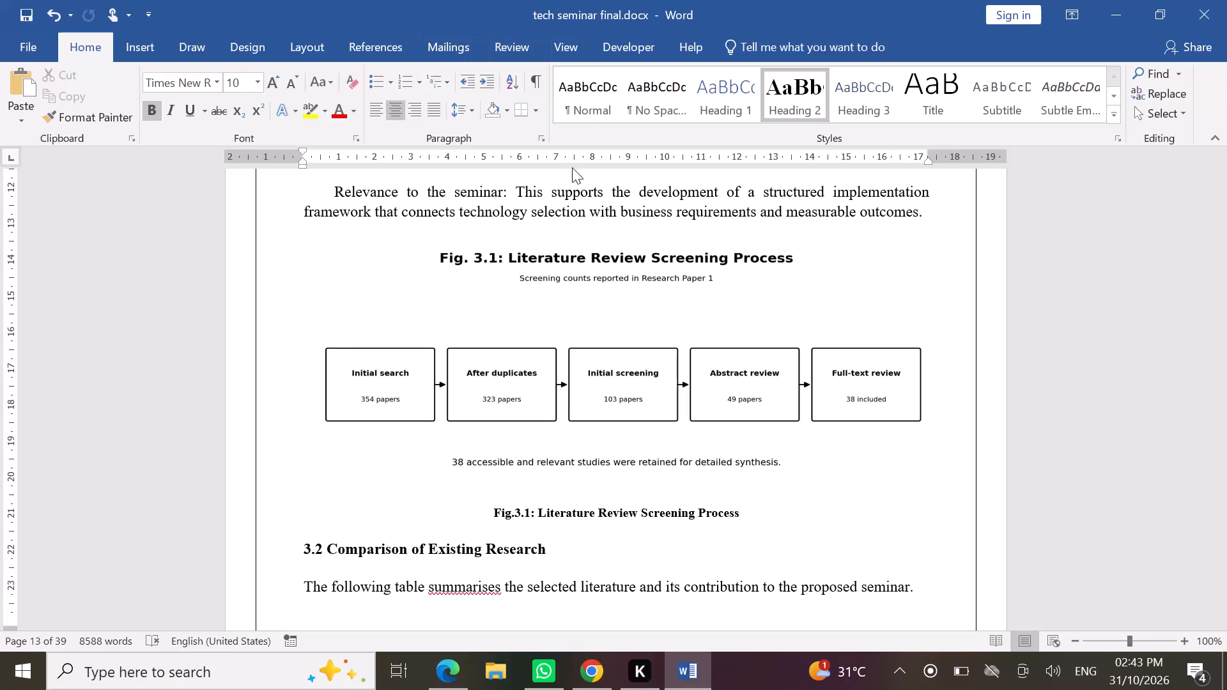
Cover the "Fig. 3.1:" prefix in the screening diagram's embedded title with the white pen, leaving "Literature Review Screening Process".
click(538, 263)
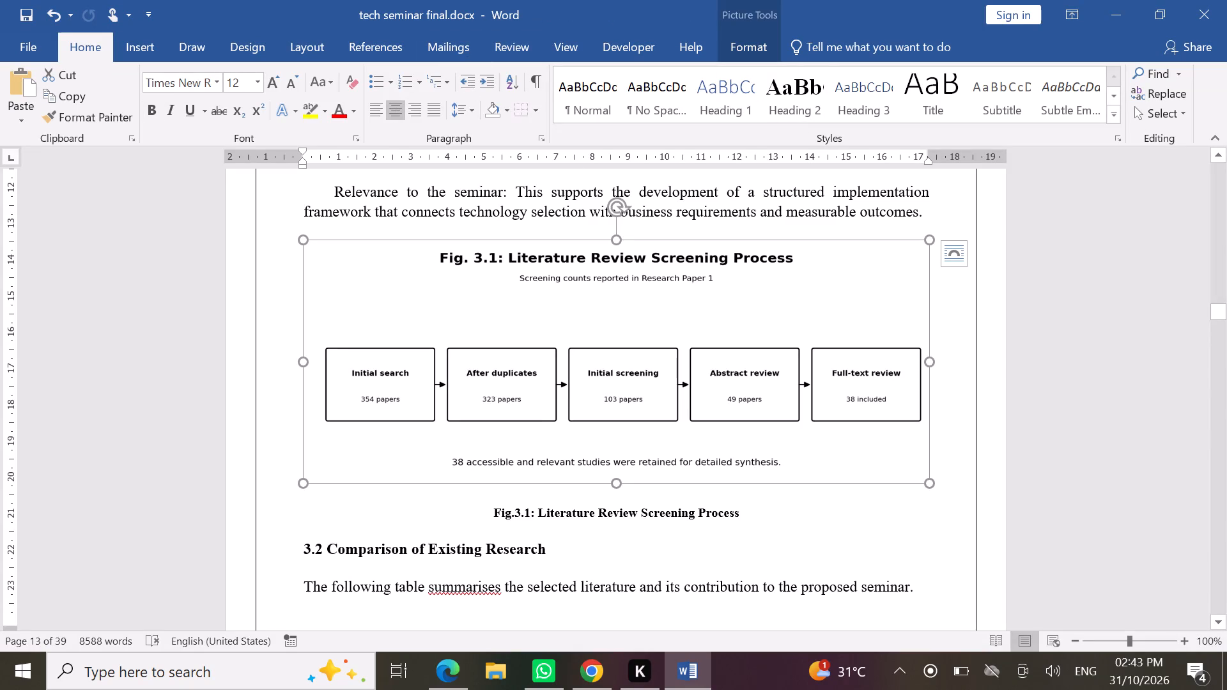
click(194, 43)
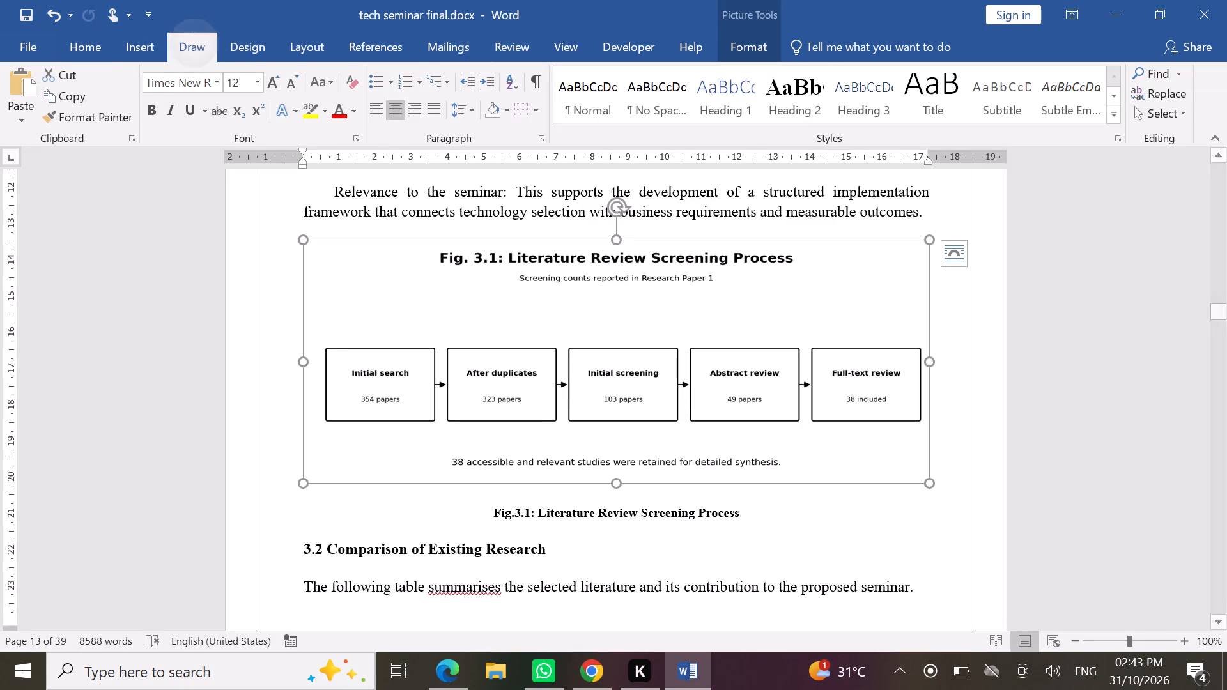
click(24, 89)
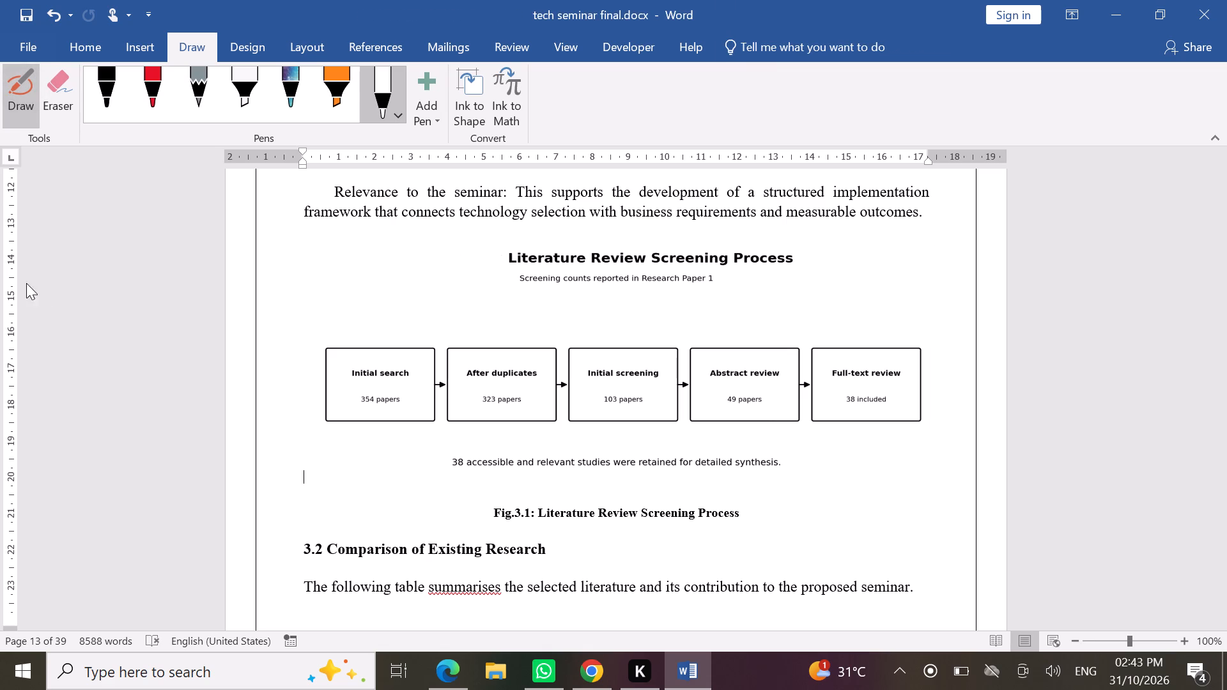
Stop pen drawing and delete the empty lines above the CHAPTER 4 heading, moving it up to the top of its page.
scroll(565, 569, down, 2)
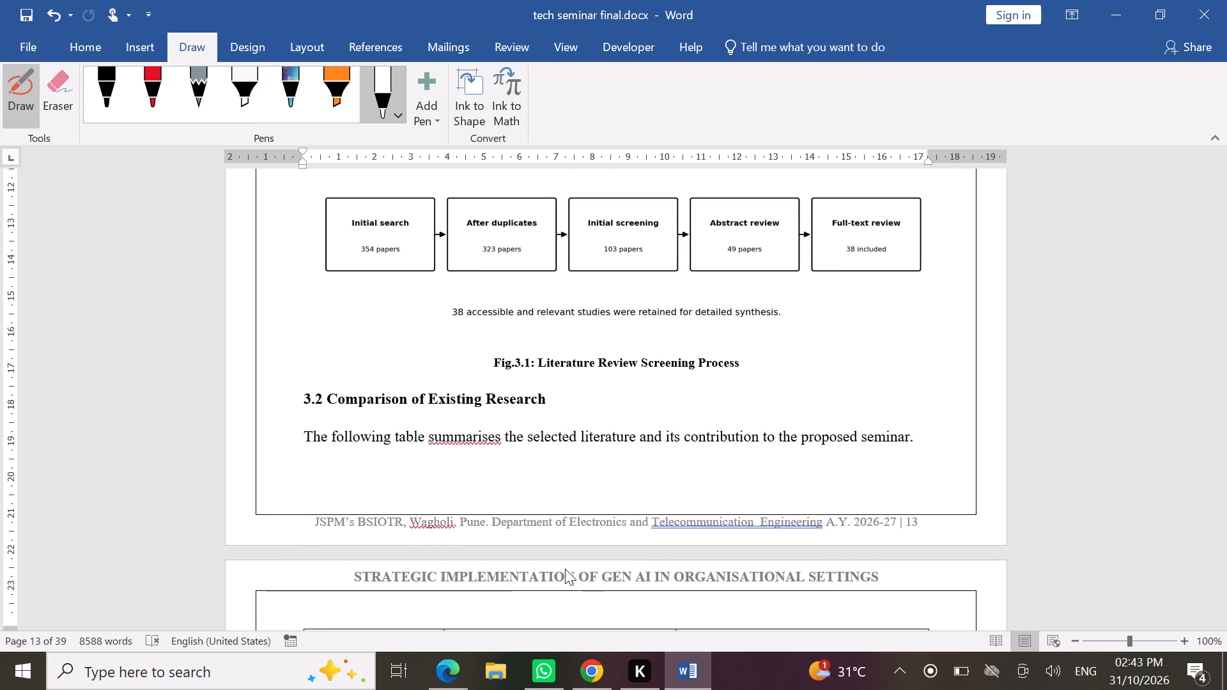
scroll(565, 569, down, 6)
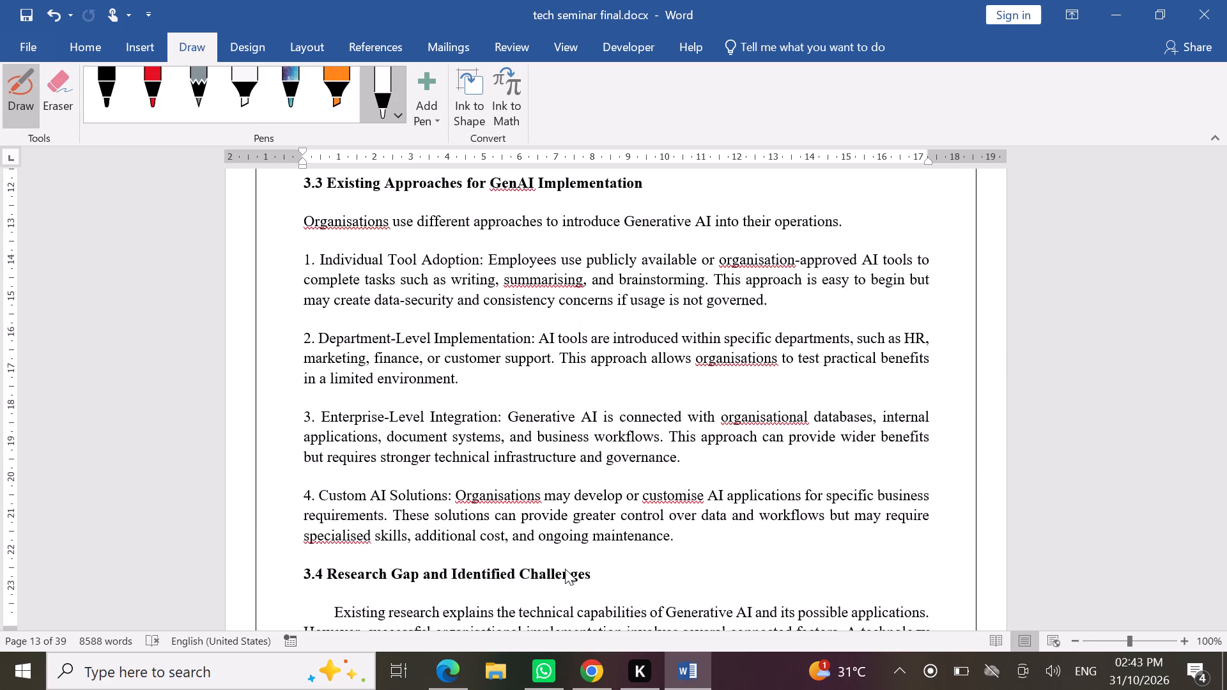
scroll(565, 569, down, 2)
scroll(565, 569, up, 6)
scroll(565, 569, right, 1)
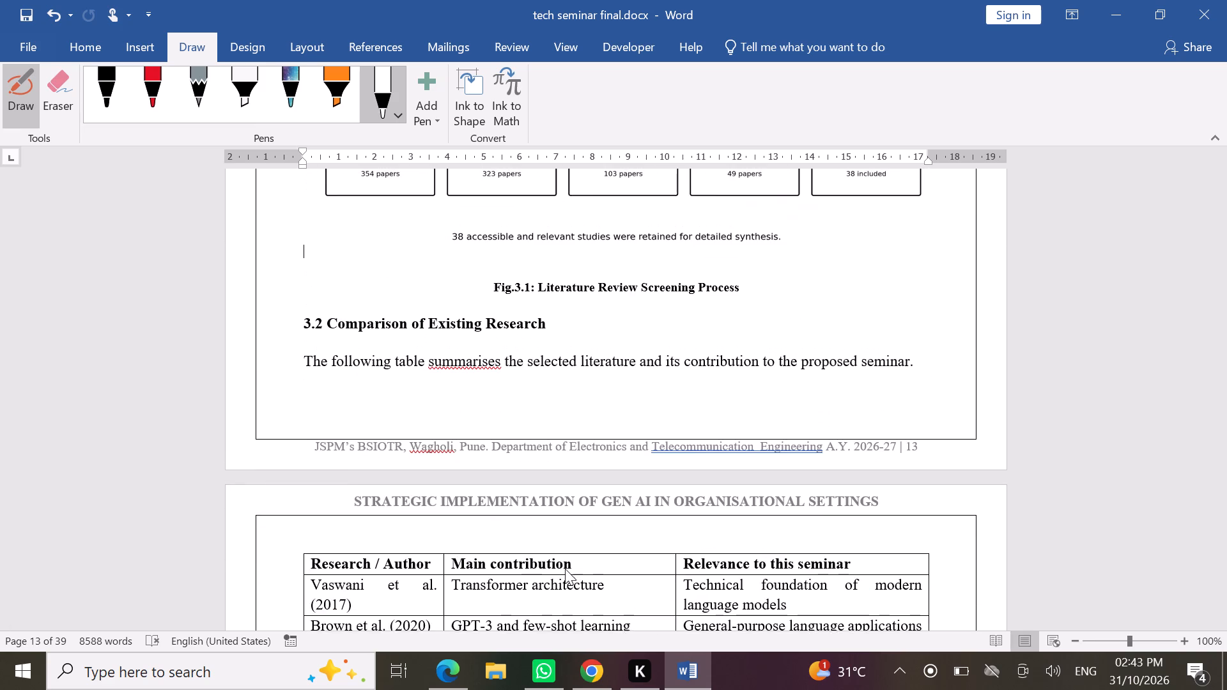
scroll(565, 569, down, 13)
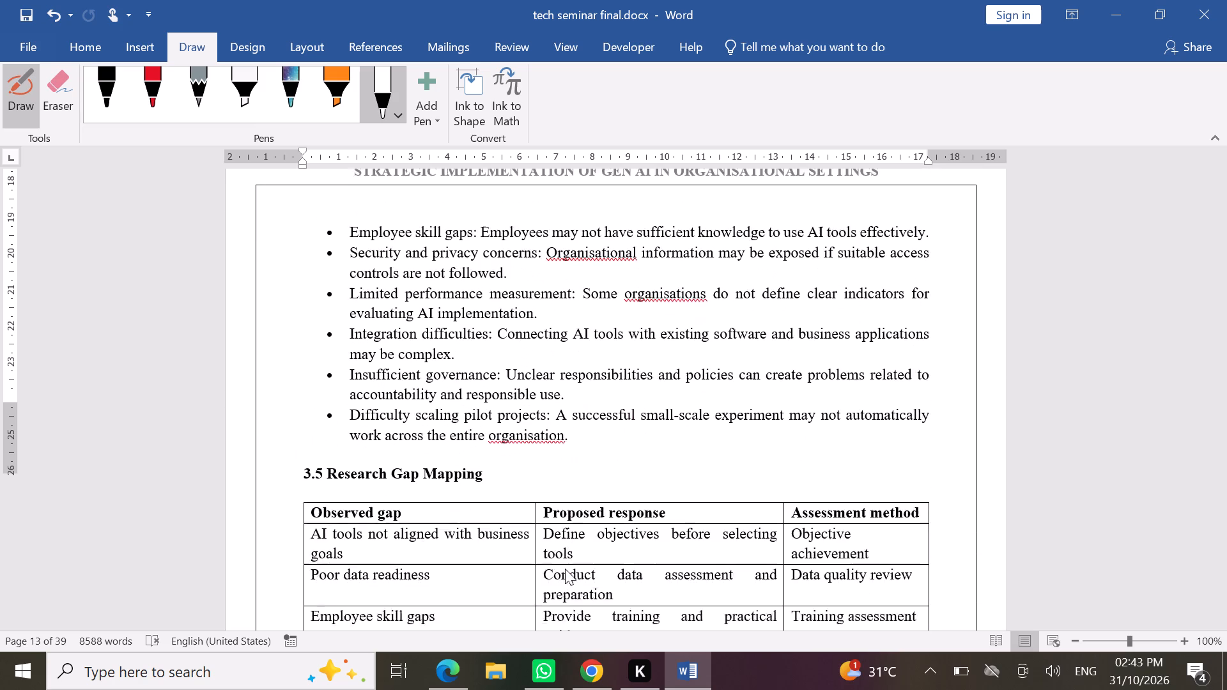
scroll(565, 569, down, 8)
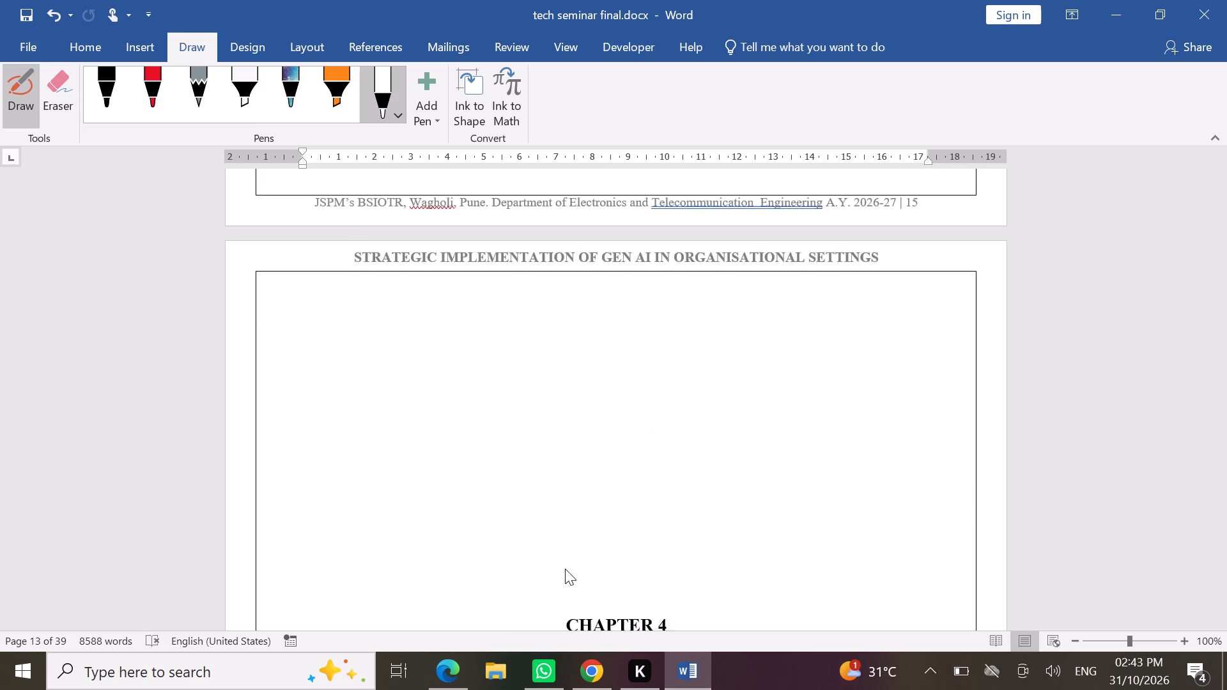
scroll(565, 569, down, 2)
click(610, 399)
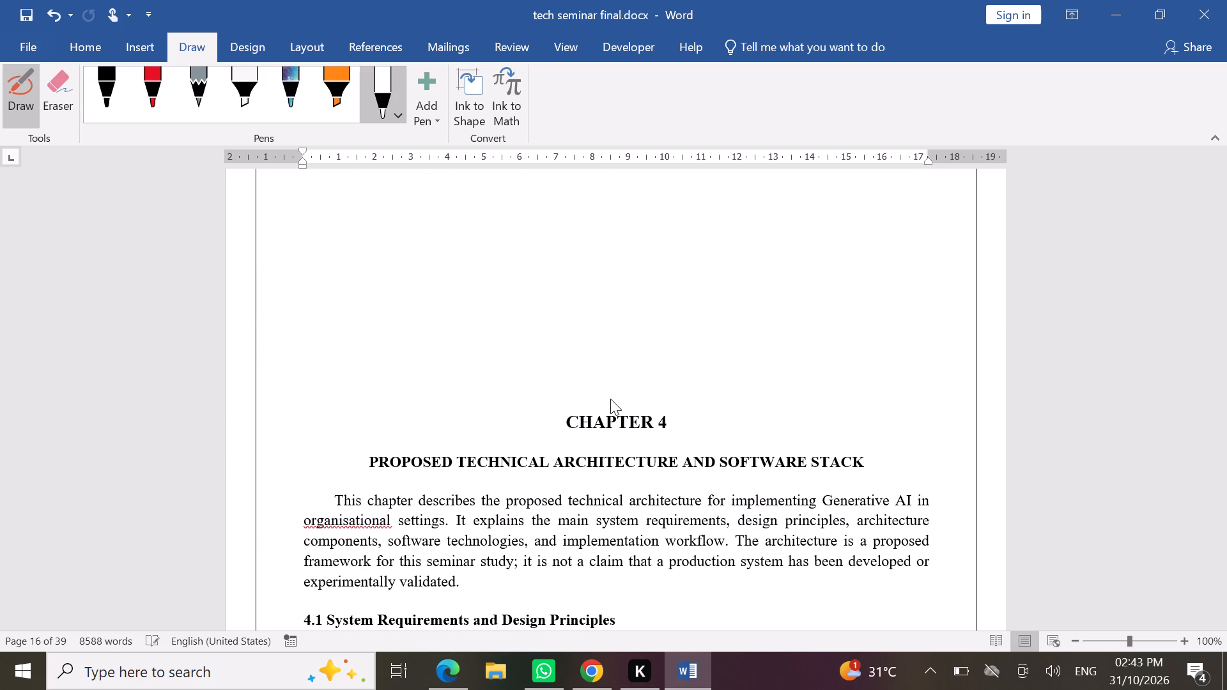
click(12, 94)
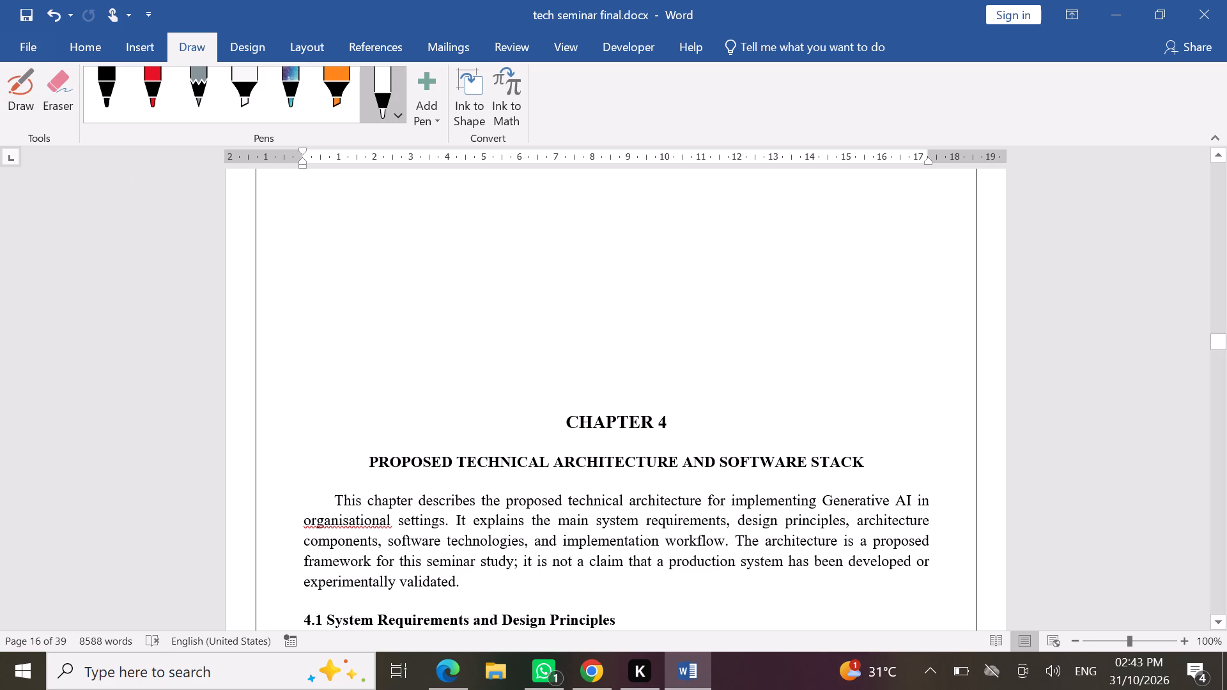
click(537, 383)
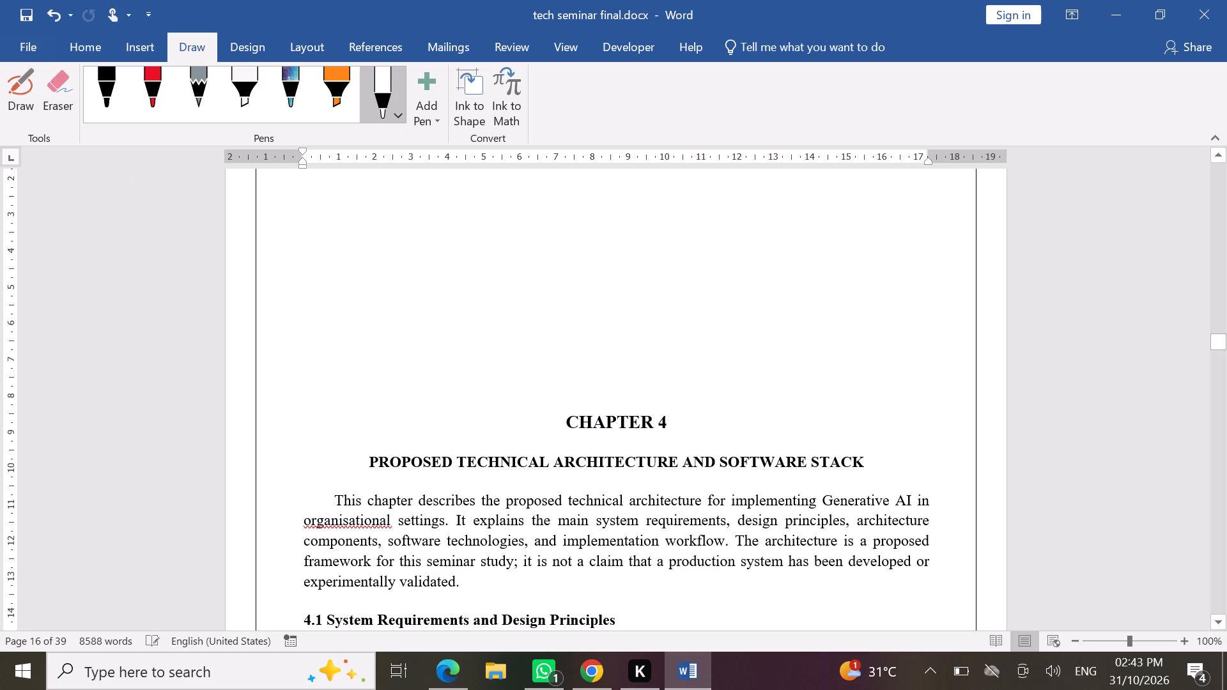
key(BackSpace)
key(BackSpace)
key(BackSpace)
key(BackSpace)
key(BackSpace)
key(BackSpace)
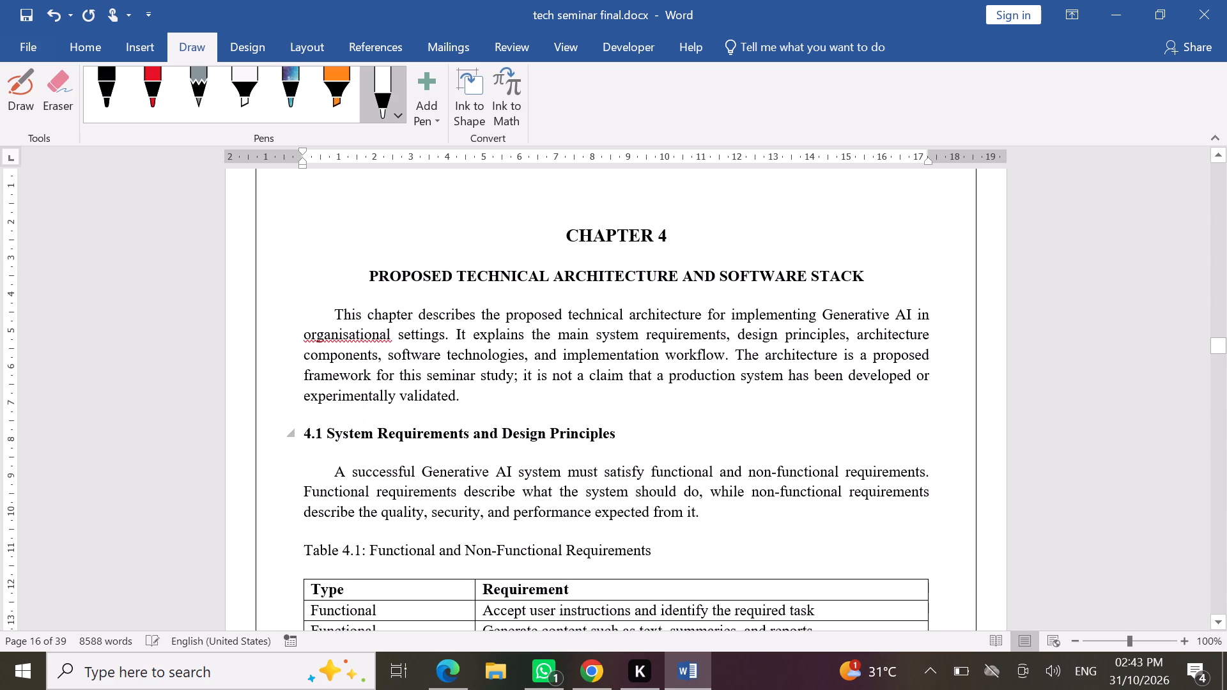
scroll(537, 383, up, 1)
key(BackSpace)
key(BackSpace)
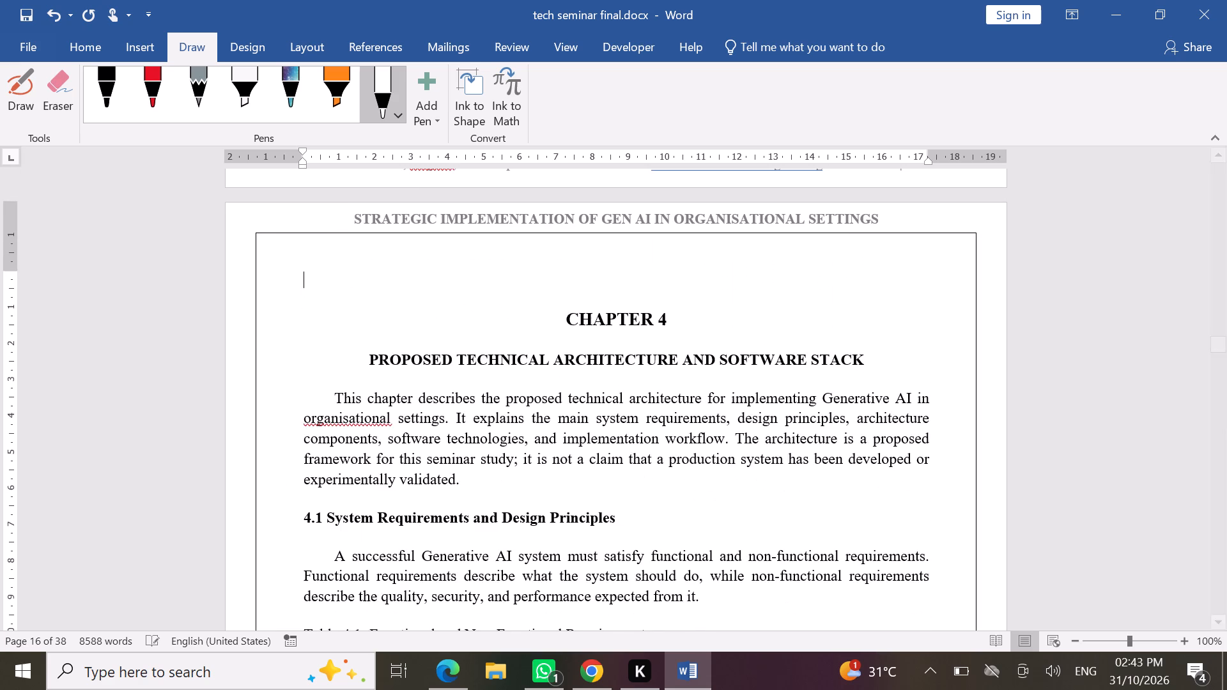
Find the Framework of Factors Influencing AI Adoption diagram in Chapter 4 and examine its embedded title and placement.
scroll(693, 441, down, 2)
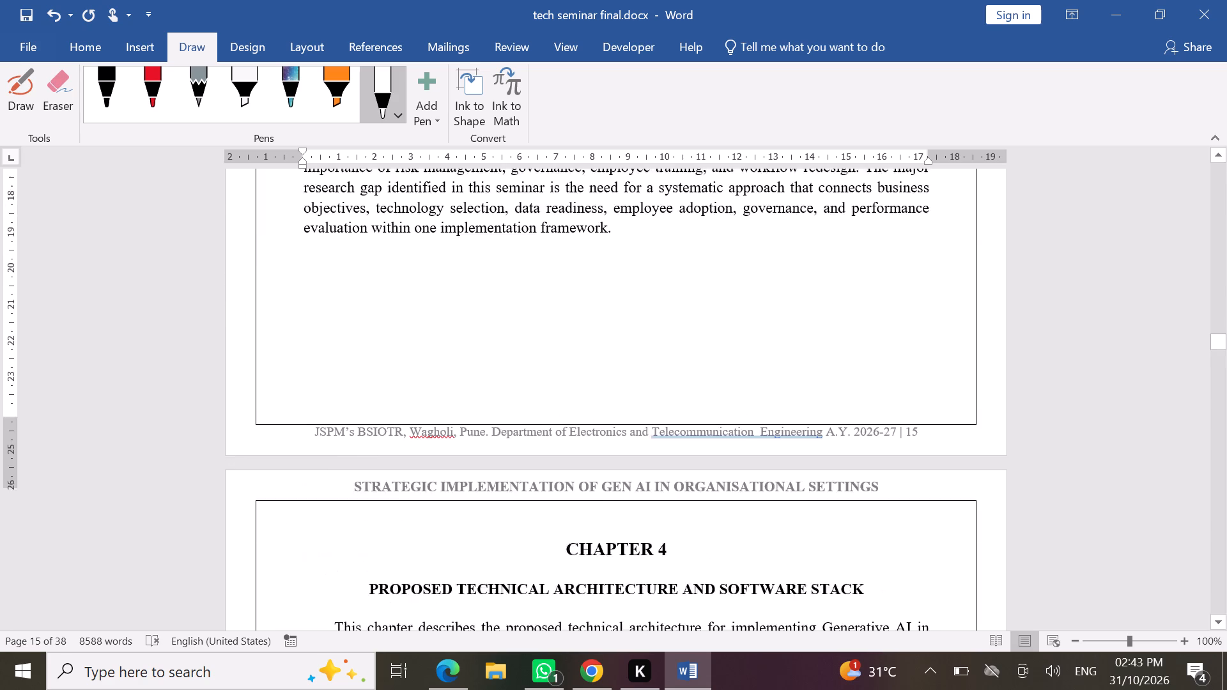
scroll(693, 441, down, 5)
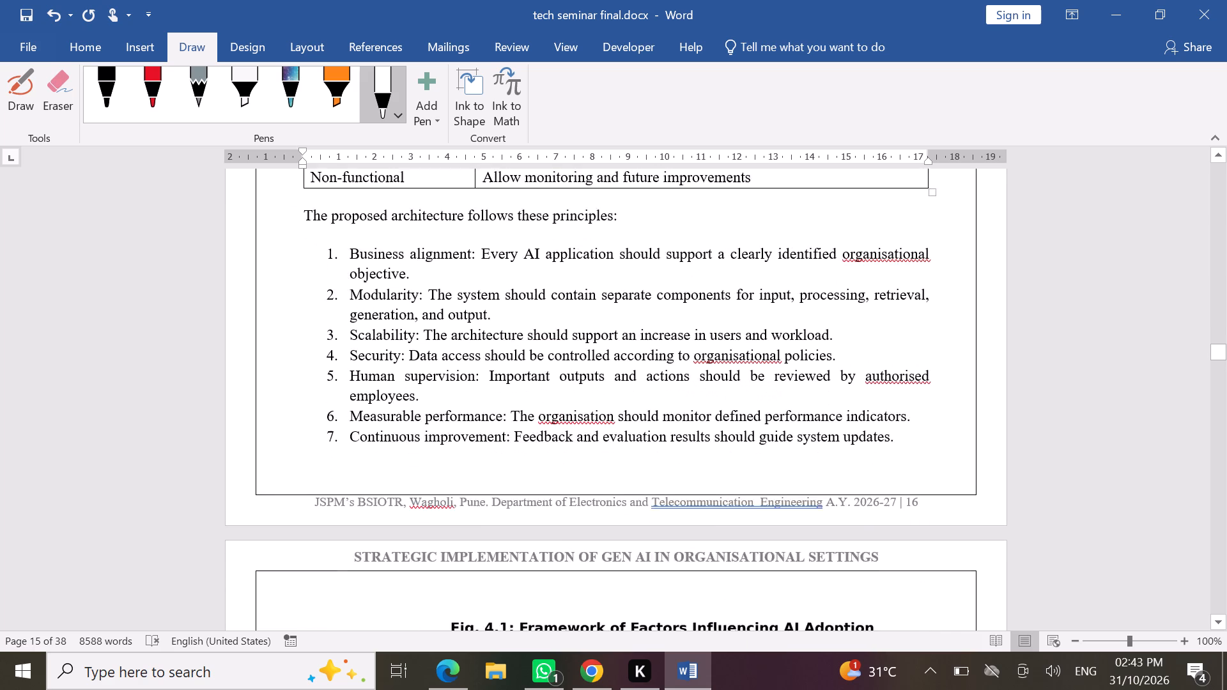
scroll(693, 441, down, 2)
scroll(693, 441, up, 1)
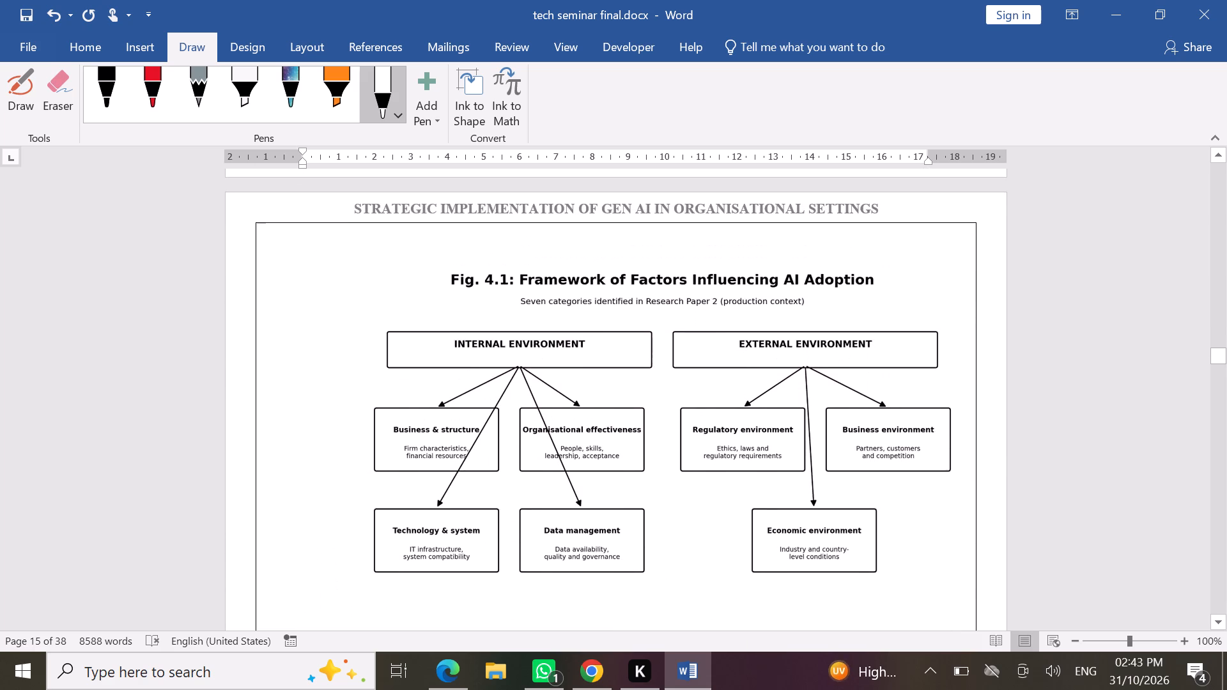
scroll(693, 441, up, 1)
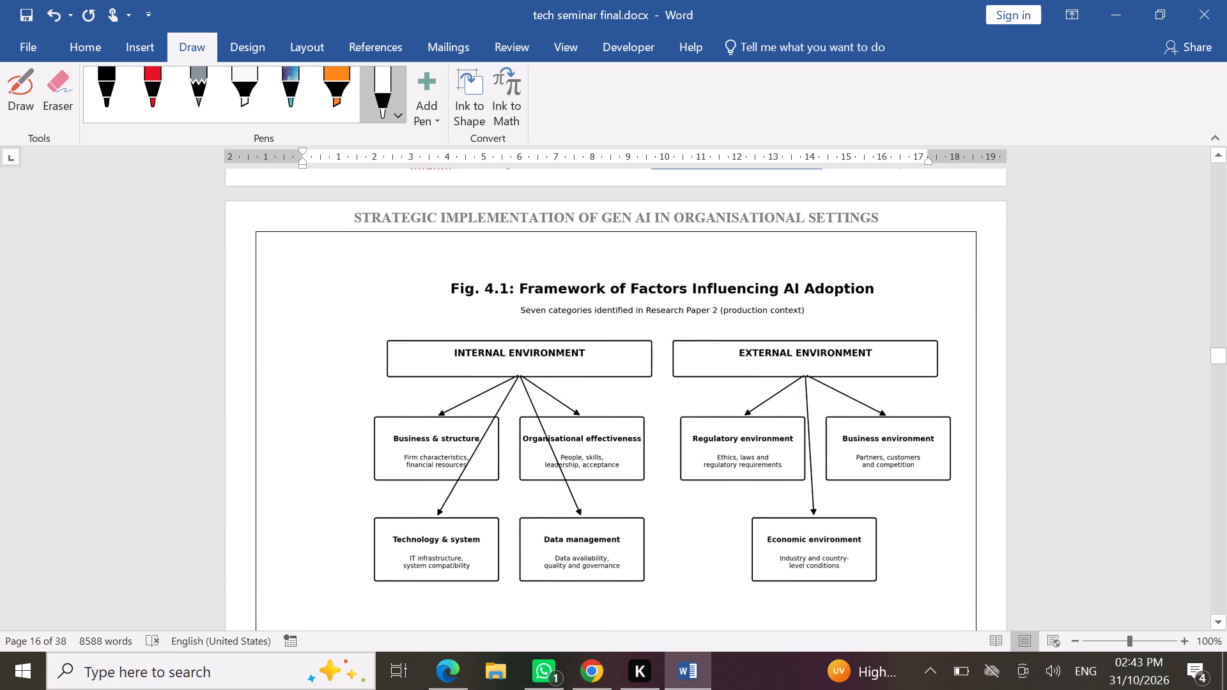
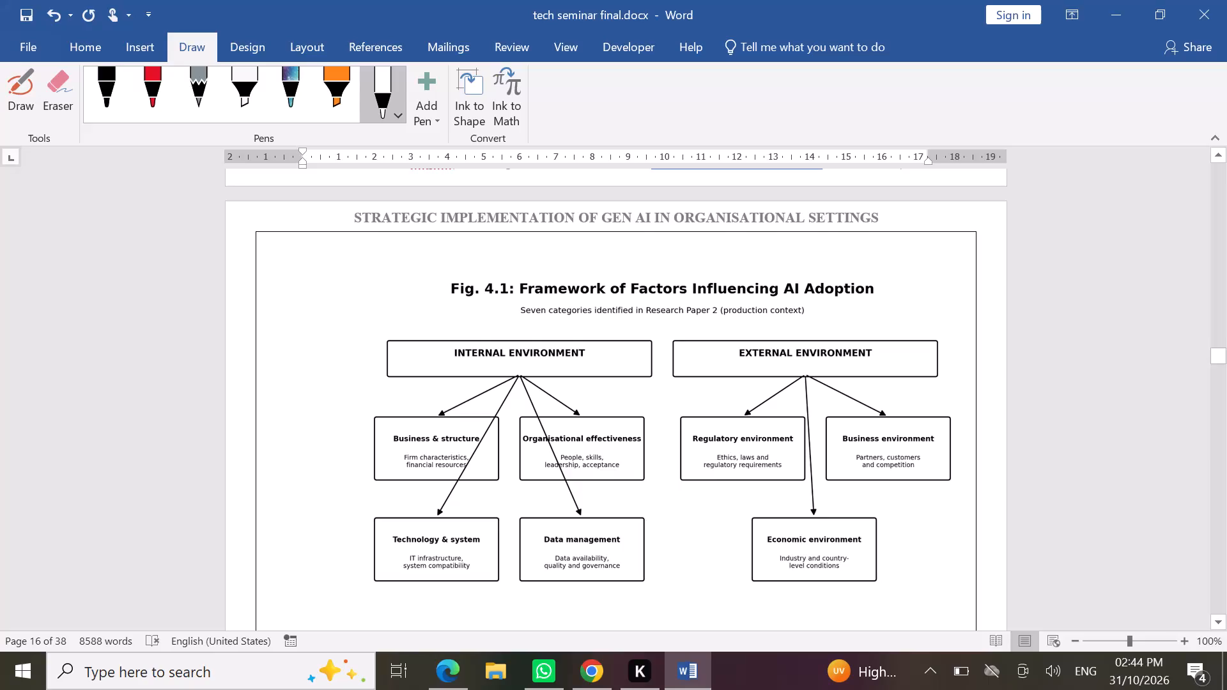
Review the pages from the Literature Review Screening Process diagram in Chapter 3 through to the factors diagram in Chapter 4.
scroll(742, 436, up, 15)
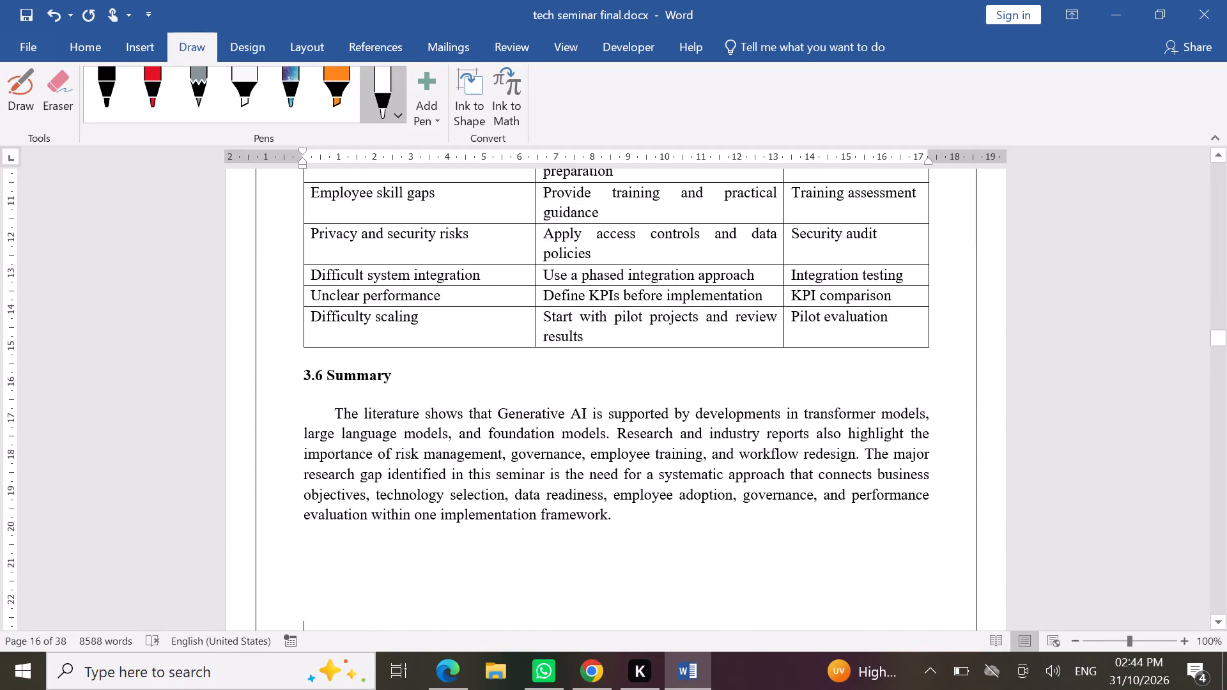
scroll(742, 436, up, 16)
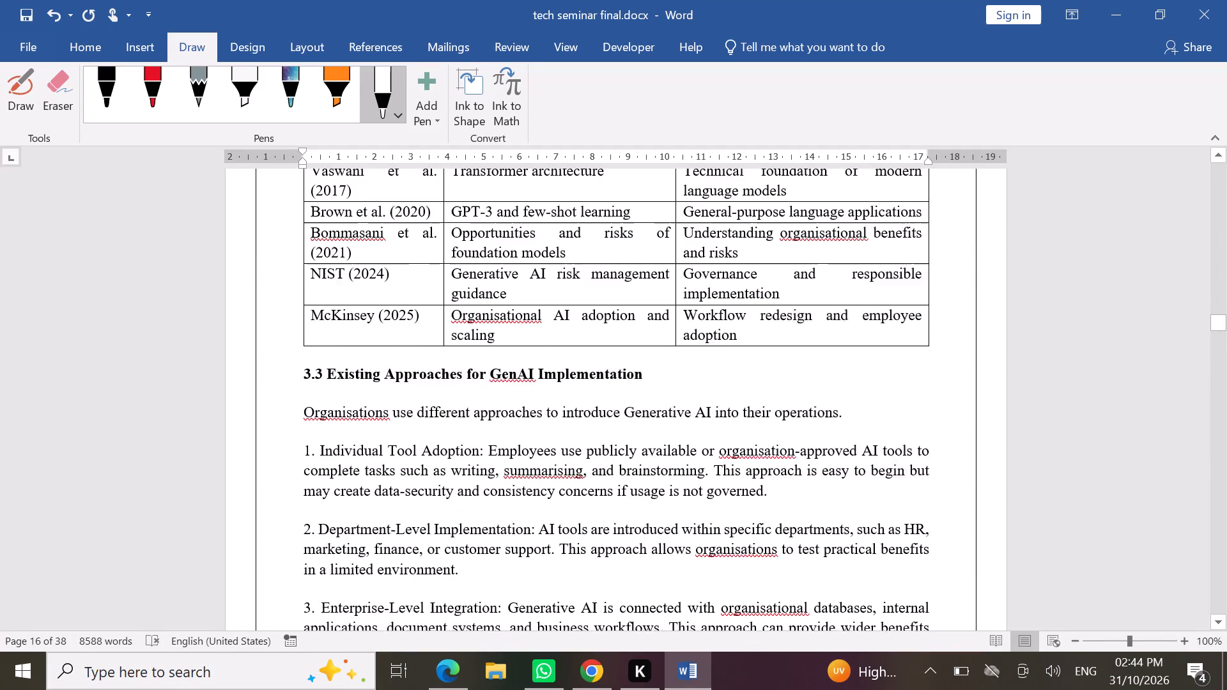
scroll(742, 436, up, 5)
scroll(742, 436, down, 2)
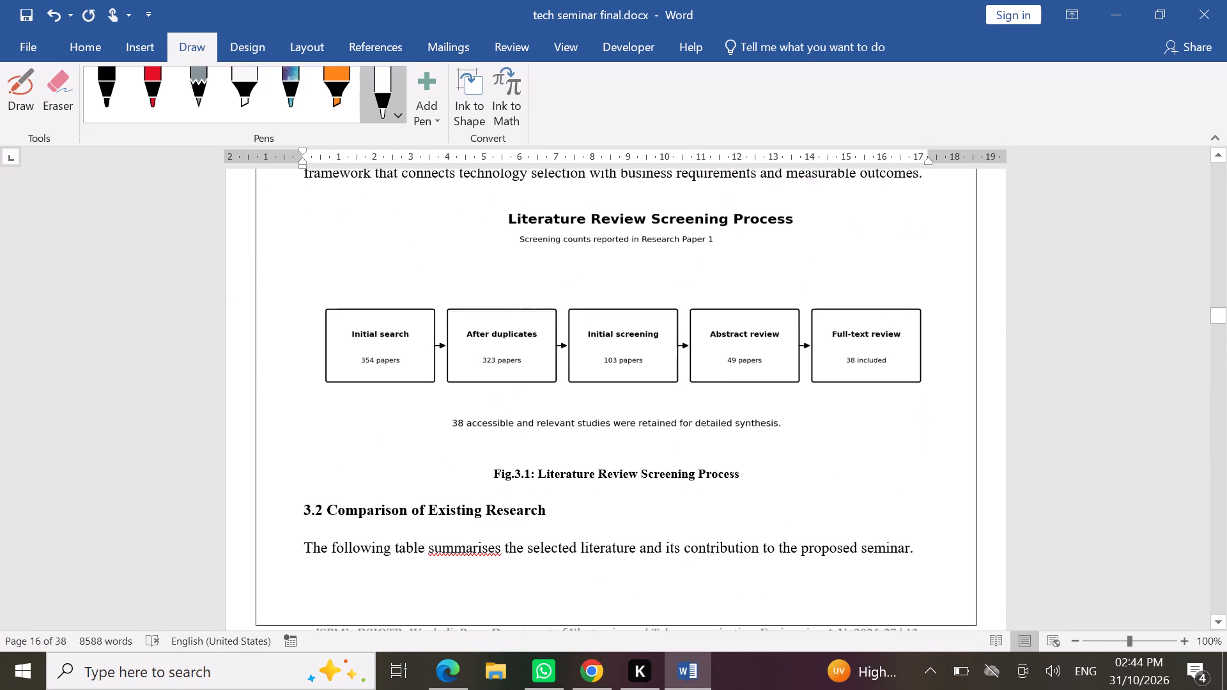
scroll(742, 436, down, 6)
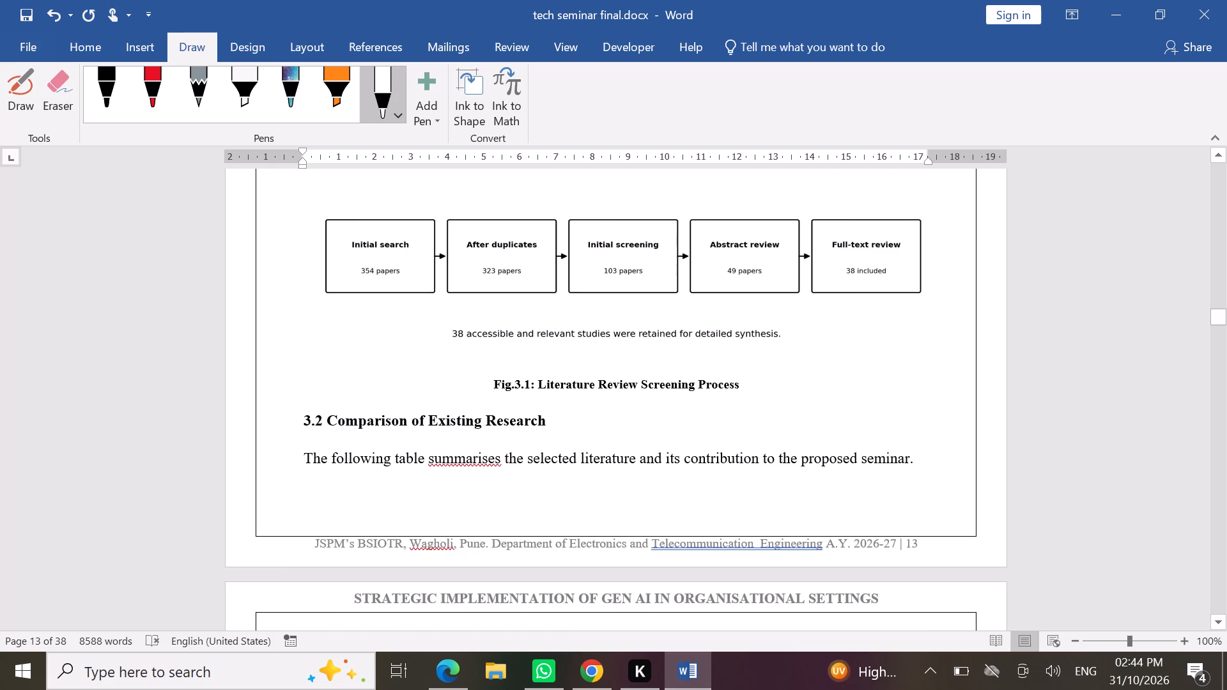
scroll(742, 436, down, 14)
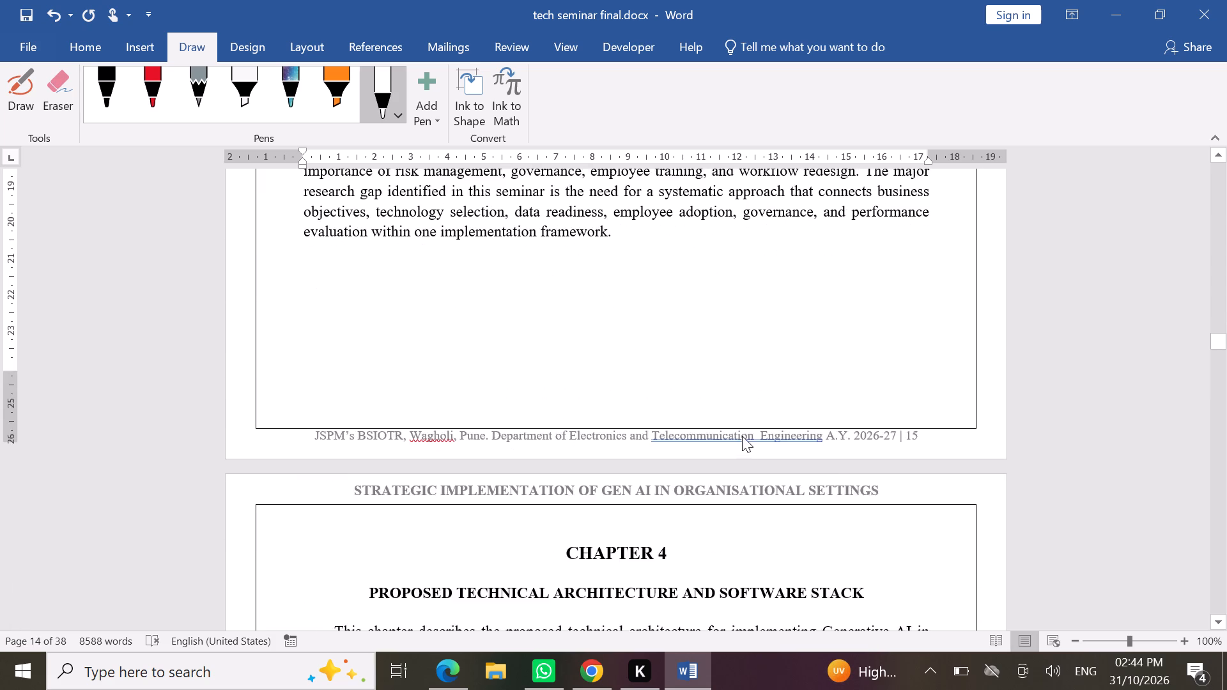
scroll(742, 436, down, 6)
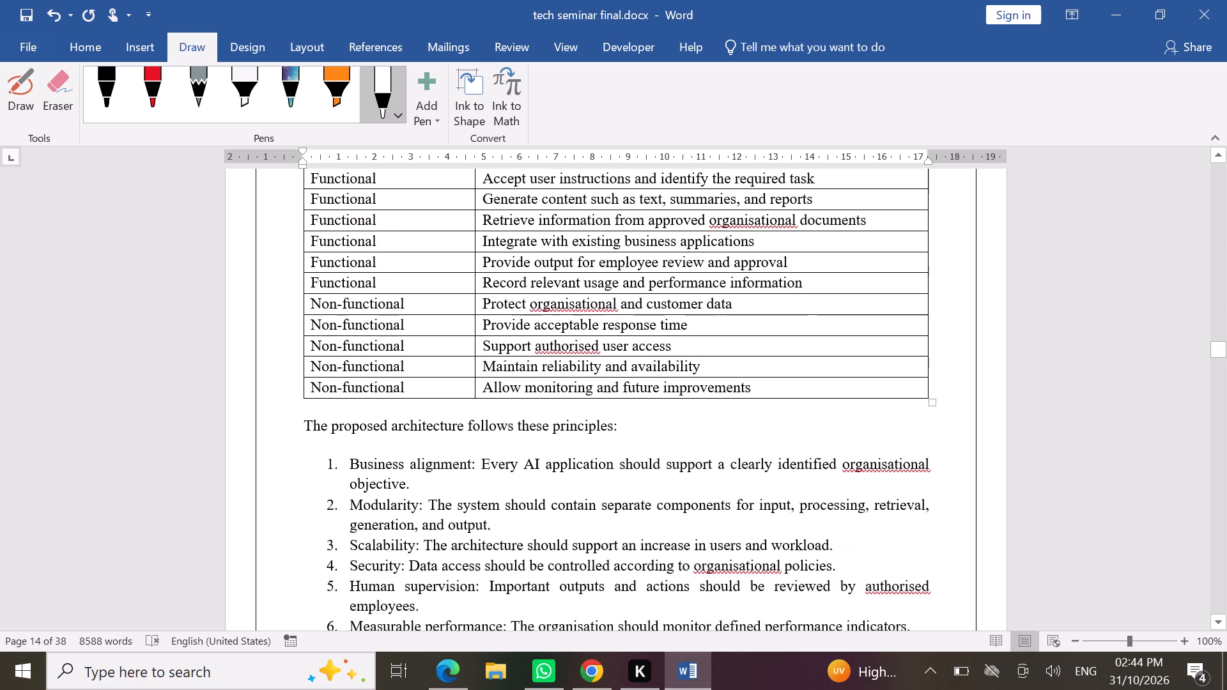
scroll(742, 436, down, 5)
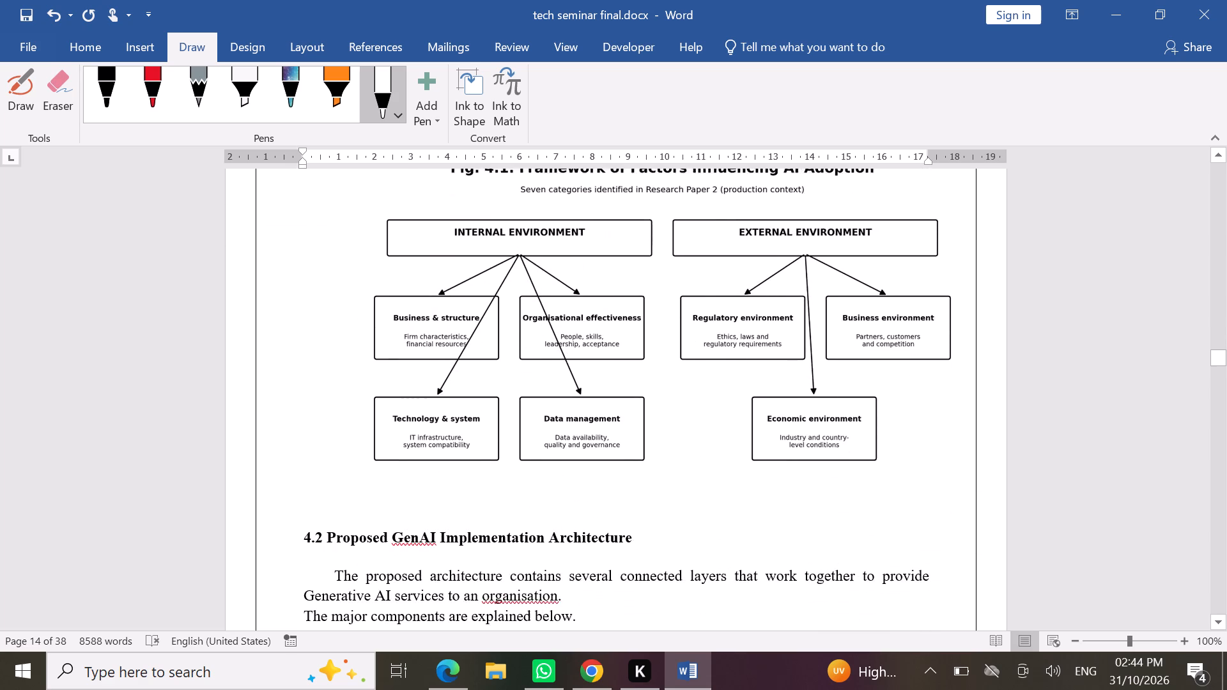
Narrow the Framework of Factors Influencing AI Adoption diagram to 15.38 cm wide so it fits inside the page border.
click(670, 384)
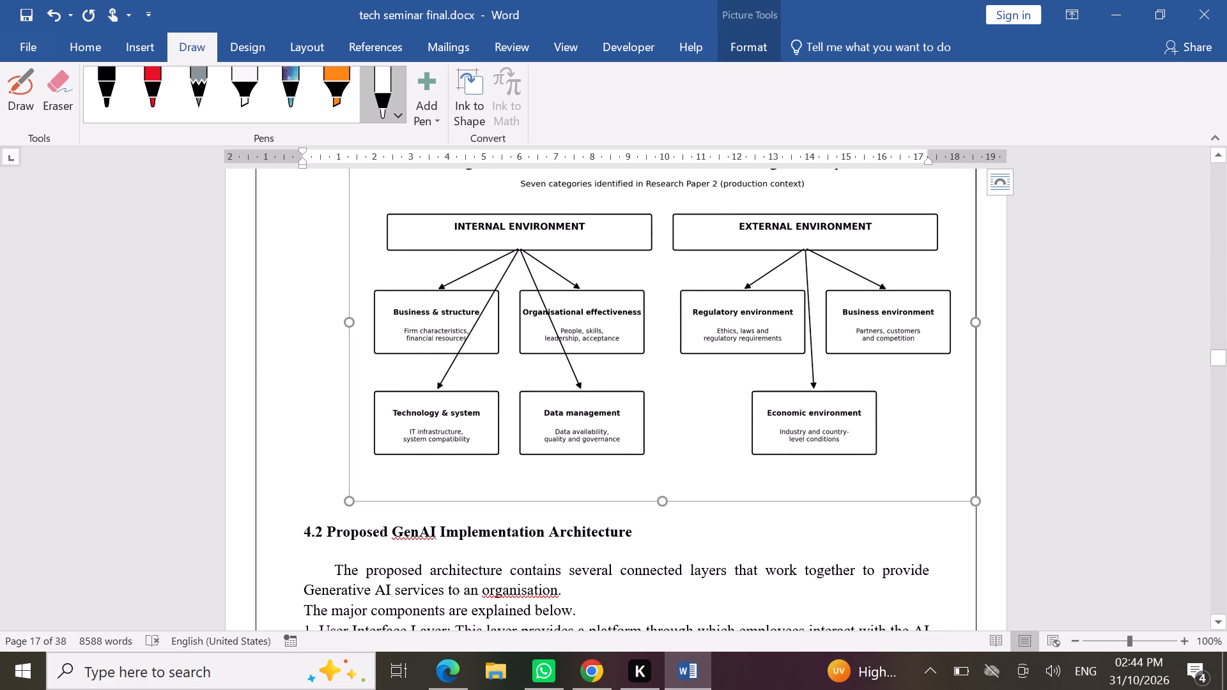
click(84, 56)
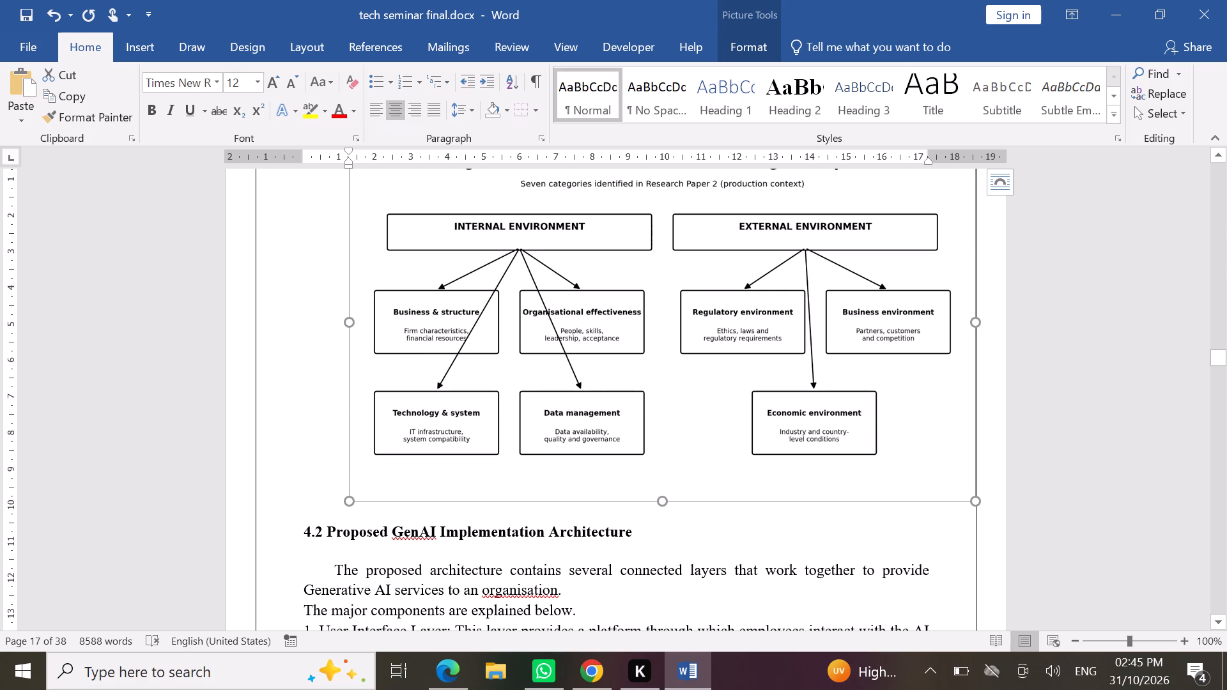
drag(972, 325, 950, 332)
drag(950, 332, 914, 343)
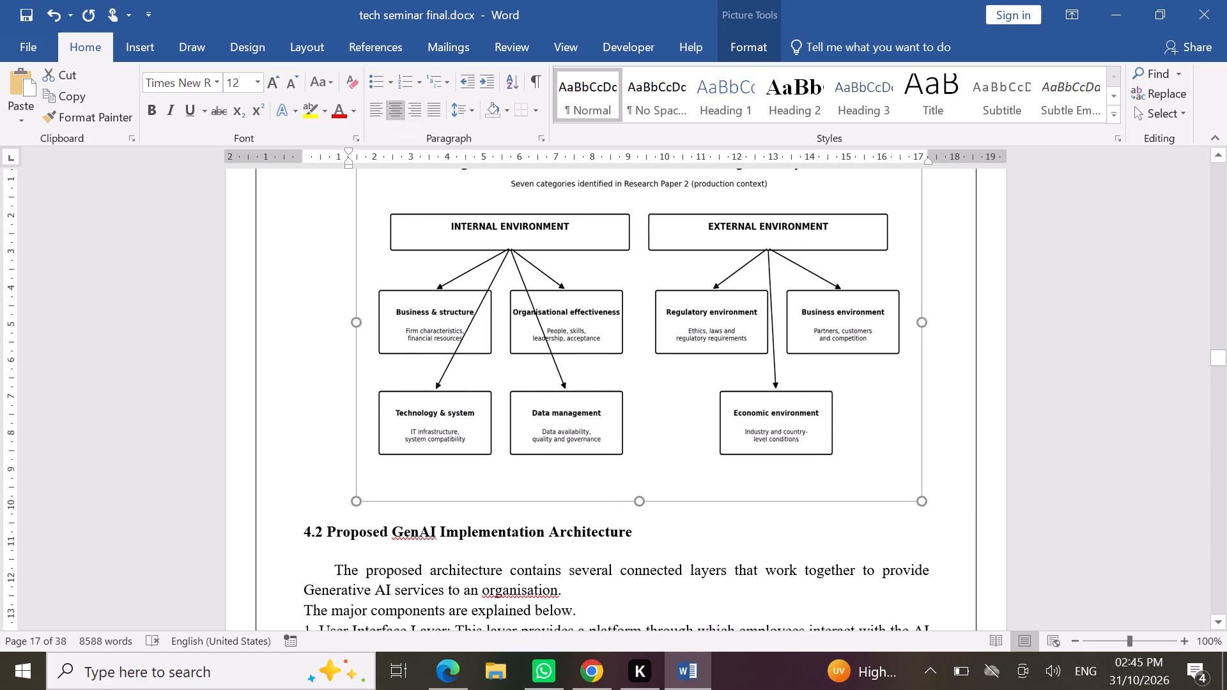
drag(914, 343, 907, 345)
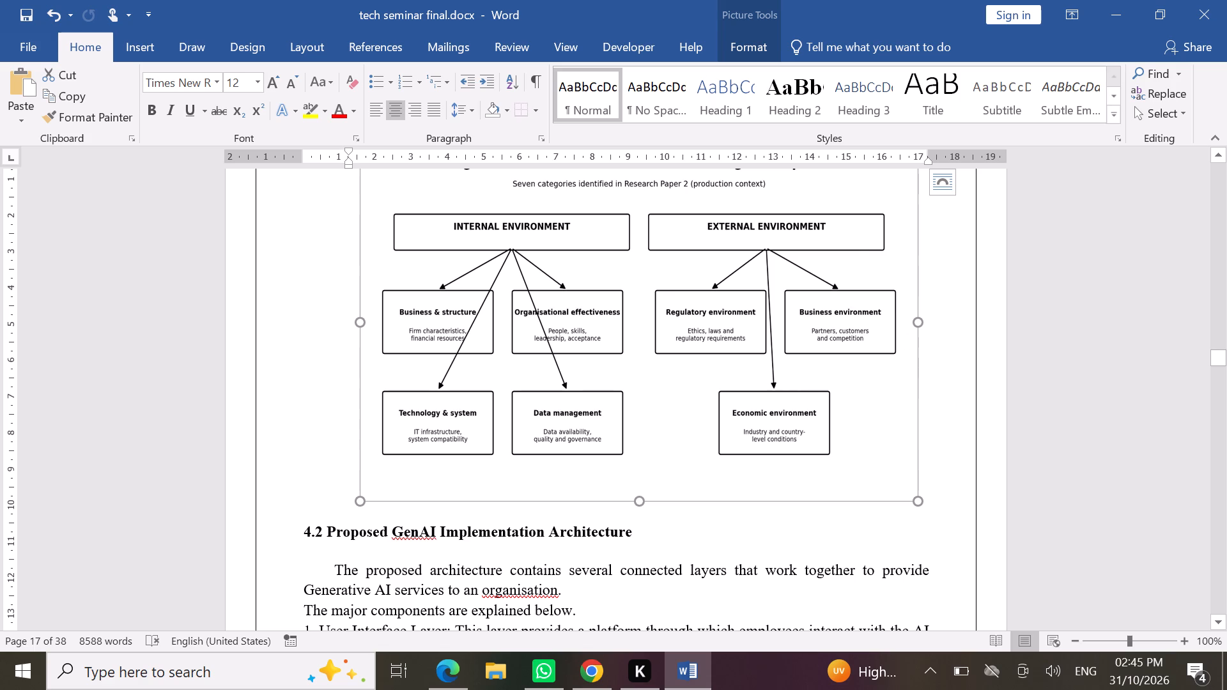
Crop the blank strip off the bottom of the factors diagram, reducing its height to 9.16 cm.
click(762, 40)
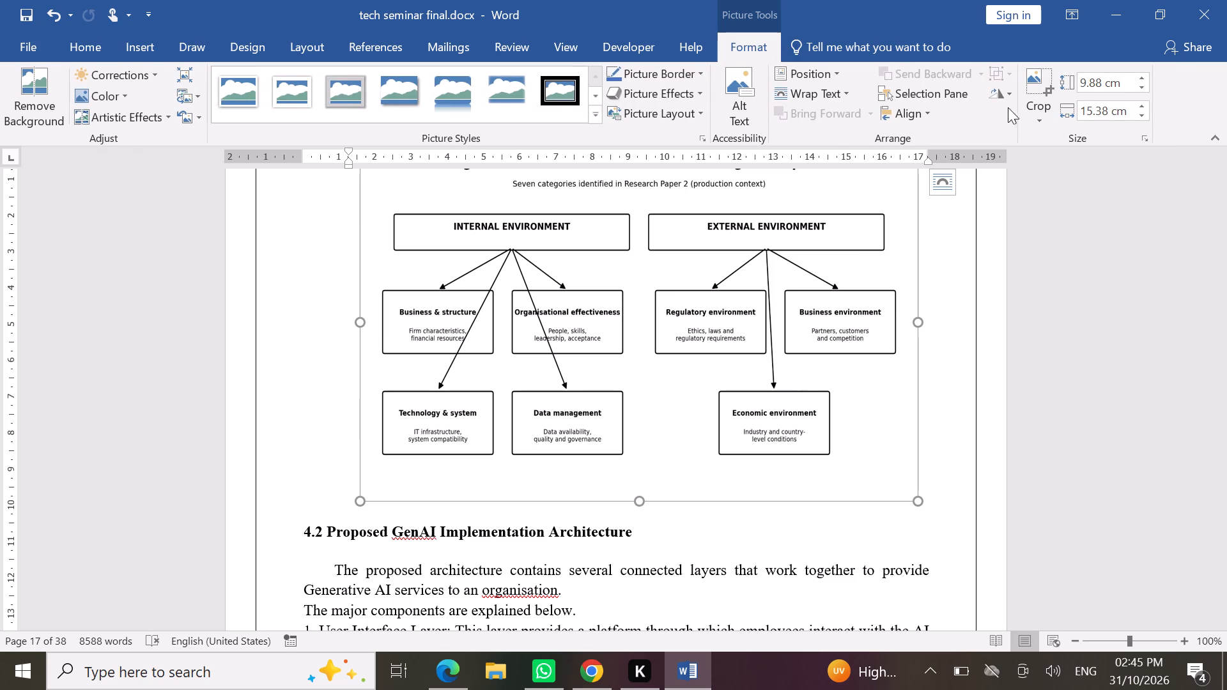
click(1035, 116)
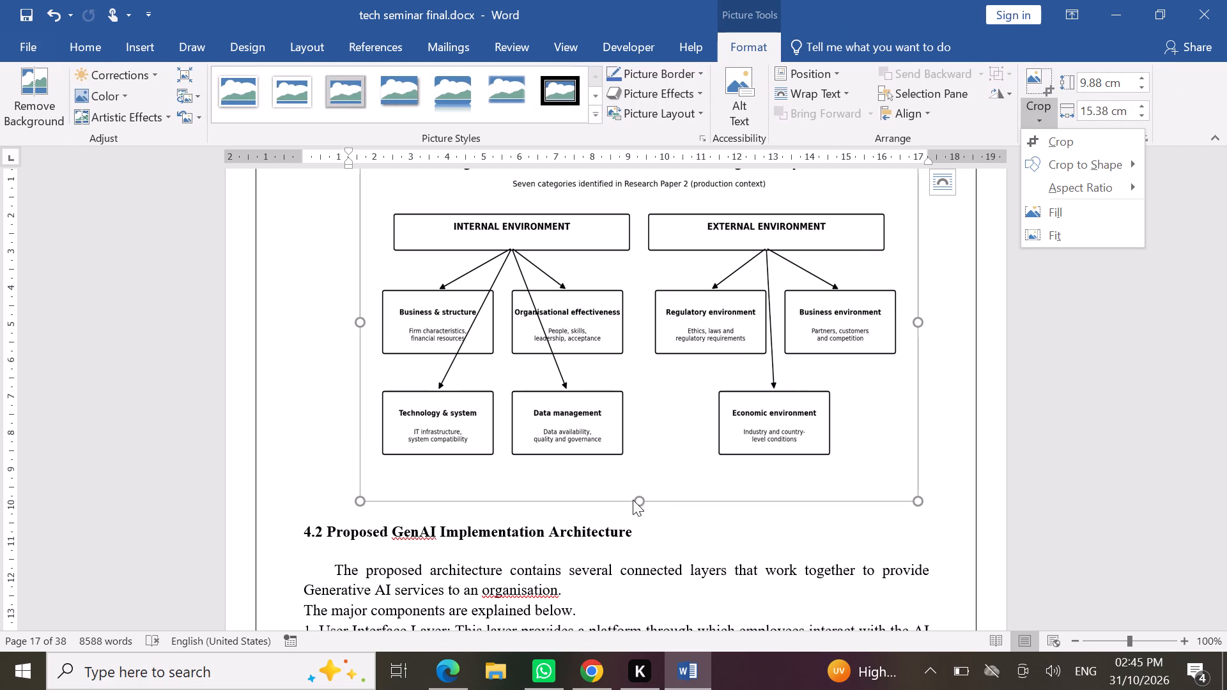
click(1038, 135)
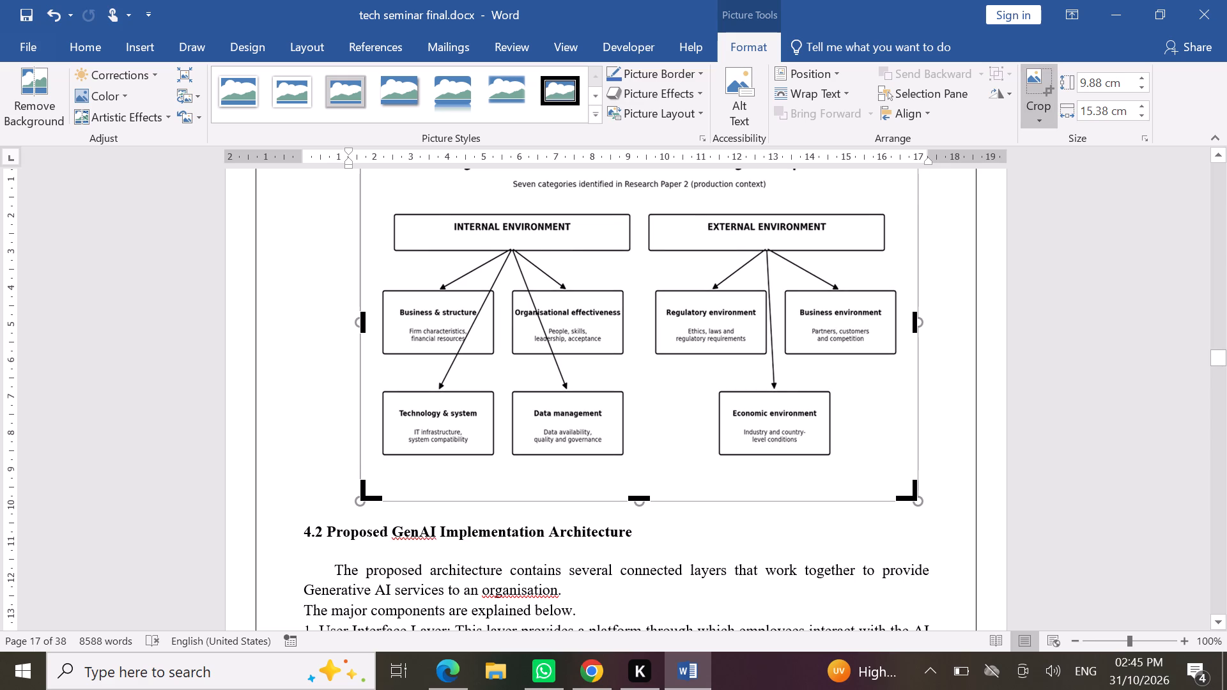
drag(636, 499, 647, 475)
scroll(672, 413, up, 1)
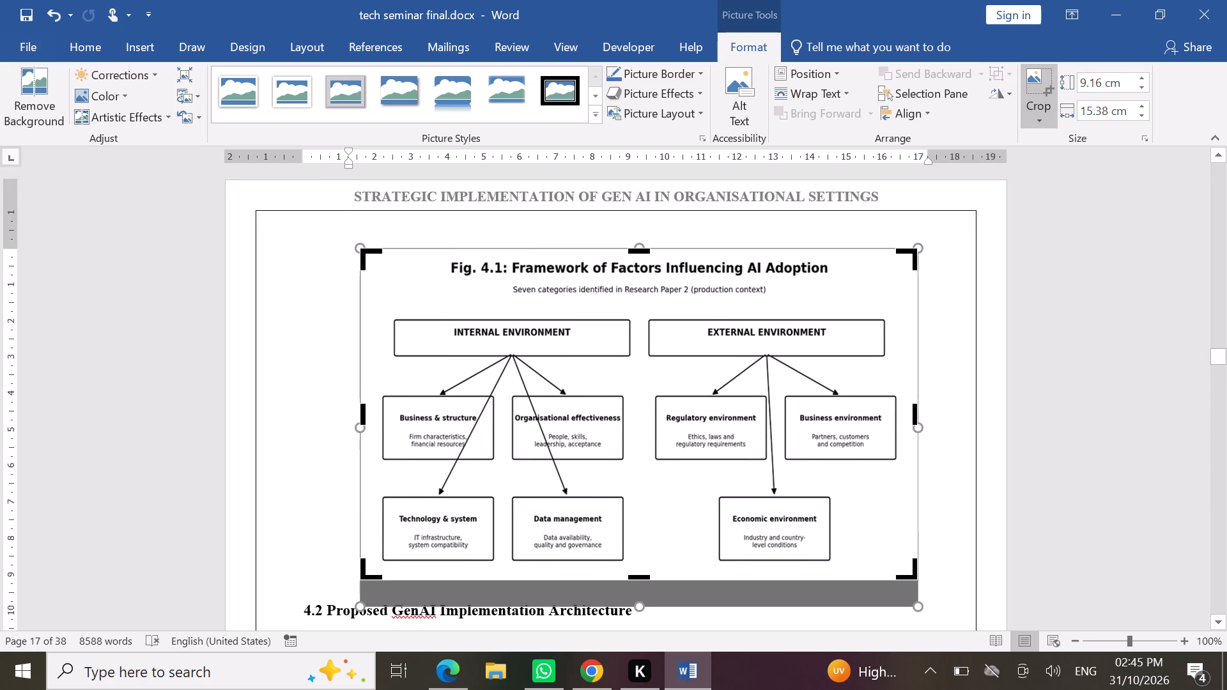
scroll(672, 413, down, 1)
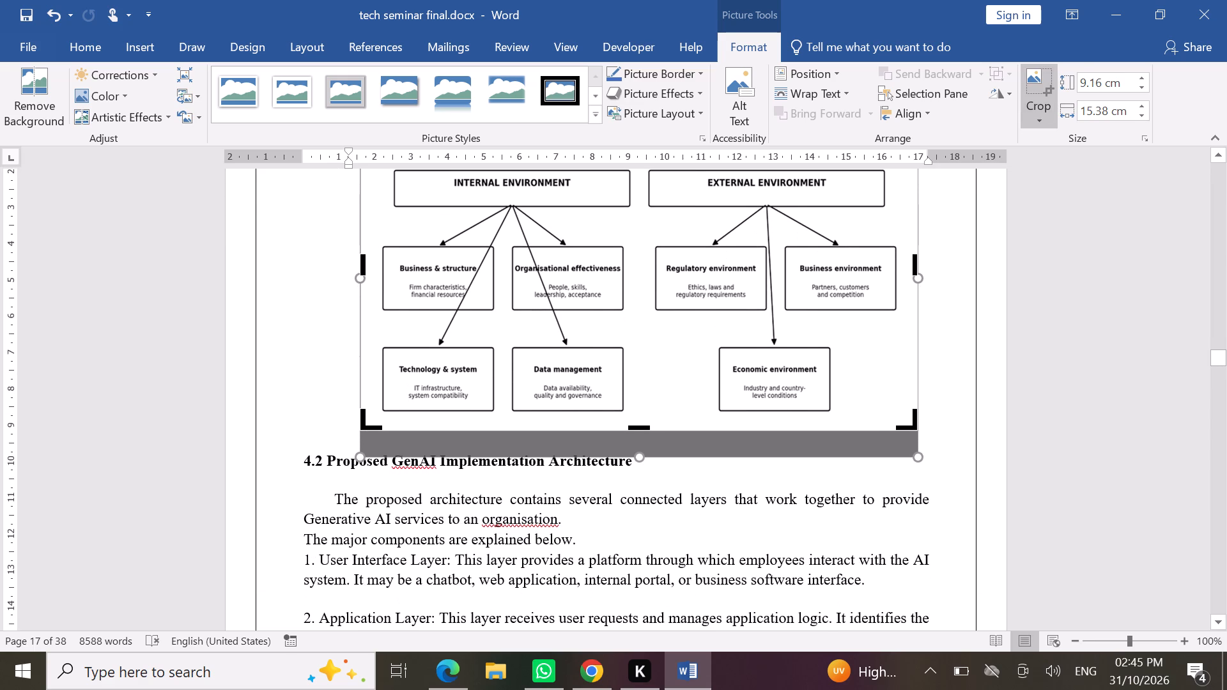
click(681, 470)
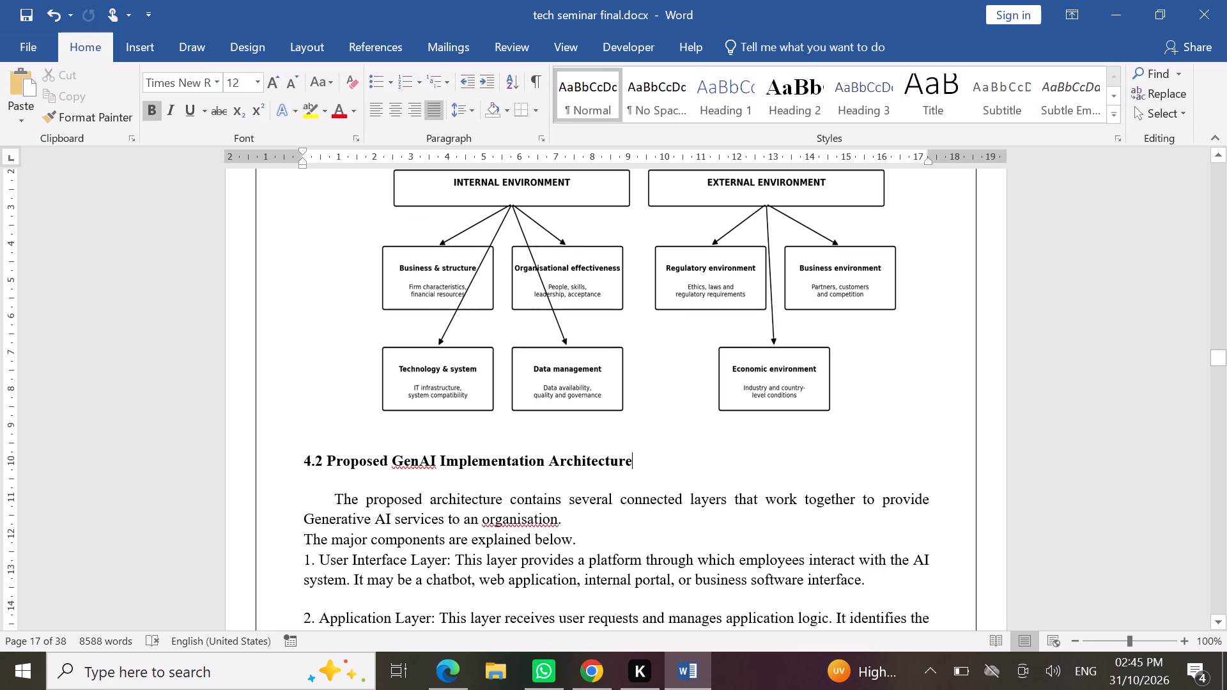
Insert an empty caption line between the factors diagram and the 4.2 heading, centred and at font size 10.
click(299, 455)
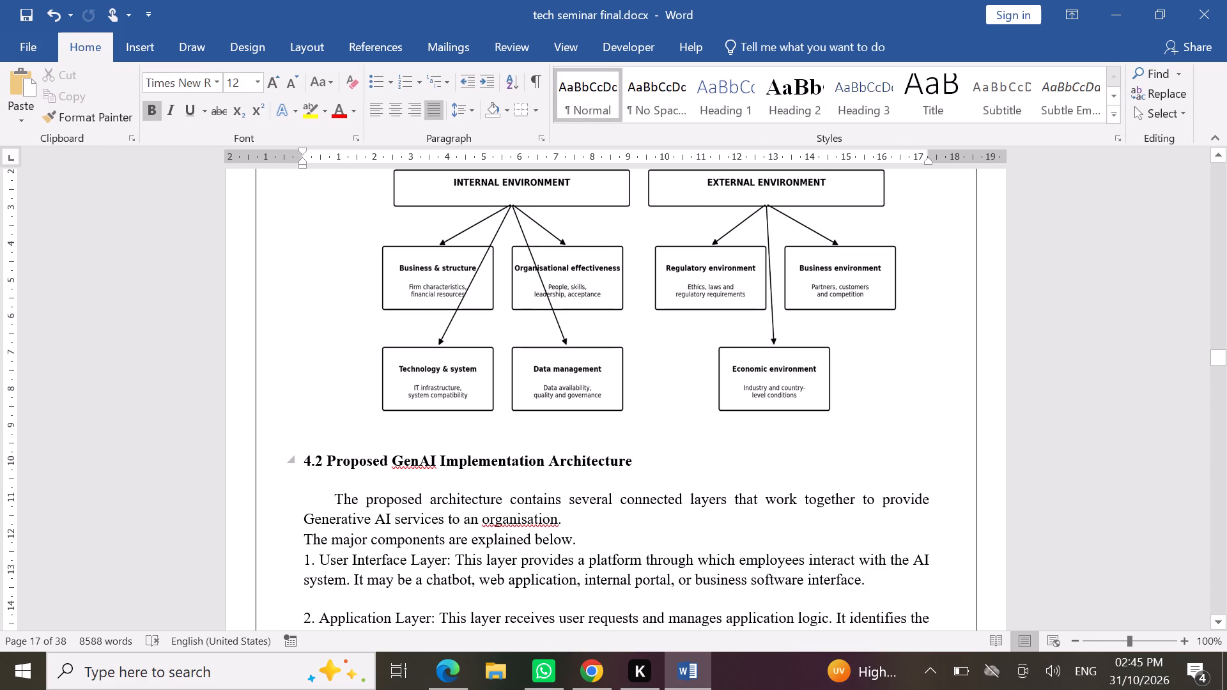
click(305, 461)
key(Return)
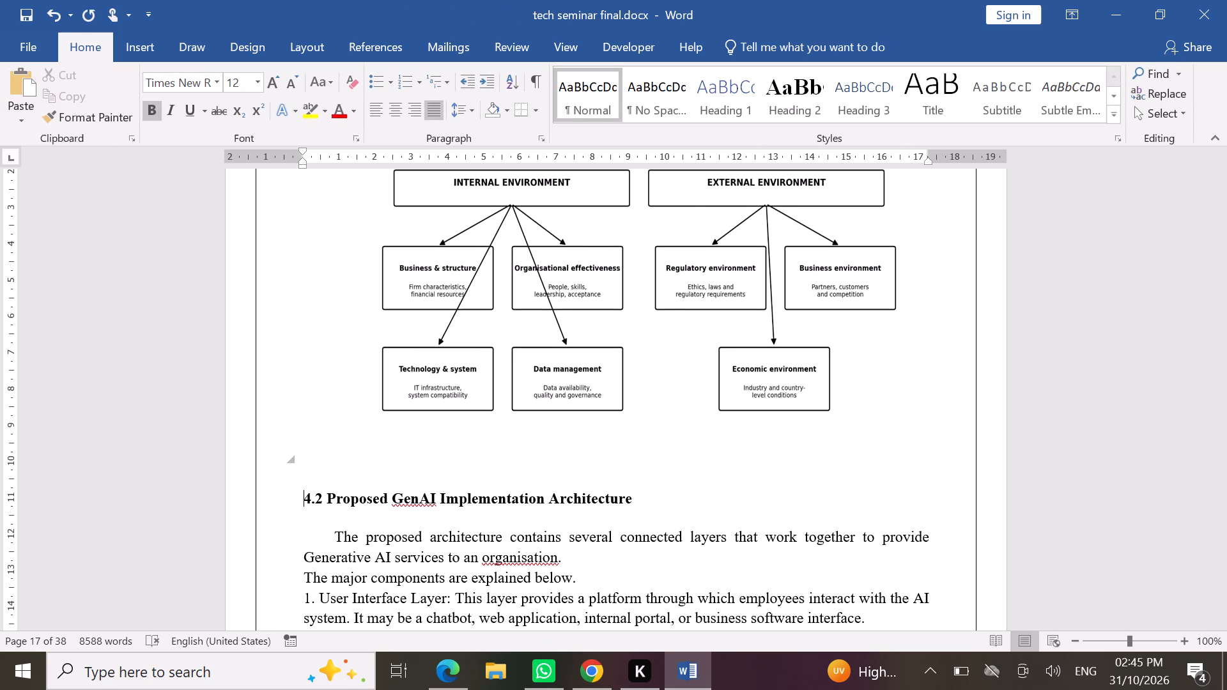
key(Up)
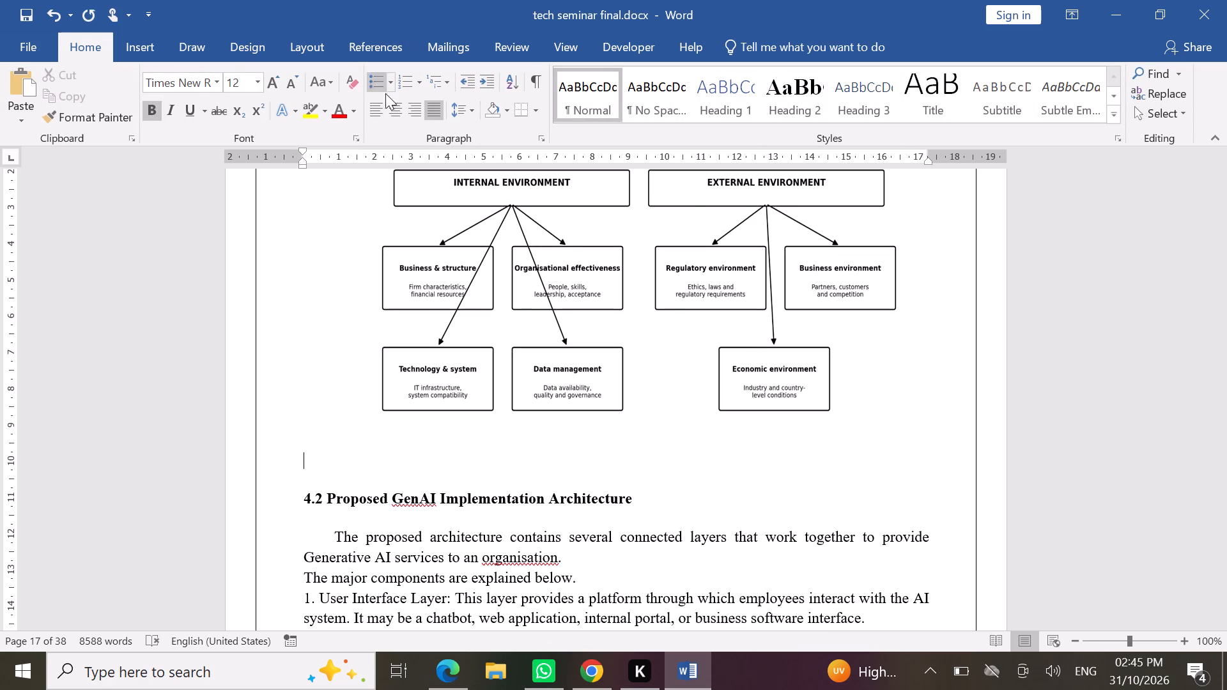
click(393, 112)
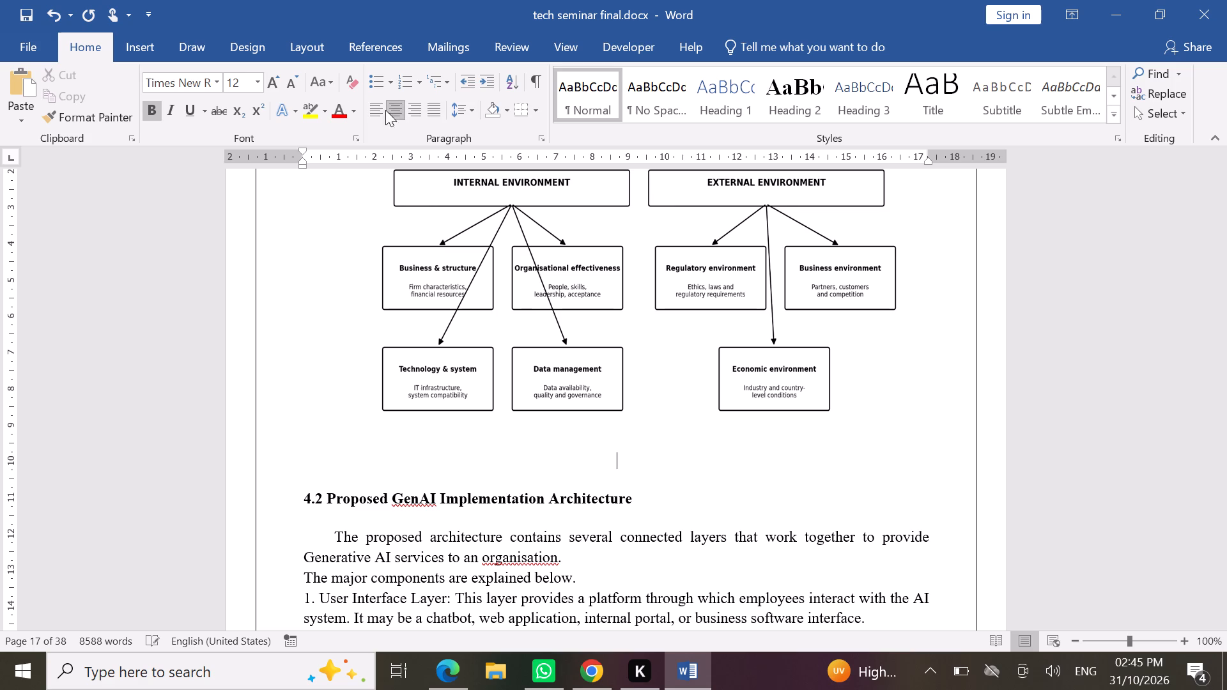
double_click(297, 76)
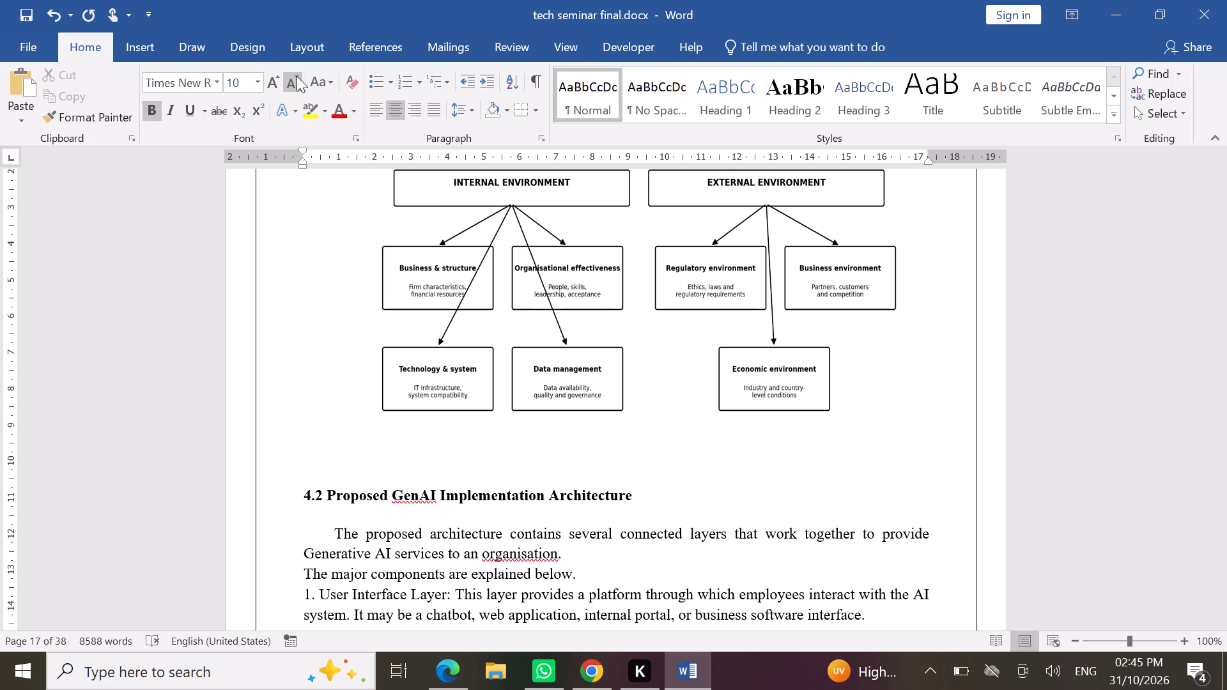
Enter the caption "Fig.4.1: Framework of Factors Influencing AI Adoption" on the empty line below the factors diagram.
scroll(545, 181, up, 2)
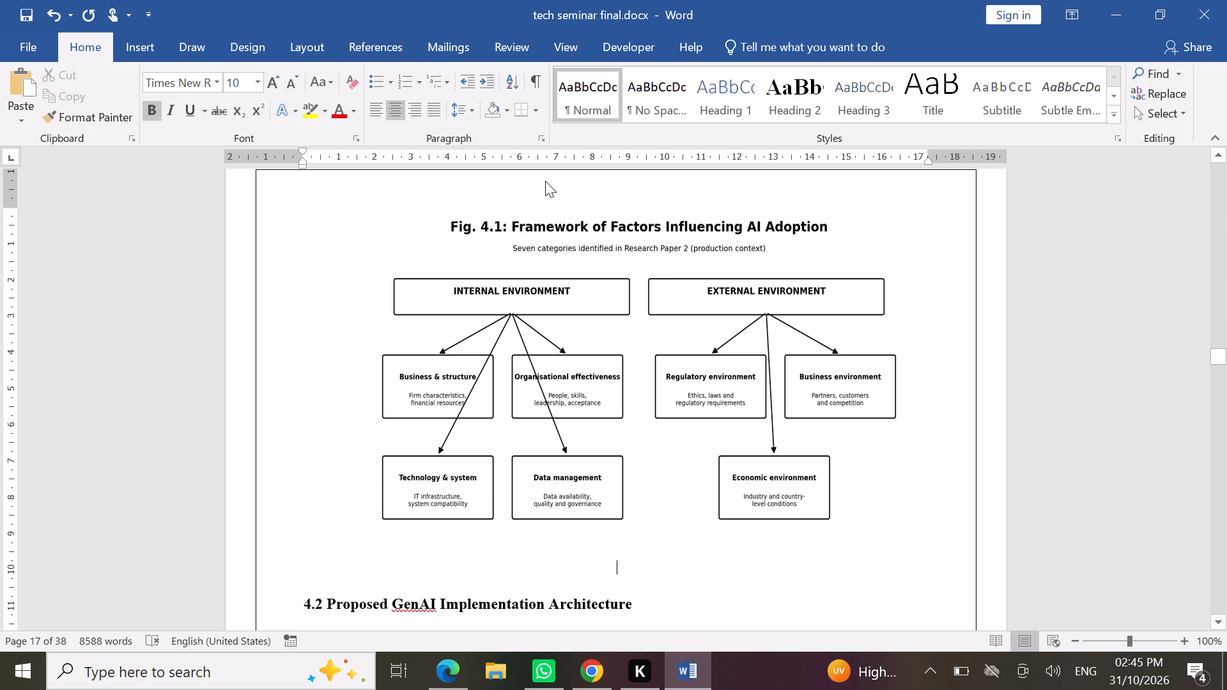
text(Fig)
key(period)
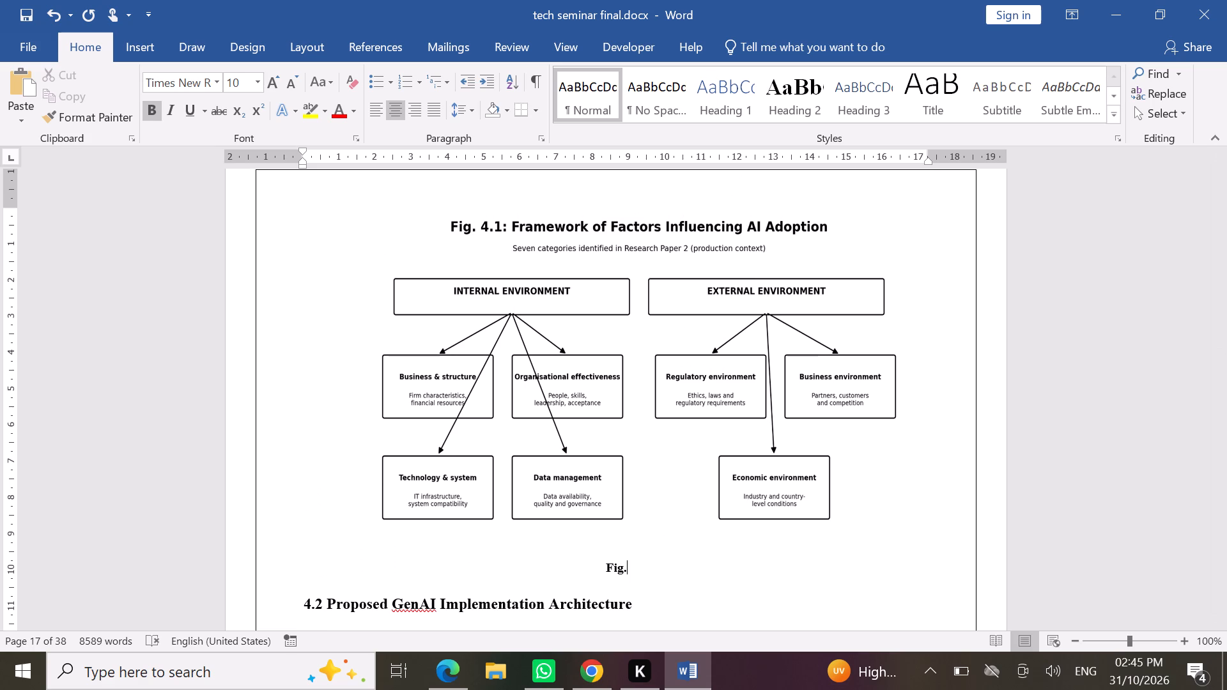
text(4.)
key(1)
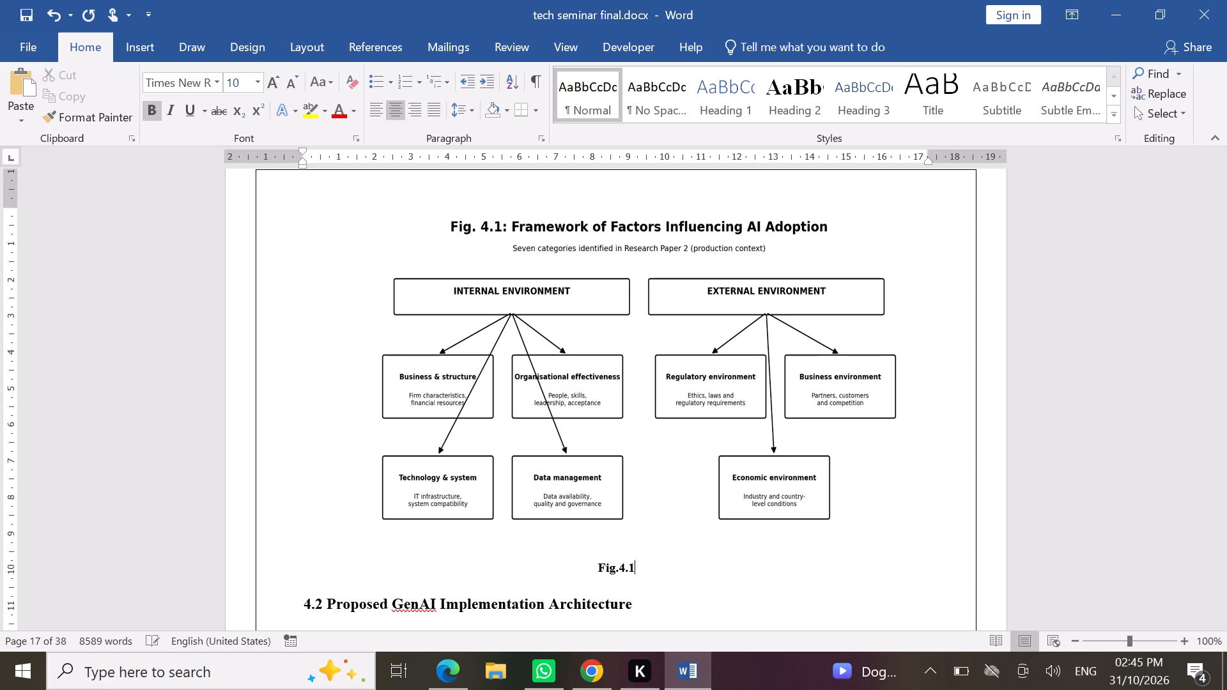
text(:)
key(space)
text(Frame)
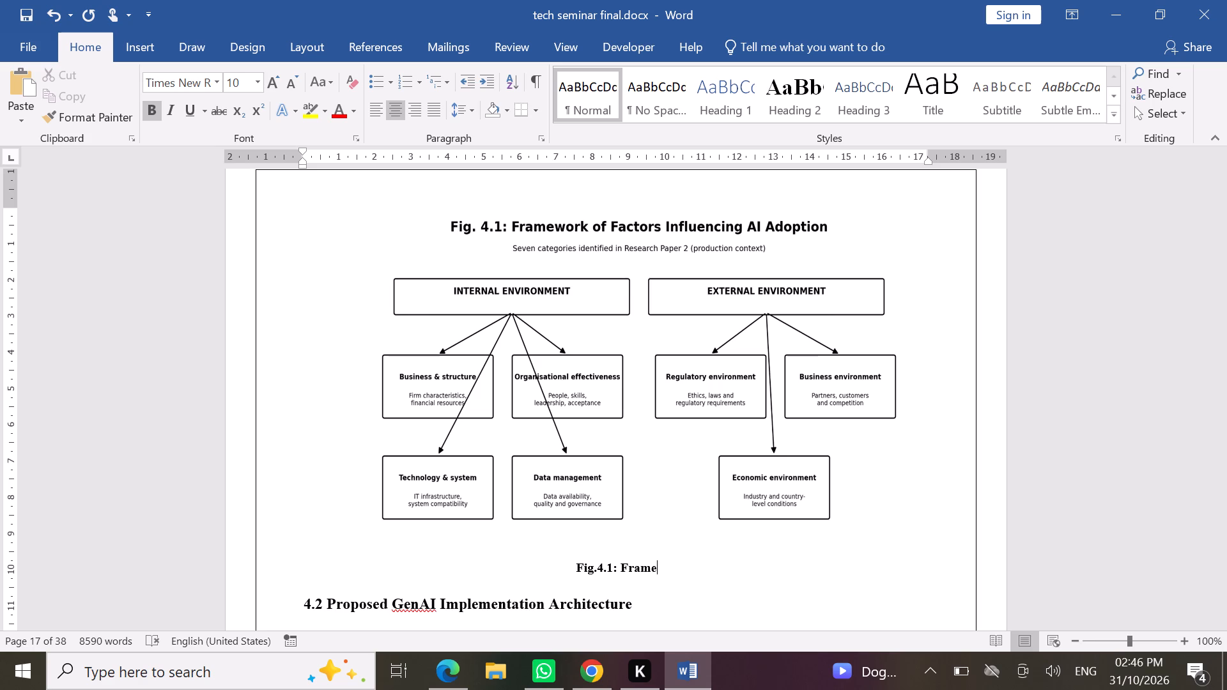
text(work of)
key(space)
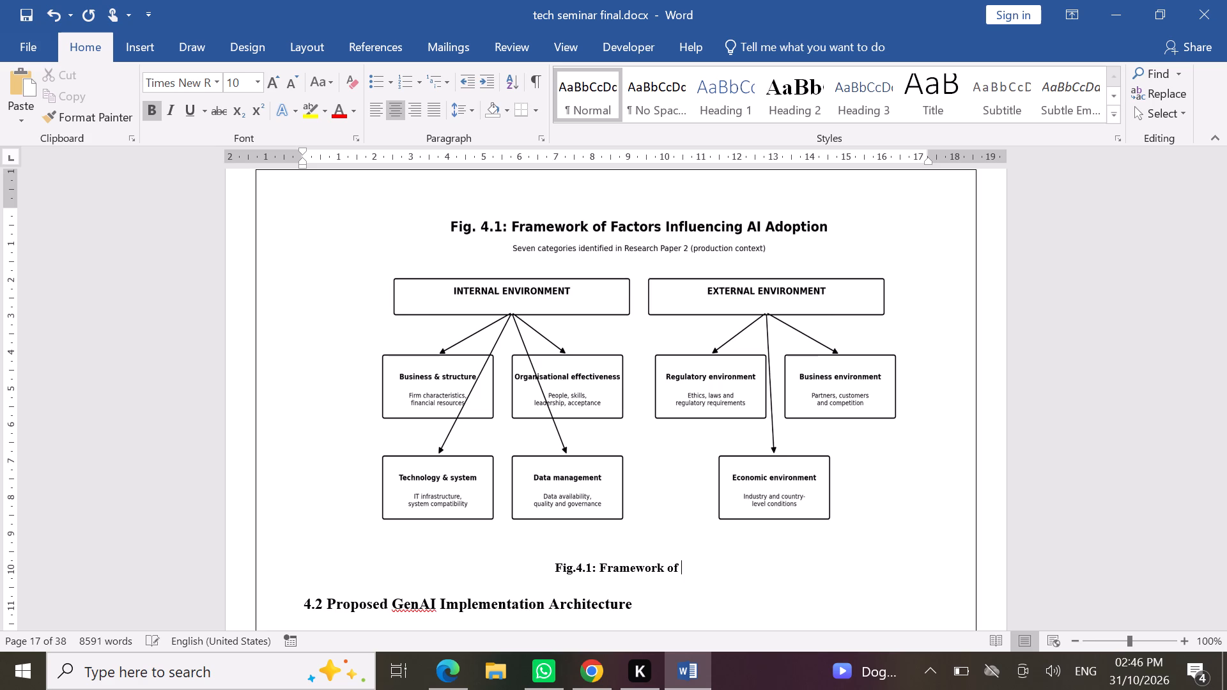
text(Fac)
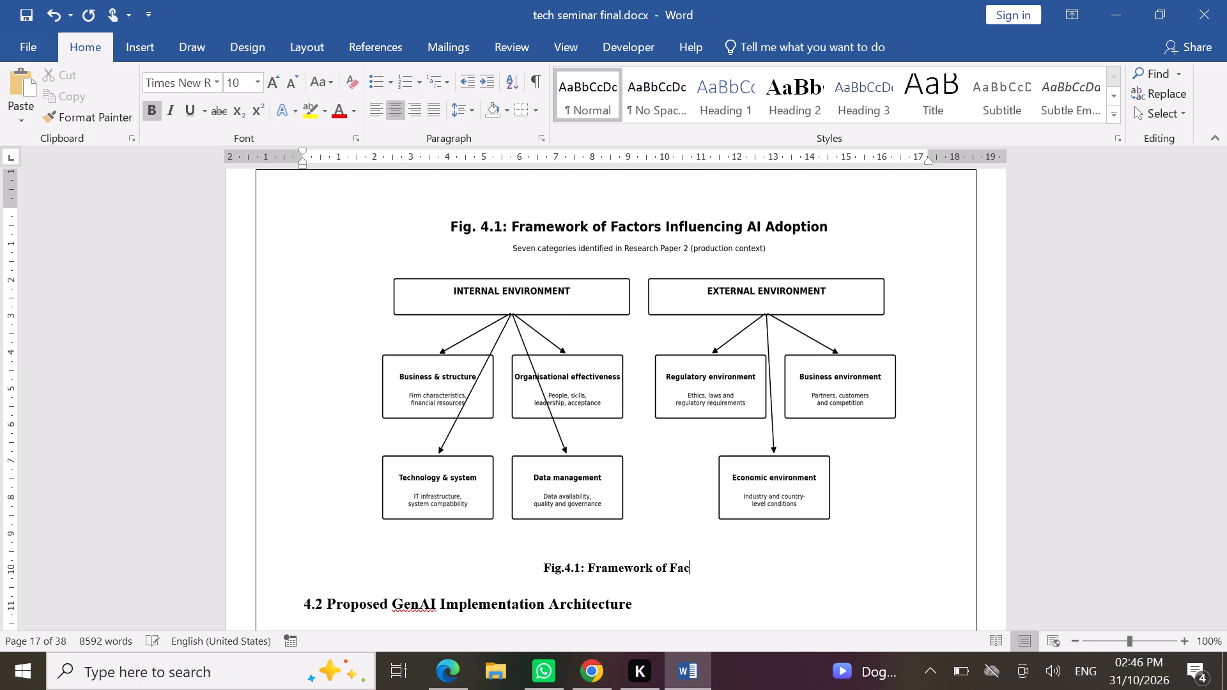
key(t)
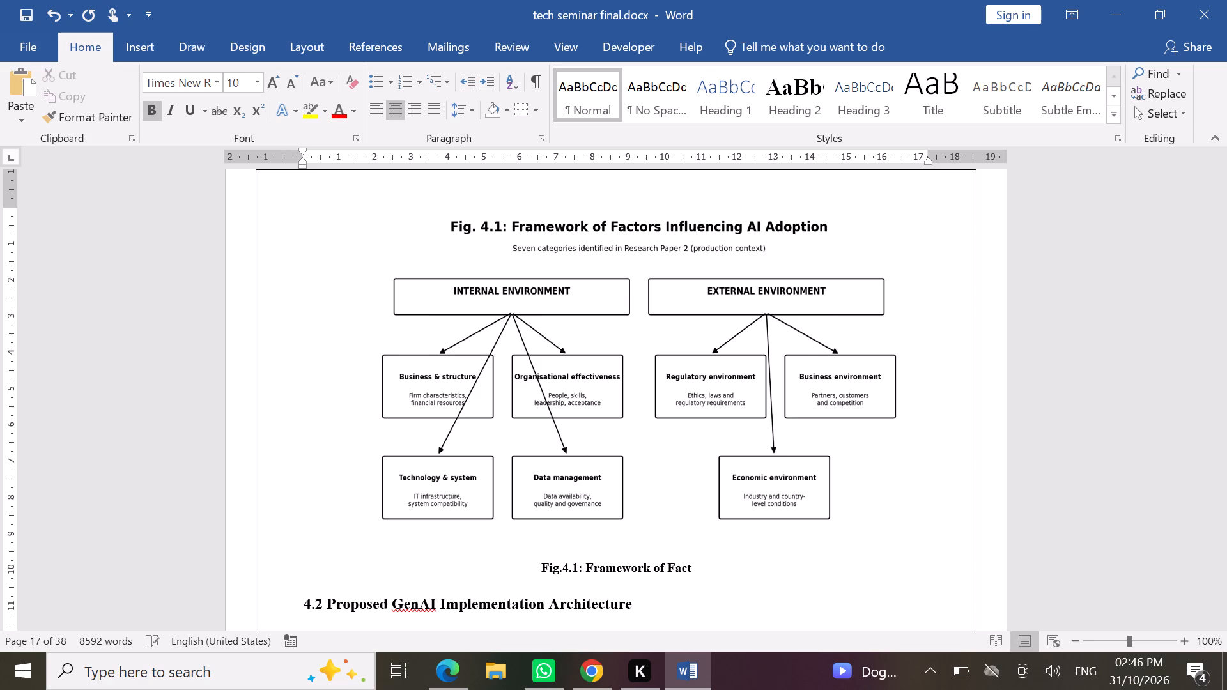
text(ors)
key(space)
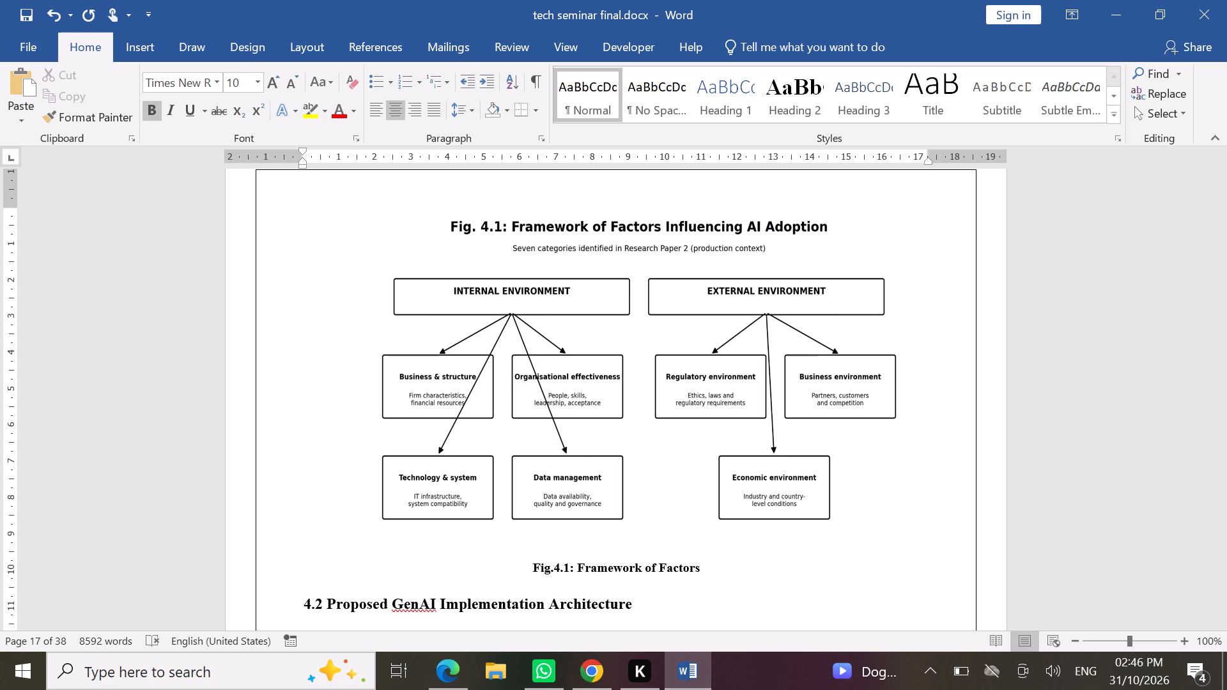
text(In)
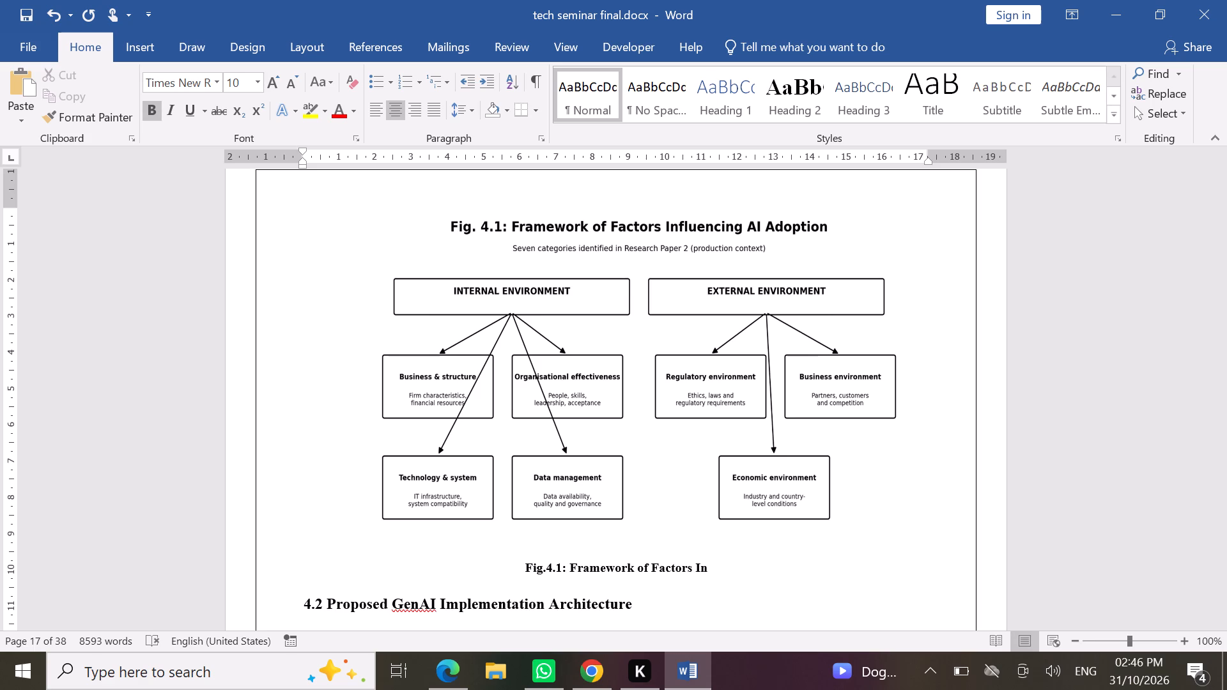
key(f)
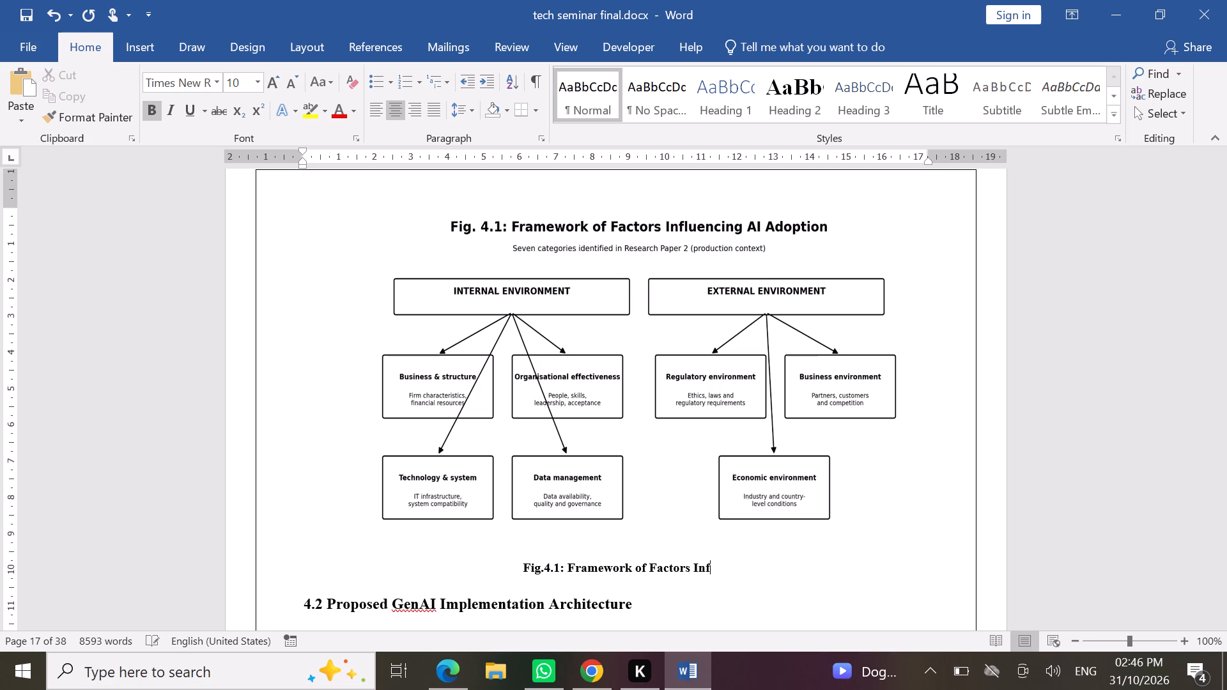
text(lu)
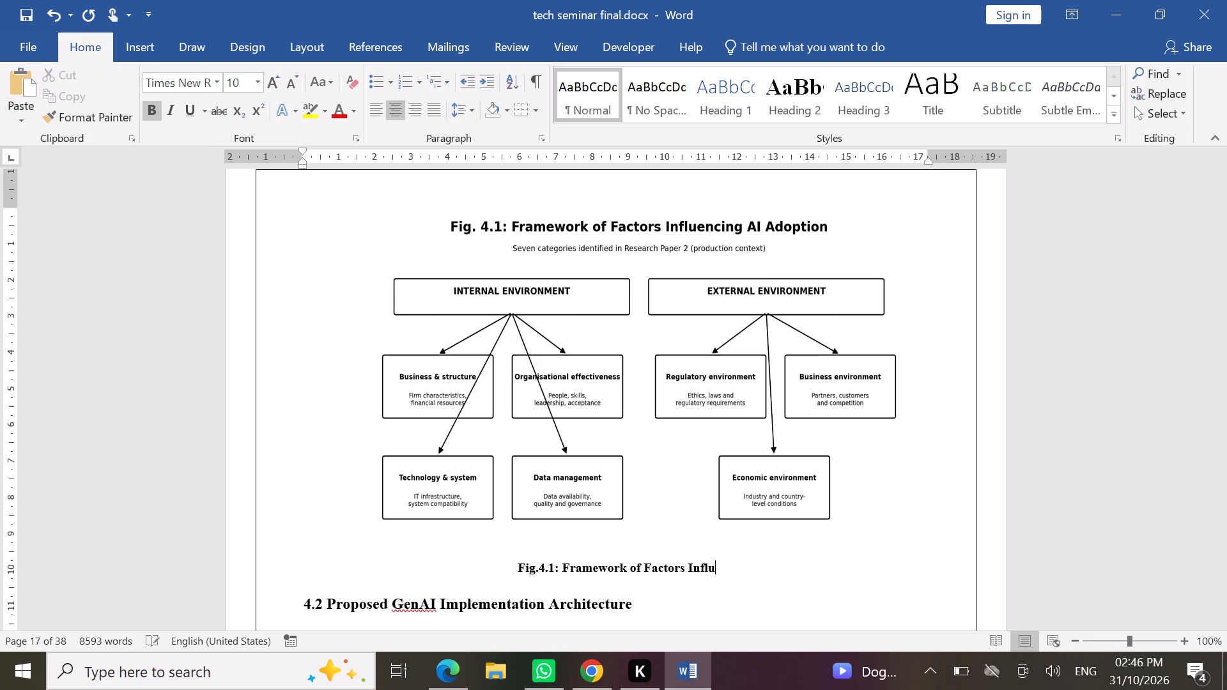
text(encin)
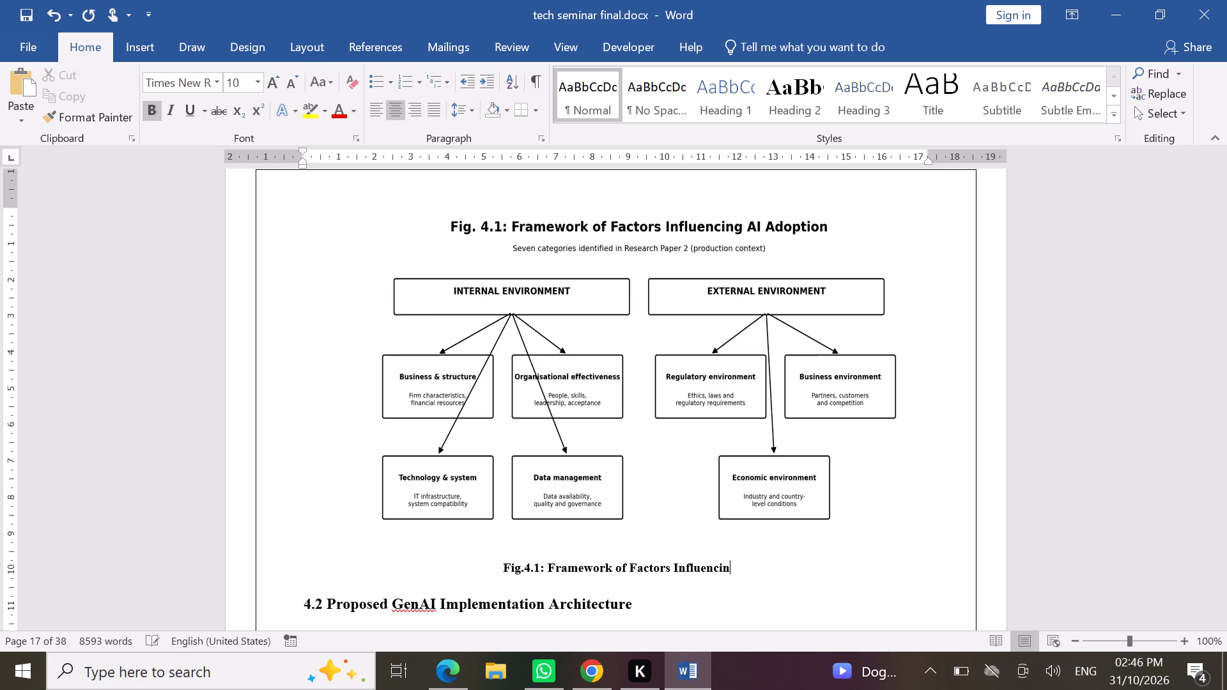
text(g)
key(space)
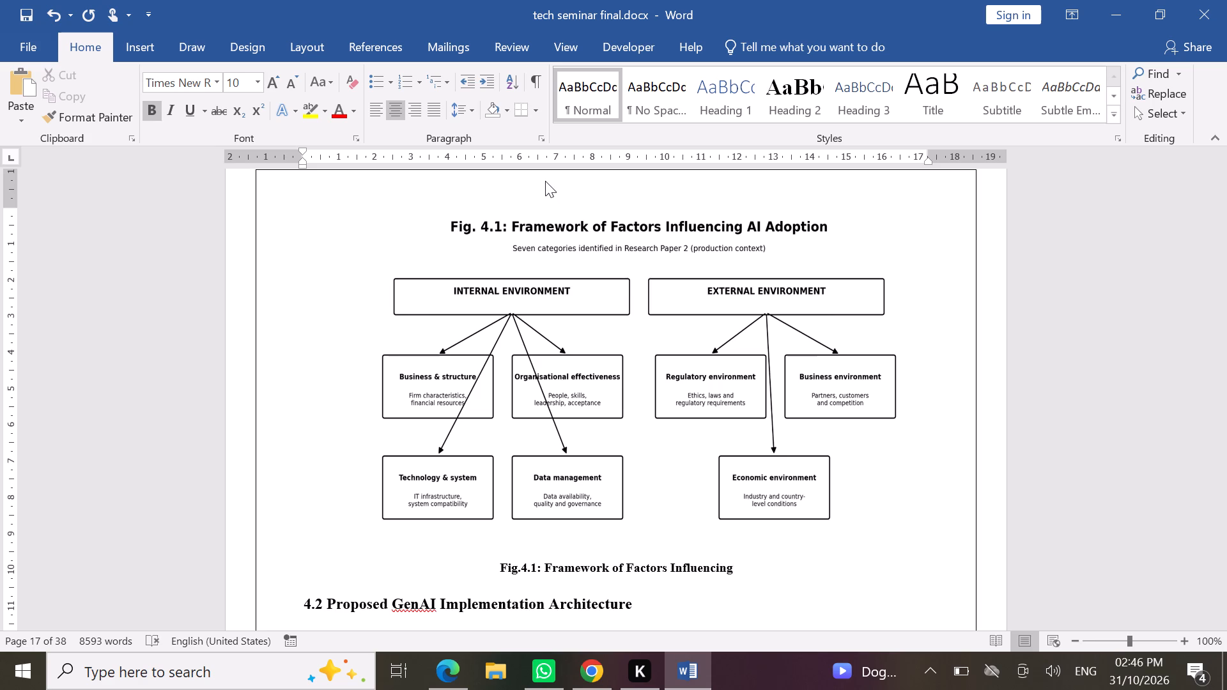
text(AI)
key(space)
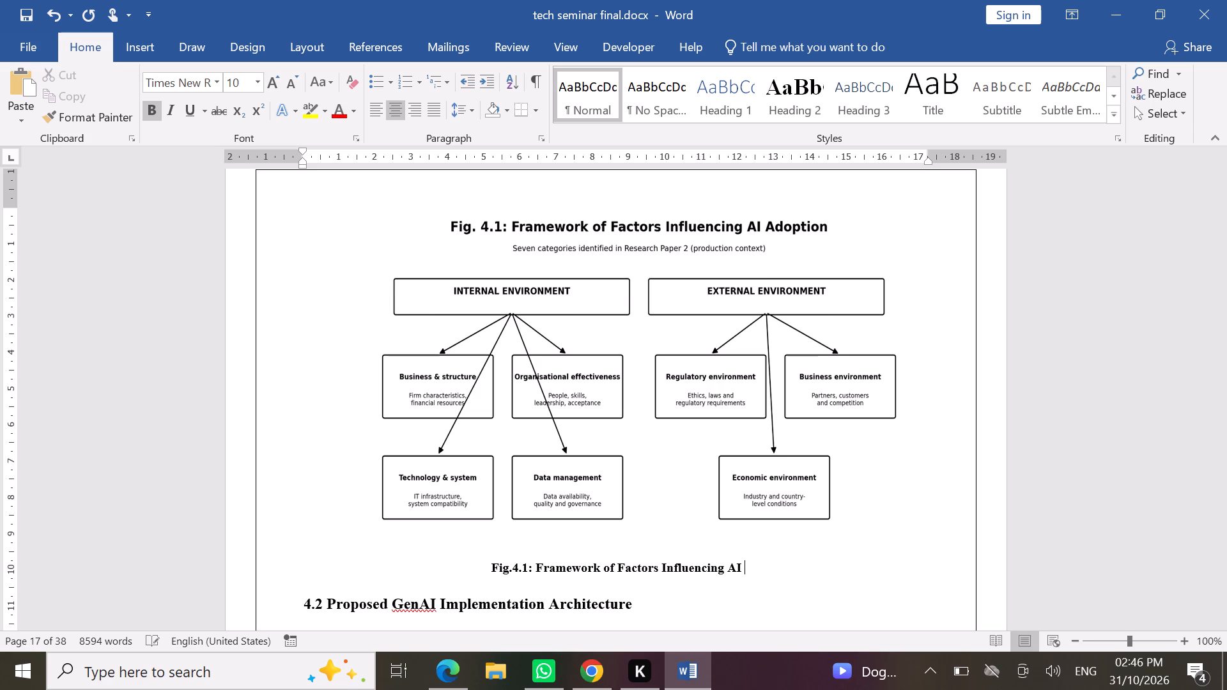
text(Adop)
text(tion)
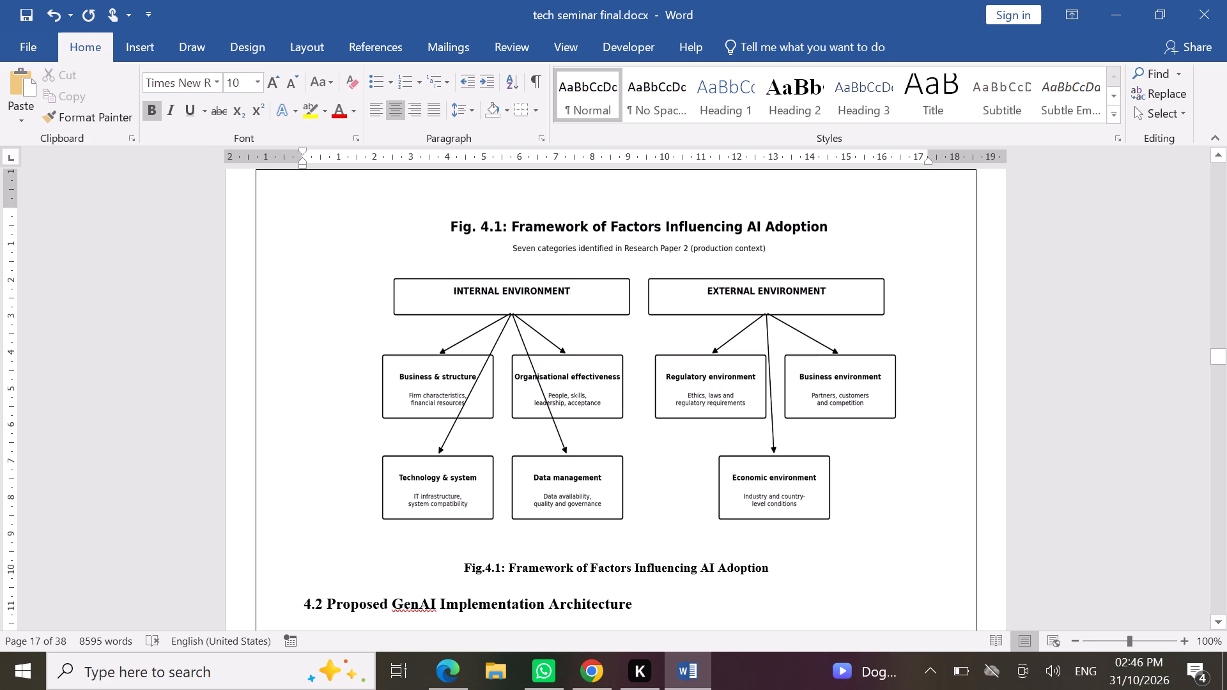
Insert an empty paragraph after the Monitoring and Evaluation Layer item to push the 4.3 heading onto the next page.
scroll(680, 452, down, 2)
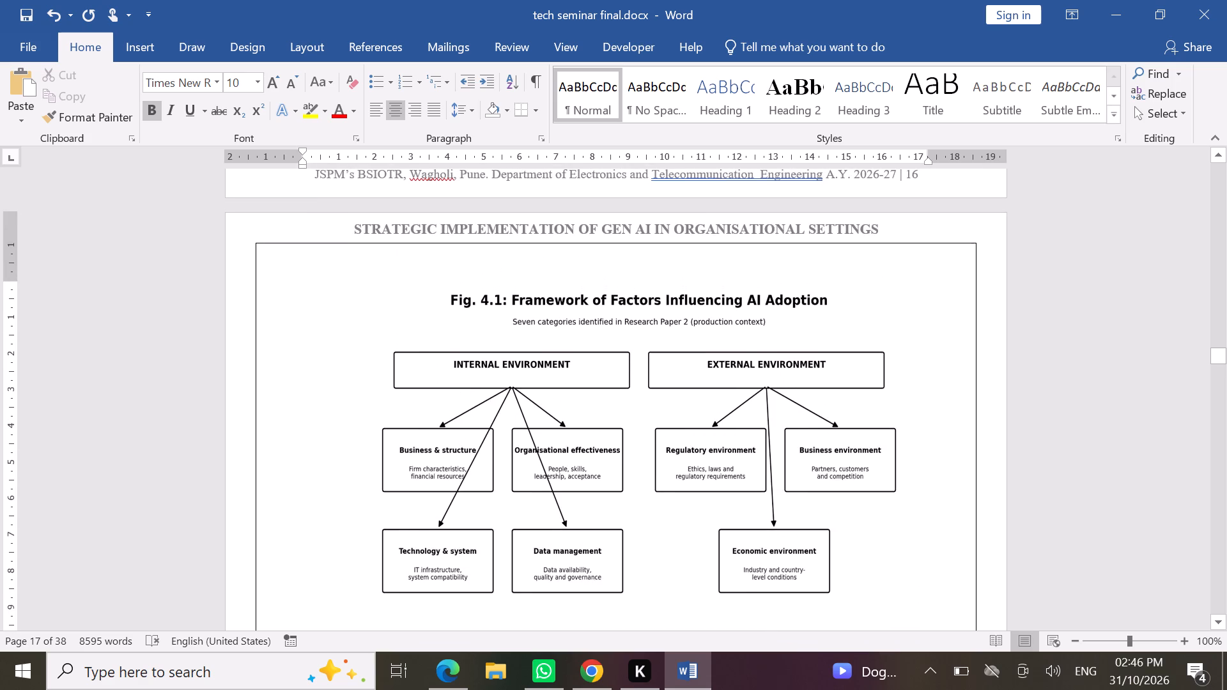
scroll(680, 452, down, 2)
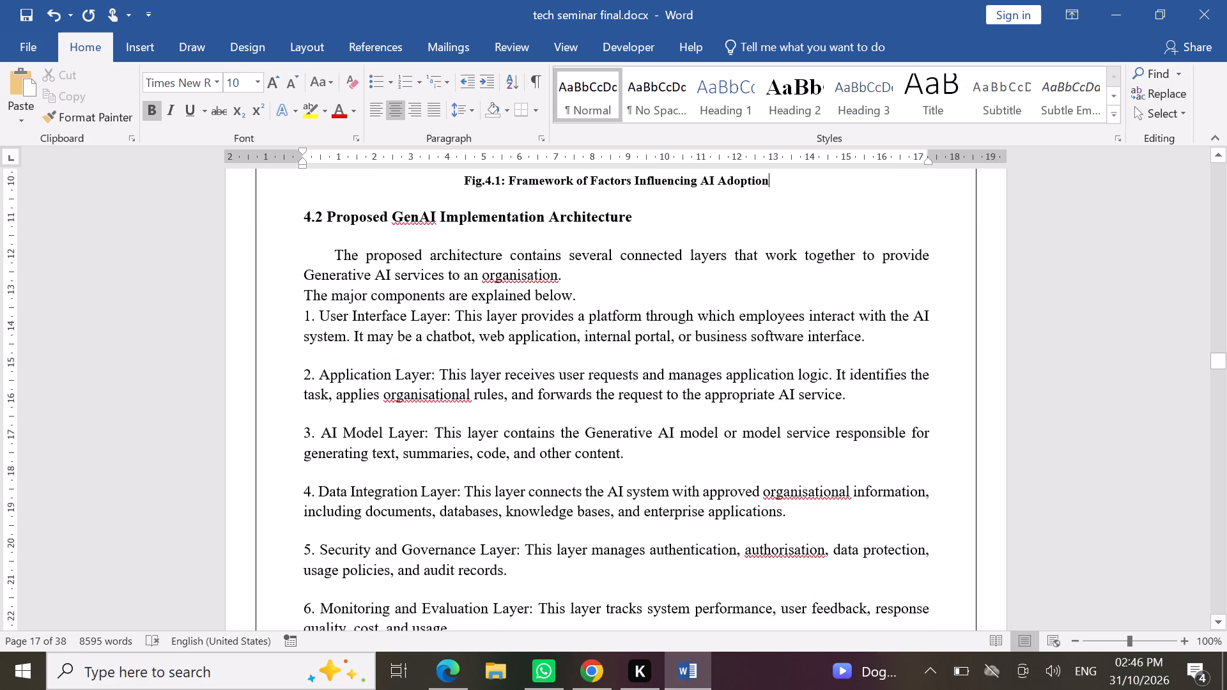
scroll(680, 452, down, 2)
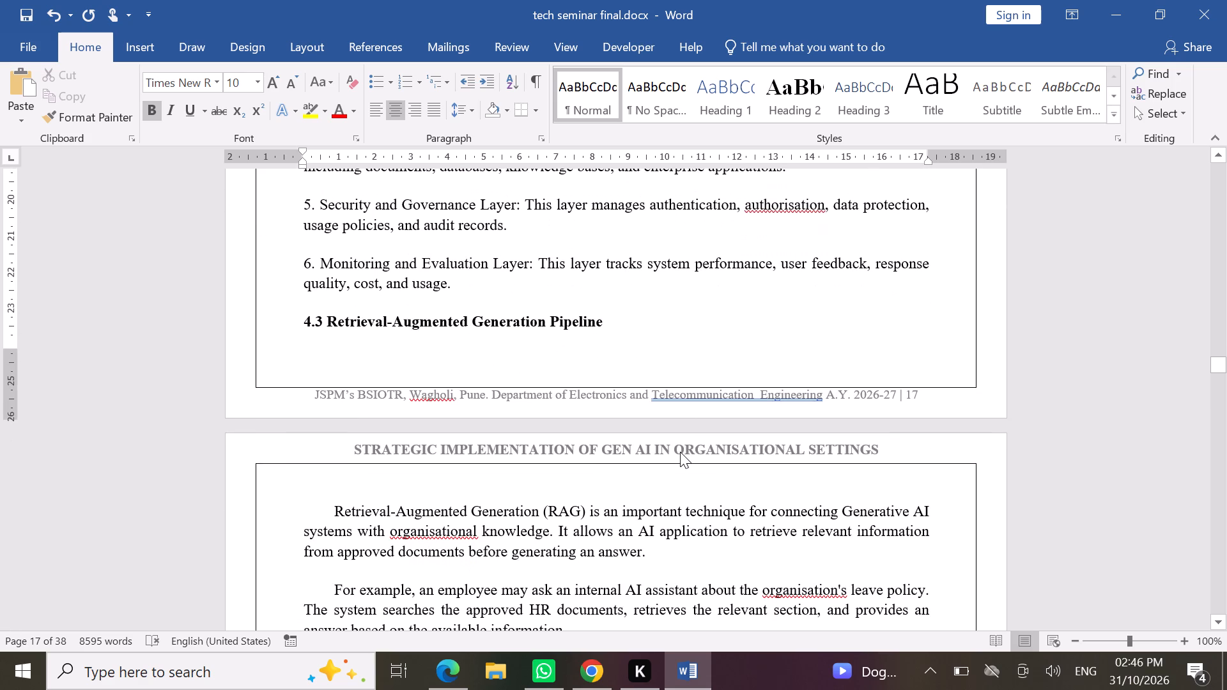
scroll(680, 452, down, 1)
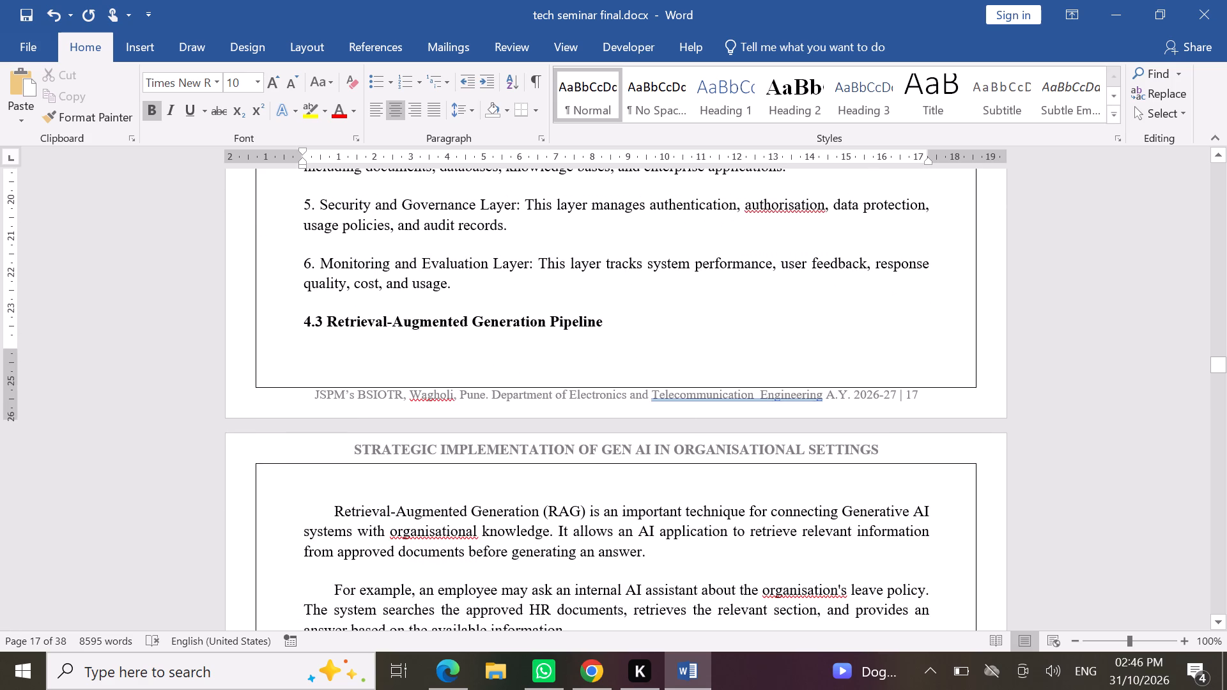
click(468, 288)
key(Return)
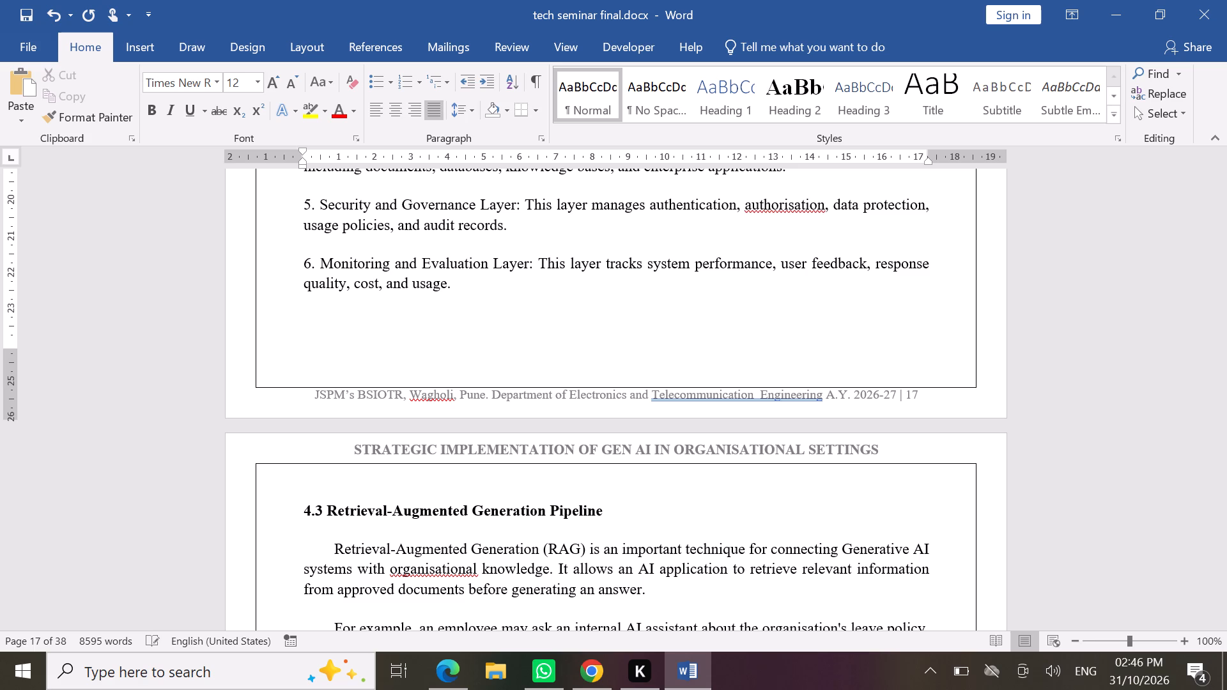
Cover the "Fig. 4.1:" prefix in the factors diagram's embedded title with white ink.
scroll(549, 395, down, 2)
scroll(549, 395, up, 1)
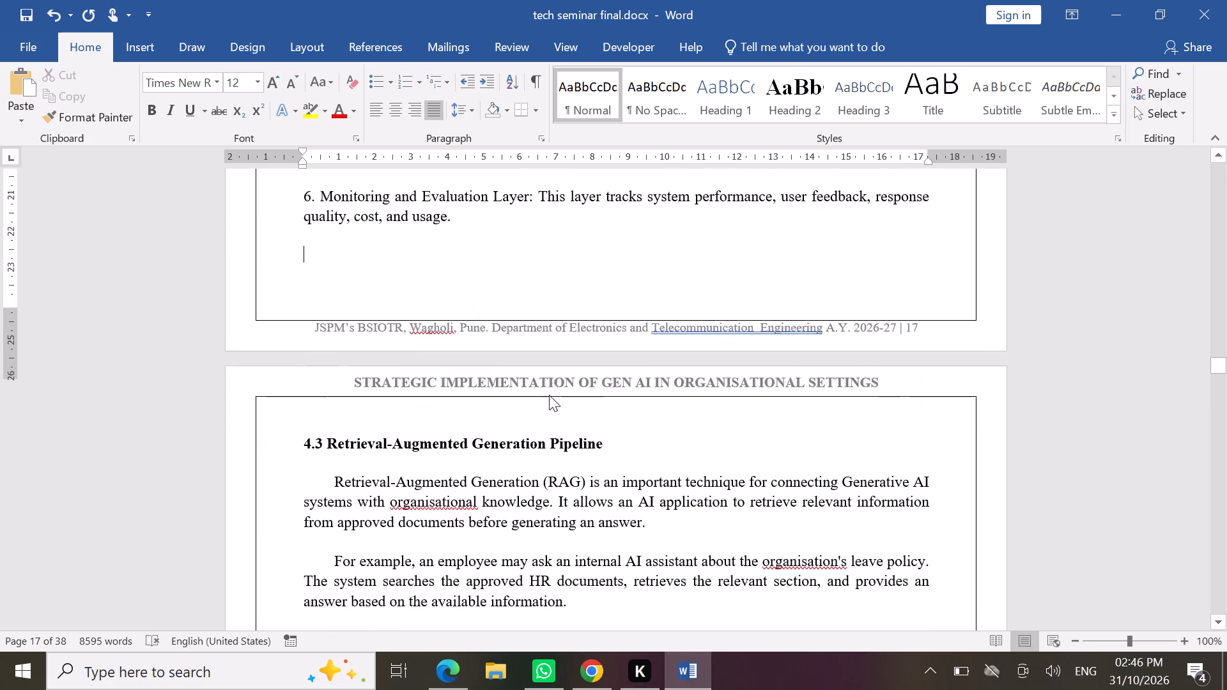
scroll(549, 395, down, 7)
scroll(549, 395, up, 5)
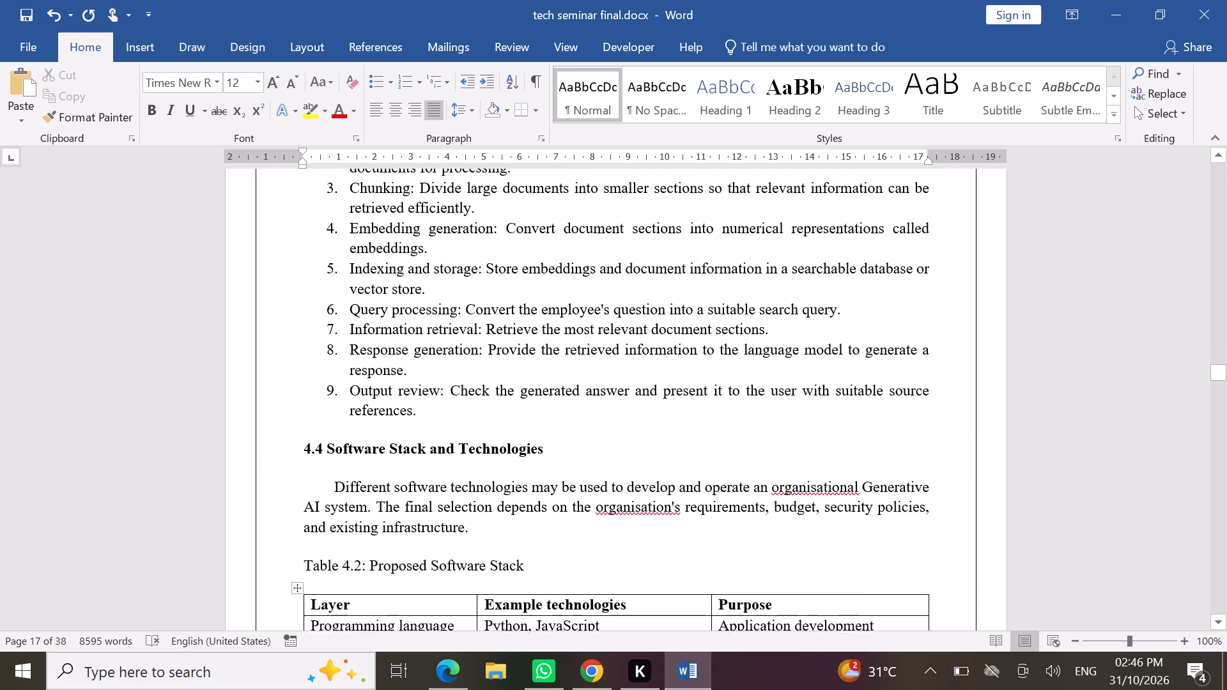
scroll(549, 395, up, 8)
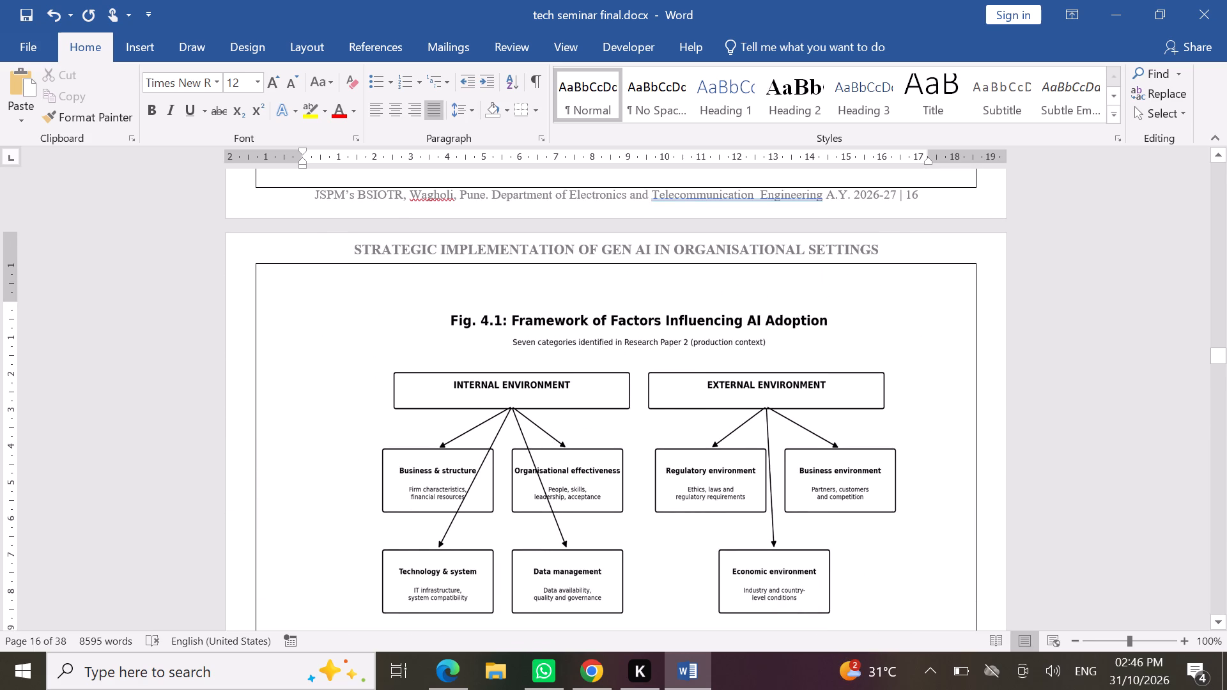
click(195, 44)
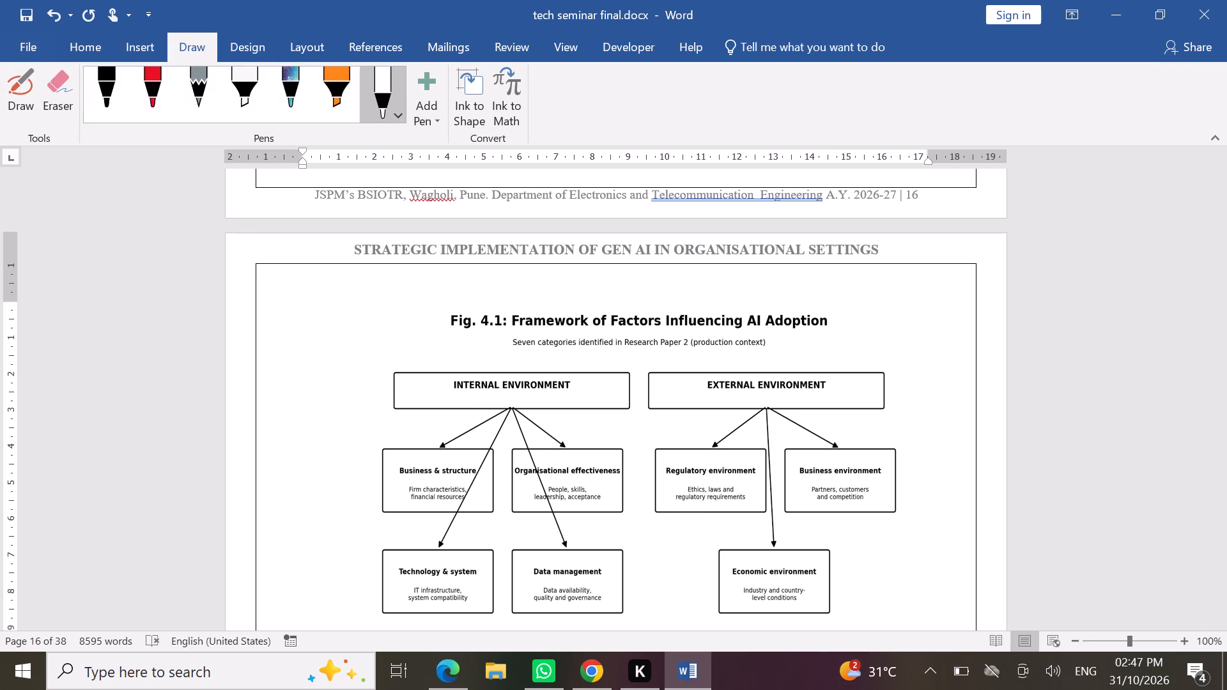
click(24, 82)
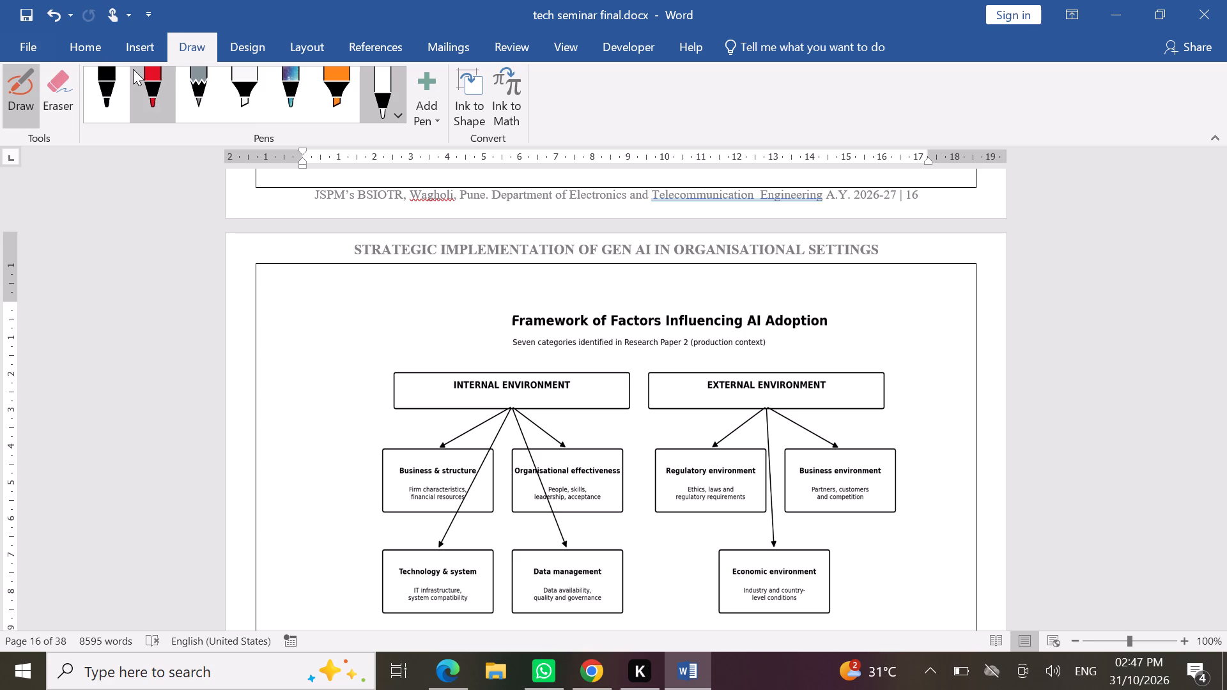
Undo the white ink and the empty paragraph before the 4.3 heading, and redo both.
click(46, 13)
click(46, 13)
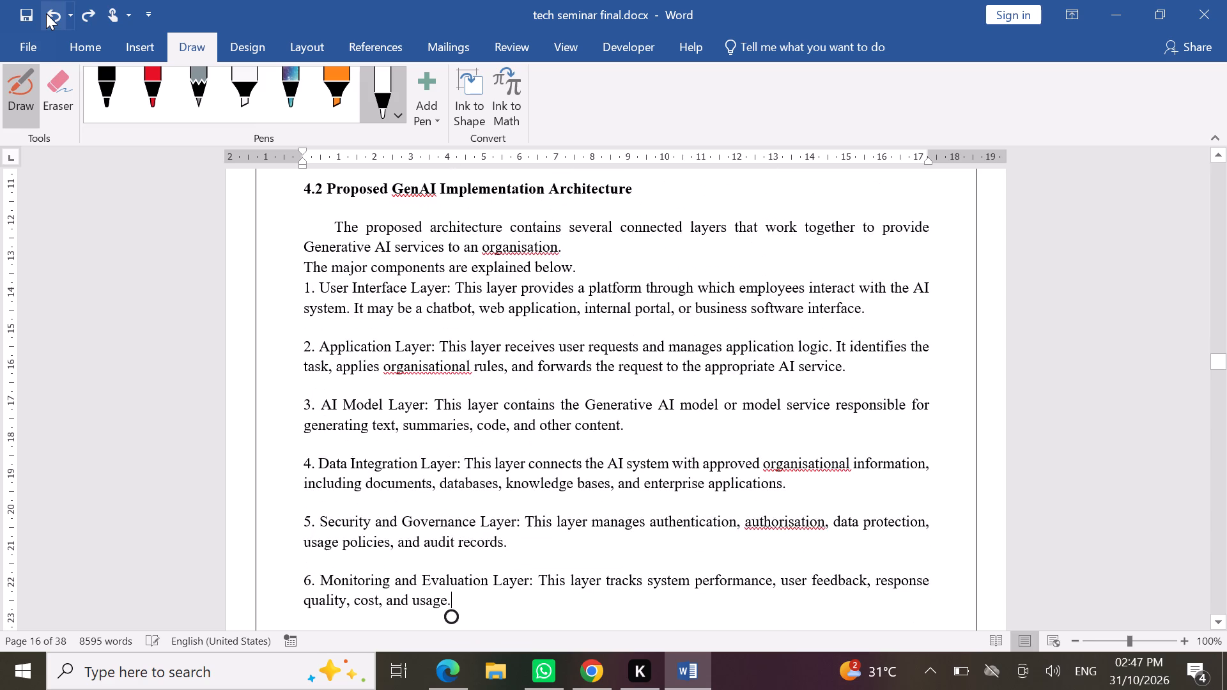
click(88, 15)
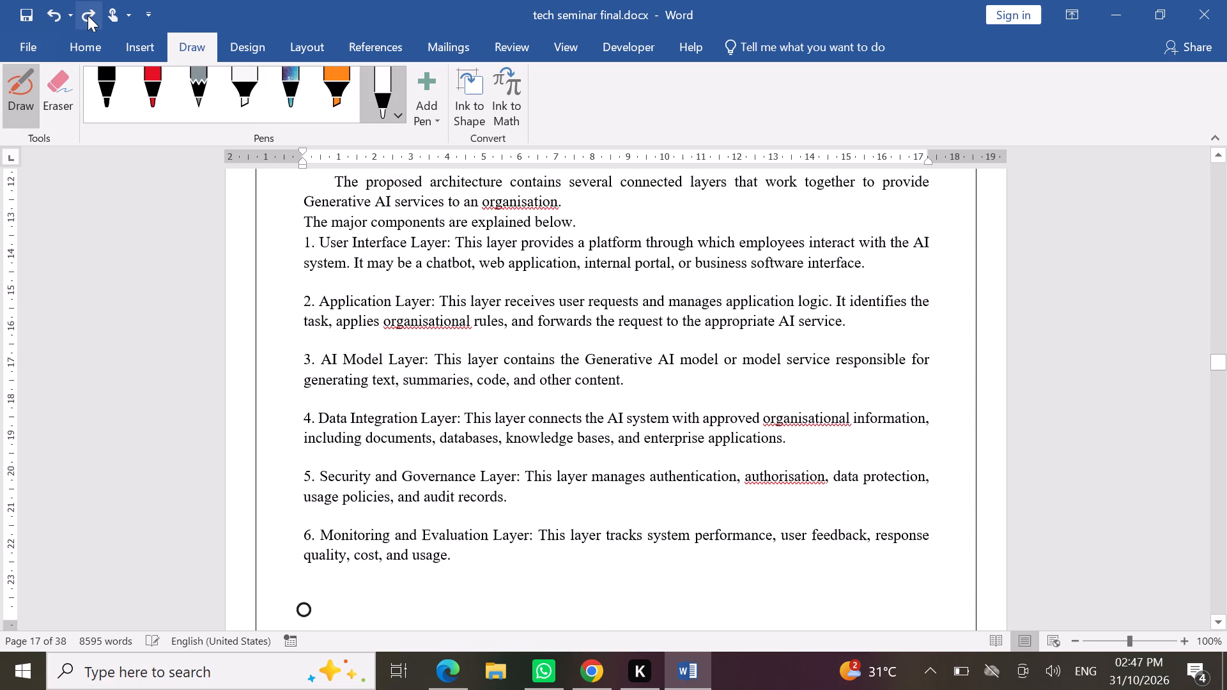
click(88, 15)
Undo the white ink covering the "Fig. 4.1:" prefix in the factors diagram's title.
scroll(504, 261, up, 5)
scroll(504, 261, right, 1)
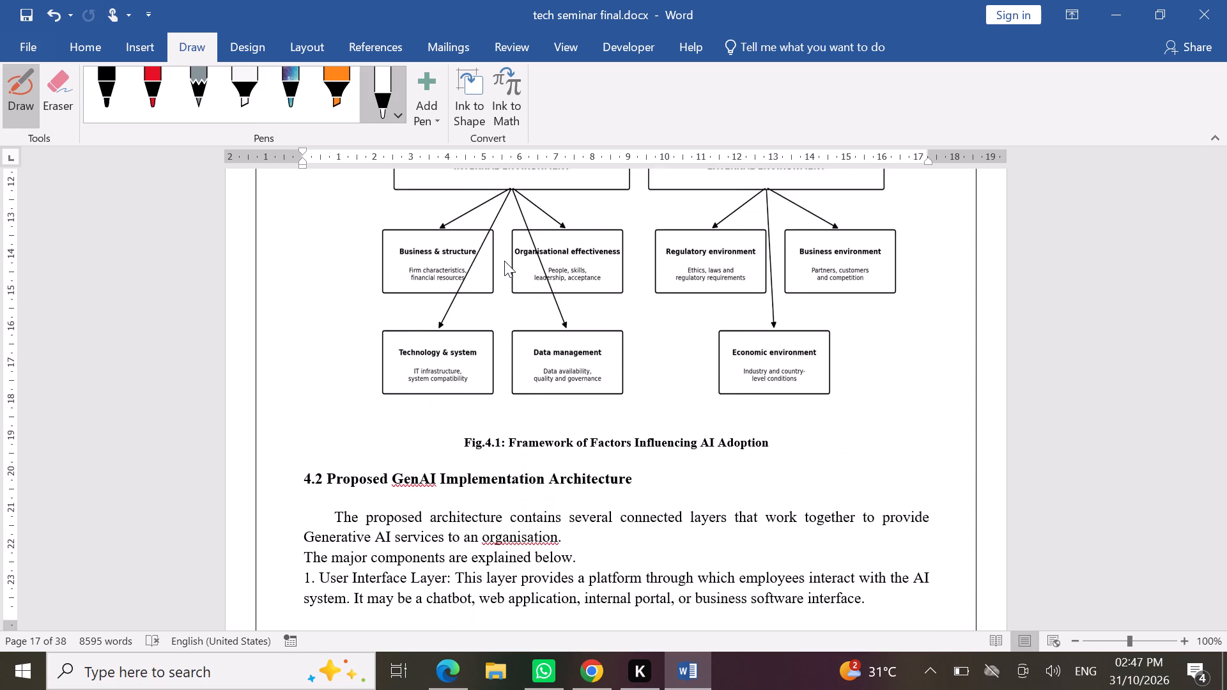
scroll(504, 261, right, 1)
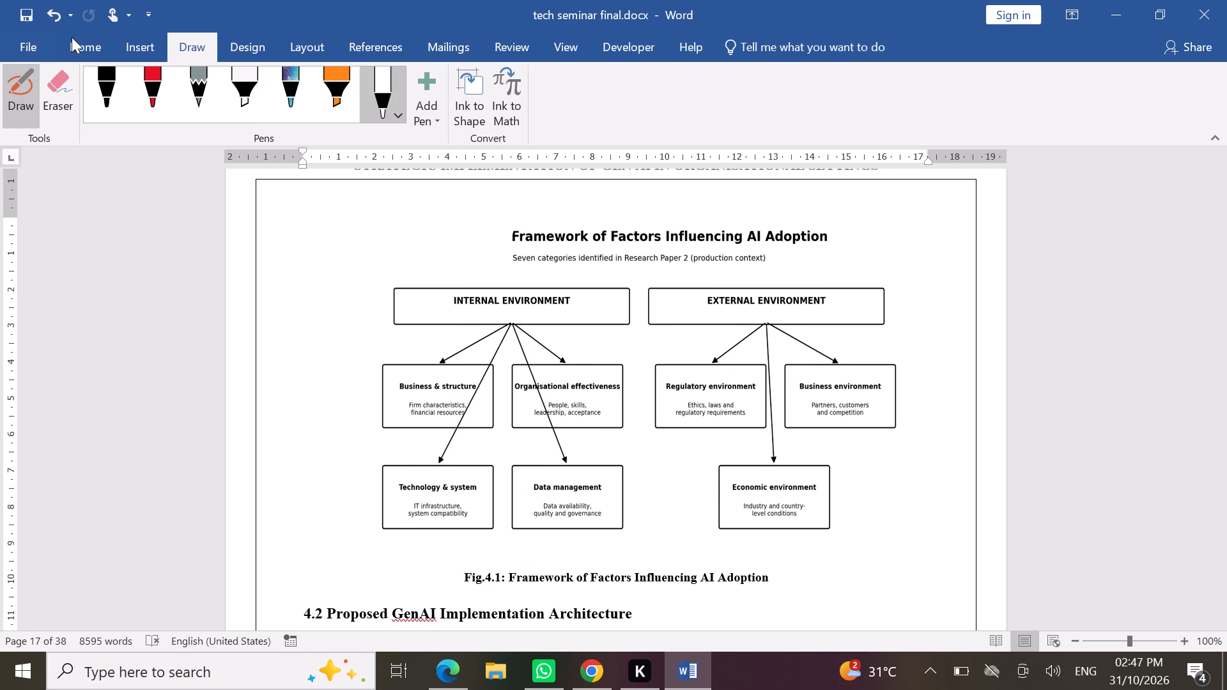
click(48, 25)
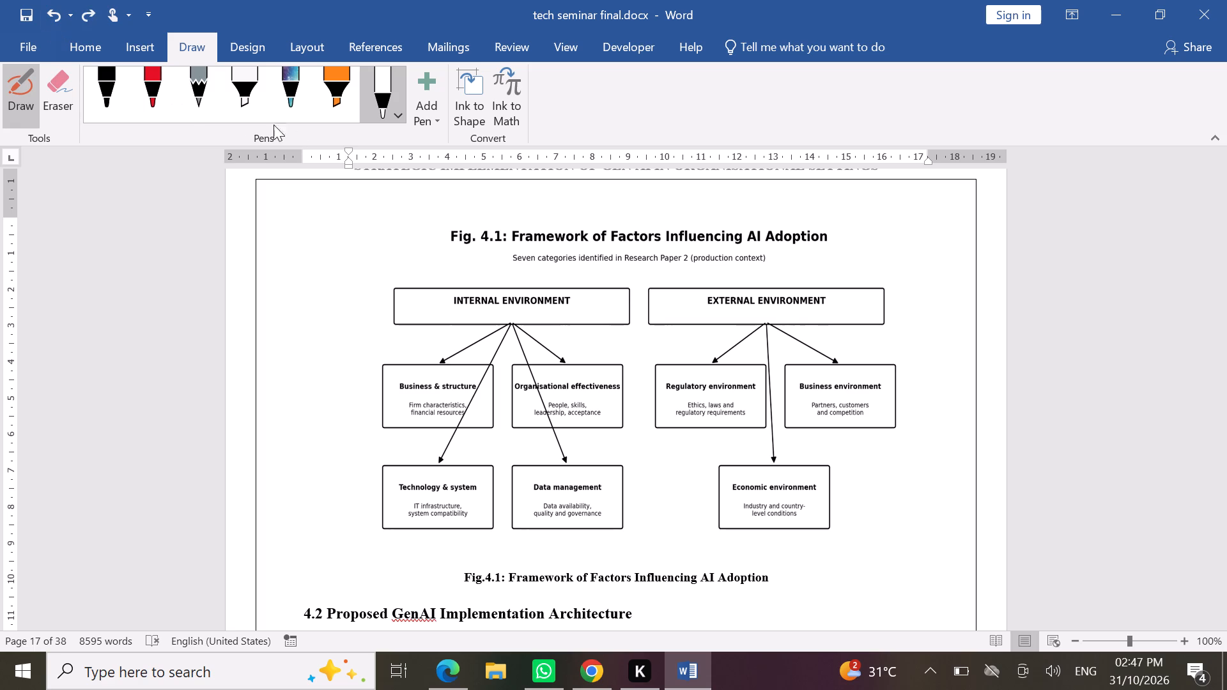
Paint over the "Fig. 4.1:" prefix in the factors diagram's embedded title again with the white pen.
click(56, 96)
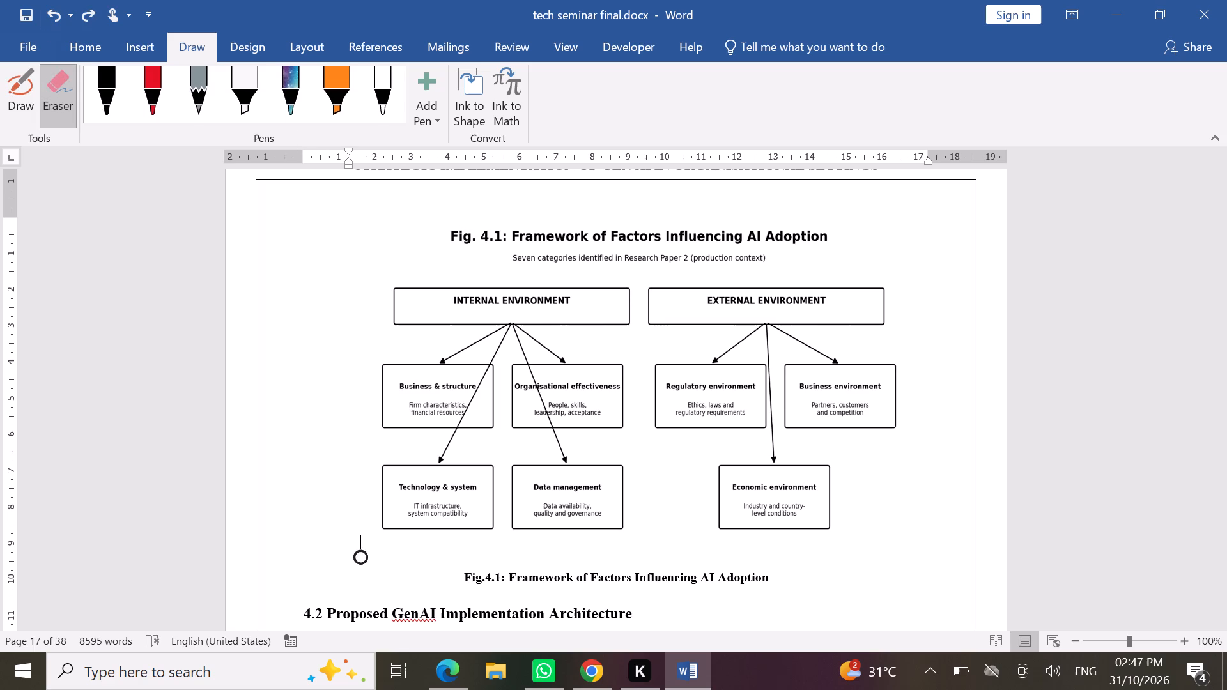
click(23, 93)
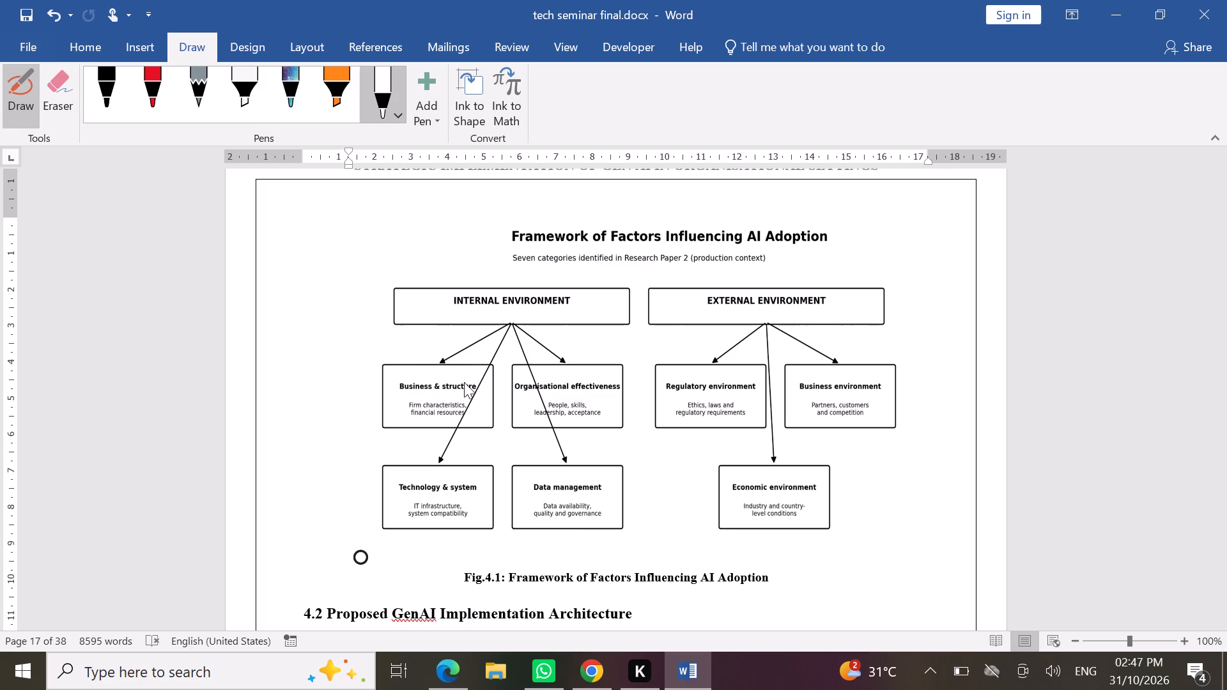
click(29, 101)
Look through the remaining Chapter 4 pages and the opening of Chapter 5 up to the business model innovation diagram.
scroll(633, 461, down, 3)
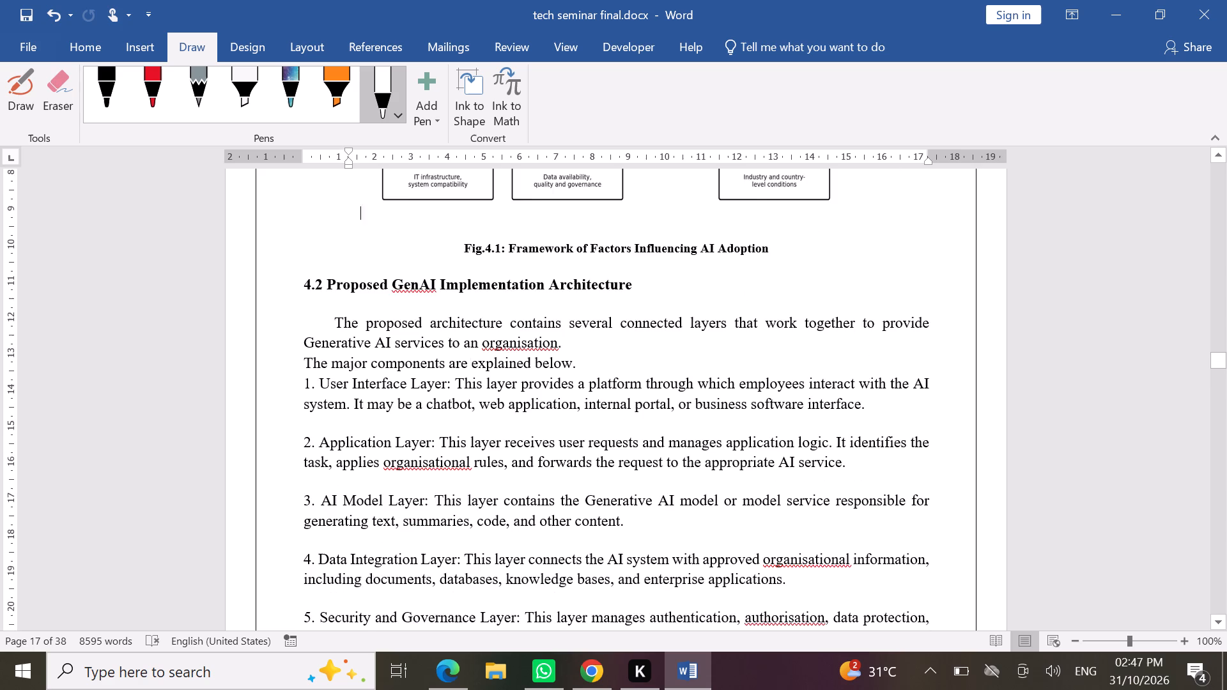
scroll(633, 461, down, 9)
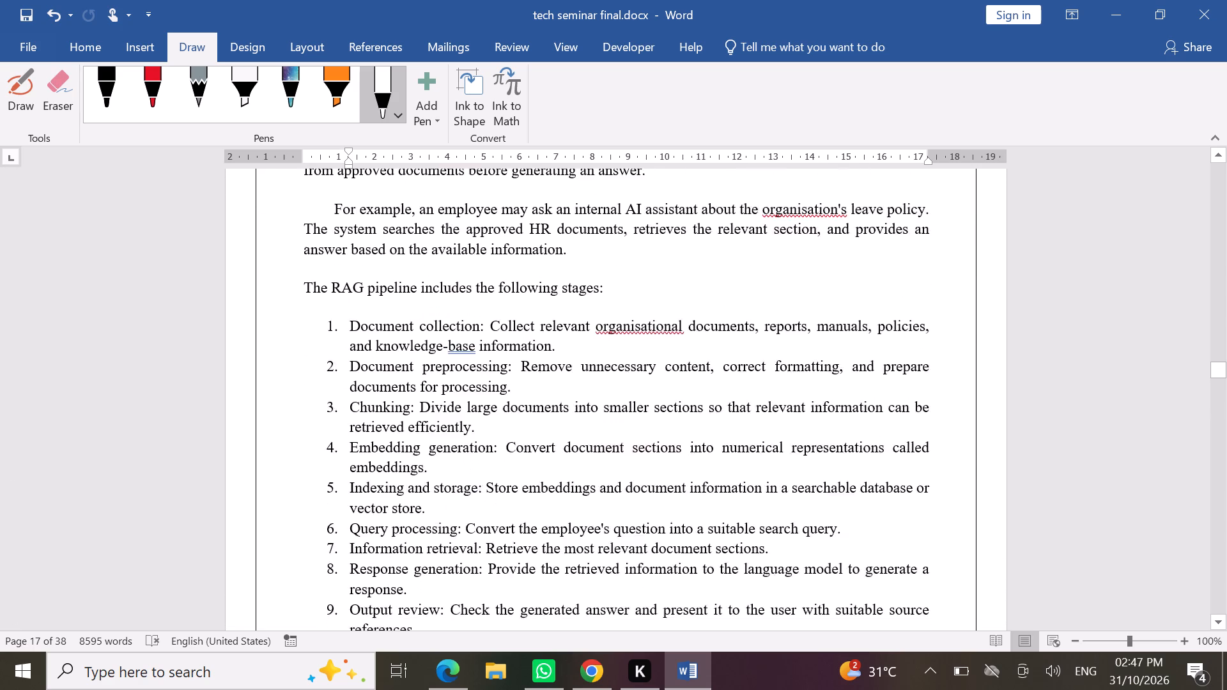
scroll(633, 461, down, 8)
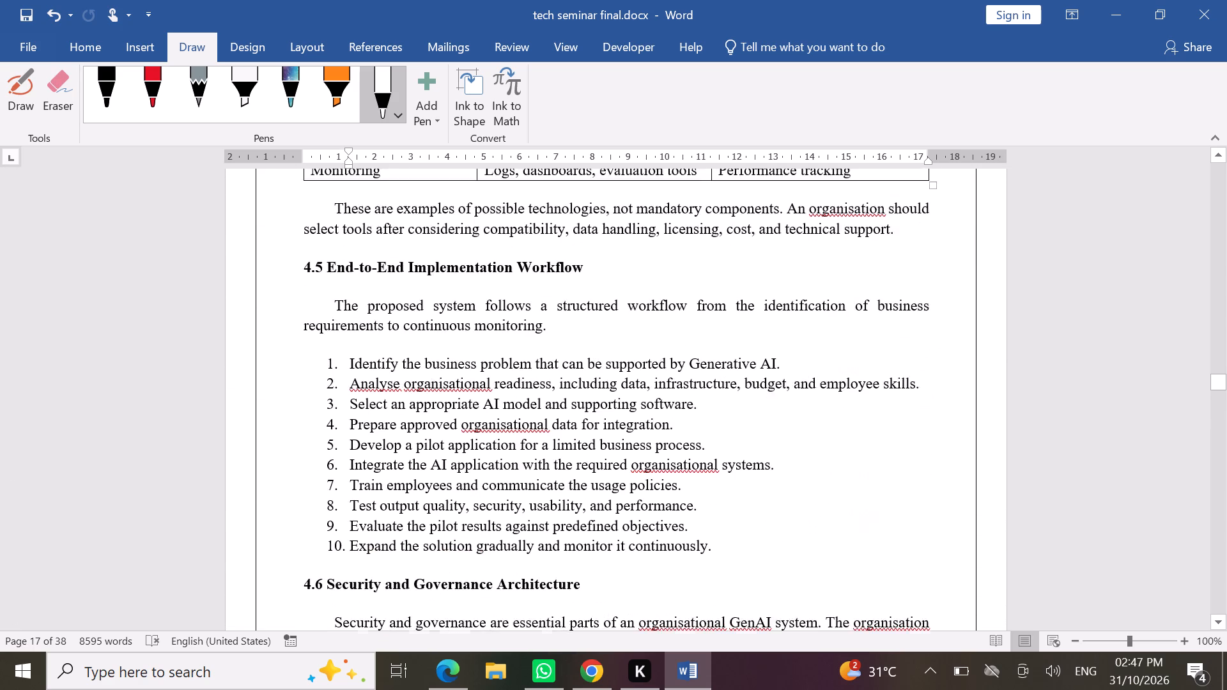
scroll(633, 461, down, 4)
scroll(627, 284, down, 2)
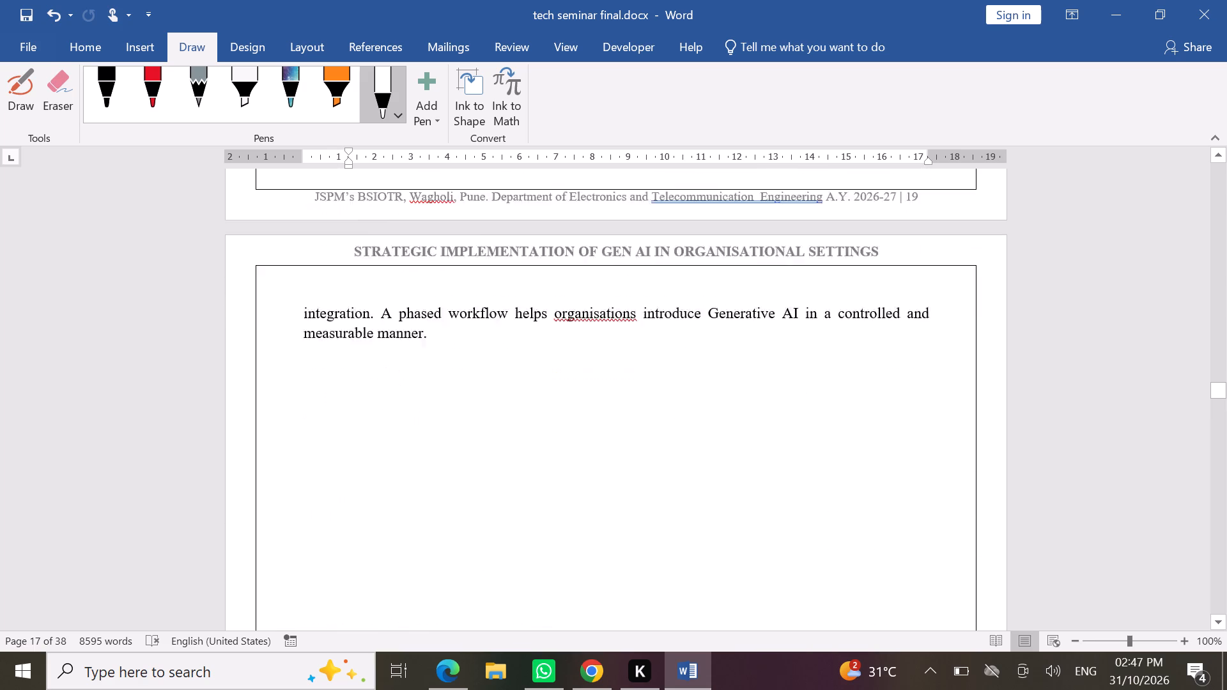
scroll(627, 284, down, 3)
scroll(627, 284, up, 1)
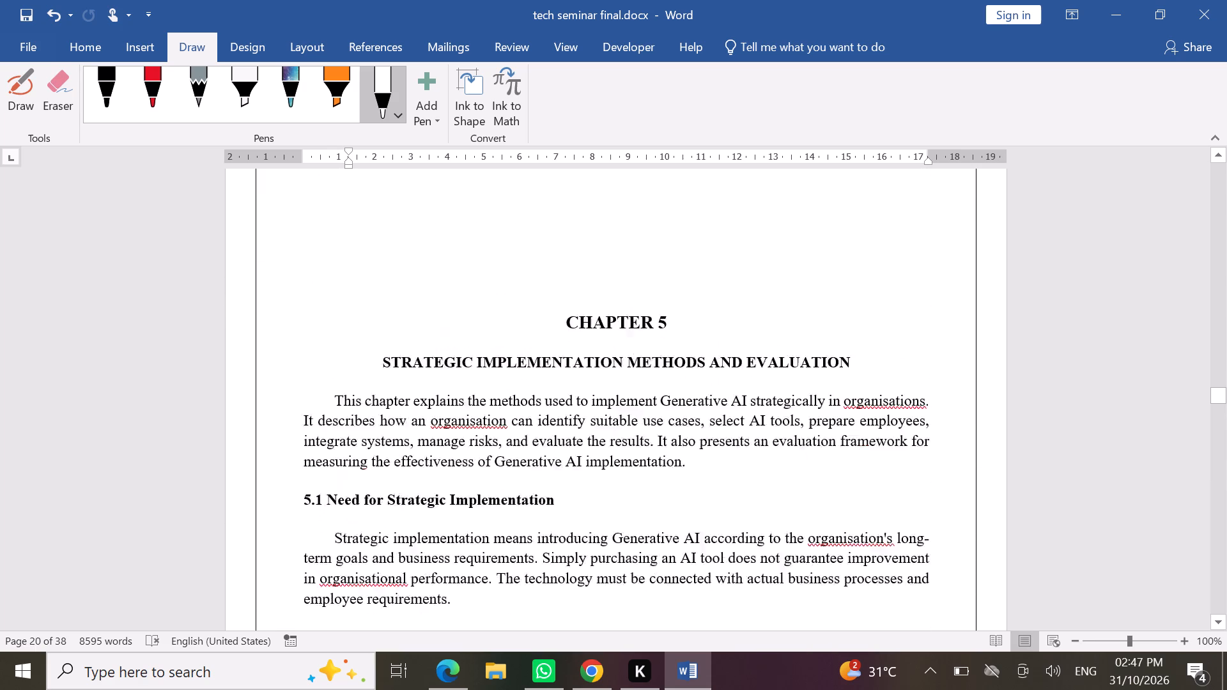
scroll(627, 284, up, 2)
scroll(627, 284, down, 3)
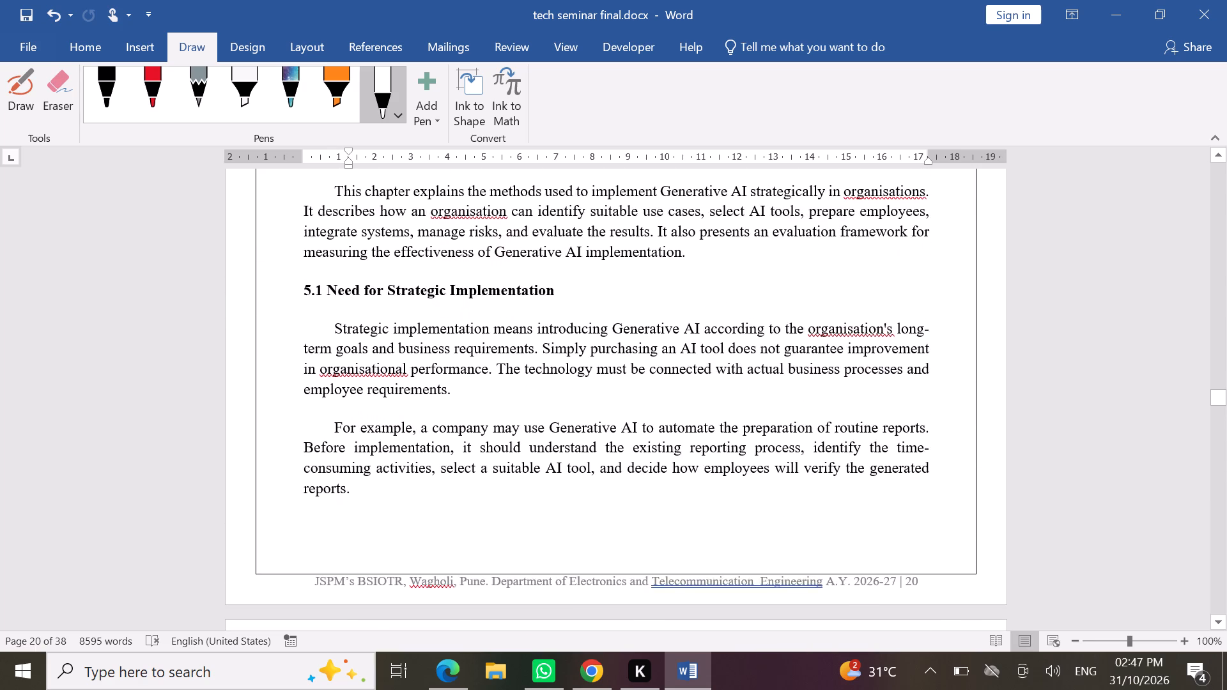
scroll(627, 284, down, 3)
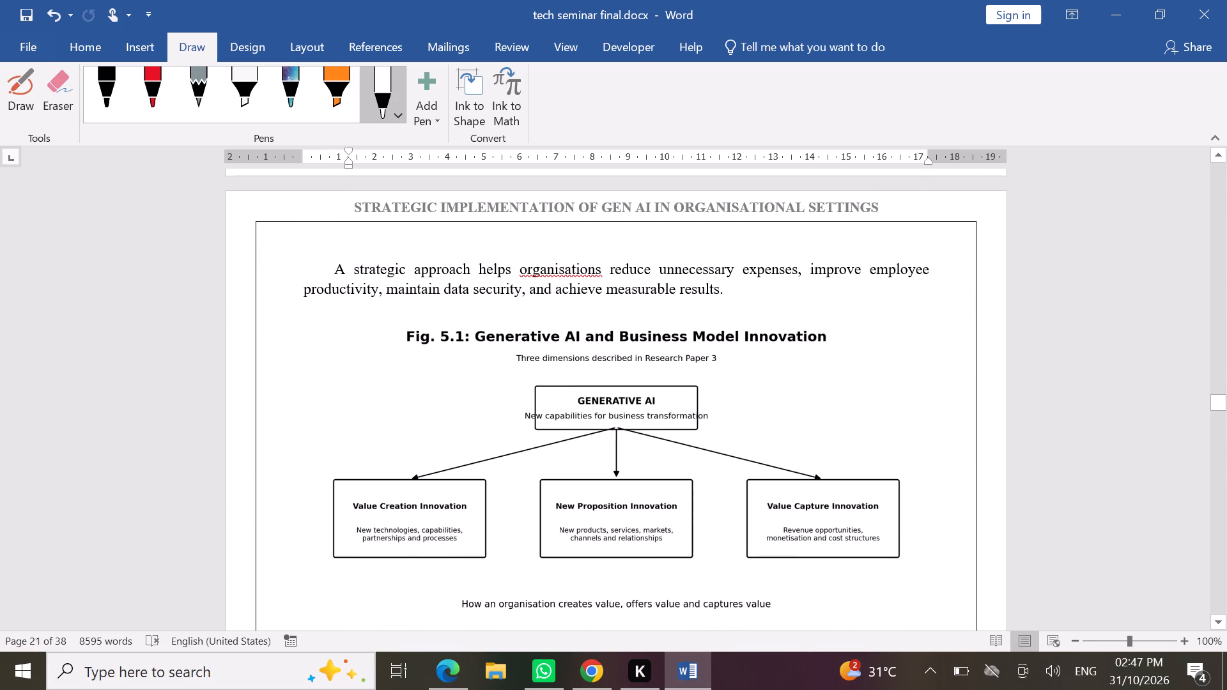
scroll(633, 245, down, 1)
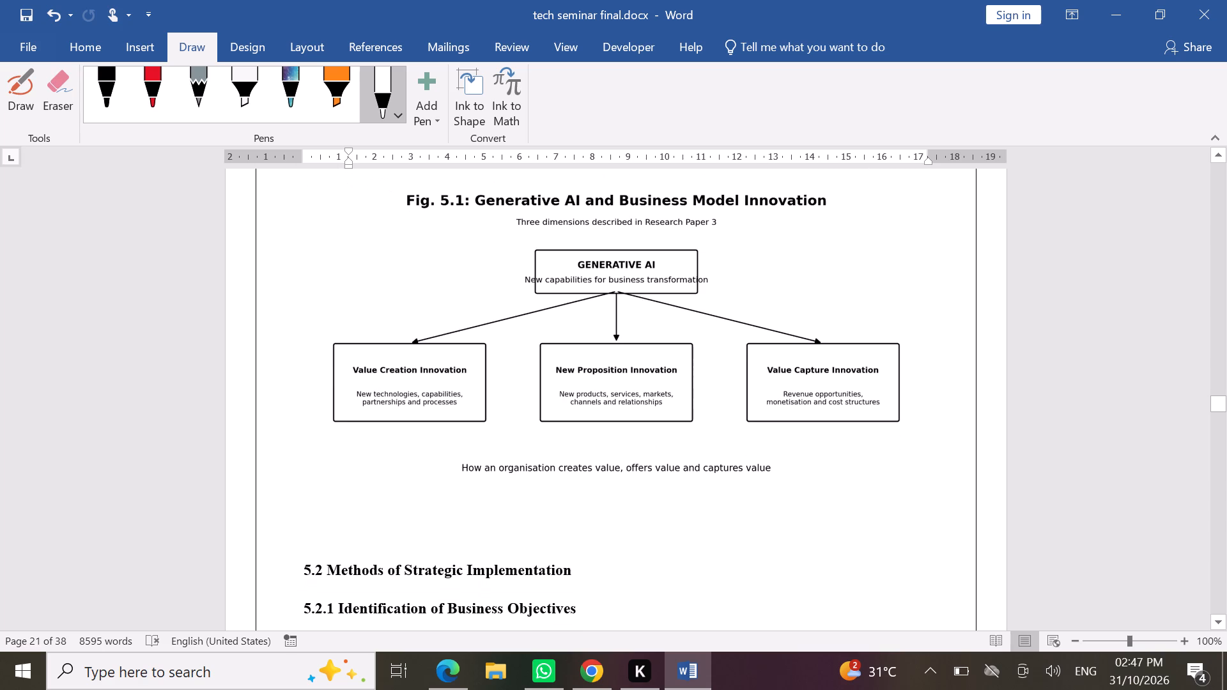
Crop the blank strip off the bottom of the Generative AI and Business Model Innovation diagram, to a height of about 8.45 cm.
scroll(633, 245, up, 1)
click(608, 387)
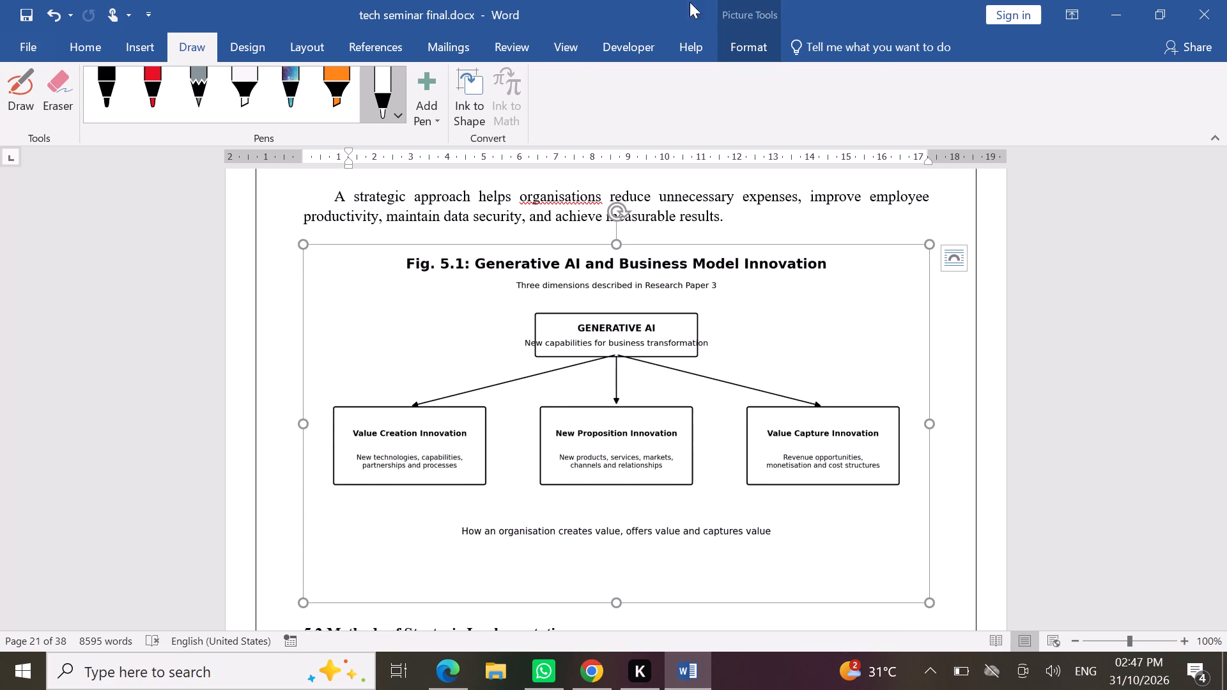
click(762, 47)
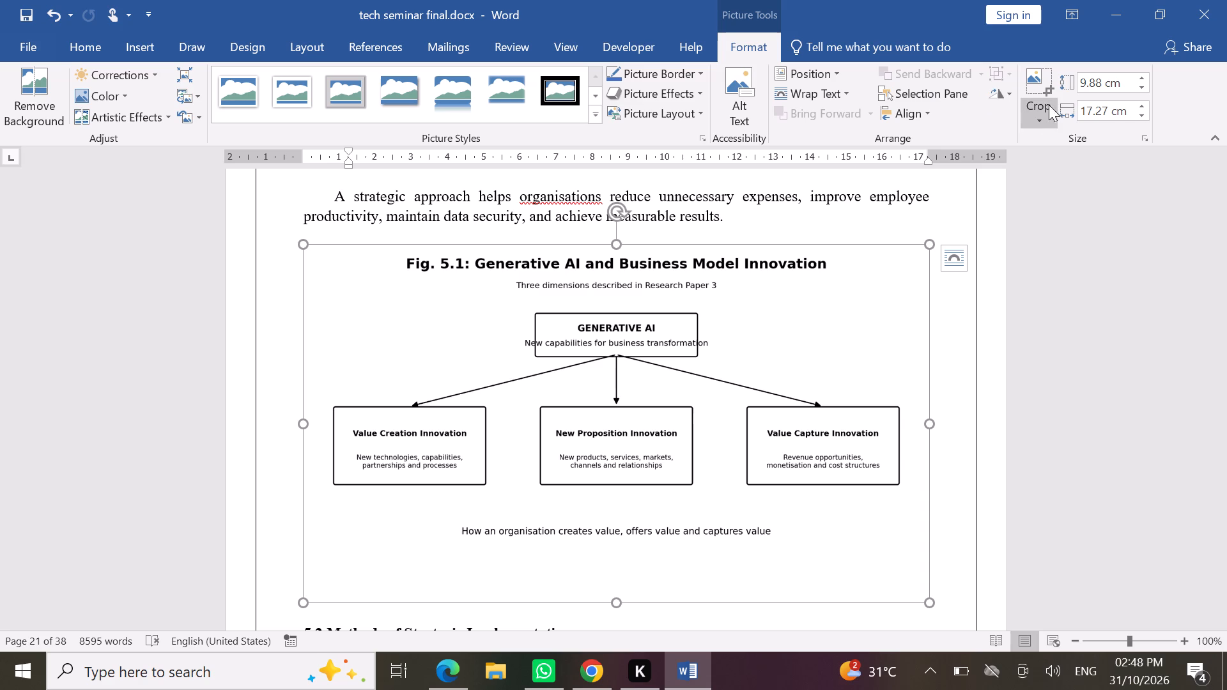
click(1038, 85)
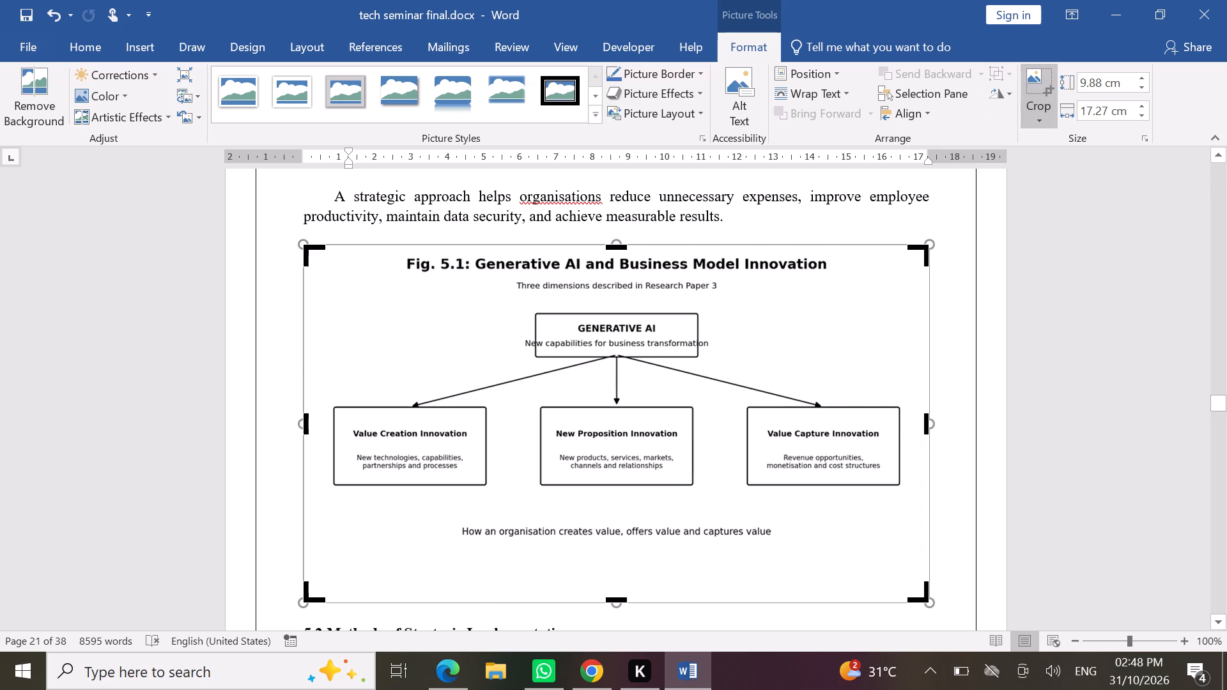
scroll(757, 333, down, 1)
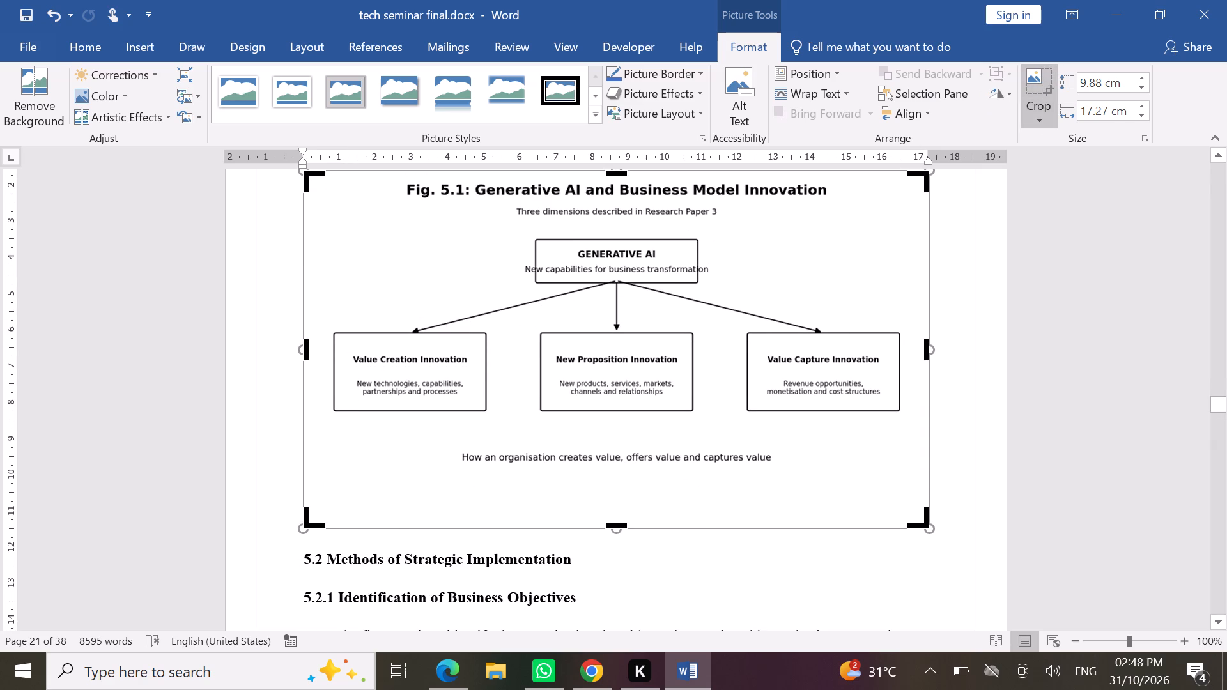
drag(621, 527, 640, 477)
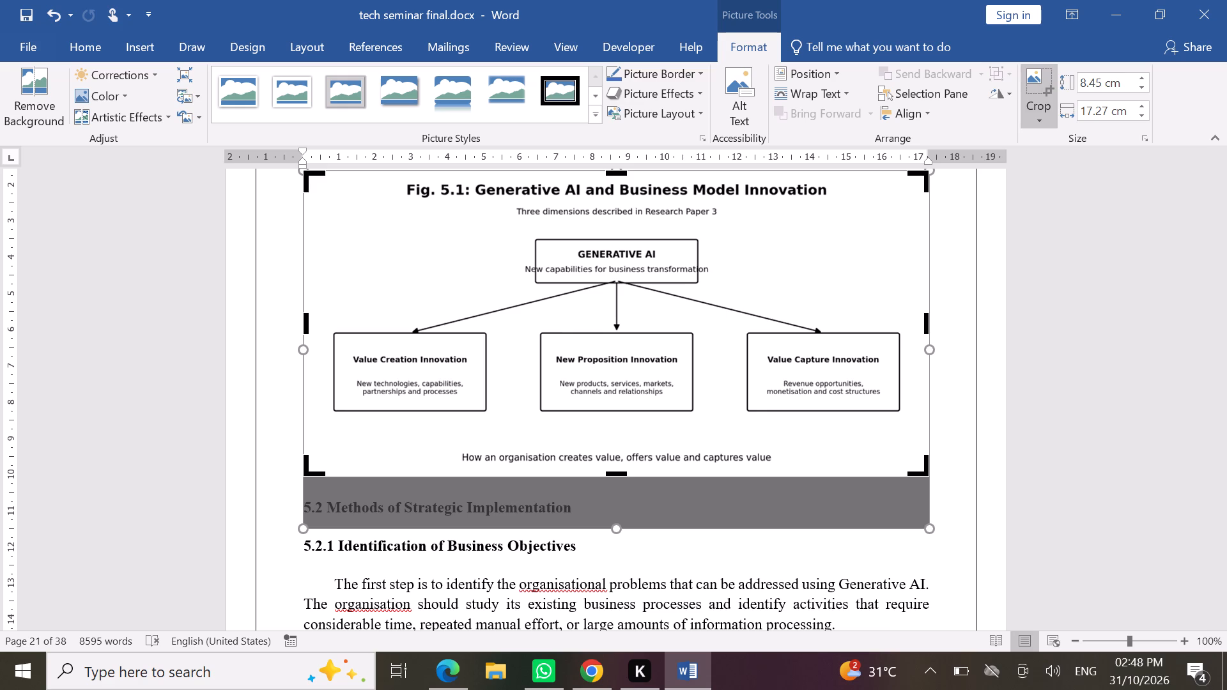
click(677, 564)
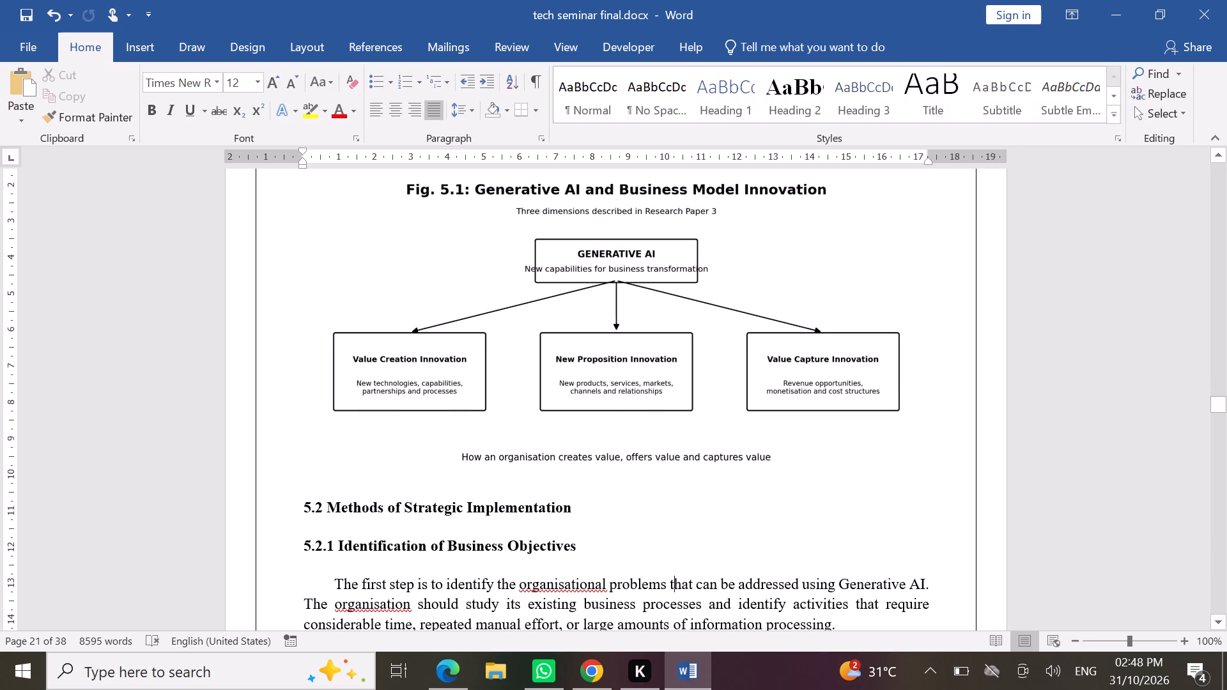
Centre-align the Generative AI and Business Model Innovation diagram.
scroll(498, 296, up, 1)
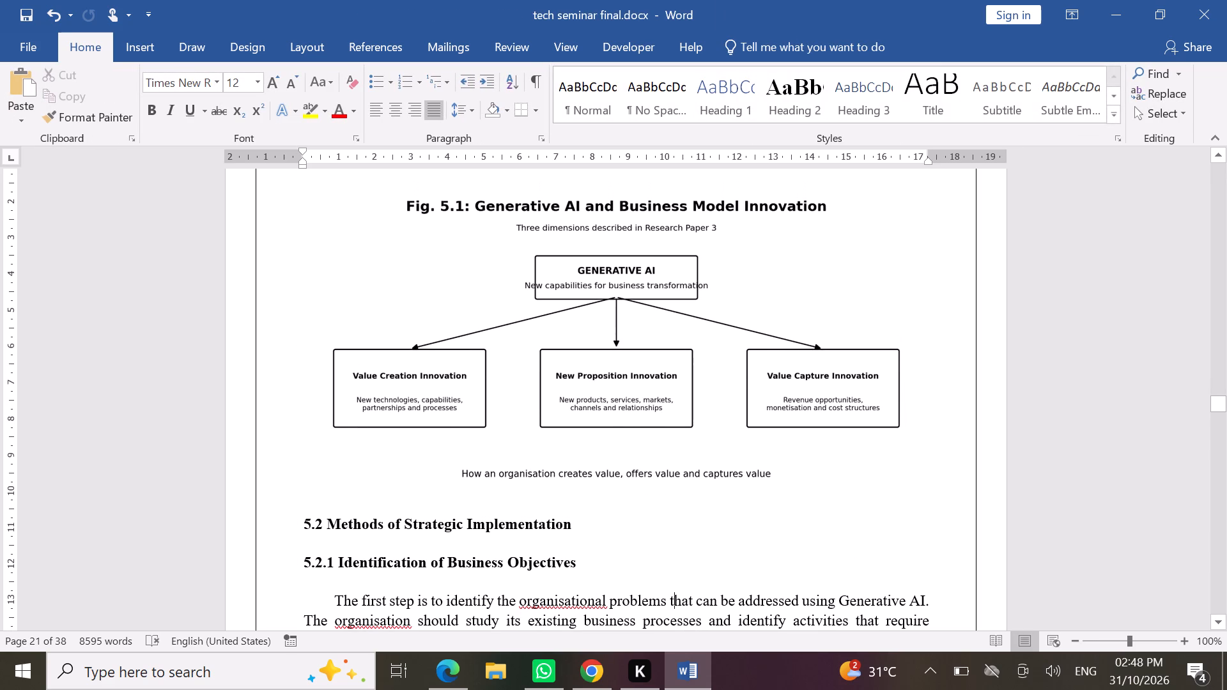
click(539, 296)
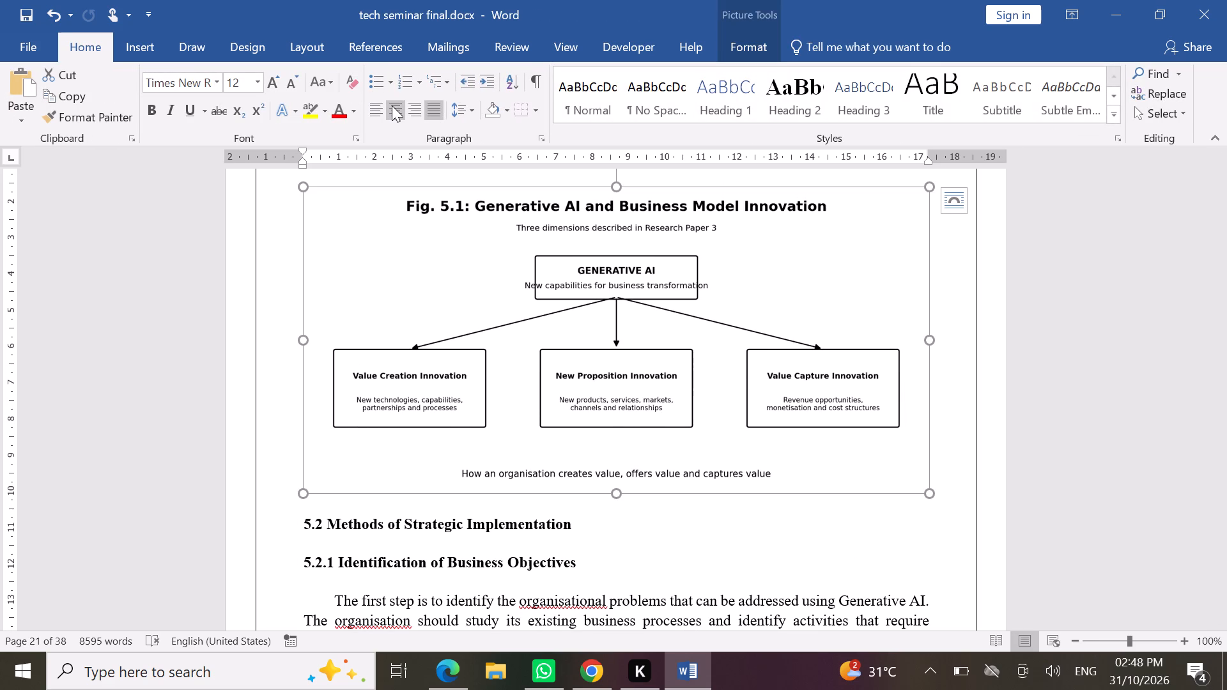
click(392, 105)
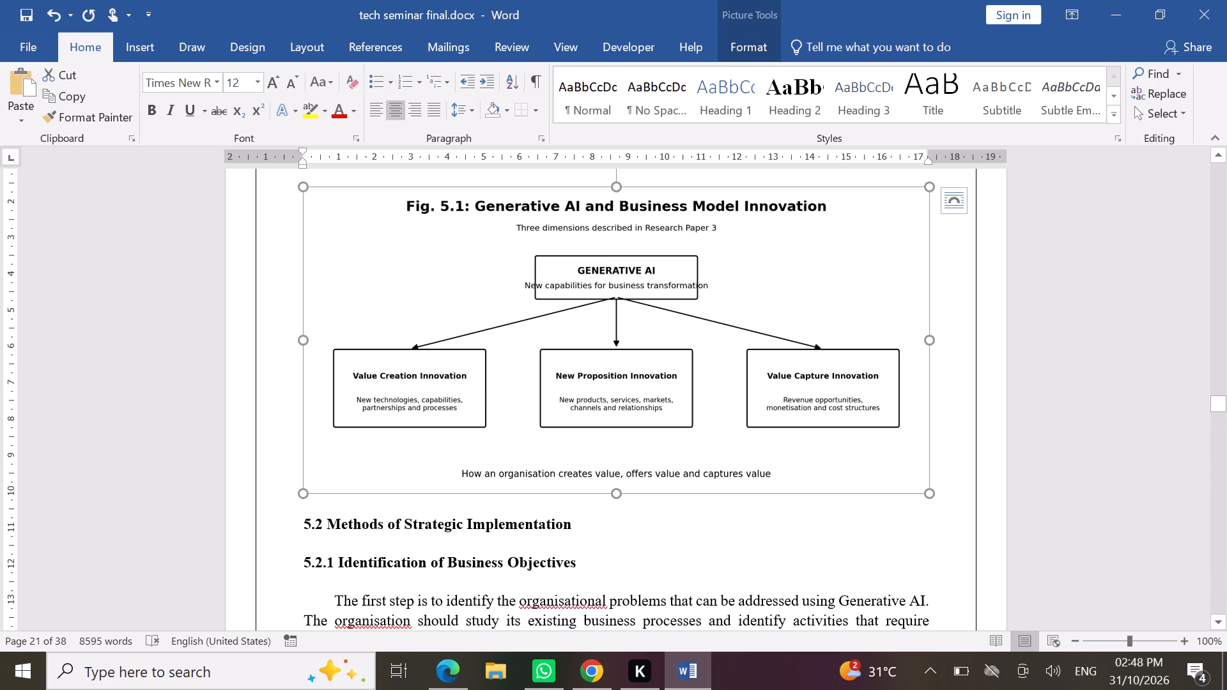
Insert an empty paragraph between the business model innovation diagram and the 5.2 heading, centred with a font size of 10.
click(670, 534)
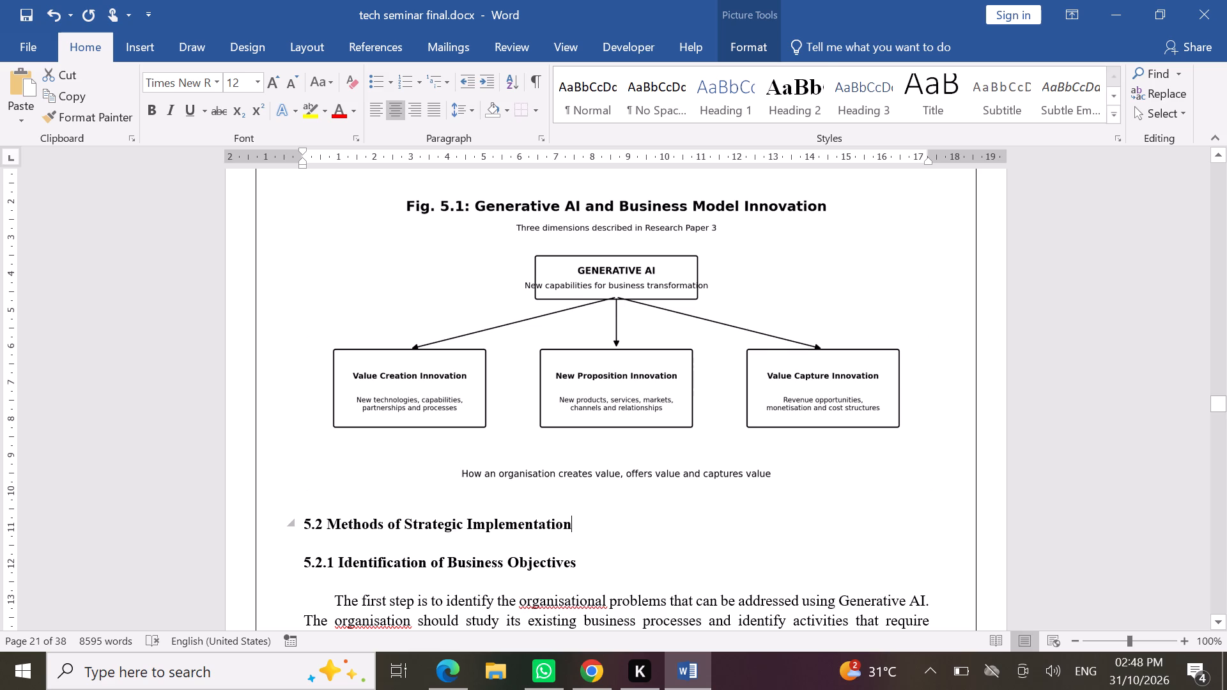
click(306, 525)
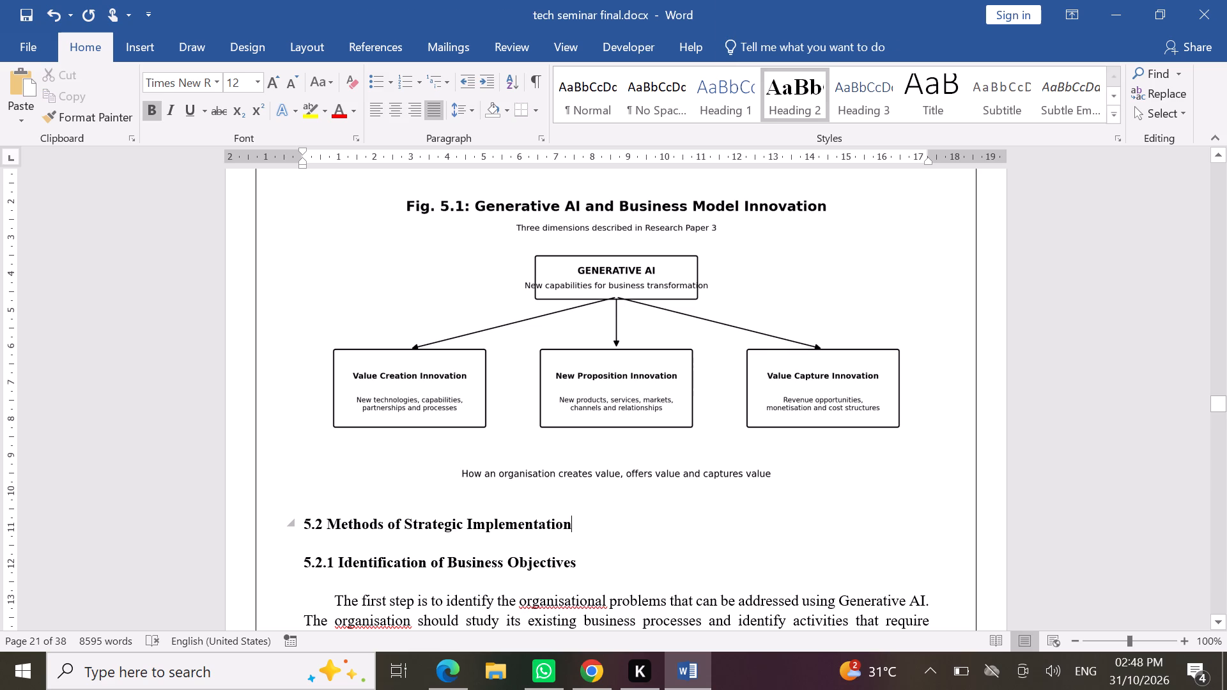
key(space)
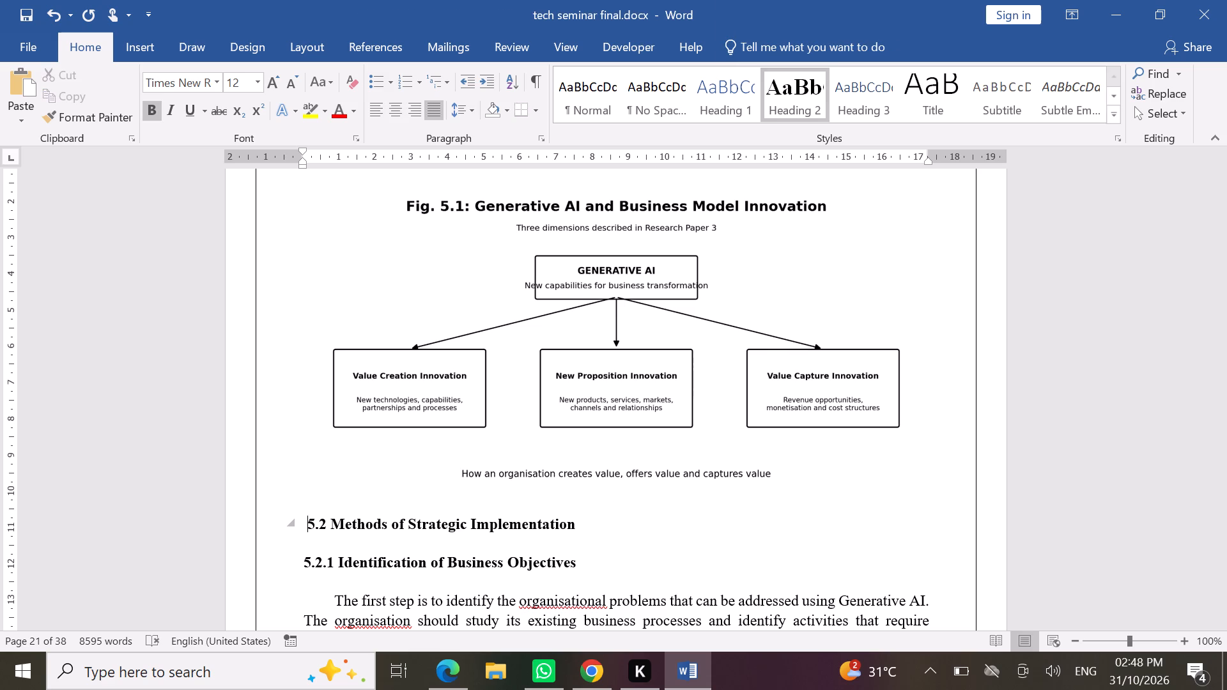
key(BackSpace)
key(Return)
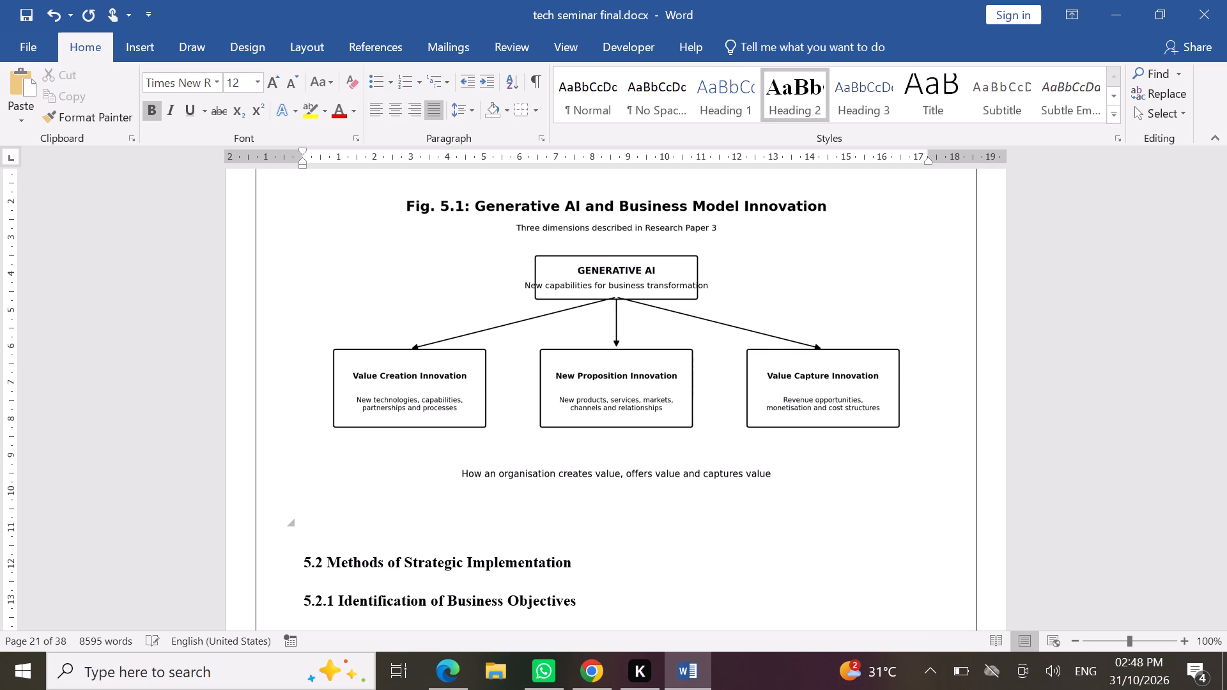
key(Up)
click(399, 105)
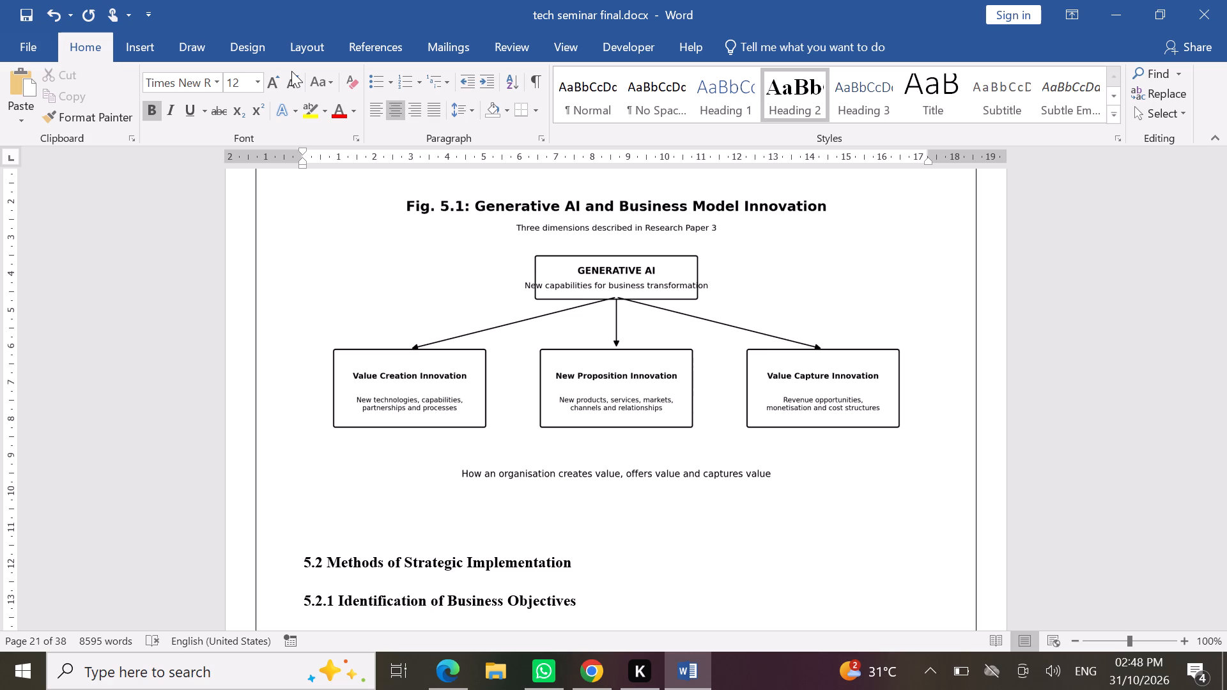
click(291, 71)
click(293, 82)
click(293, 82)
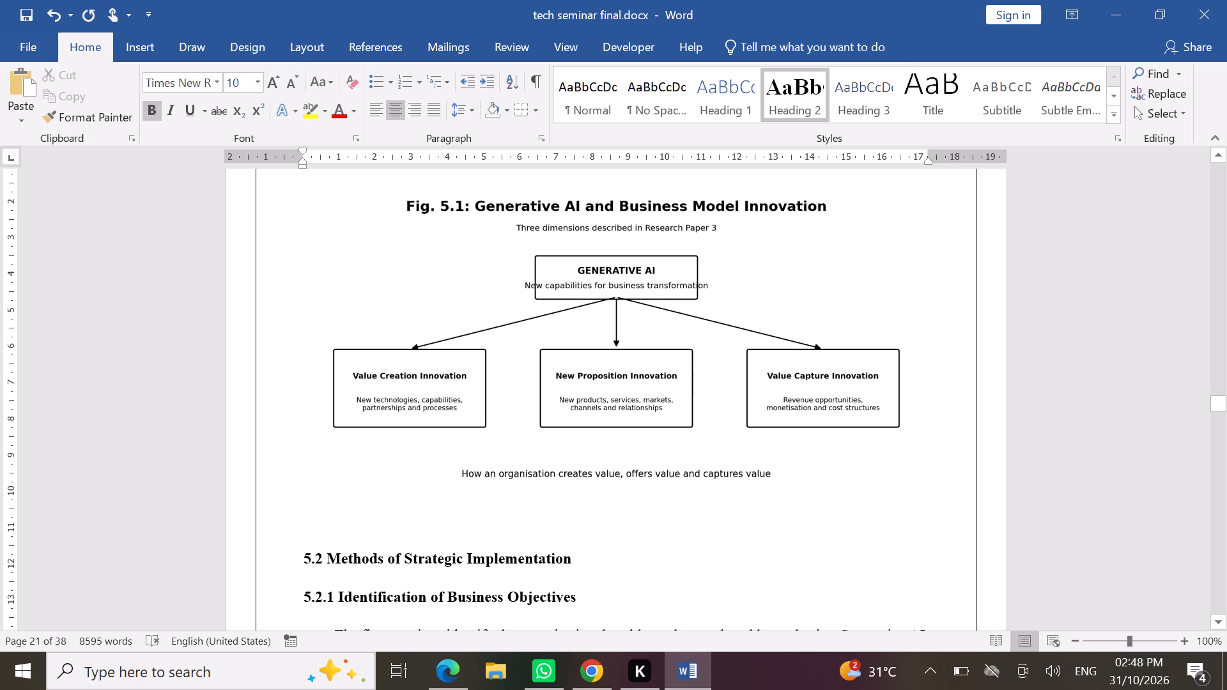
Enter the caption "Fig.5.1: Generative AI and Business Model Innovation" beneath the diagram.
text(Fig.)
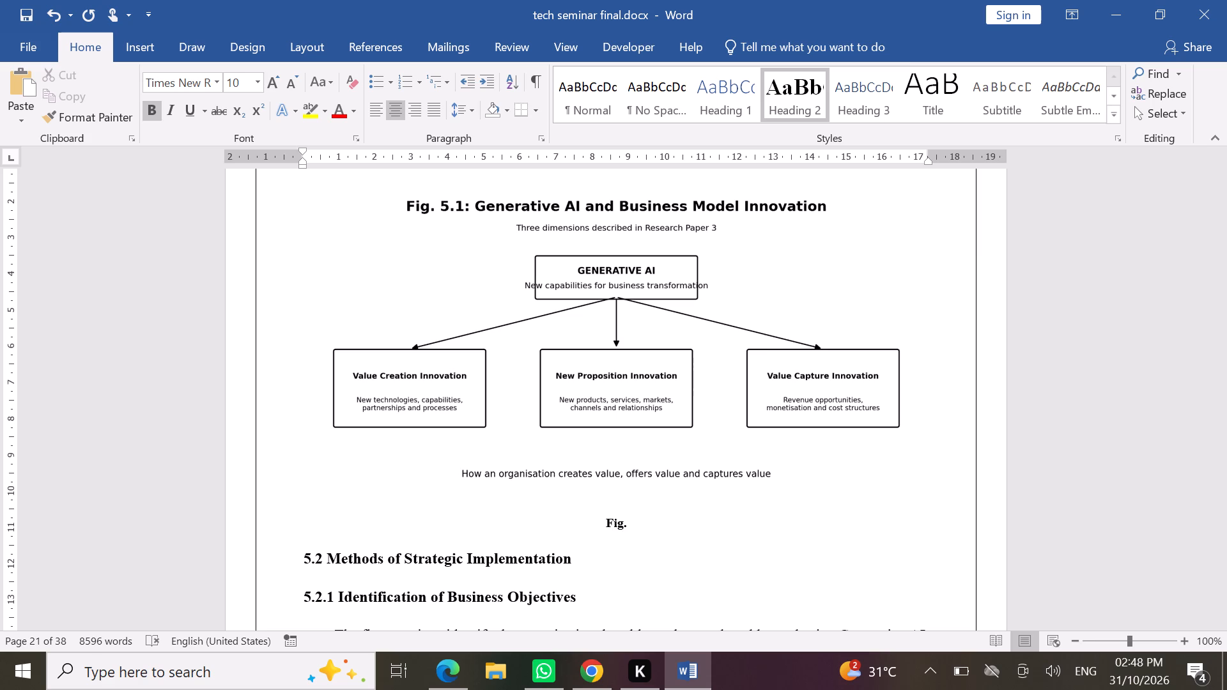
text(5.1)
text(:)
key(space)
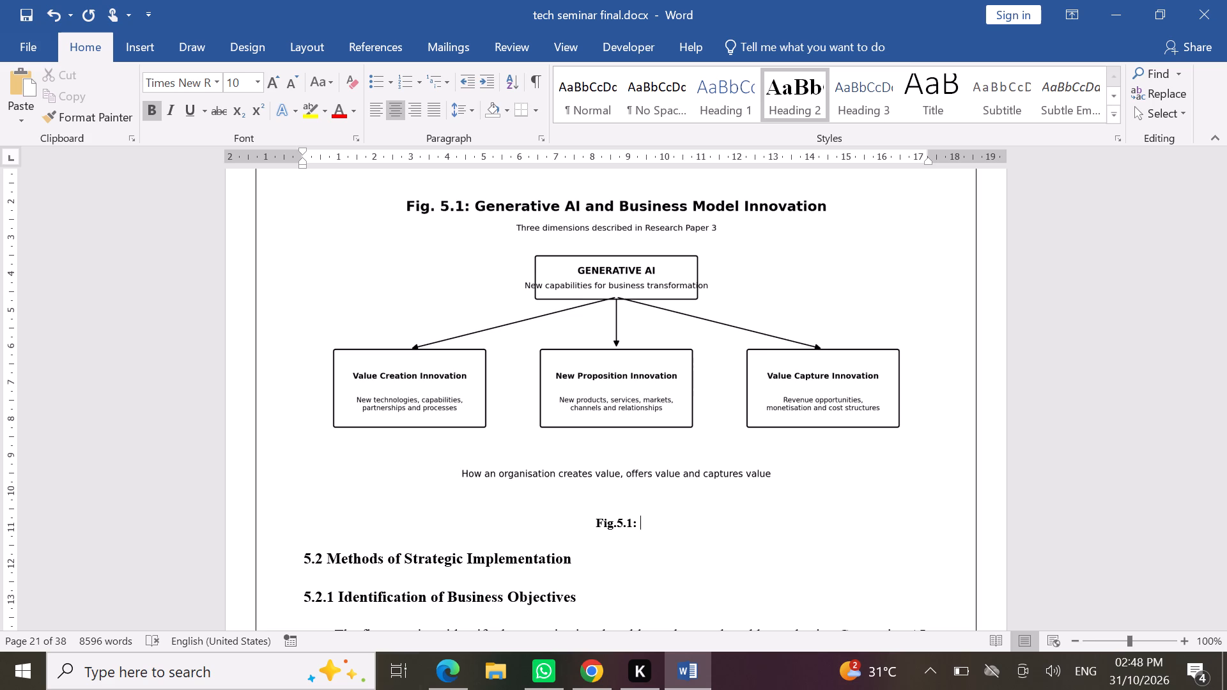
key(shift+g)
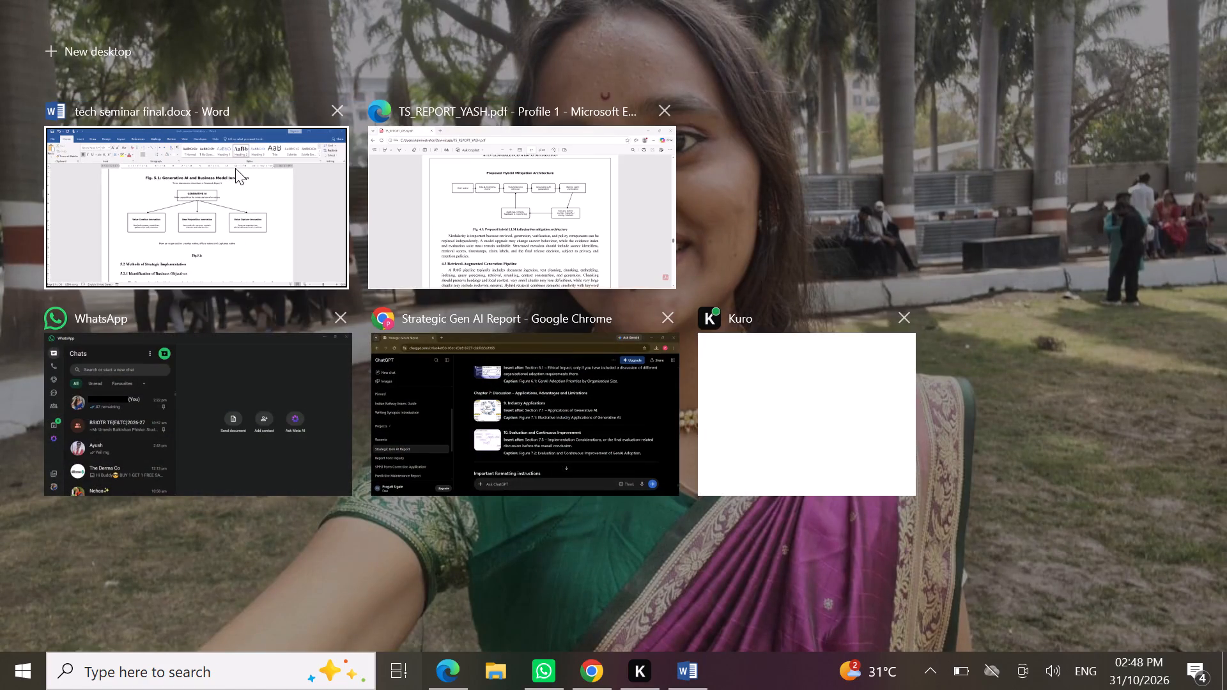
click(258, 204)
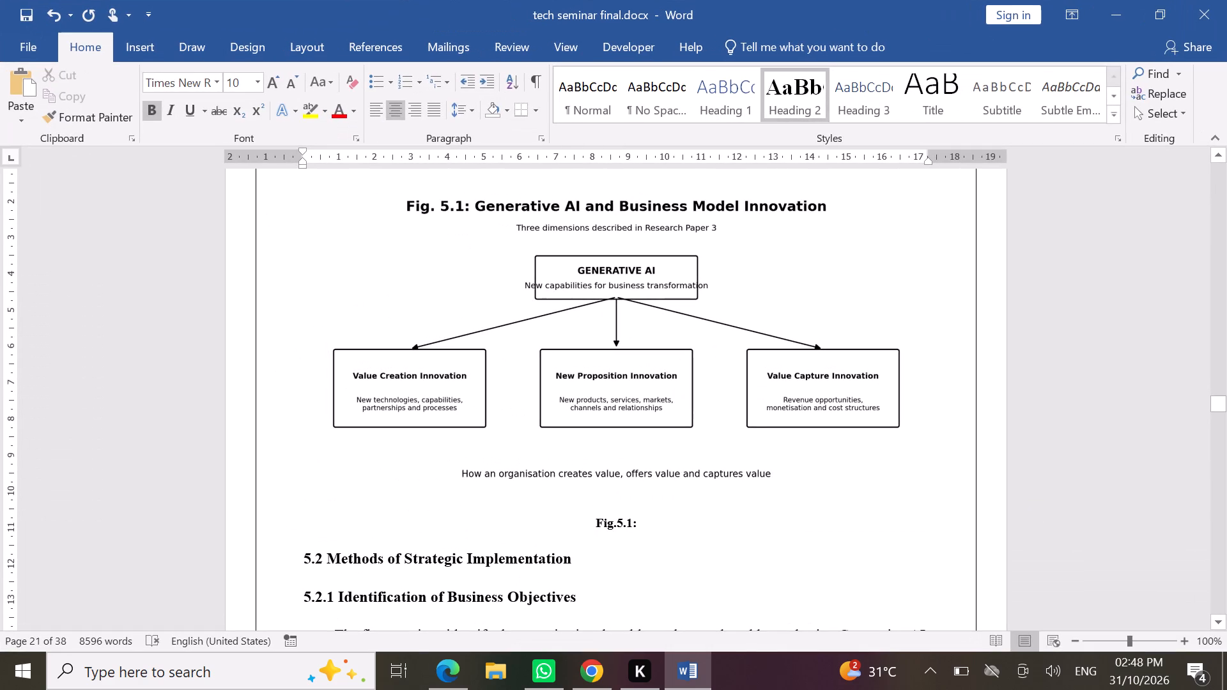
text(Gen)
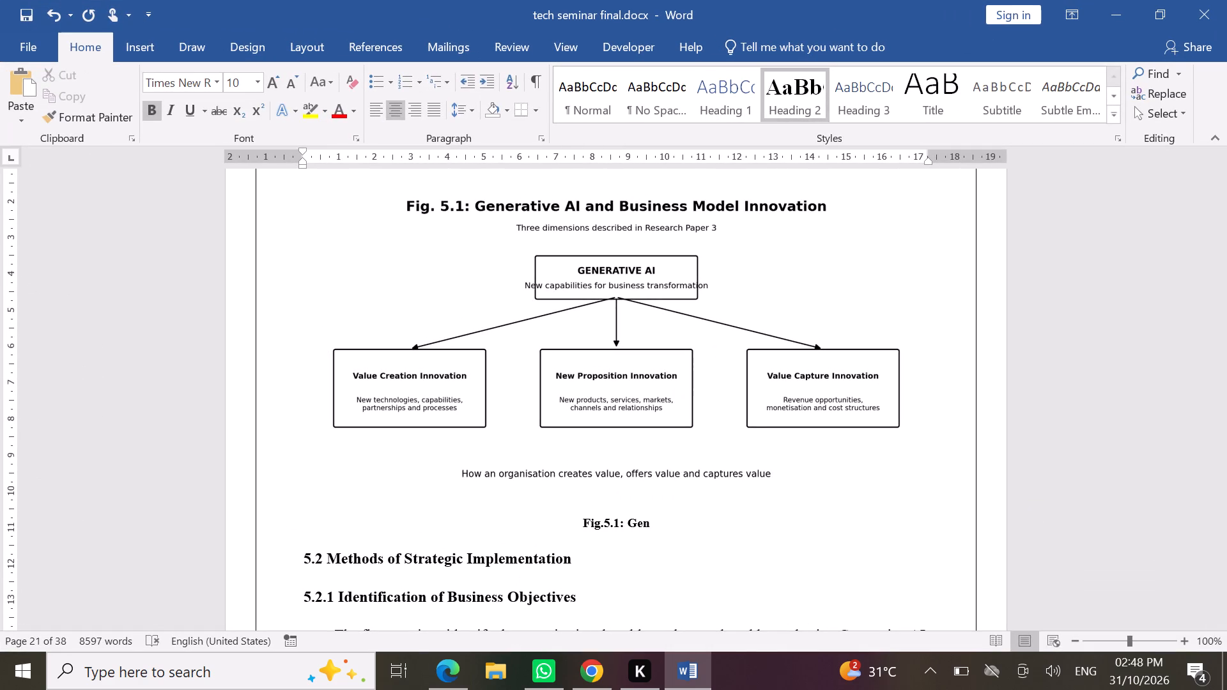
text(erative AI and)
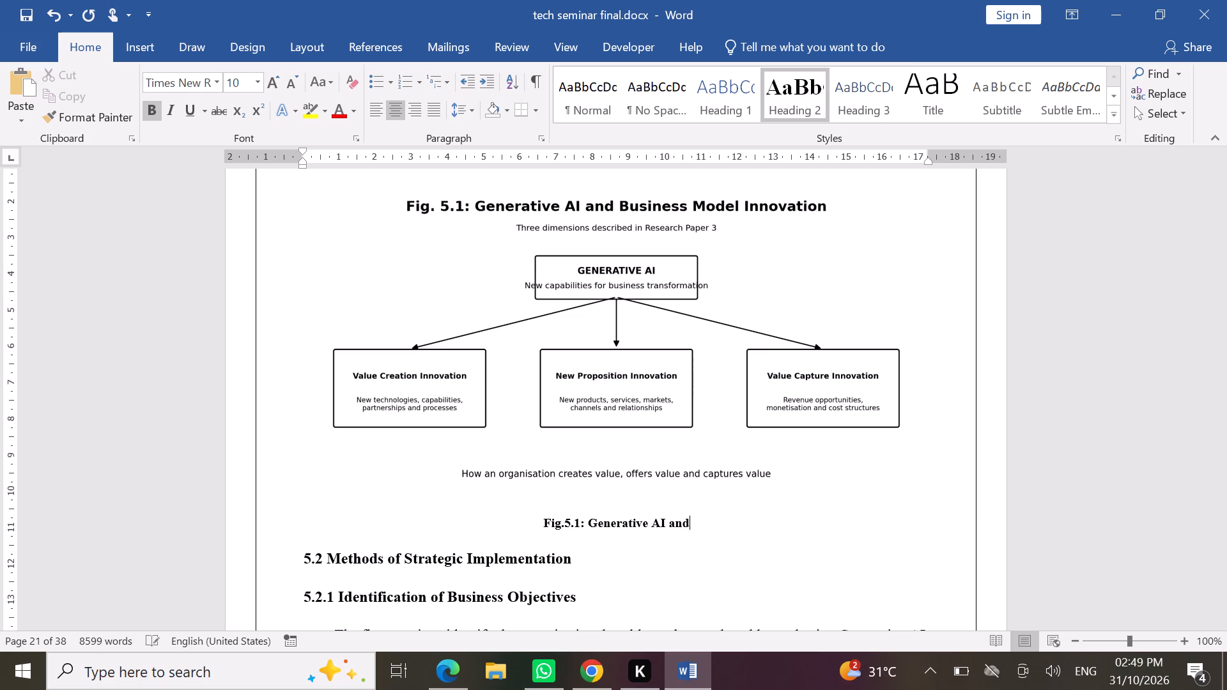
key(space)
key(shift+b)
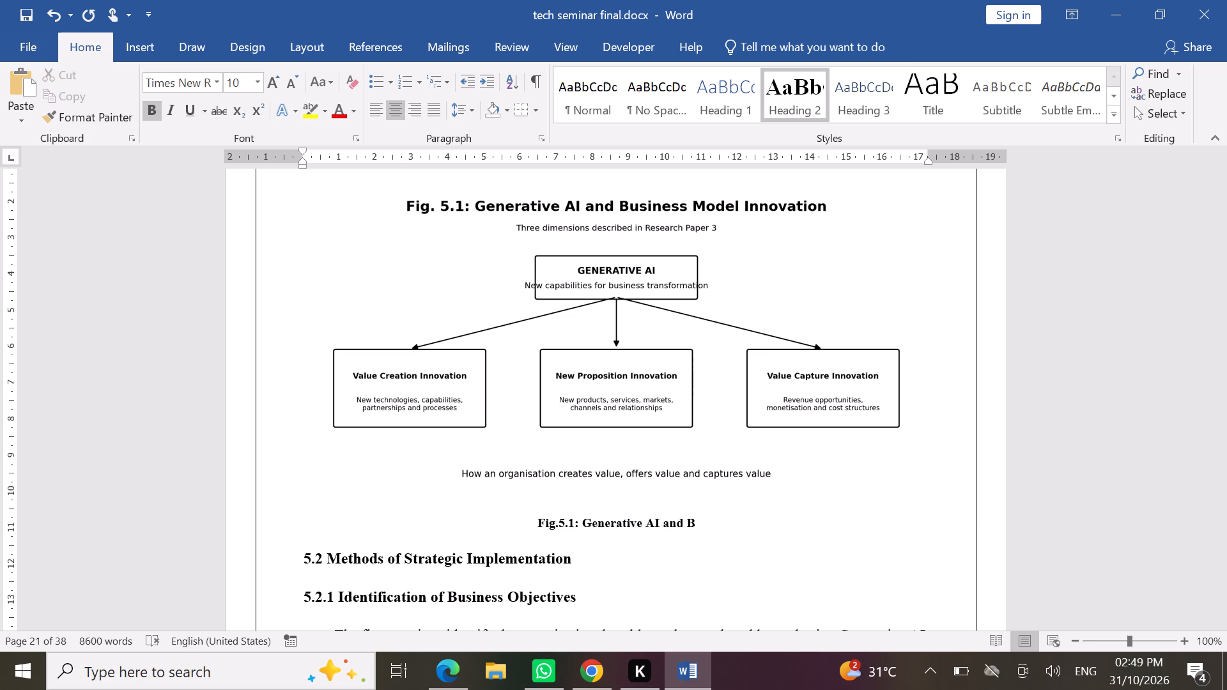
text(usin)
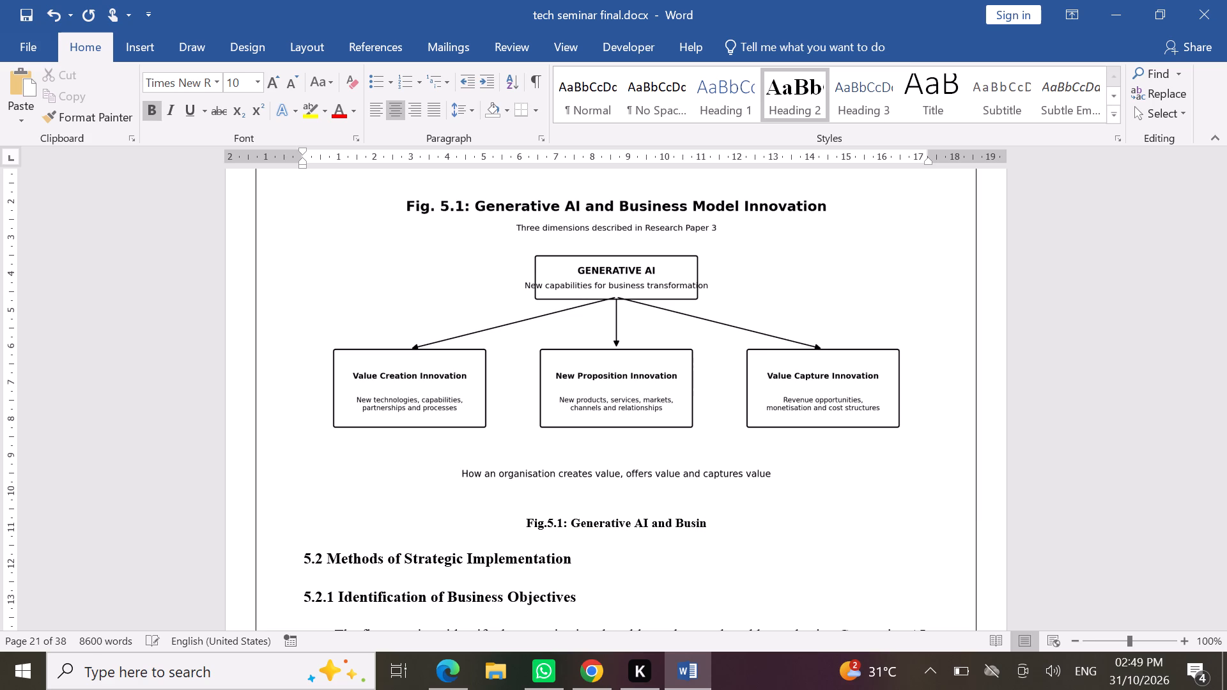
text(ess Model Innovation)
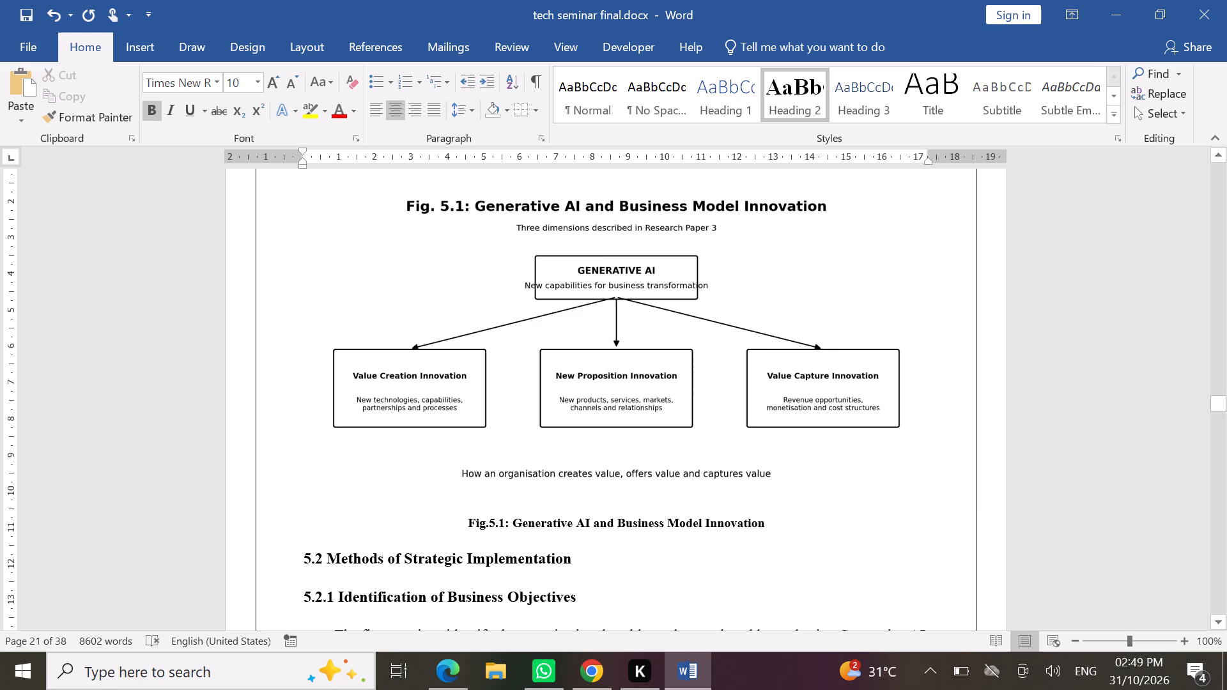
Cover the "Fig. 5.1:" prefix in the business model innovation diagram's embedded title with white pen ink.
click(198, 44)
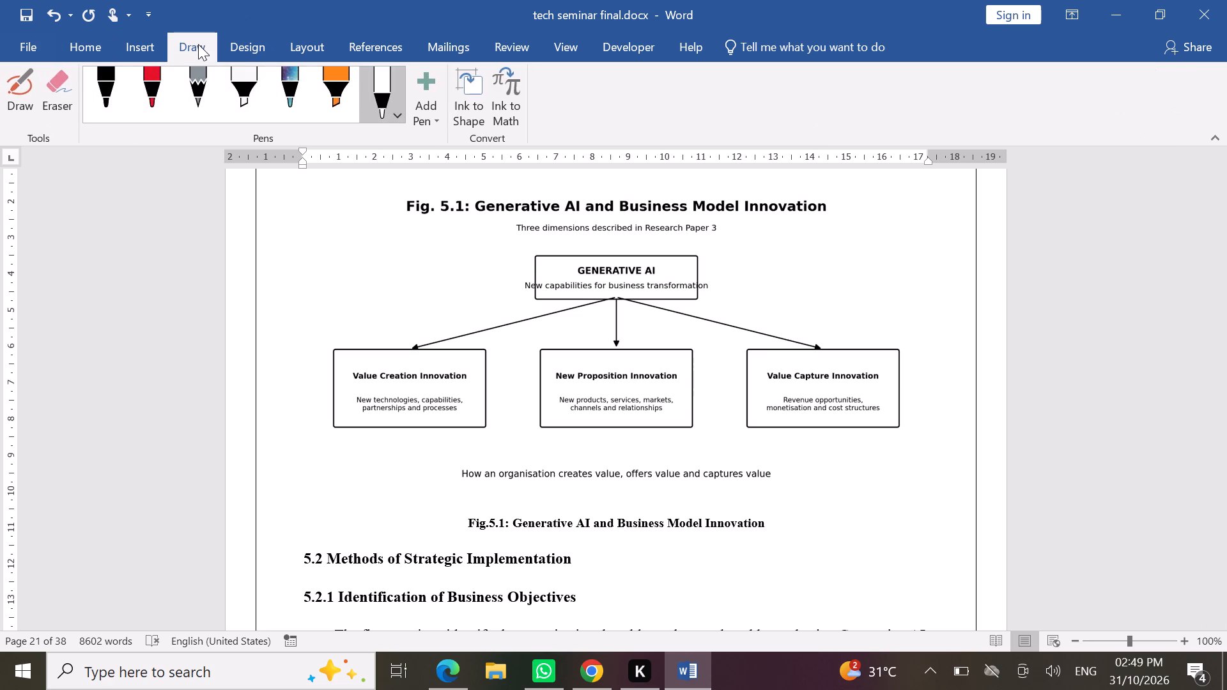
click(27, 77)
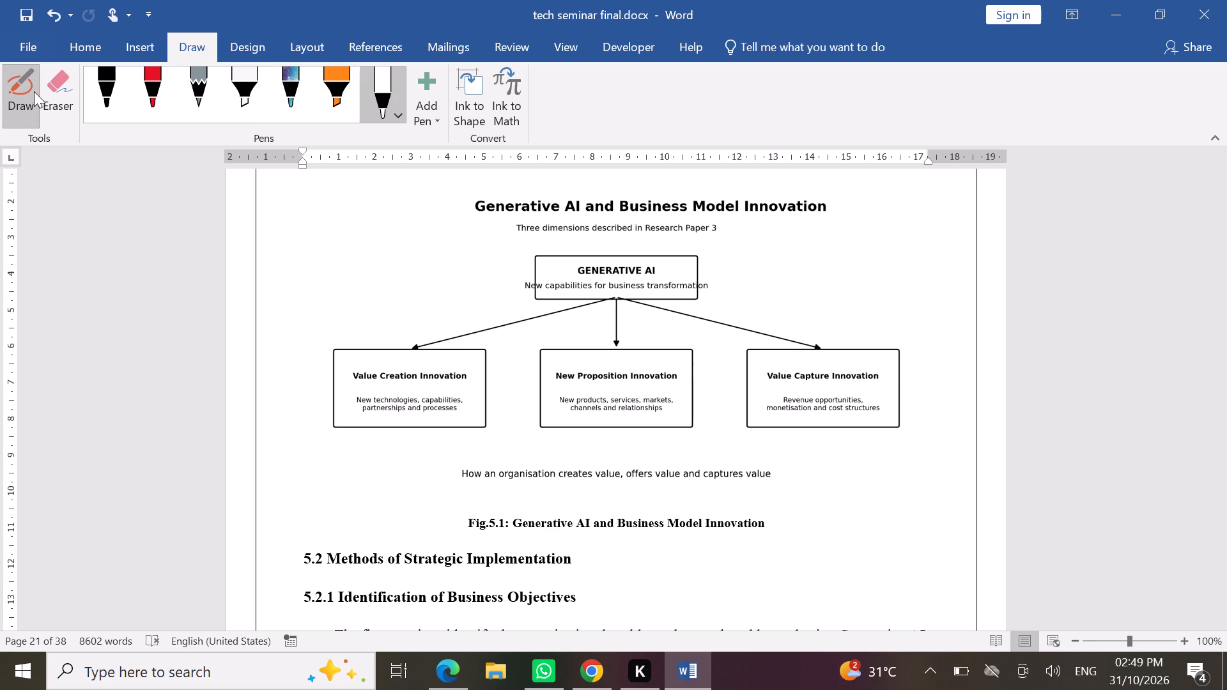
click(35, 92)
Crop the blank strip off the bottom of the Organisational GenAI Challenges and Response Measures diagram, to a height of about 8.59 cm.
scroll(471, 373, down, 2)
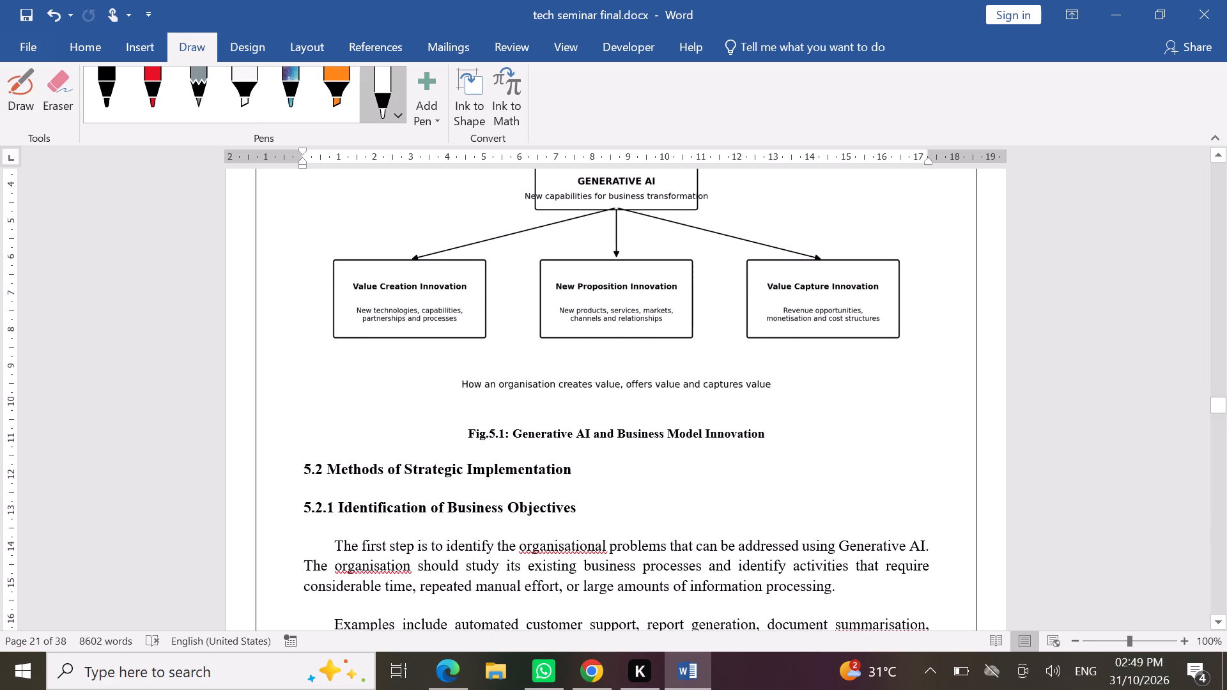
scroll(471, 373, down, 4)
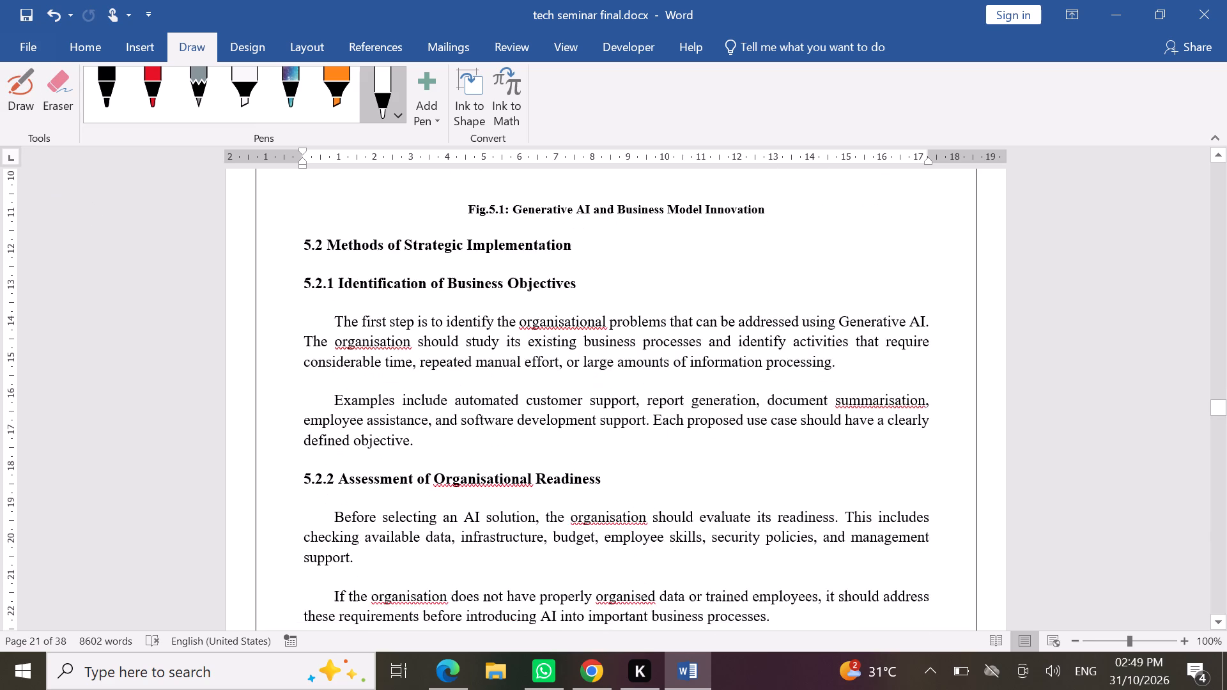
scroll(471, 373, down, 5)
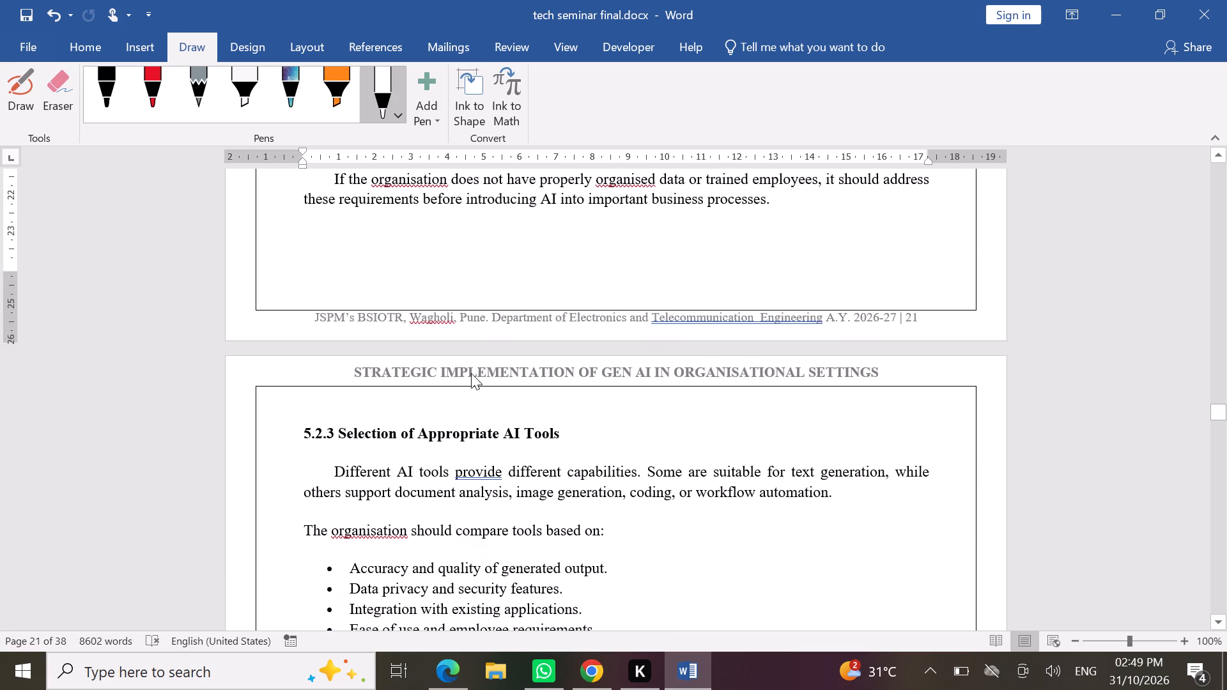
scroll(471, 373, down, 5)
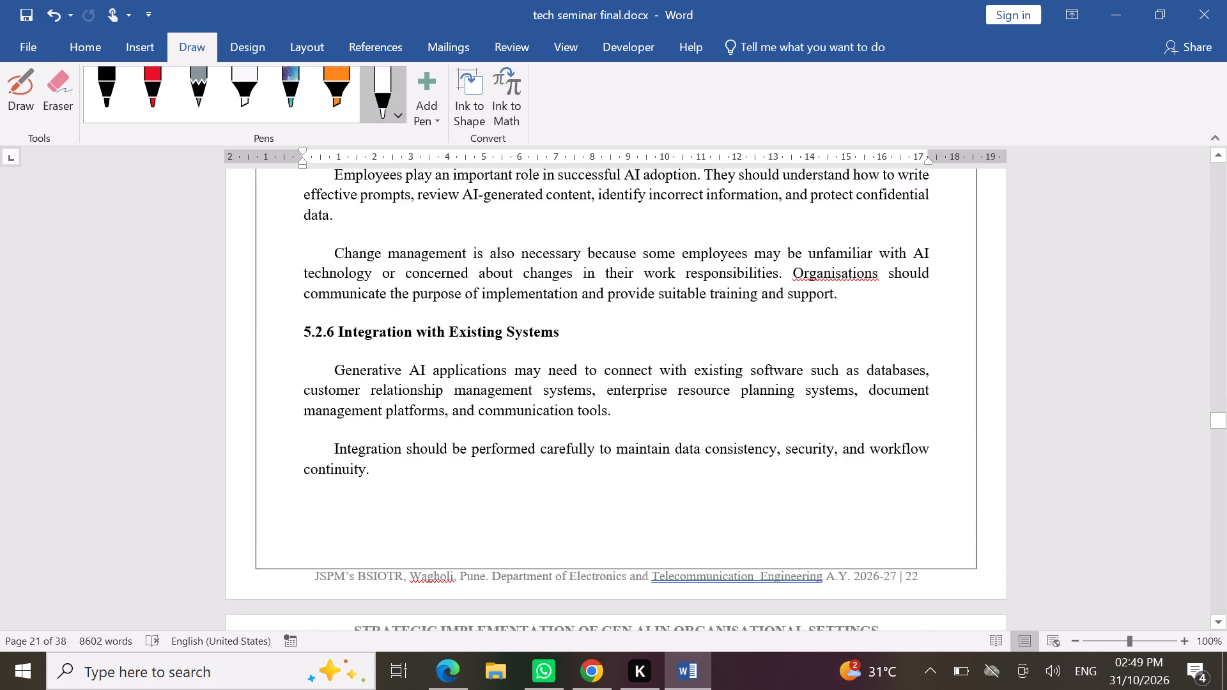
scroll(471, 373, down, 5)
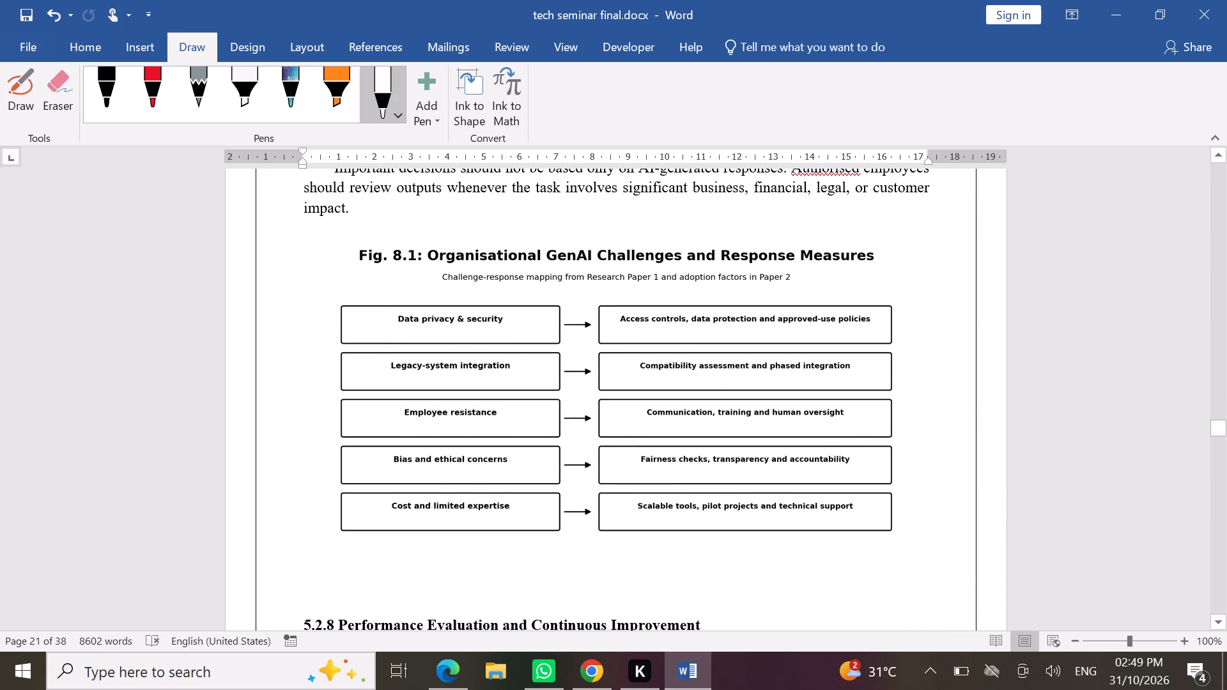
scroll(471, 373, down, 3)
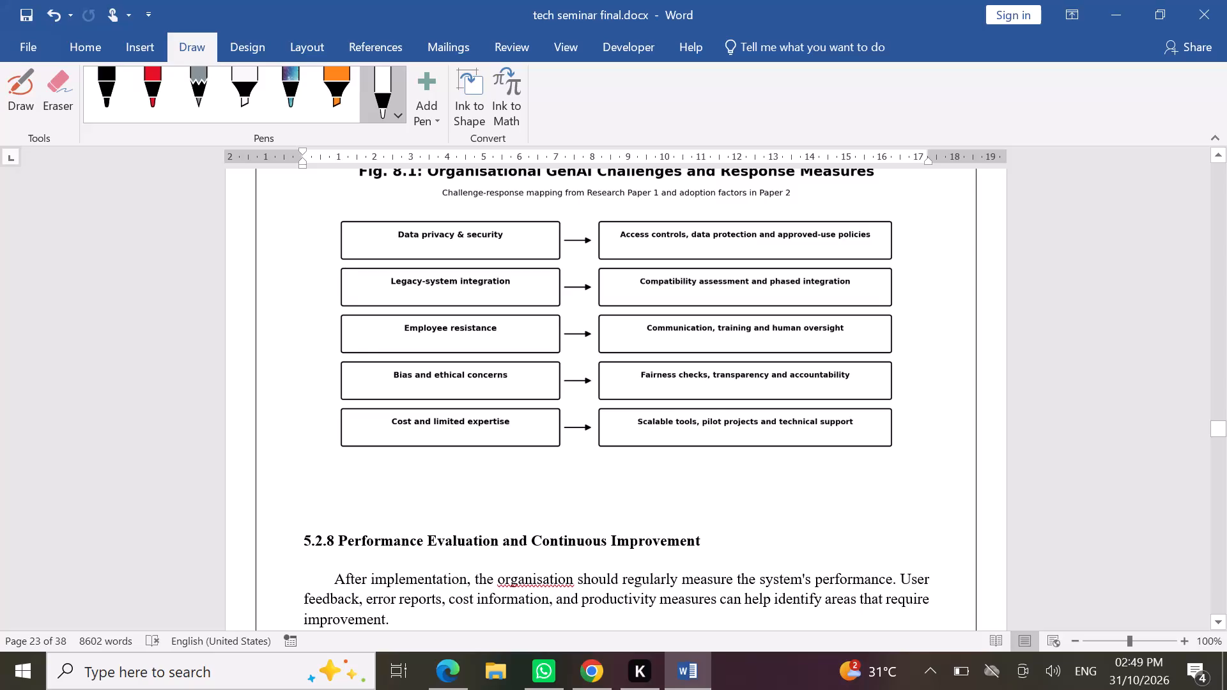
click(380, 496)
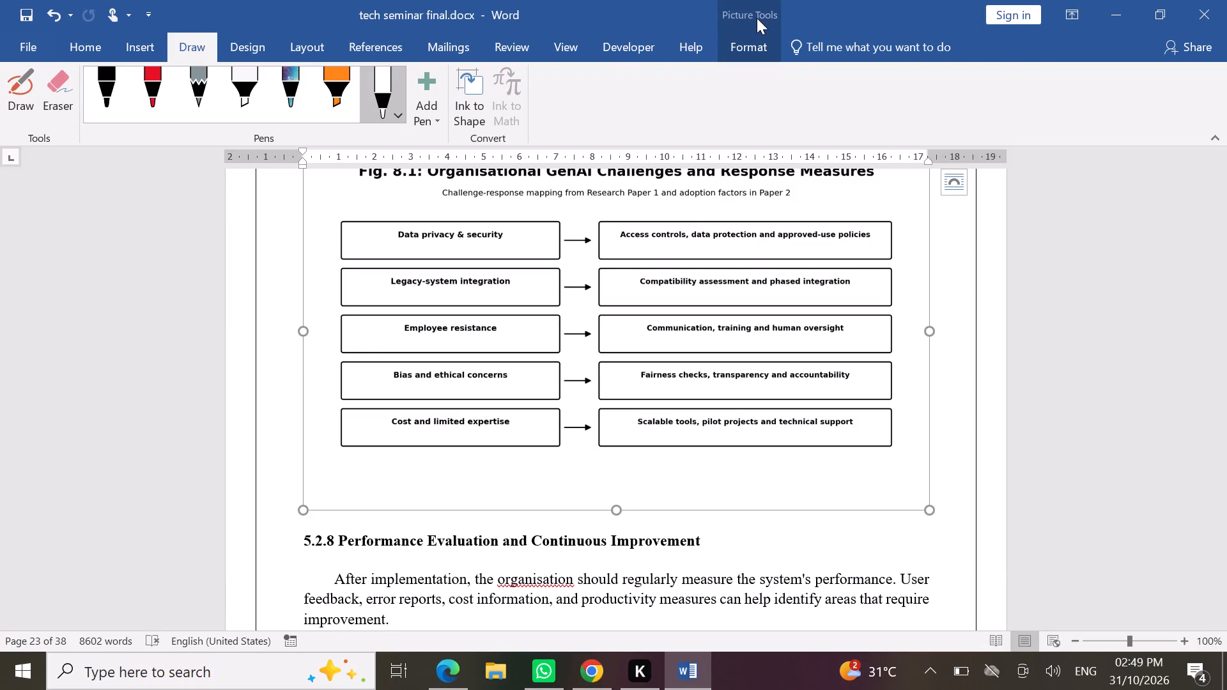
click(757, 18)
click(1046, 69)
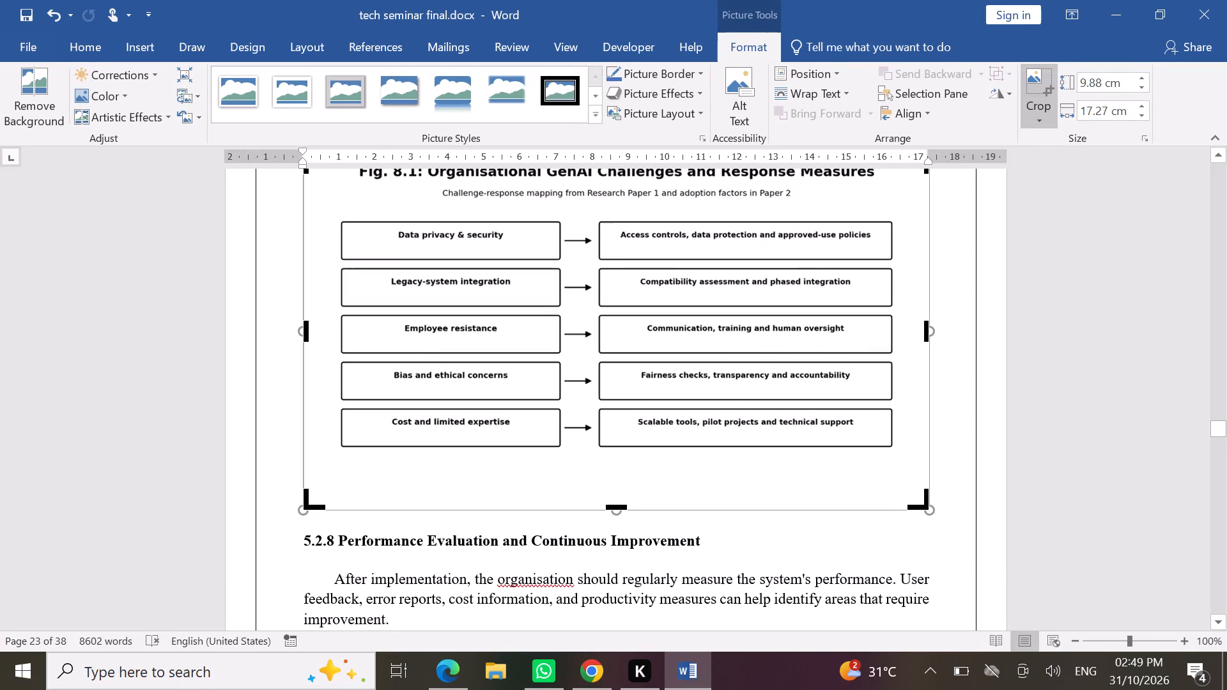
drag(622, 506, 639, 463)
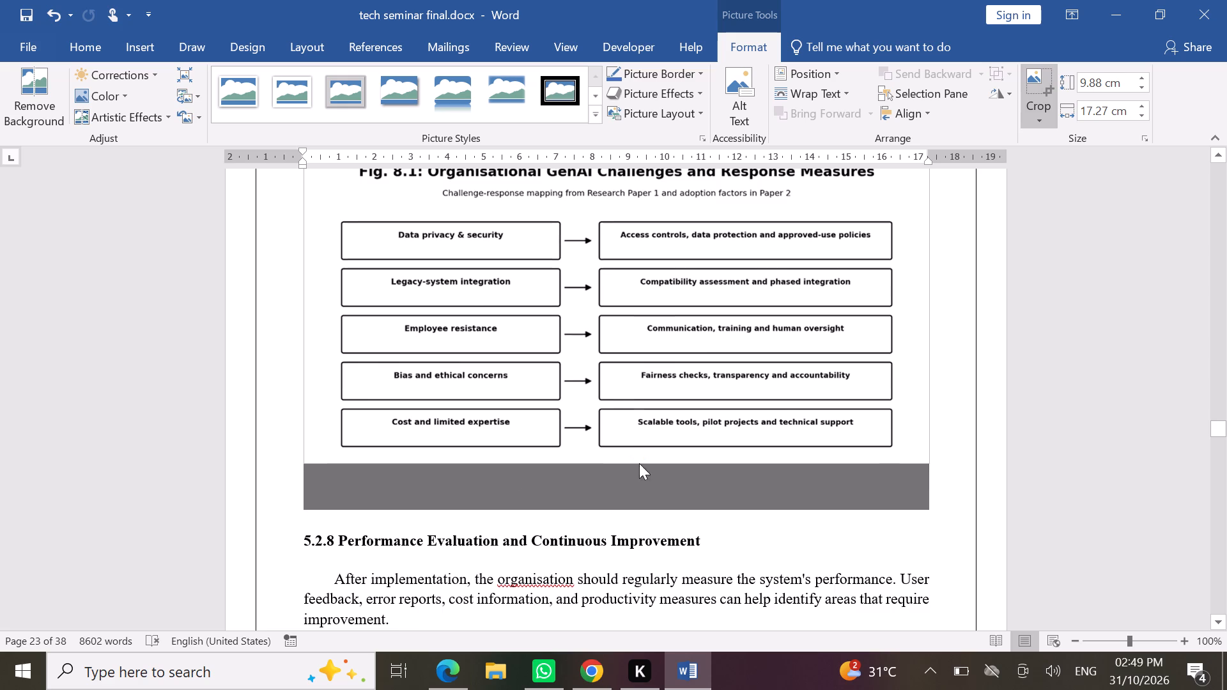
Centre-align the Organisational GenAI Challenges and Response Measures diagram.
scroll(662, 399, up, 2)
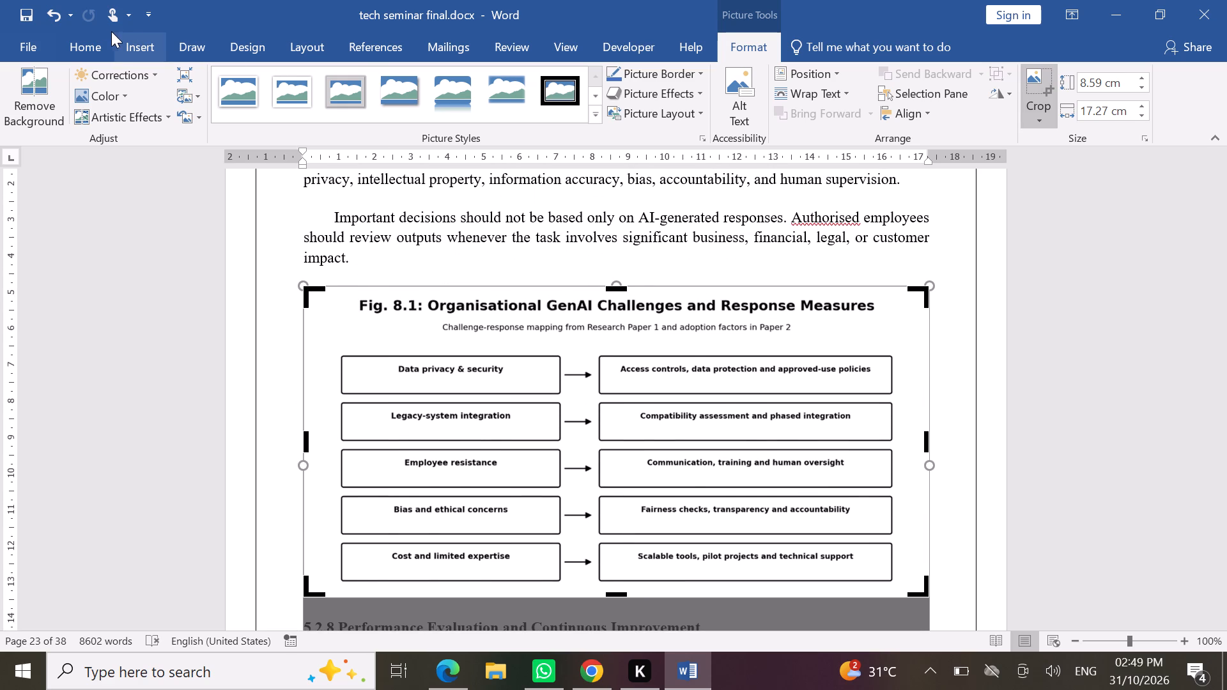
click(86, 43)
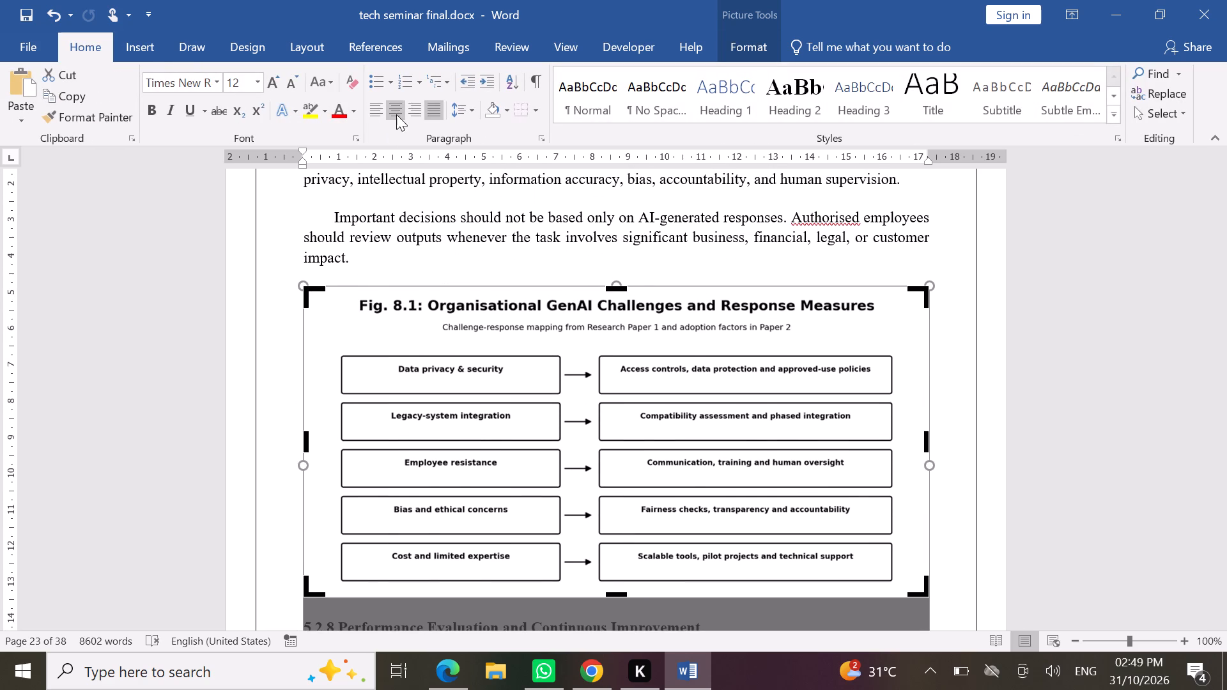
click(396, 113)
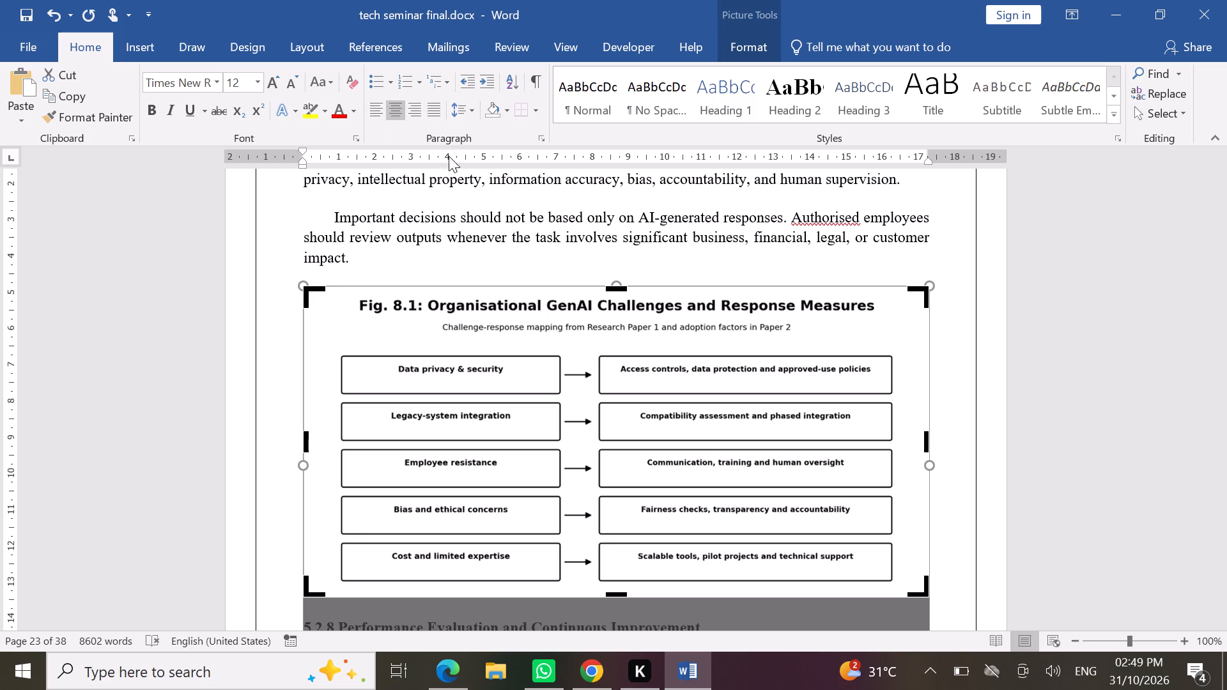
click(512, 259)
Insert an empty paragraph between the challenges and response diagram and the 5.2.8 heading, centred with a font size of 10.
scroll(512, 259, down, 1)
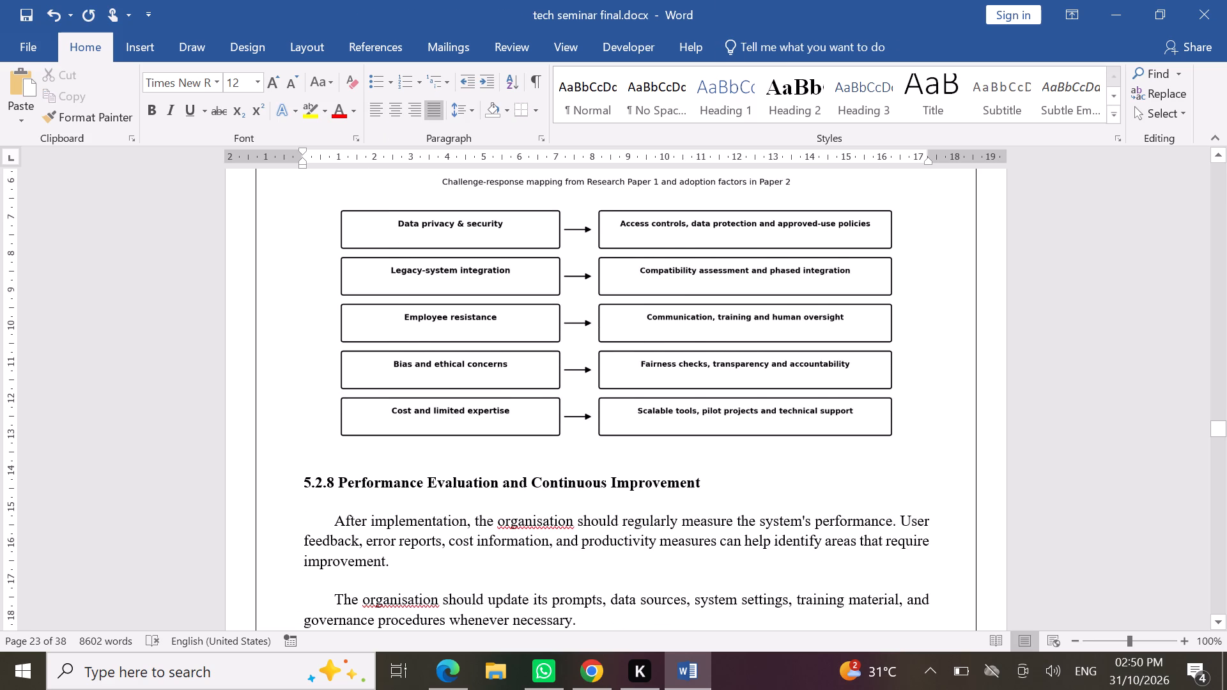
click(300, 478)
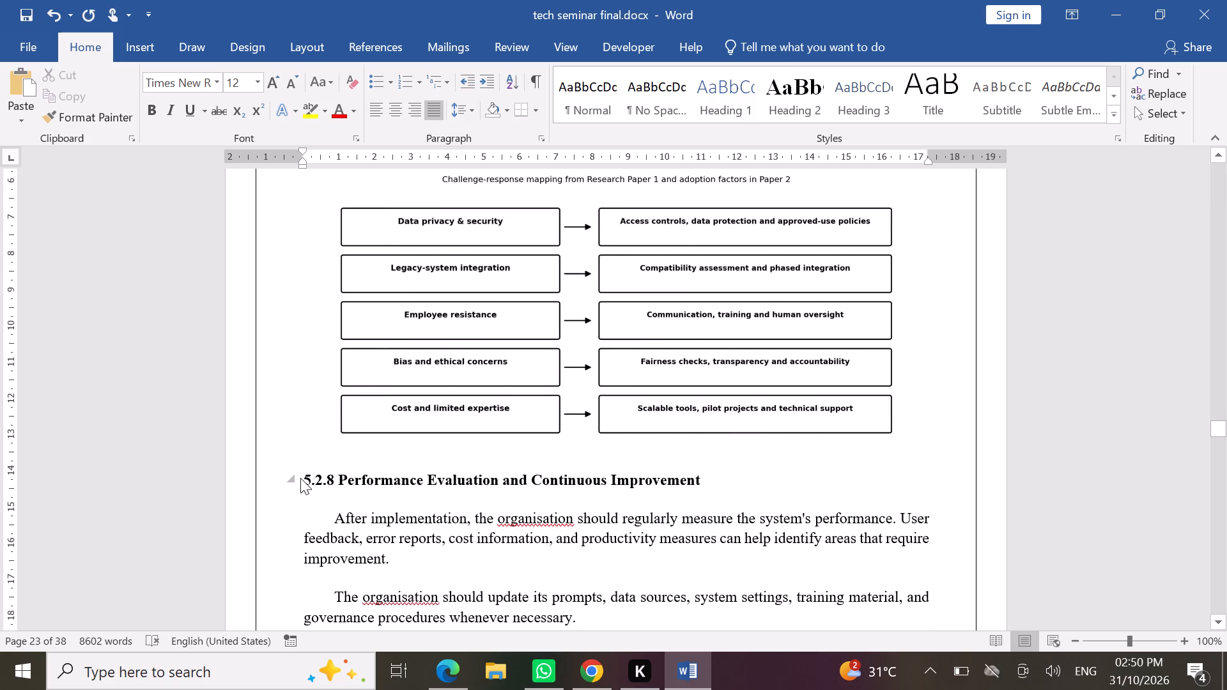
click(301, 478)
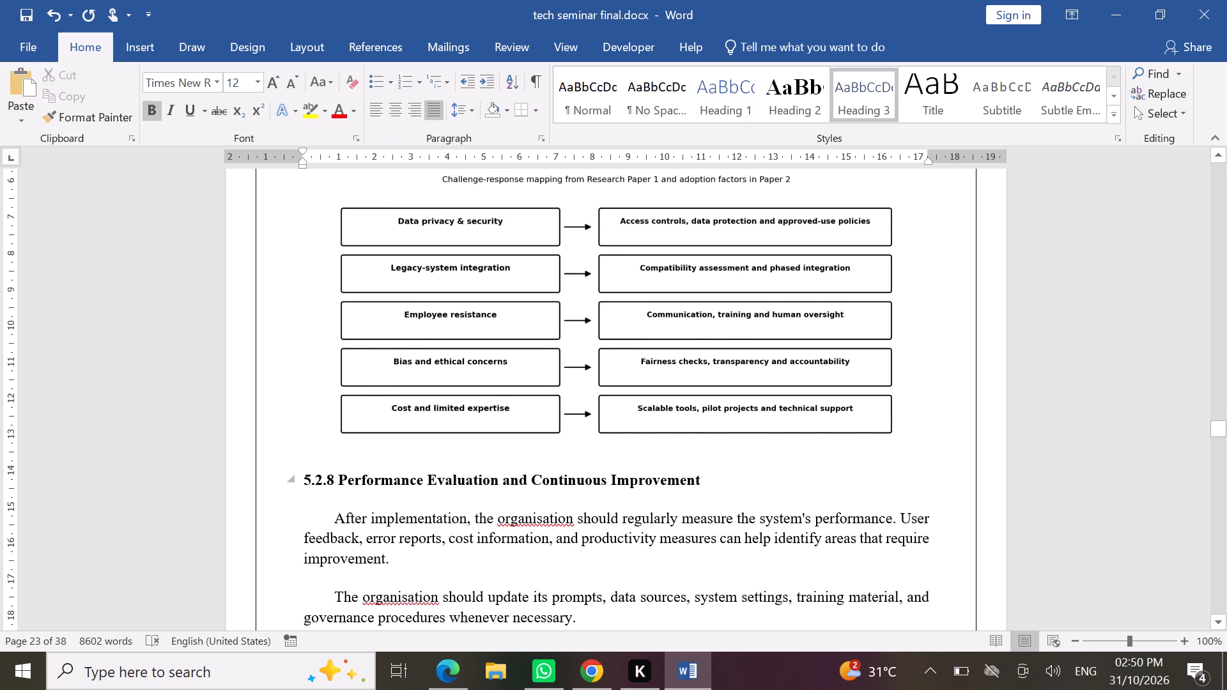
key(Return)
key(Up)
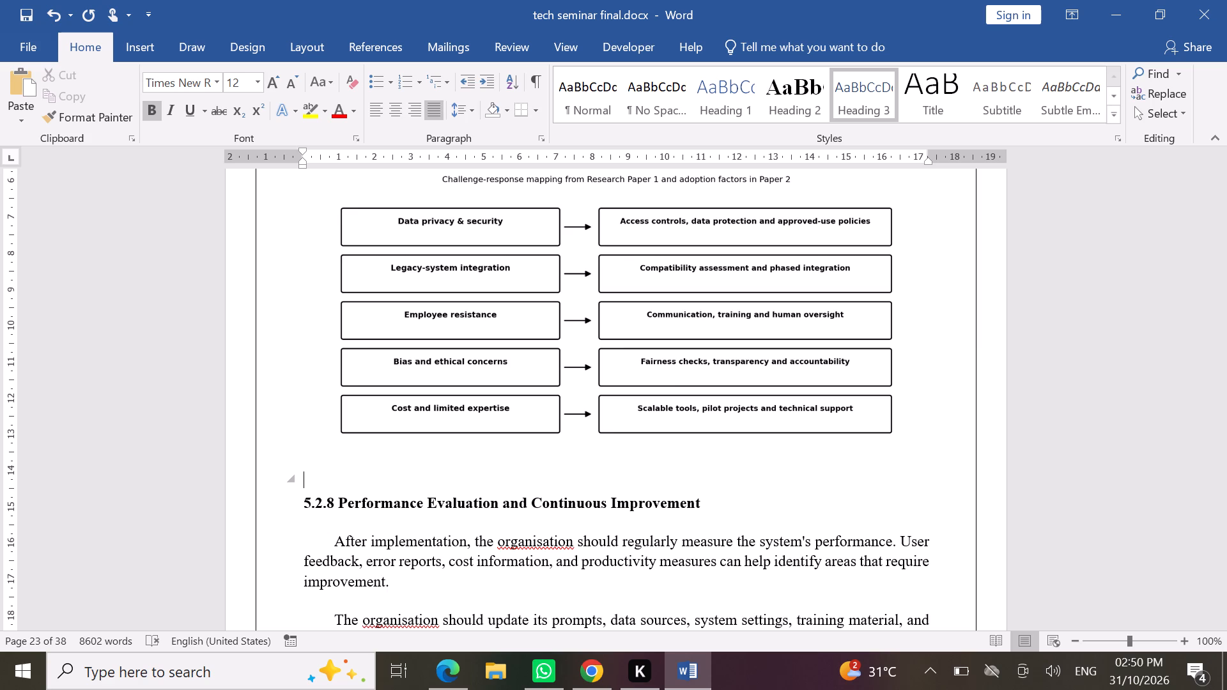
click(393, 112)
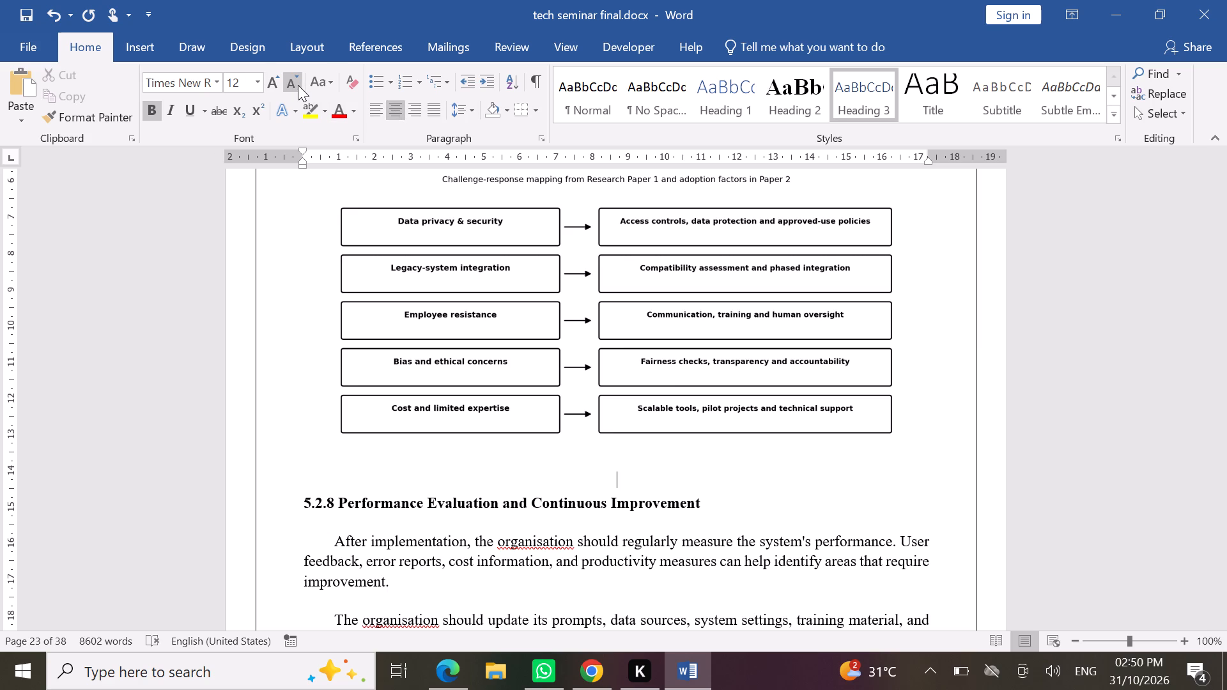
double_click(298, 85)
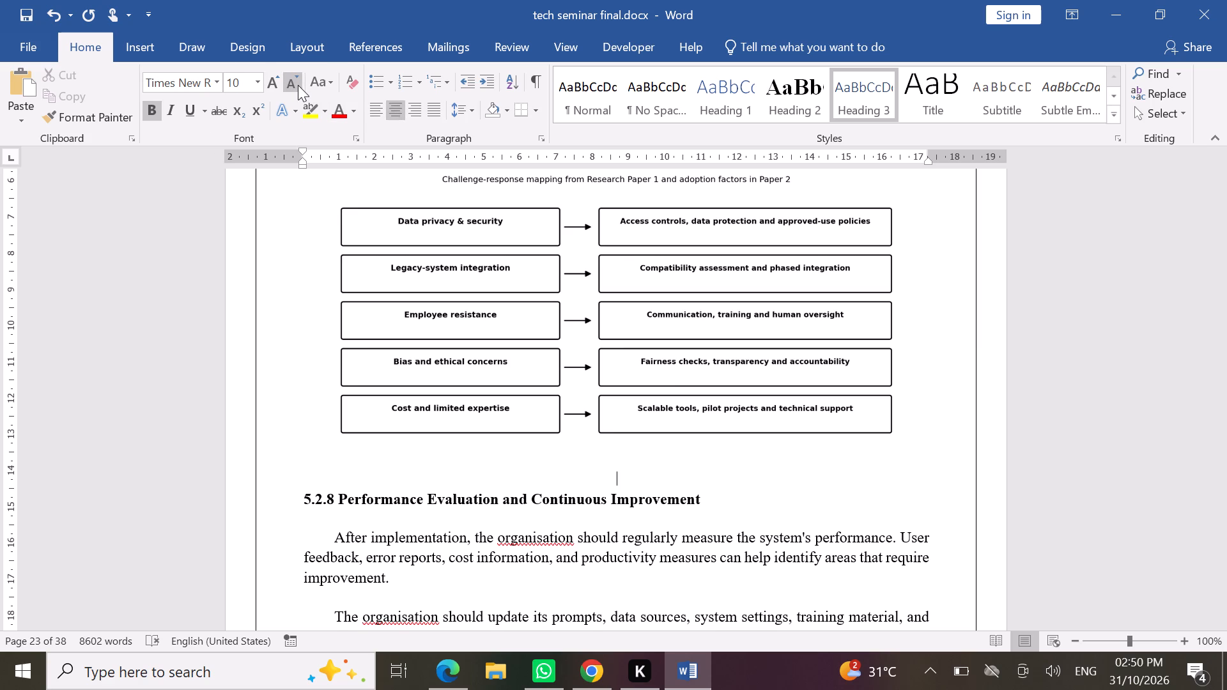
Enter the caption "Fig.5.2: Organisational GenAI Challenges and Response Measures" in the empty paragraph under the diagram, followed by a new empty paragraph.
text(FI)
key(backslash)
key(BackSpace)
key(BackSpace)
text(ig.)
key(5)
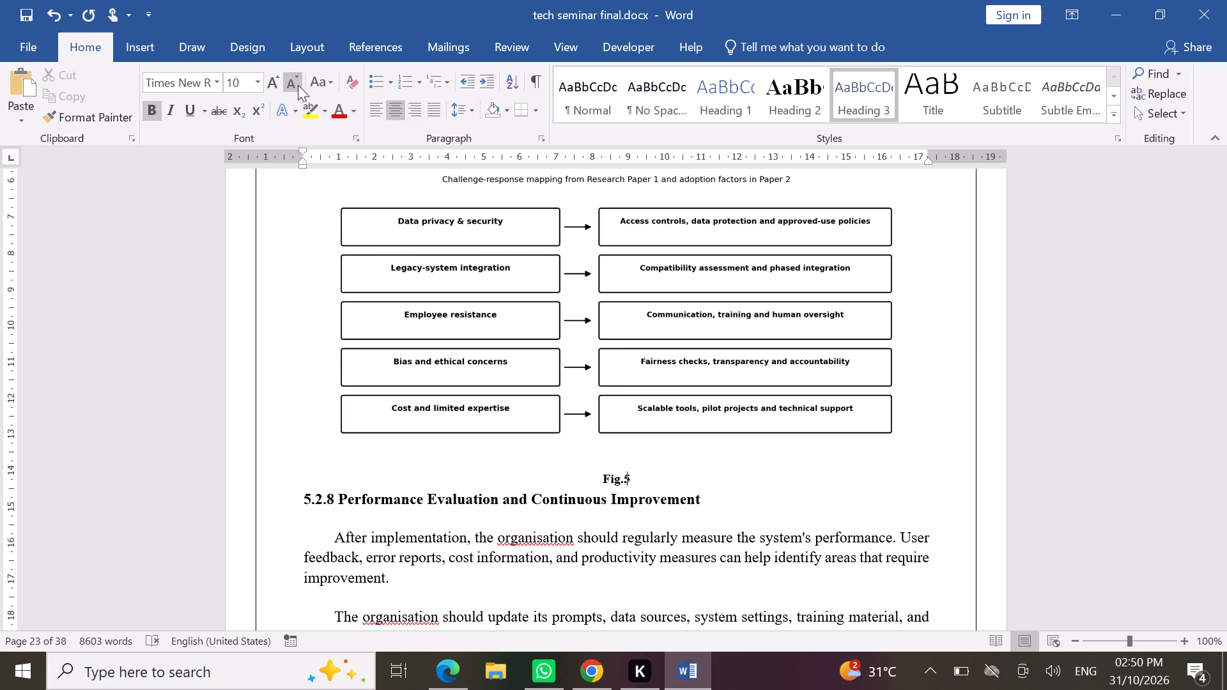
text(.2)
text(:)
key(space)
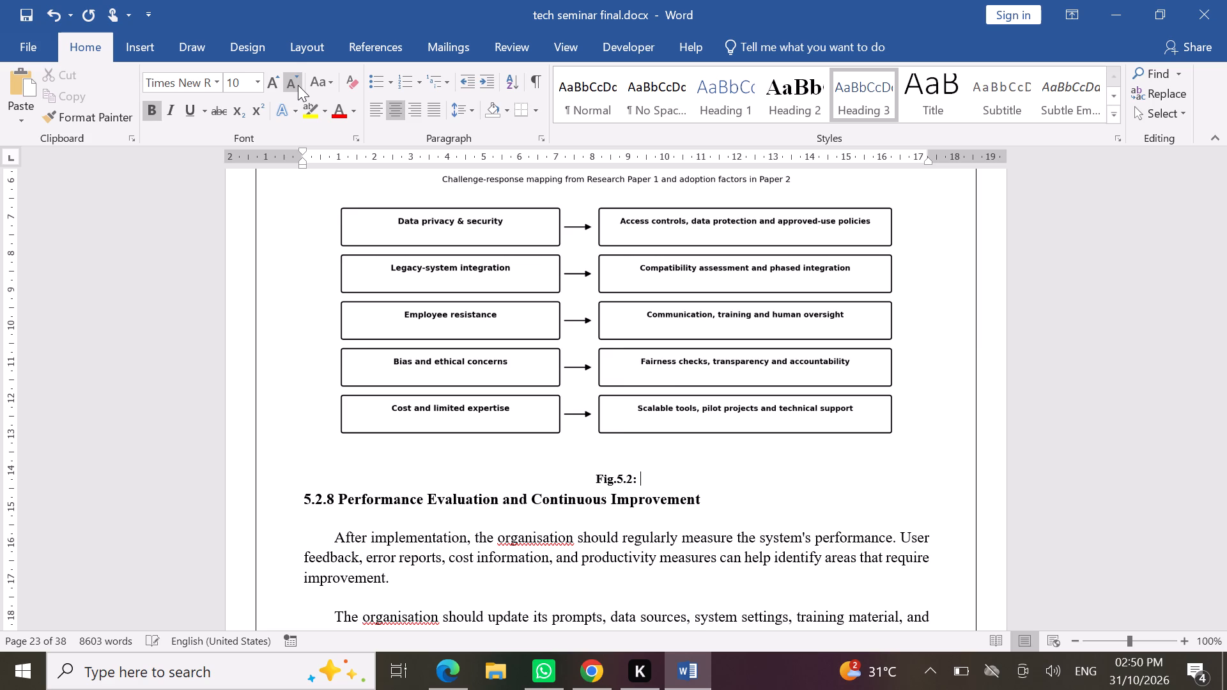
scroll(436, 273, up, 1)
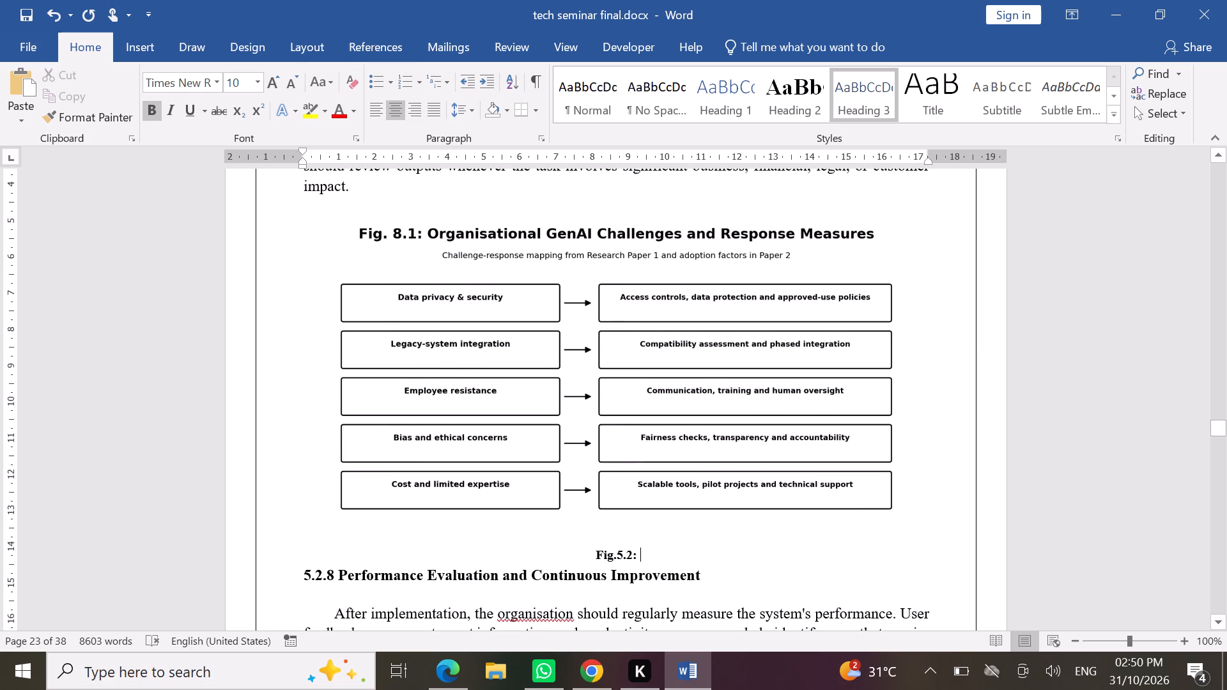
text(Organisa)
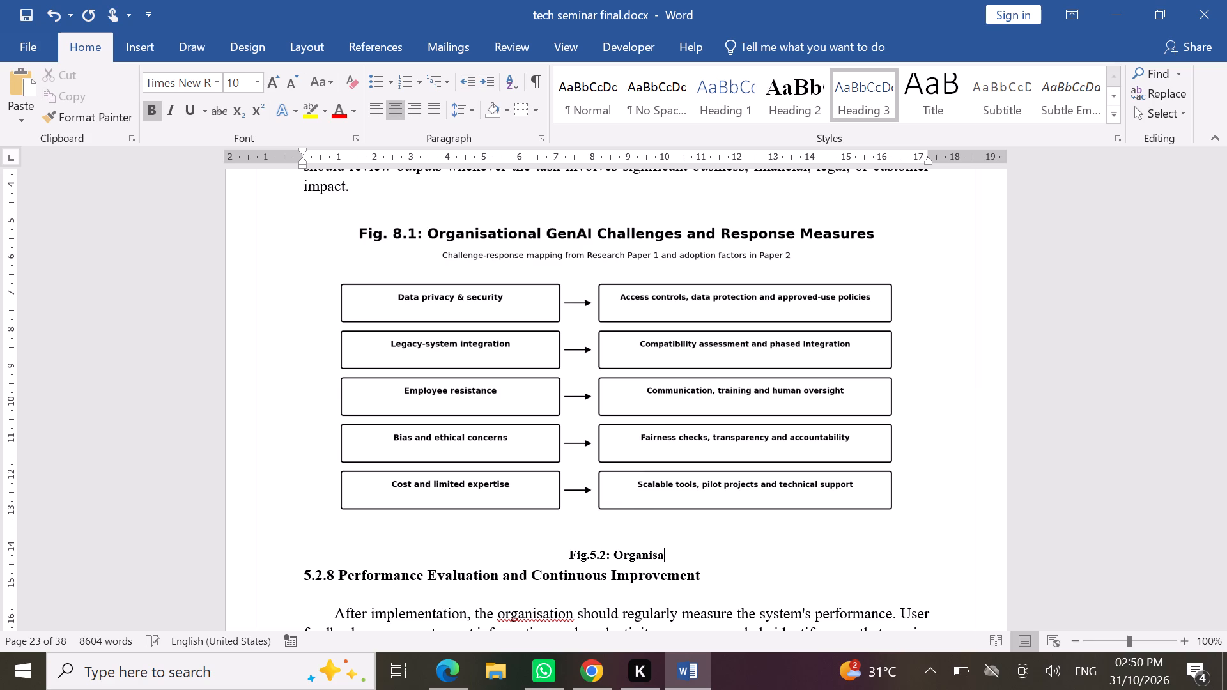
text(tion)
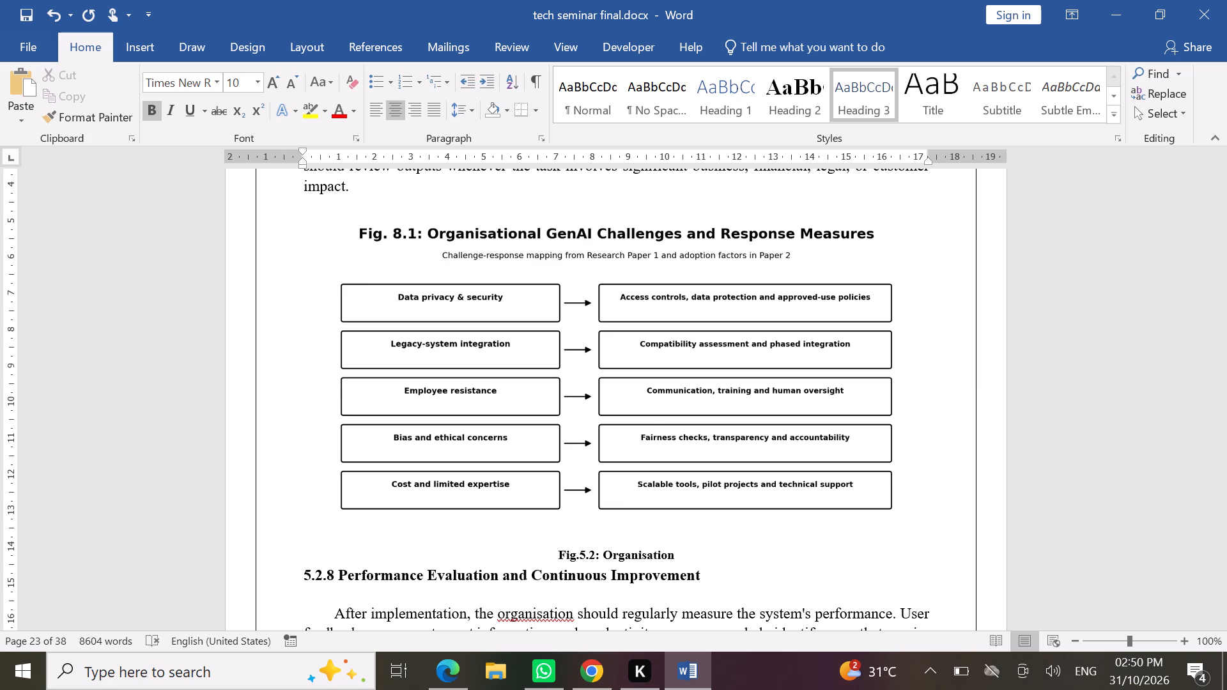
key(a)
text(l)
key(space)
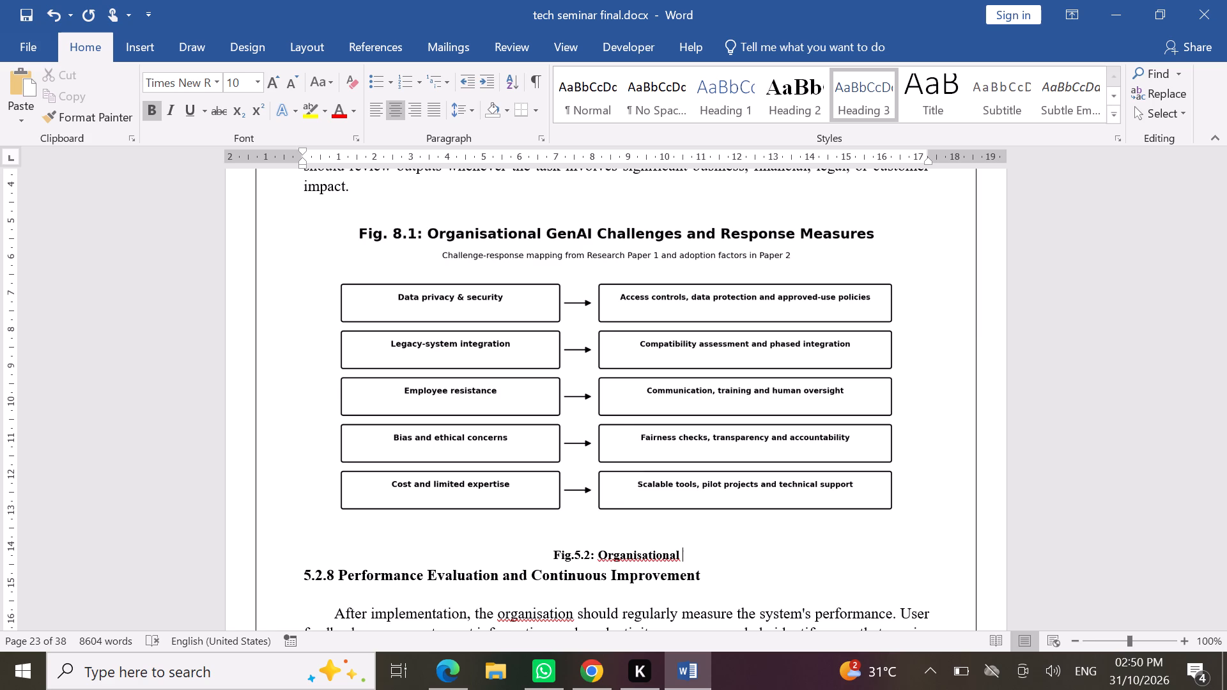
text(Ge)
key(n)
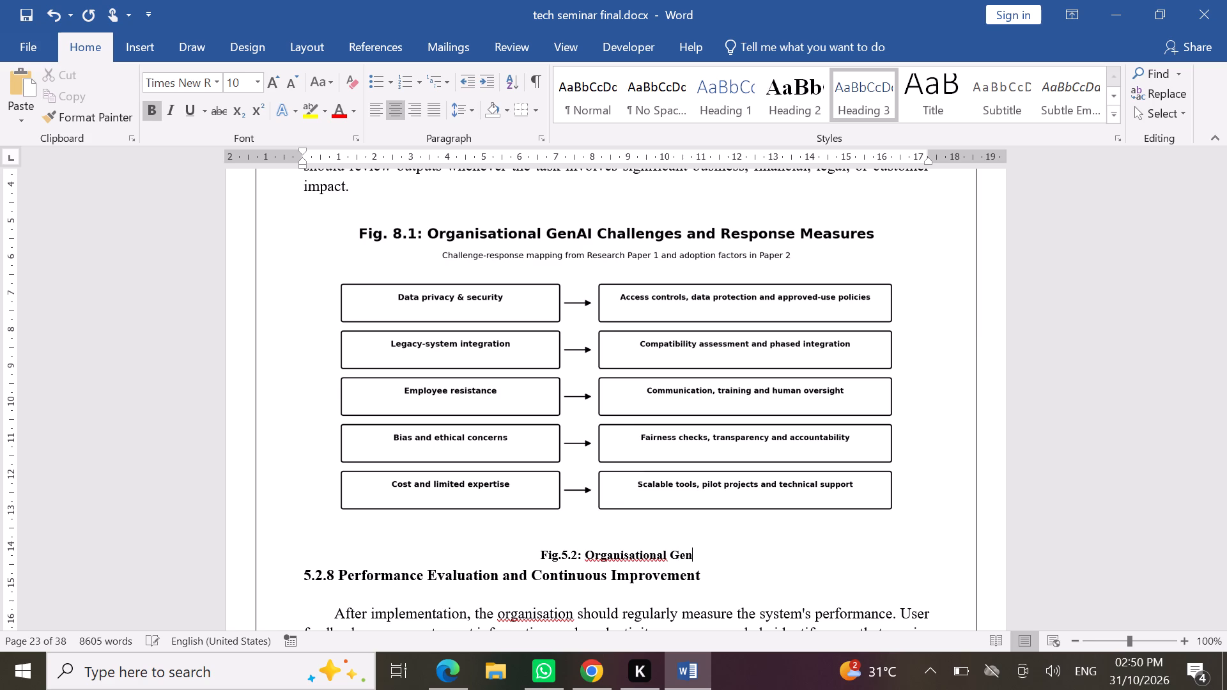
text(AI)
key(space)
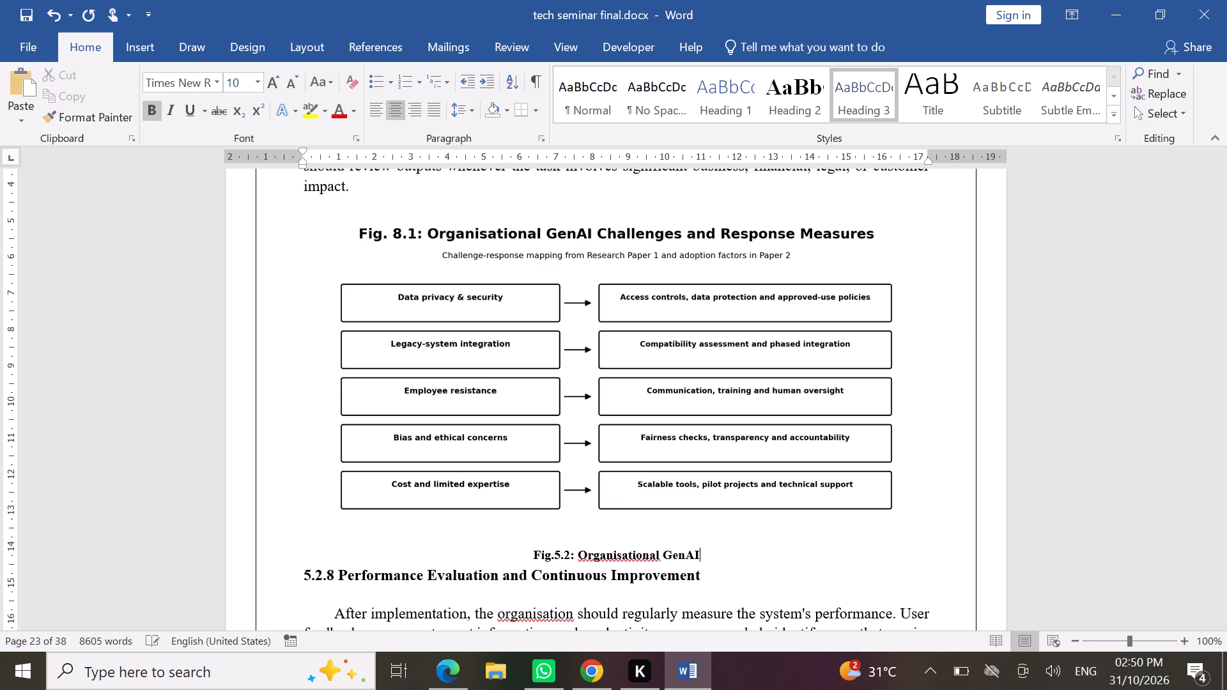
text(Chall)
text(en)
text(ges and)
key(space)
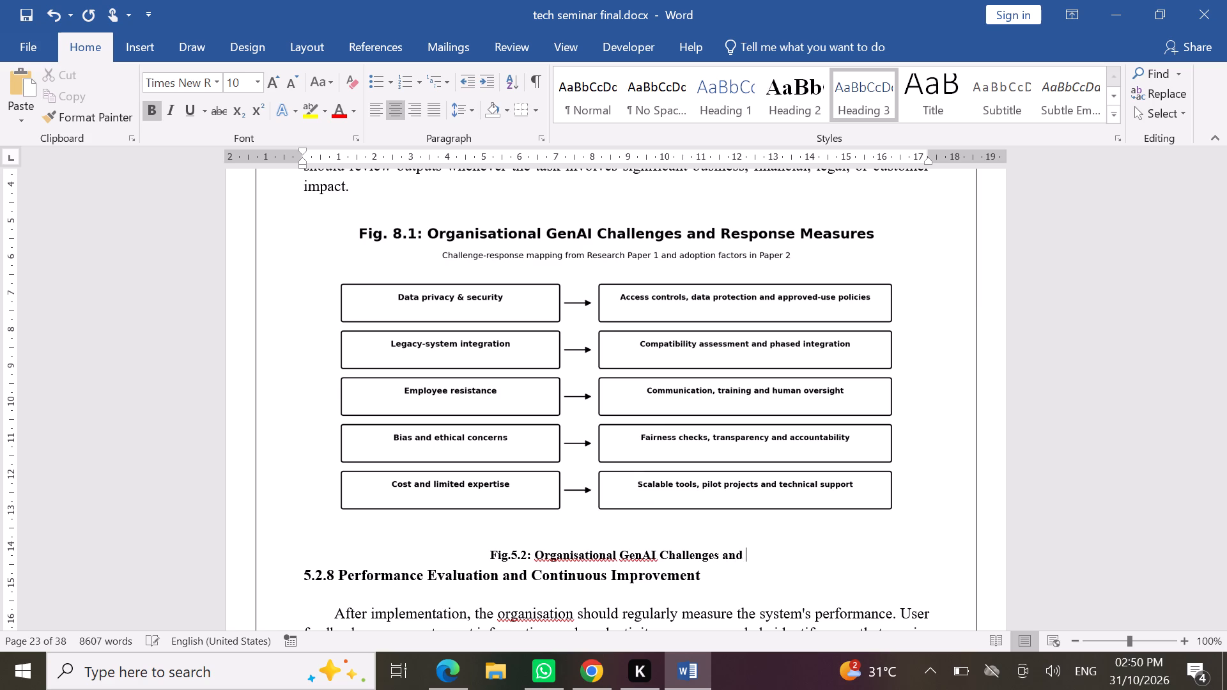
key(e)
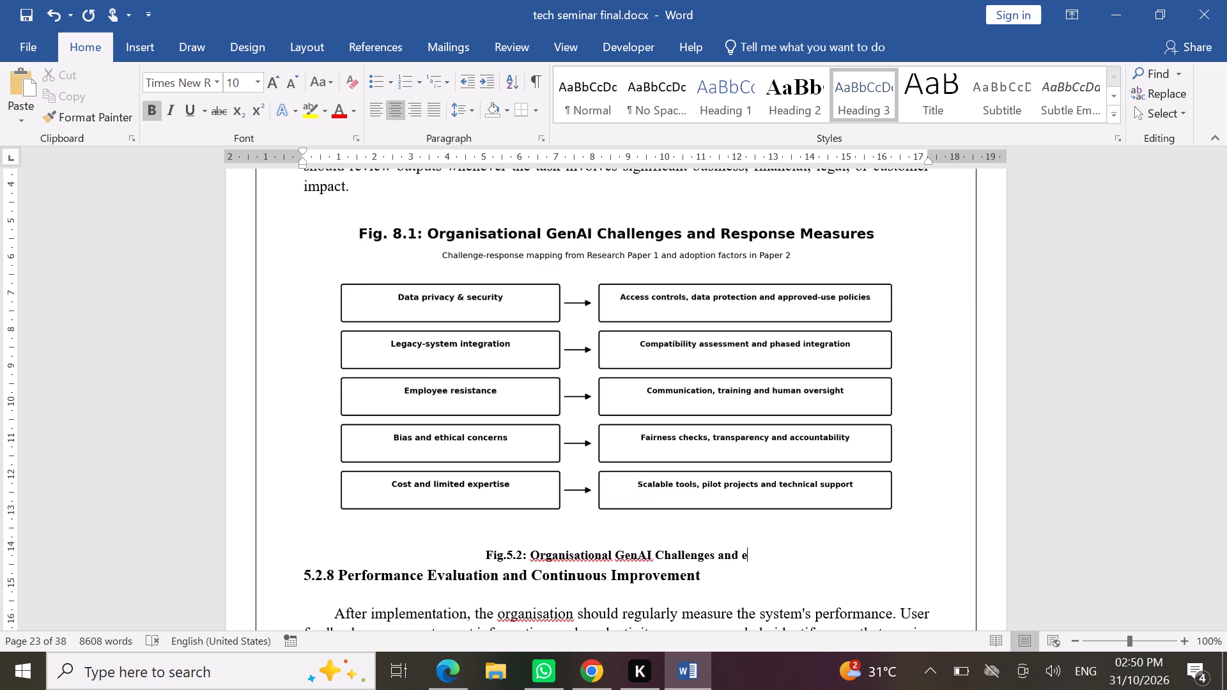
key(BackSpace)
text(Res)
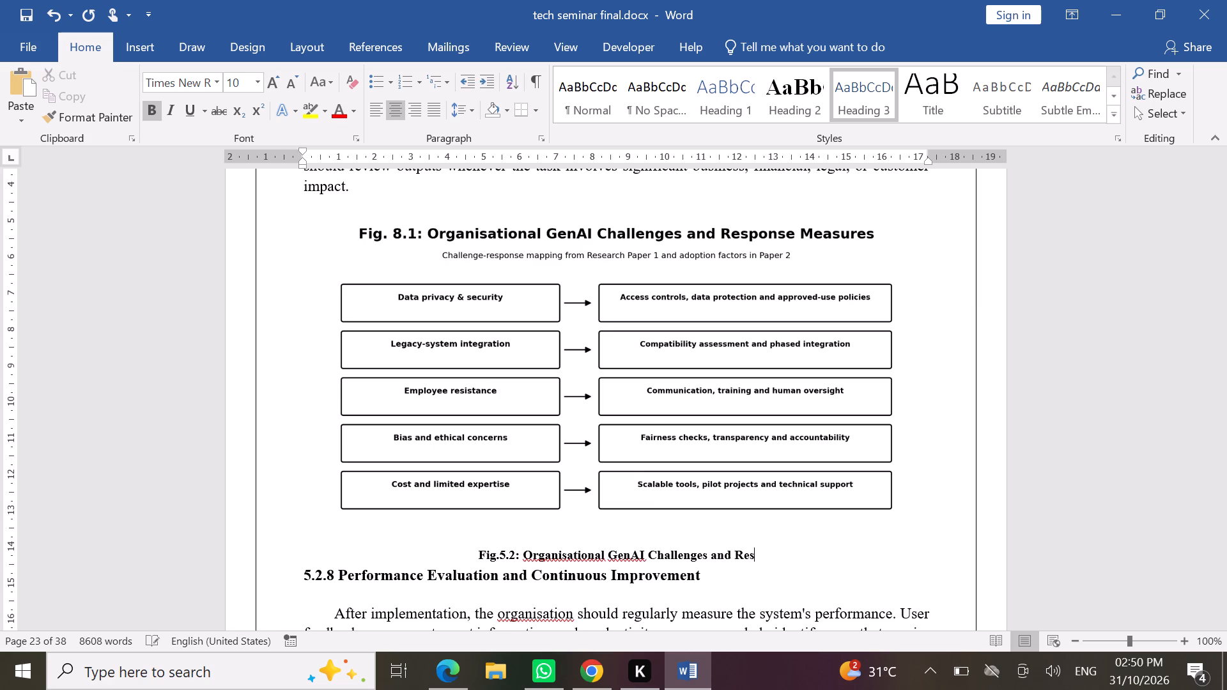
text(pon)
text(se)
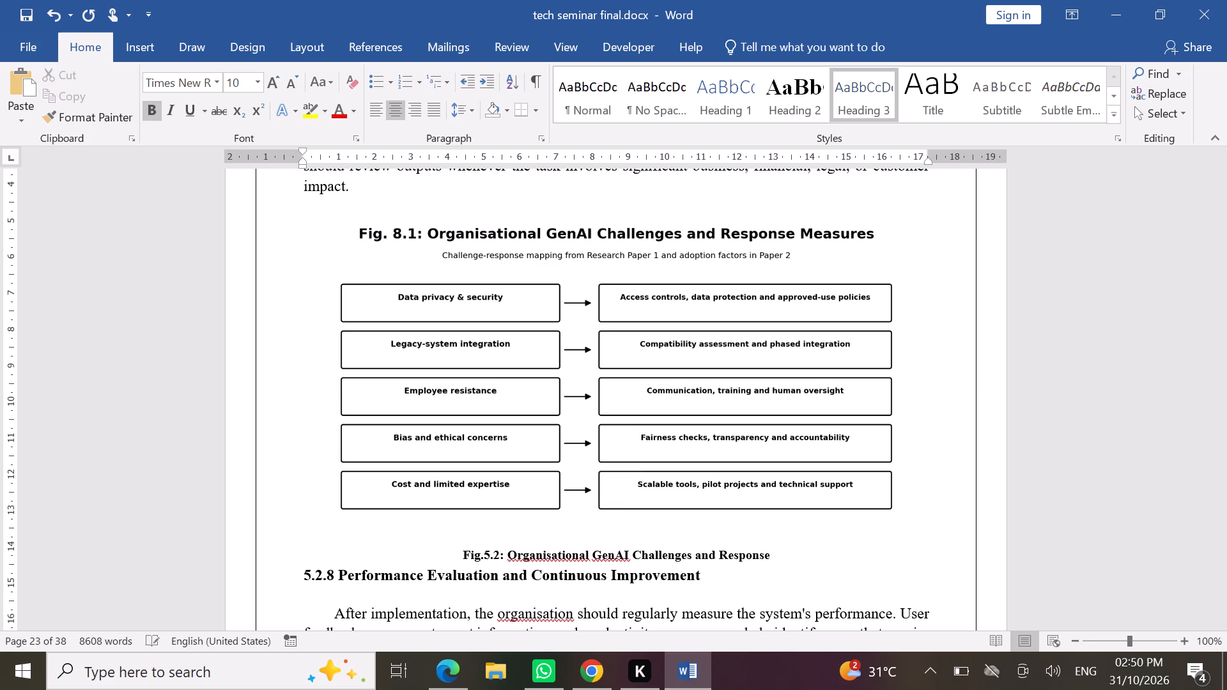
key(space)
text(Me)
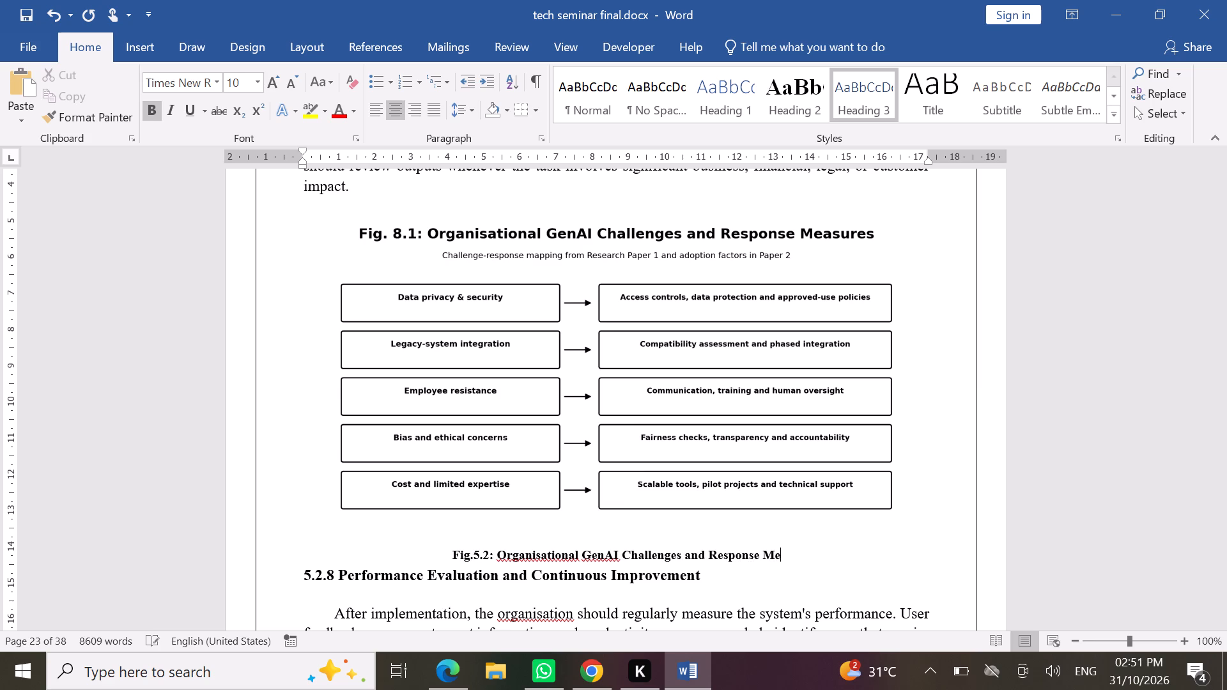
text(asure)
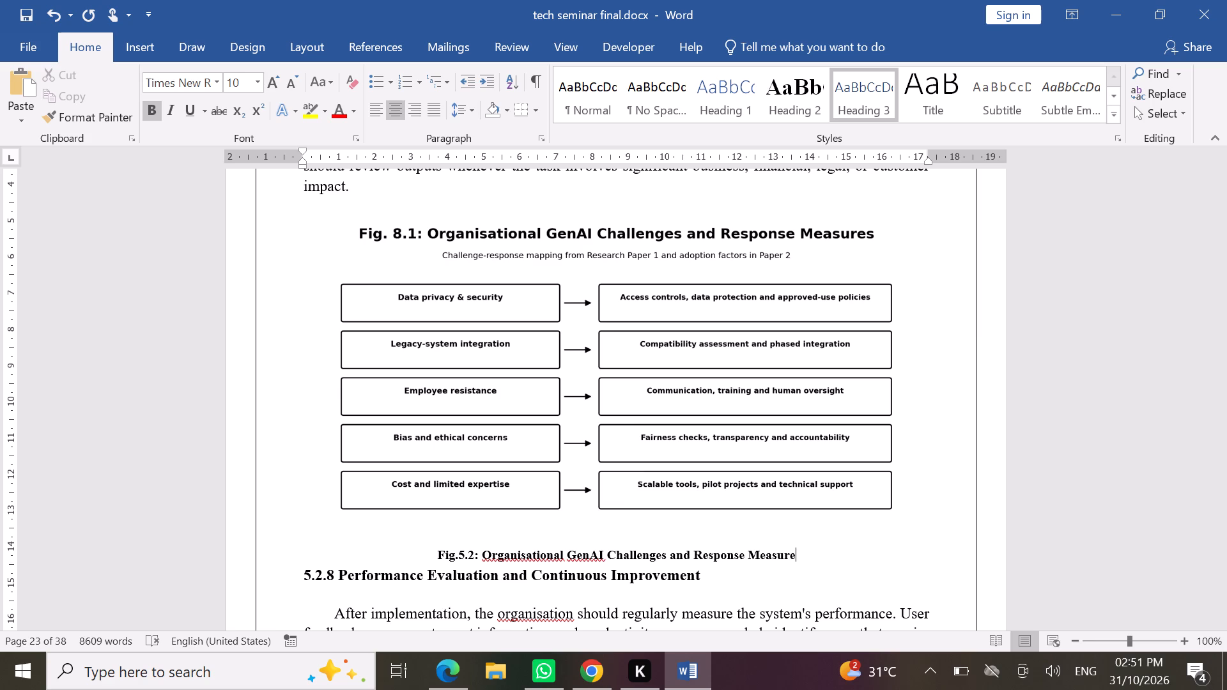
key(s)
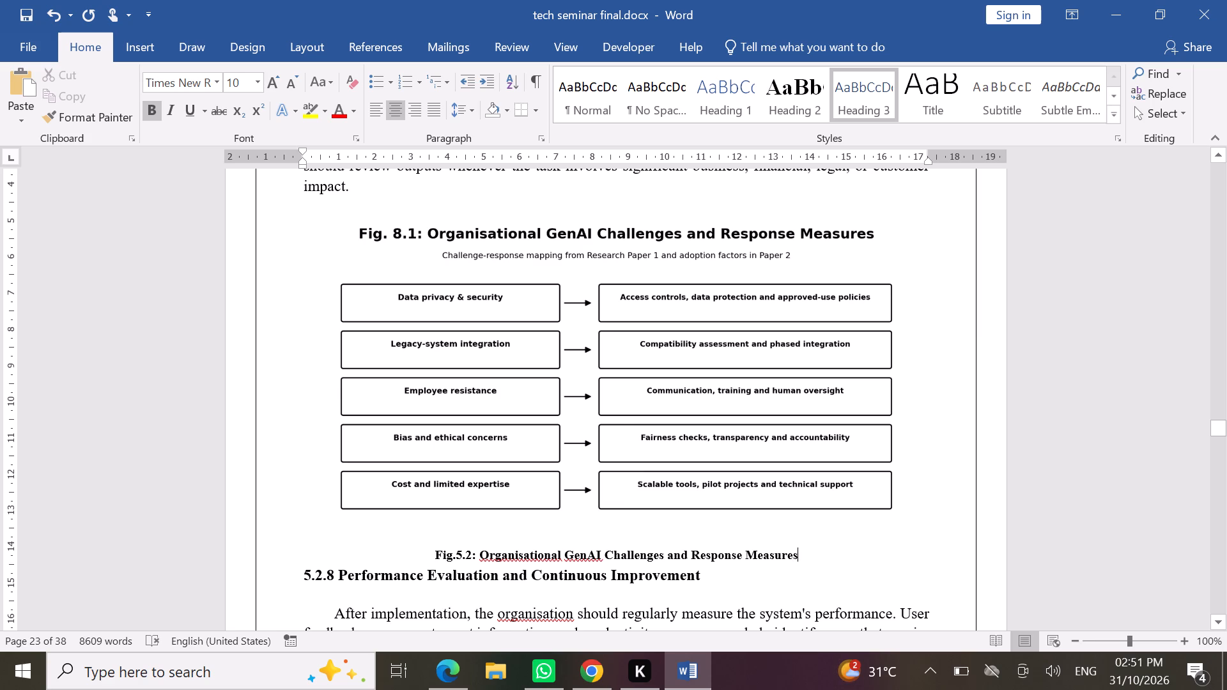
key(Return)
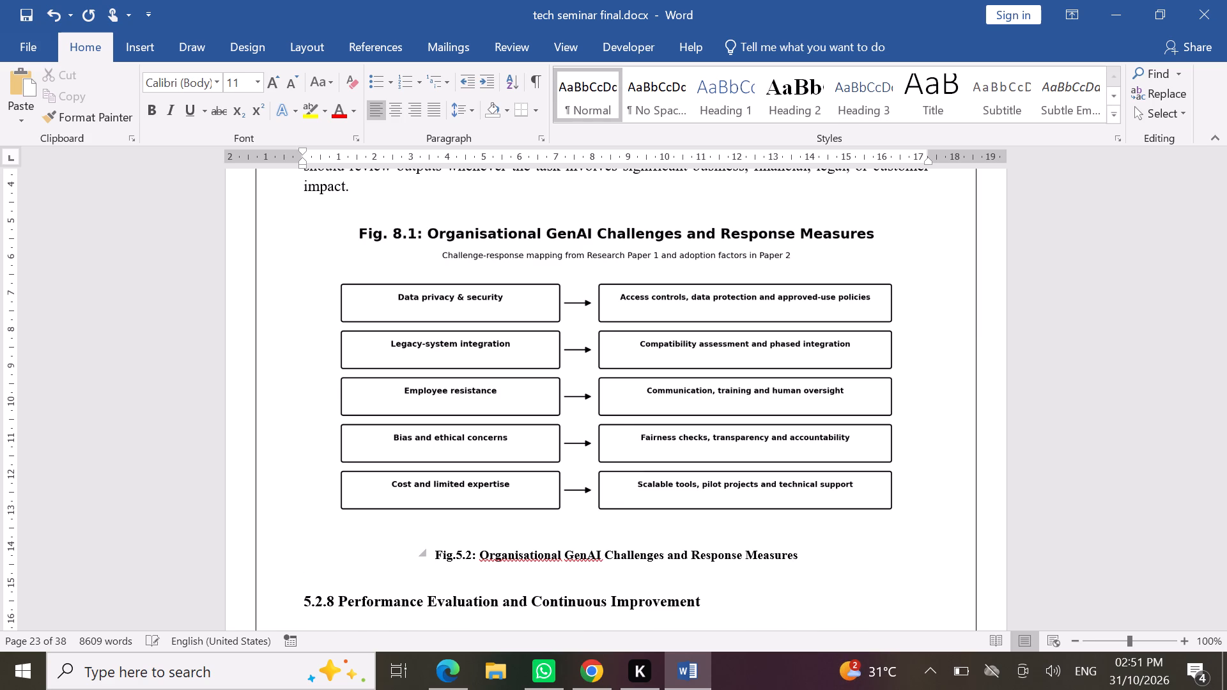
Cover the "Fig. 8.1:" prefix in the challenges and response diagram's embedded title with white pen ink, including leftover specks.
scroll(870, 509, up, 2)
click(194, 49)
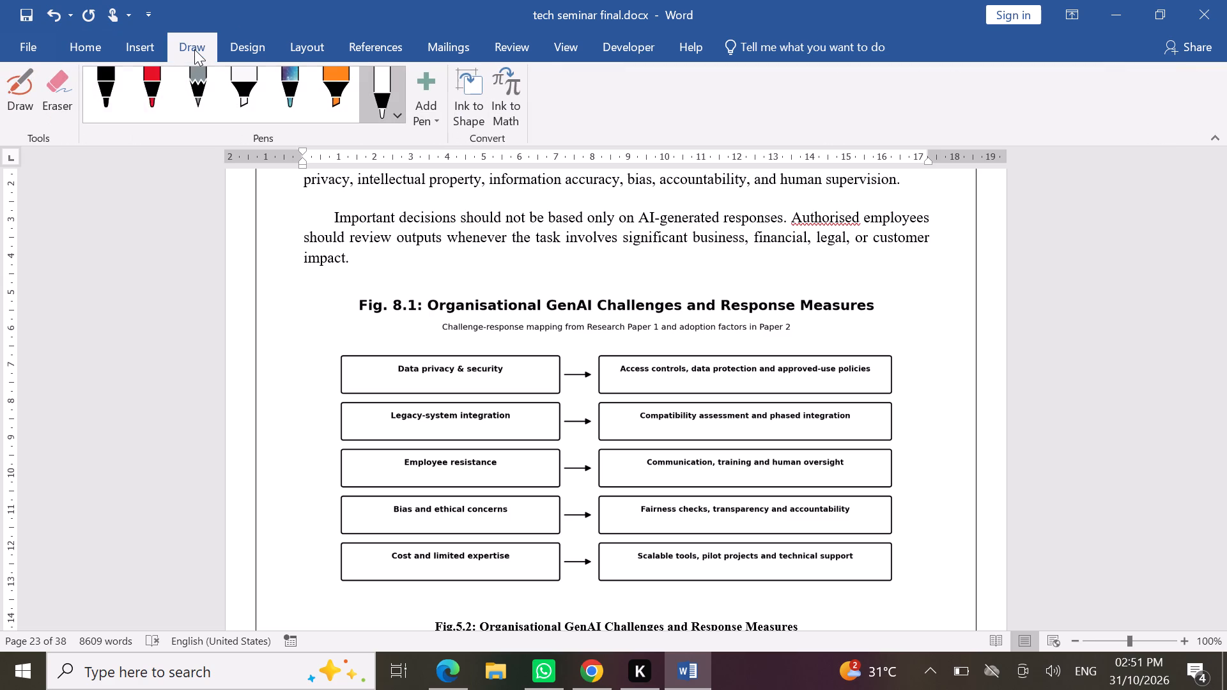
click(22, 100)
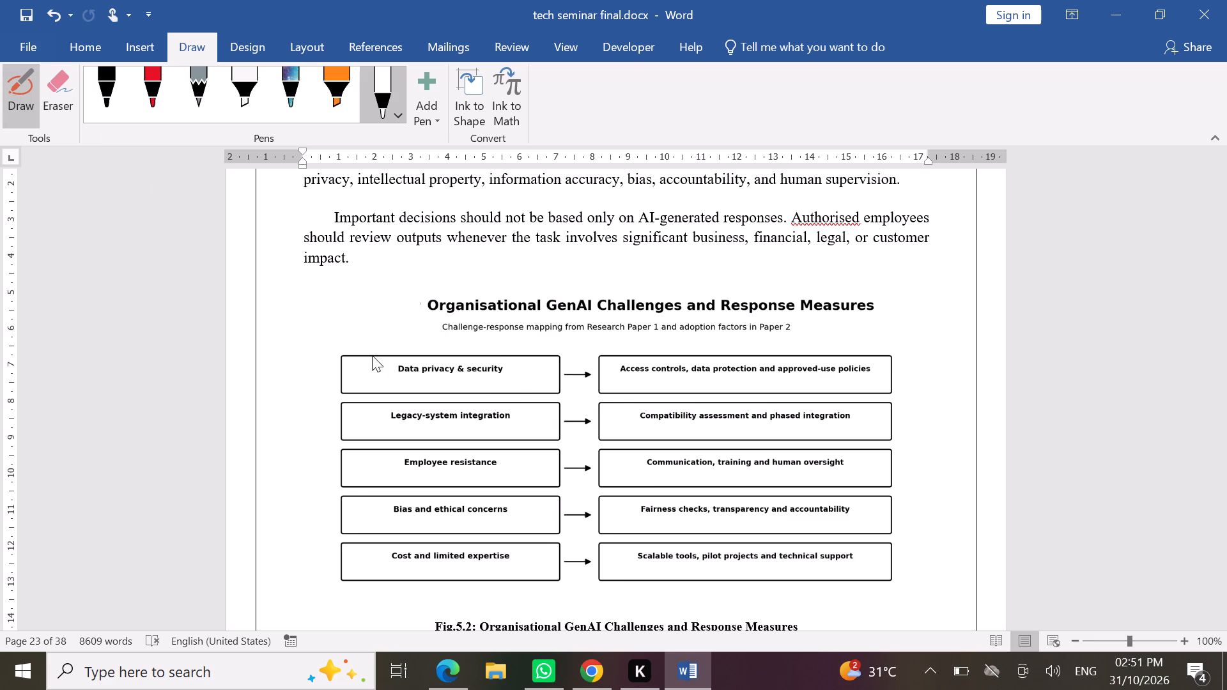
scroll(517, 389, down, 2)
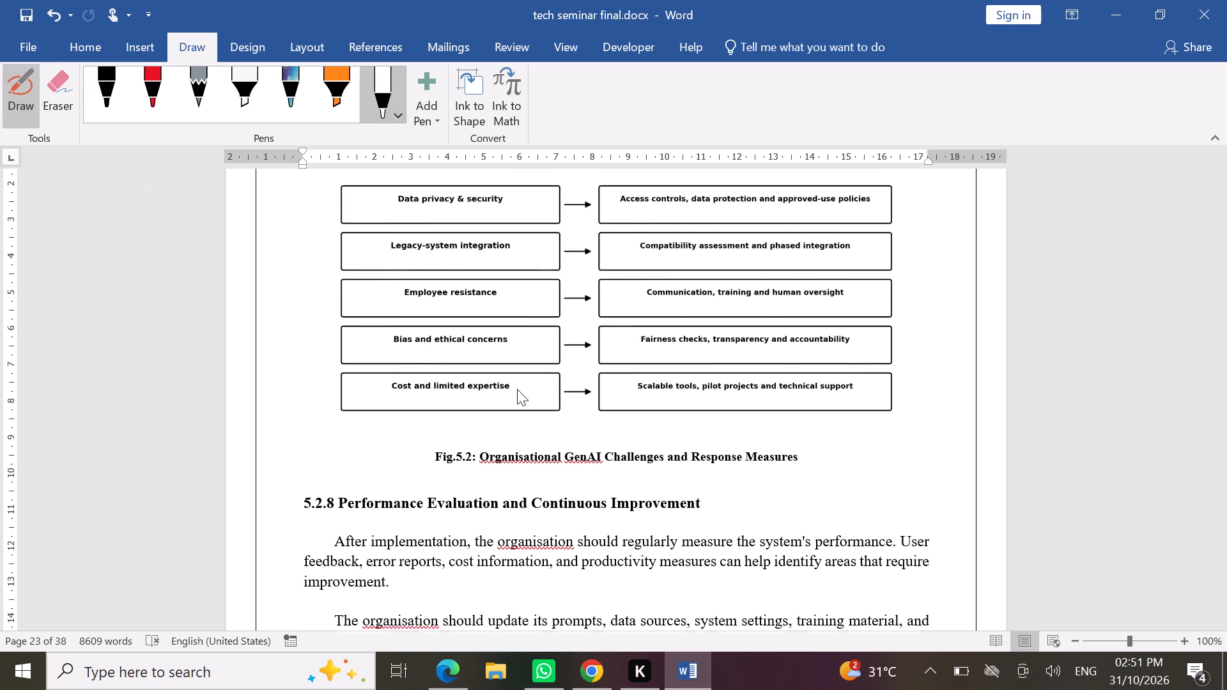
scroll(517, 389, down, 1)
scroll(517, 389, up, 2)
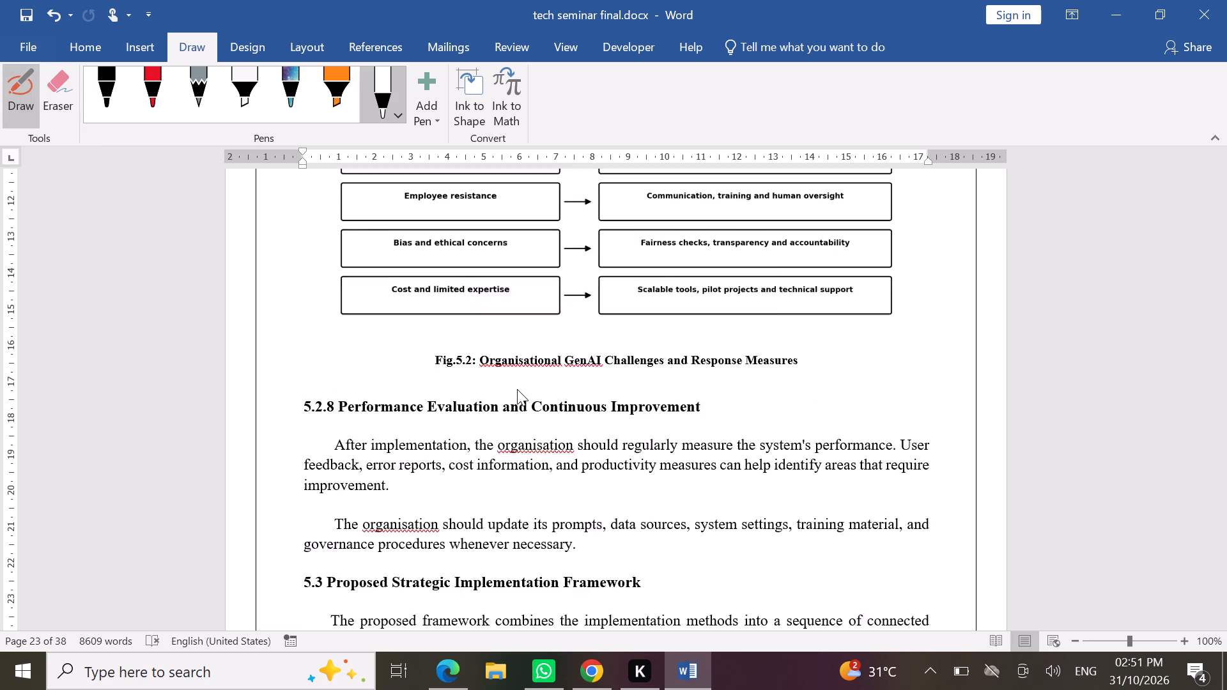
scroll(517, 389, up, 2)
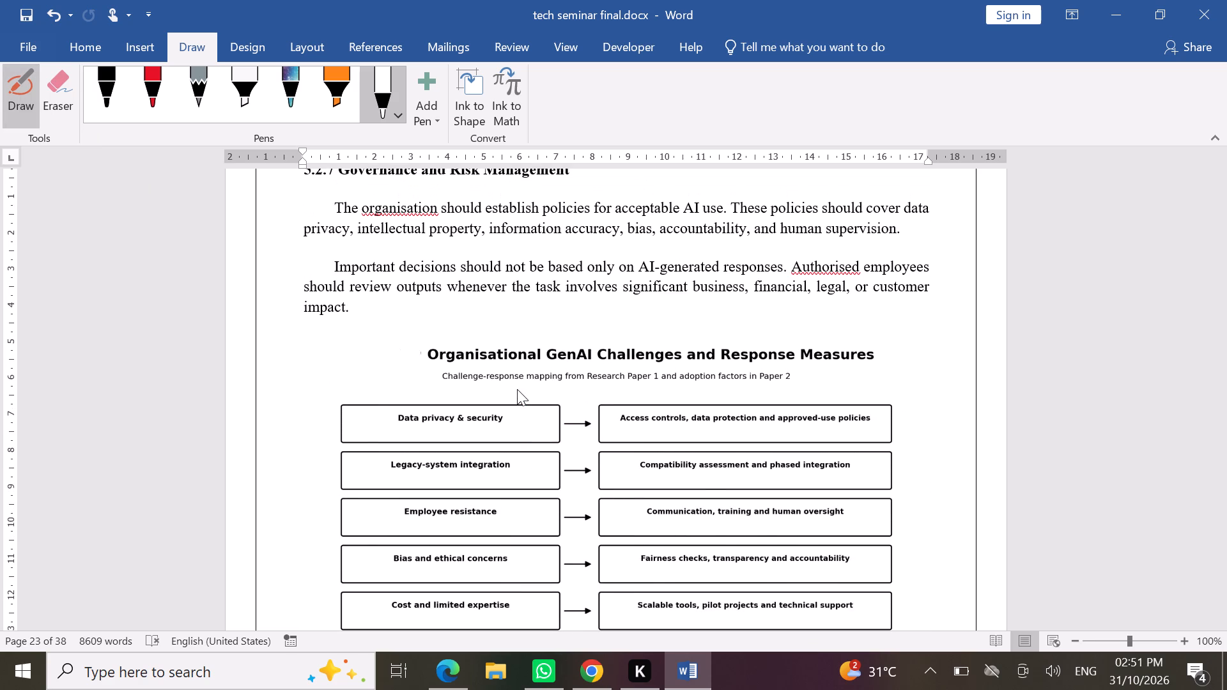
scroll(517, 389, down, 3)
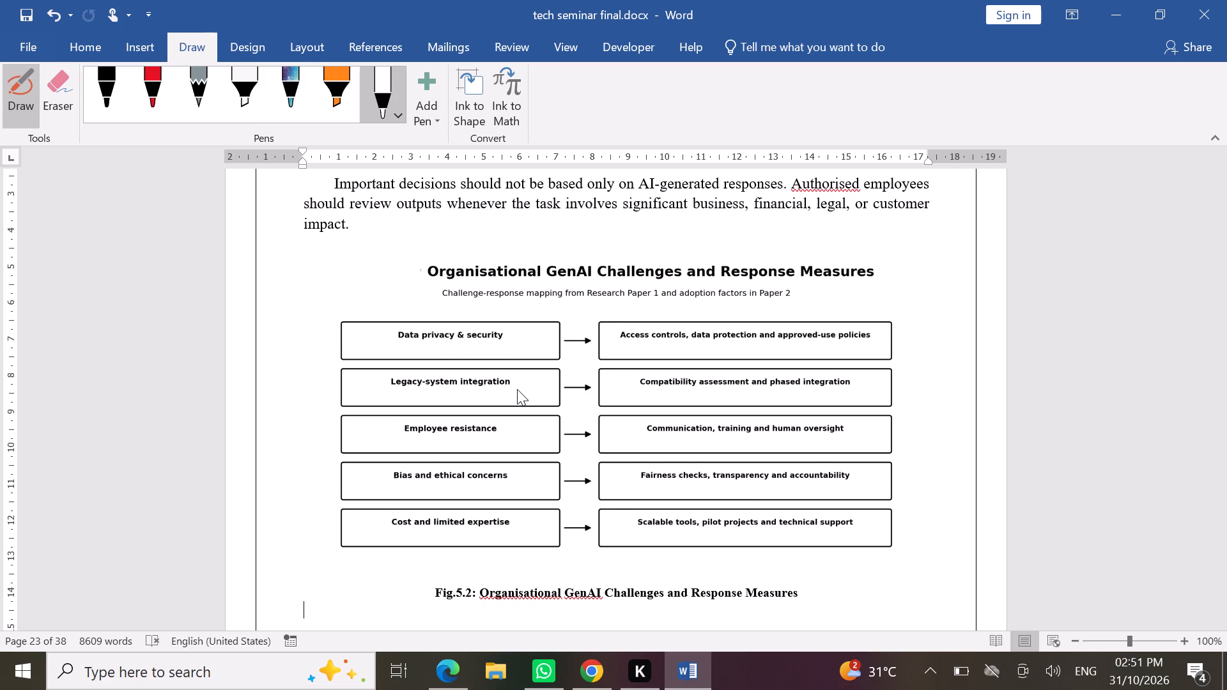
scroll(517, 389, down, 1)
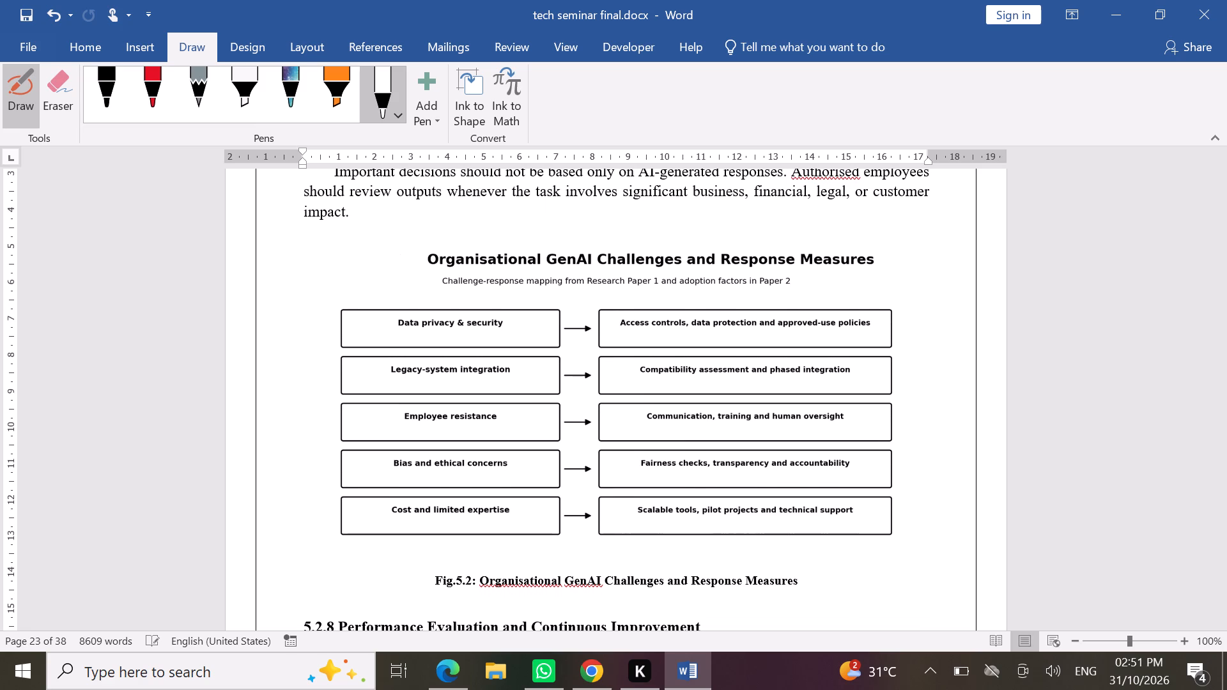
Cover the "Fig. 7.1:" prefix in the Strategic Implementation Workflow diagram's embedded title with white pen ink.
scroll(517, 389, down, 3)
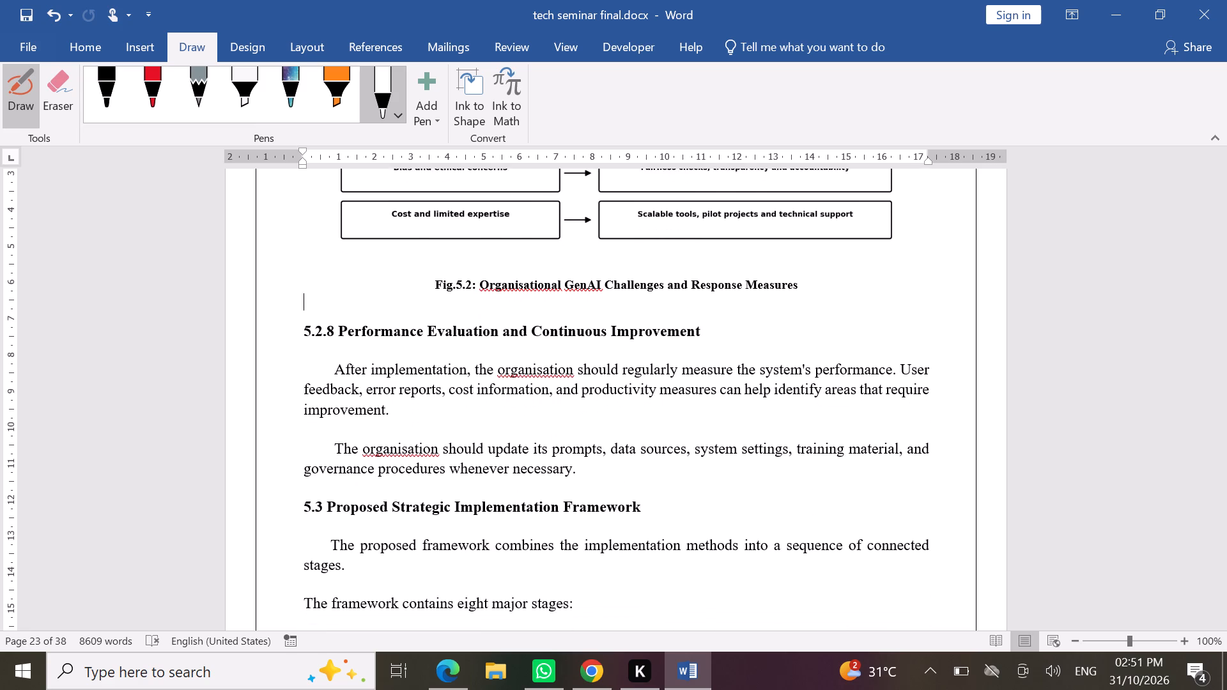
scroll(517, 389, down, 3)
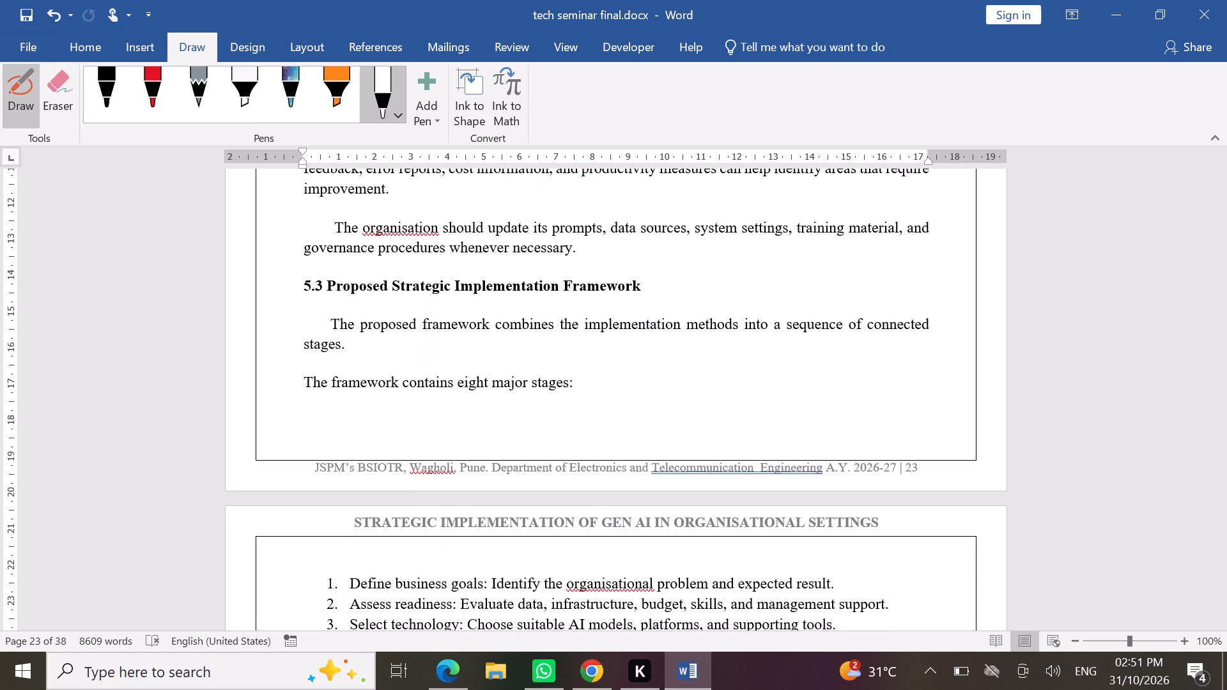
scroll(517, 389, down, 3)
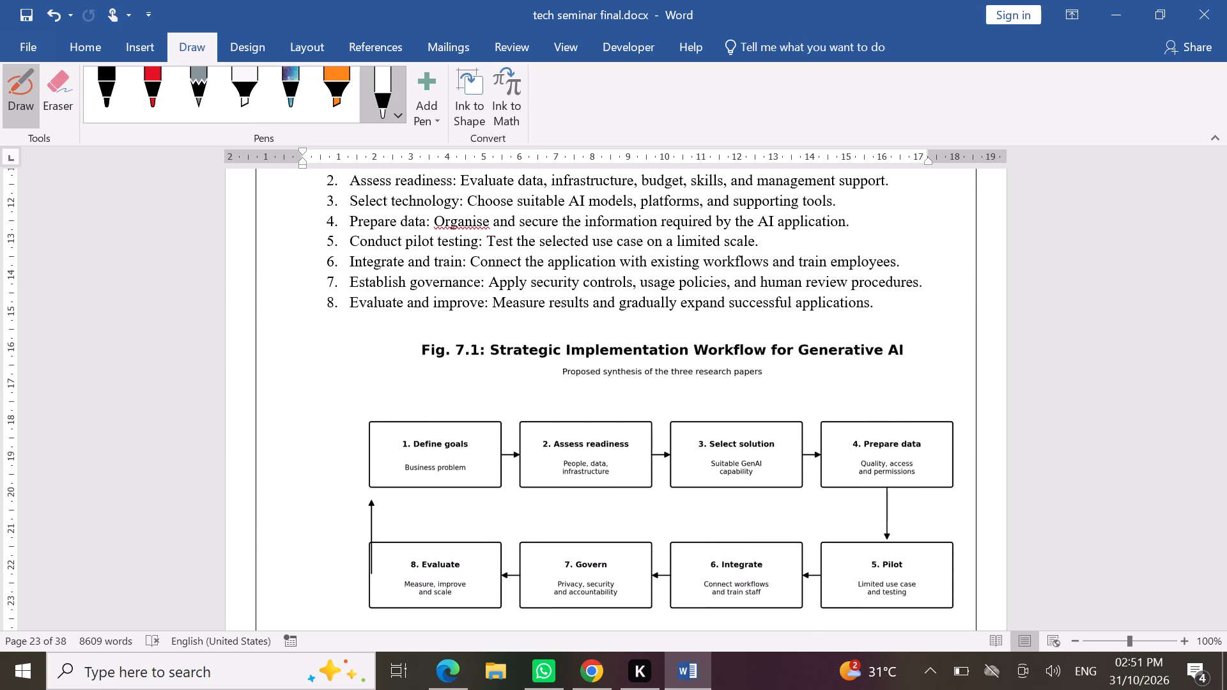
scroll(517, 389, down, 1)
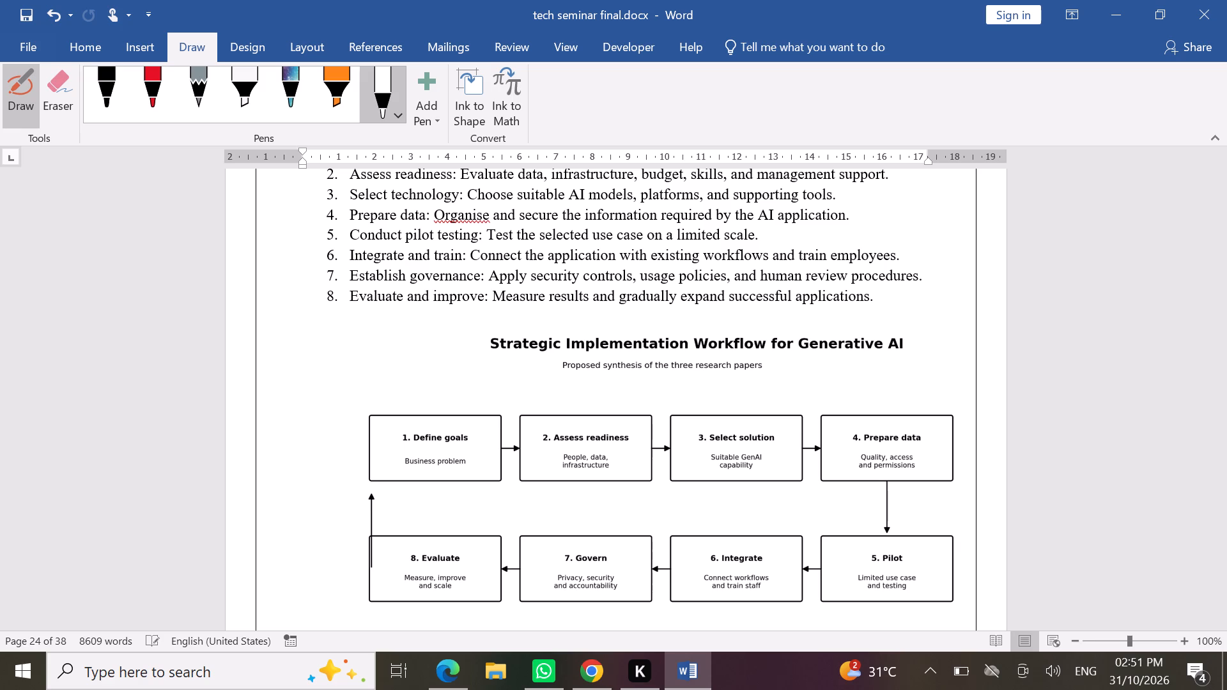
click(19, 70)
Centre-align the Strategic Implementation Workflow for Generative AI diagram.
click(516, 487)
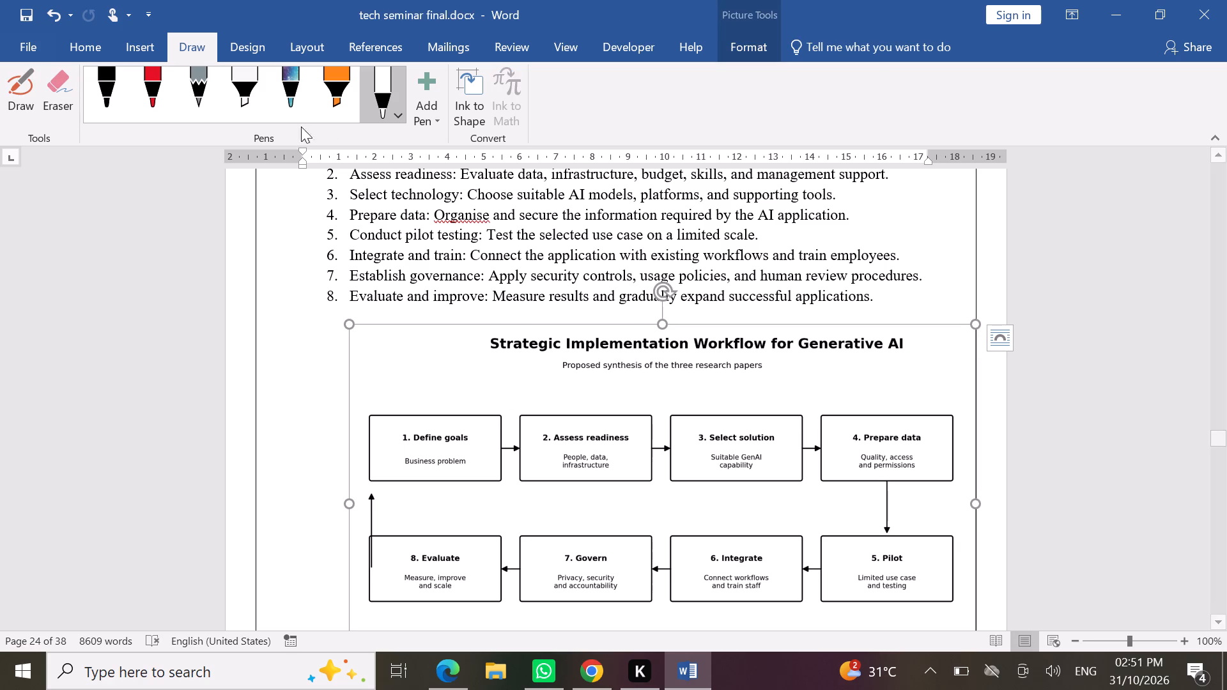
click(88, 45)
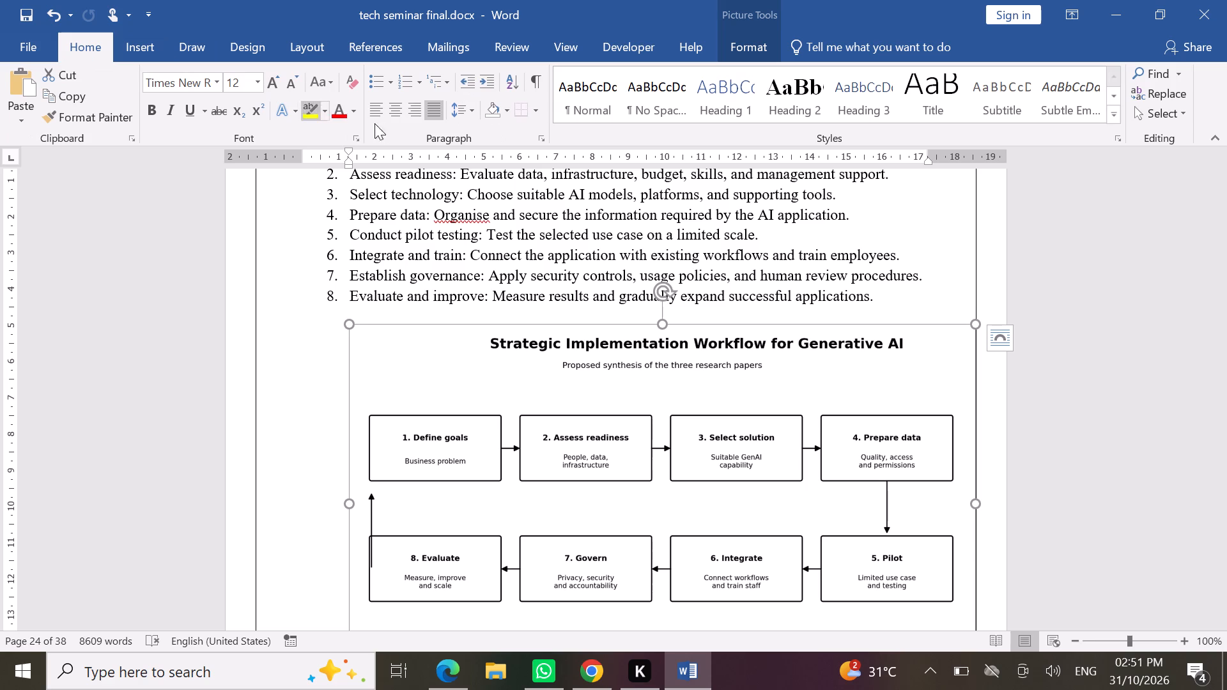
click(399, 104)
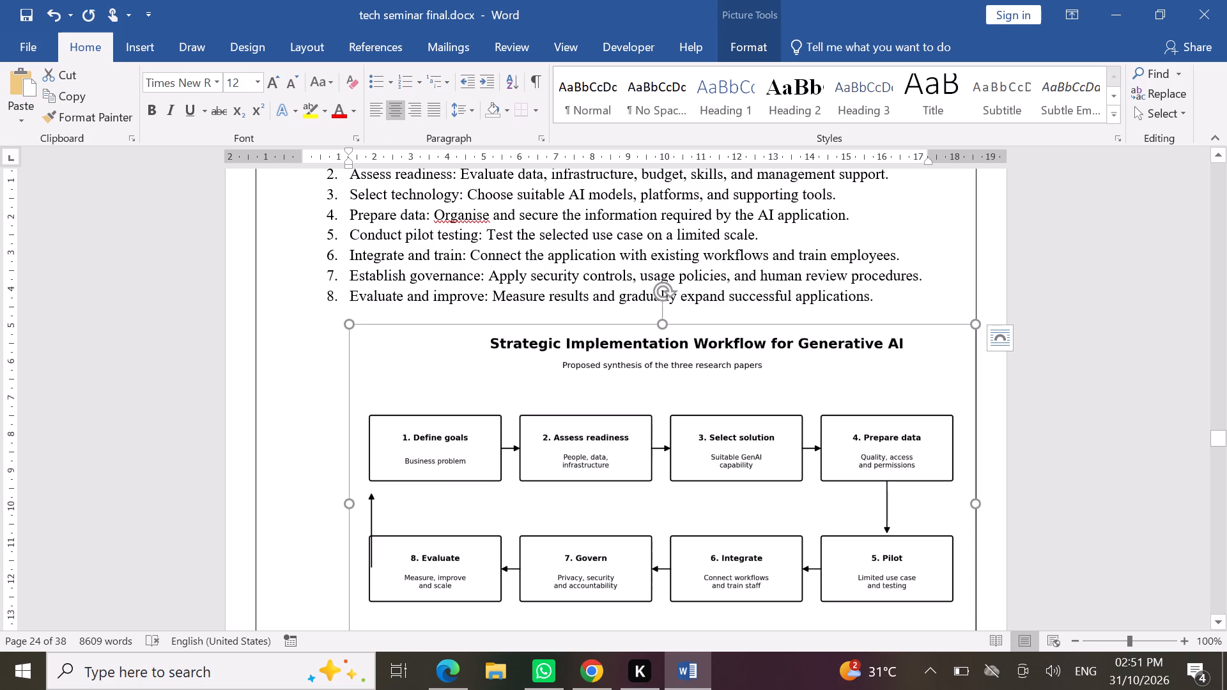
Narrow the Strategic Implementation Workflow diagram horizontally so it fits within the page's text margins, leaving its height alone.
drag(976, 503, 916, 512)
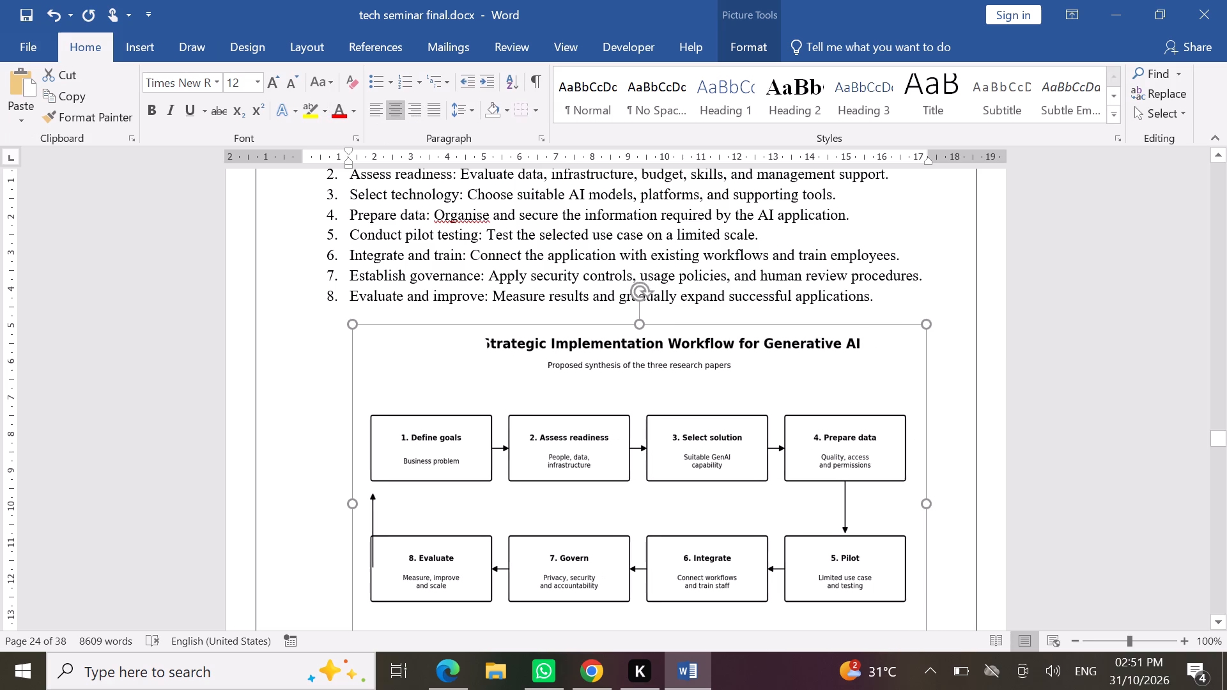
drag(916, 512, 879, 518)
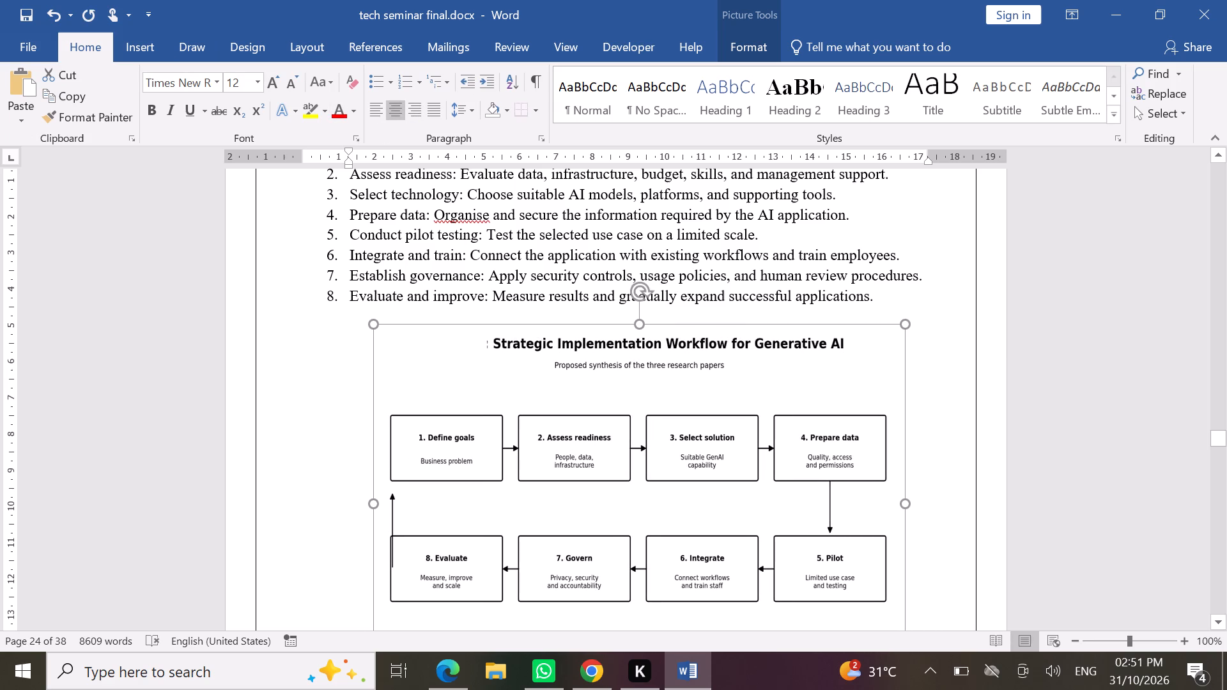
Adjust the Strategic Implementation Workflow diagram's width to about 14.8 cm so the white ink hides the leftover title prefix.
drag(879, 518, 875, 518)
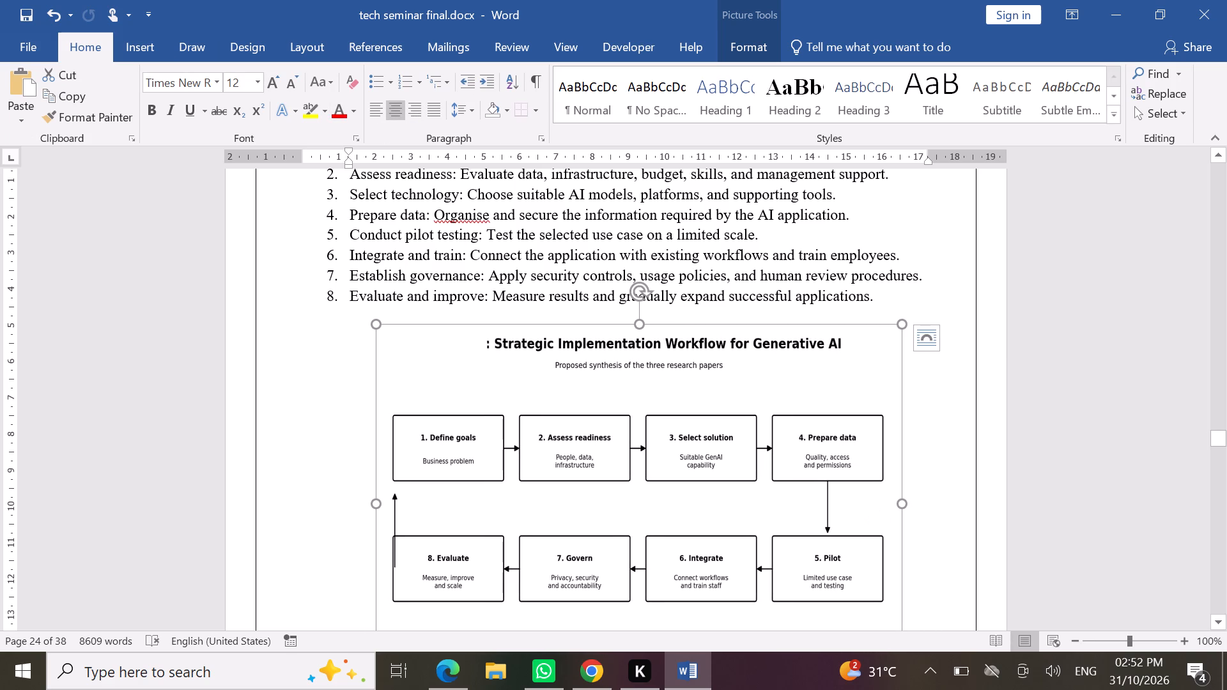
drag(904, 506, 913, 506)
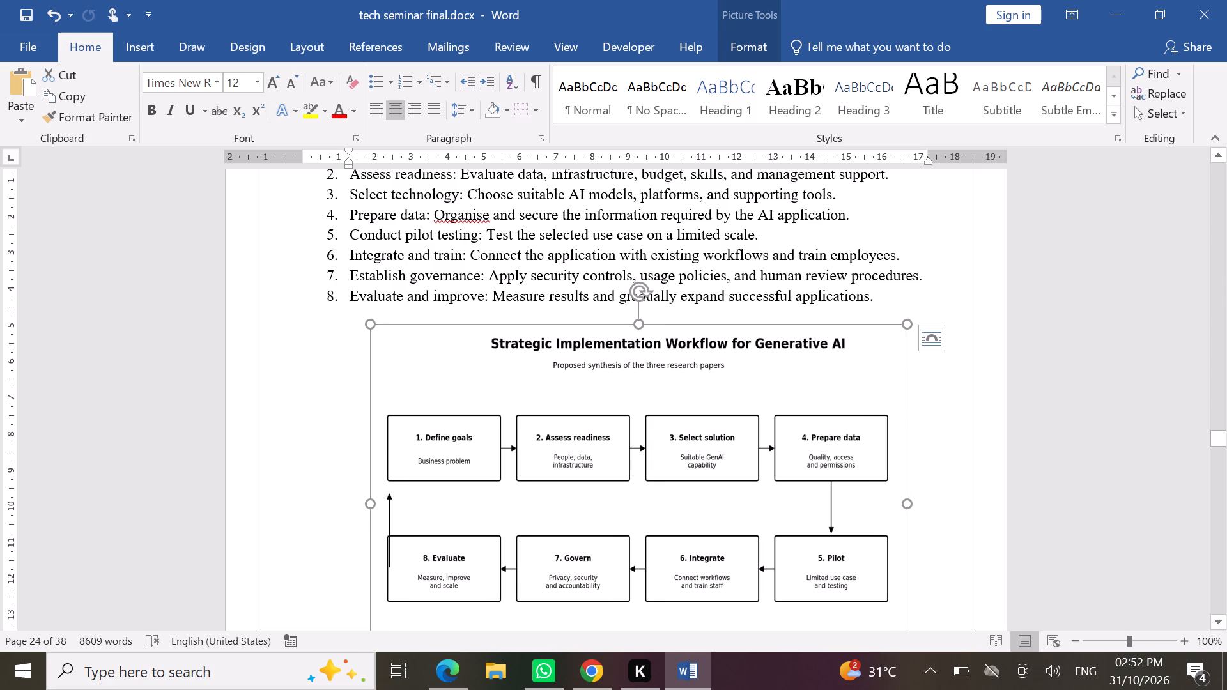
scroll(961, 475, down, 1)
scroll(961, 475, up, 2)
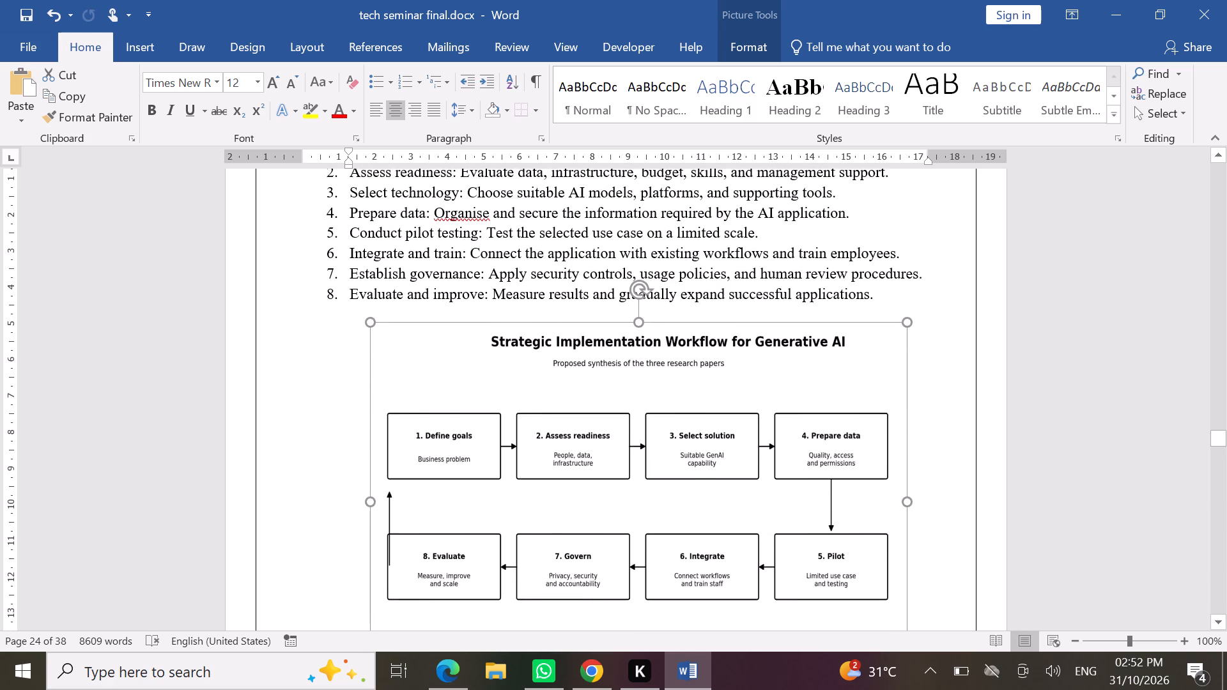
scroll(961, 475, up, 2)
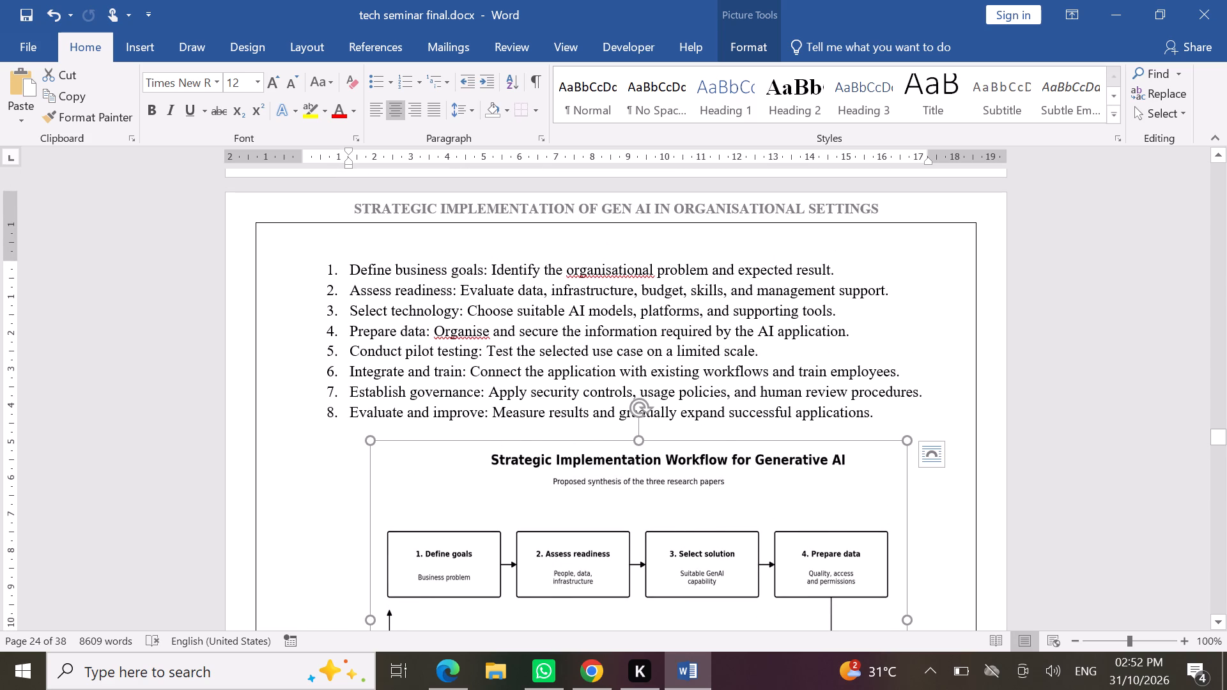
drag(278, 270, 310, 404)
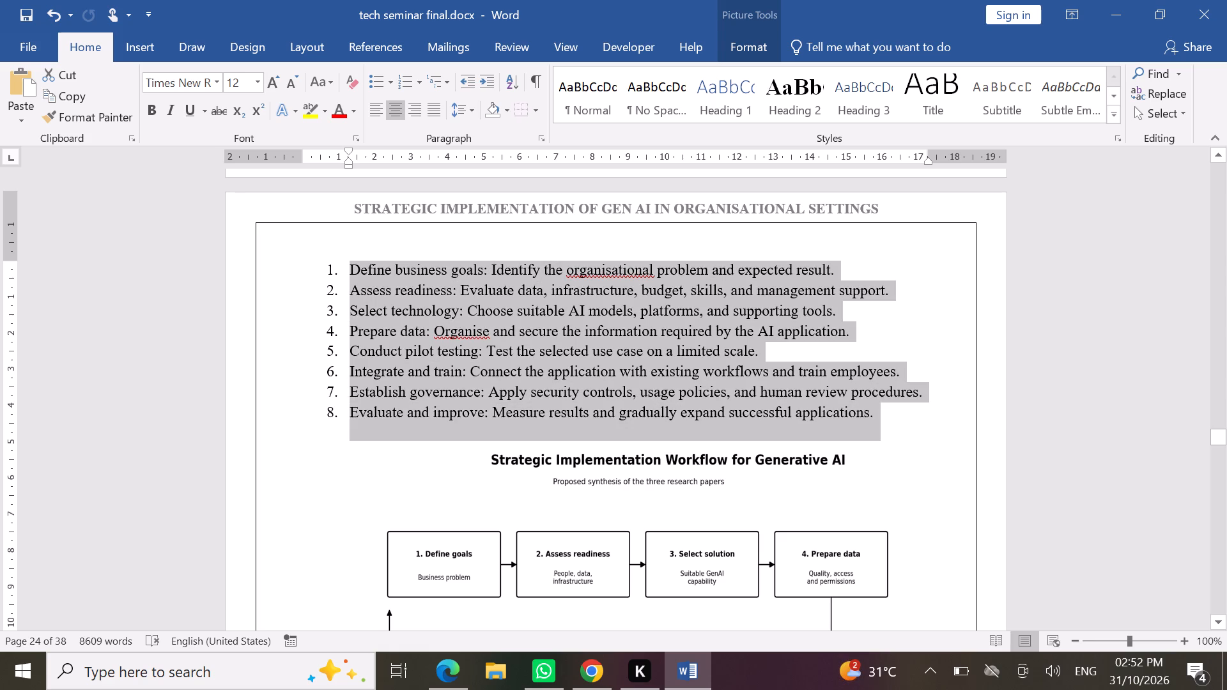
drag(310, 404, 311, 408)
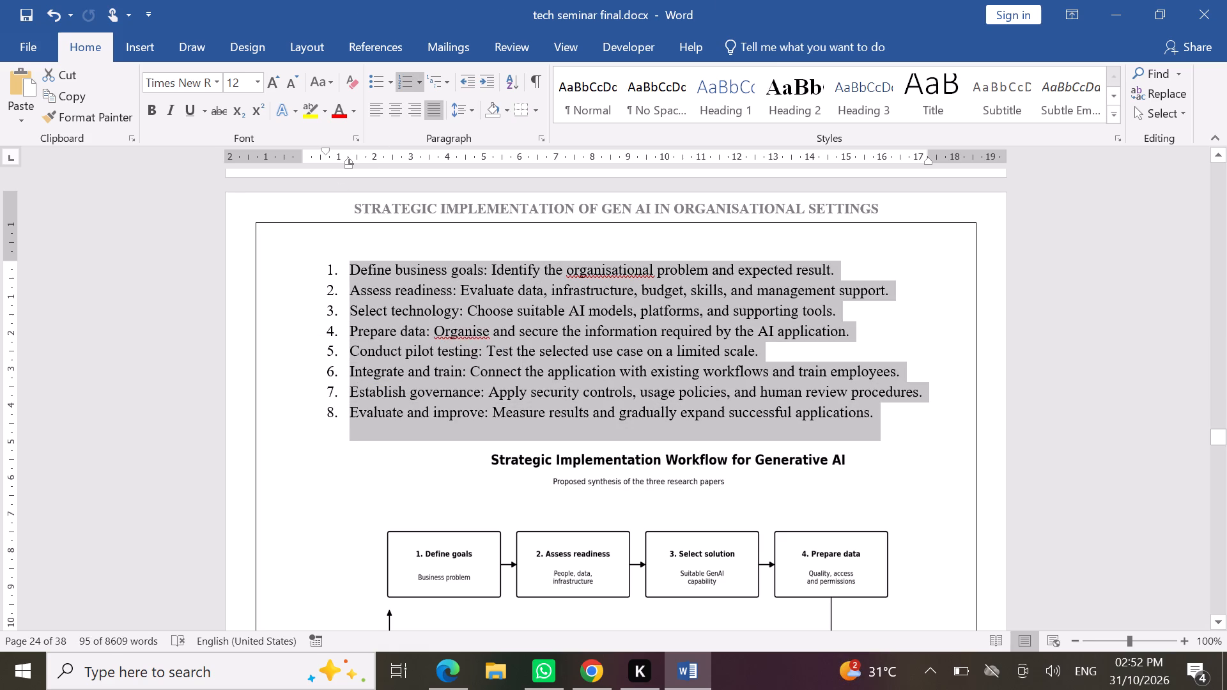
Crop the blank space off the bottom of the Strategic Implementation Workflow diagram, to a height of about 8.31 cm.
scroll(279, 525, down, 2)
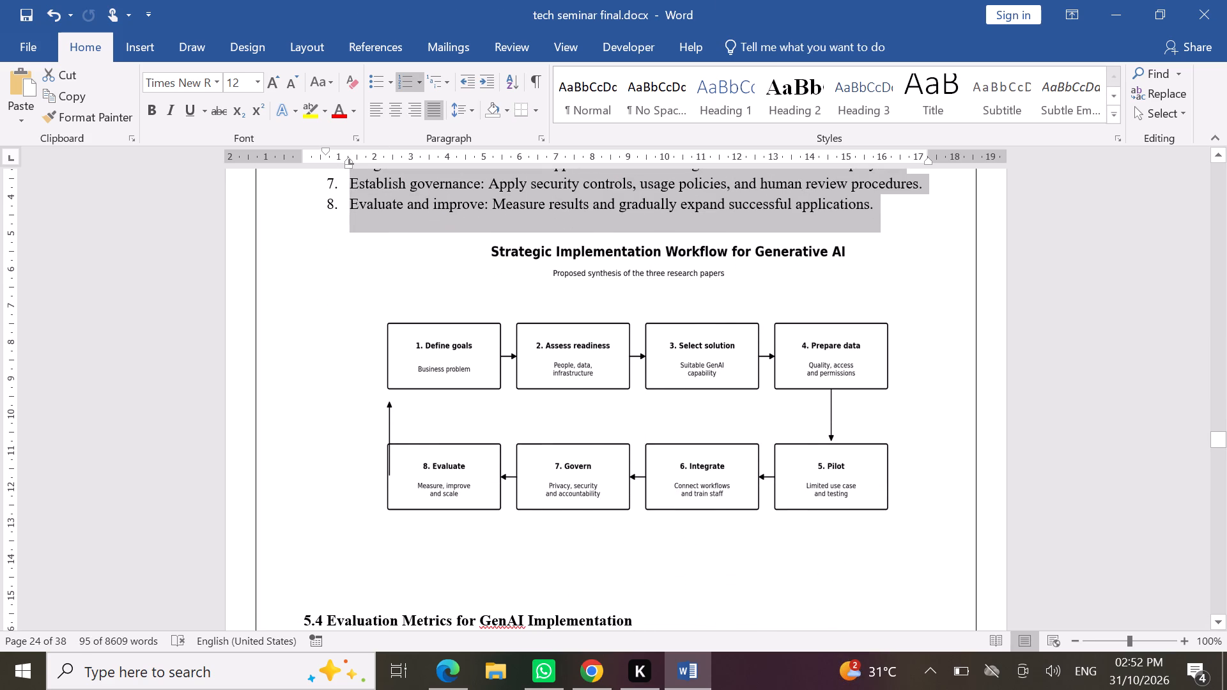
click(513, 442)
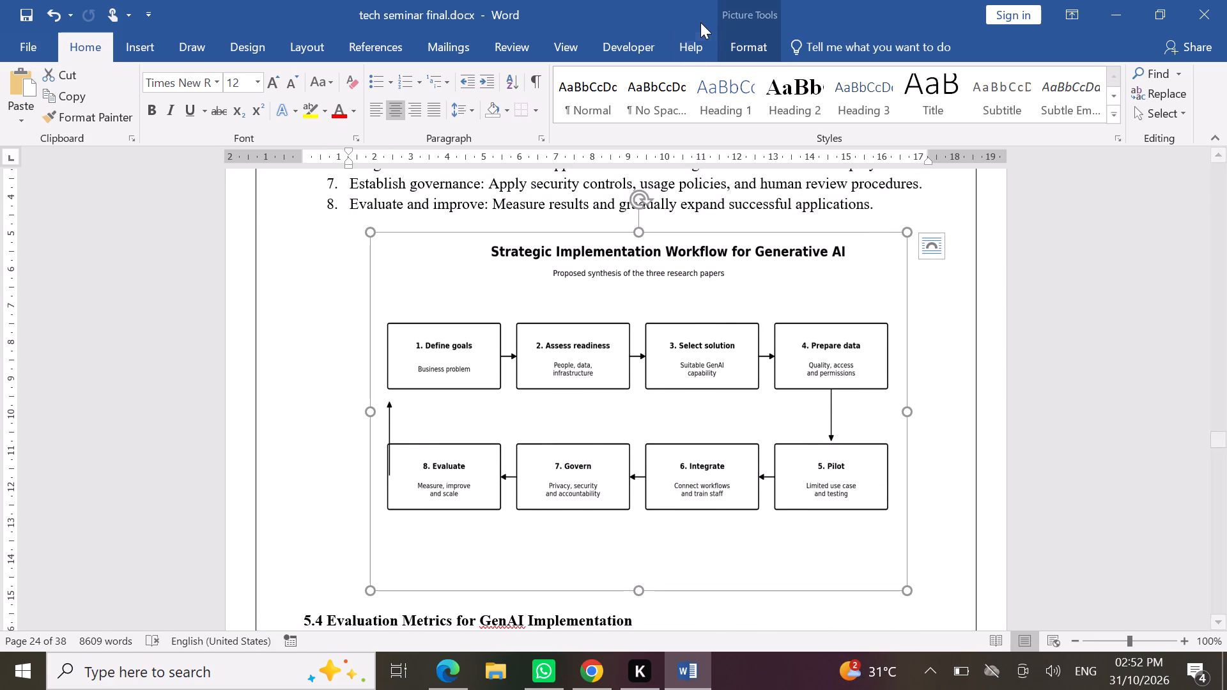
click(741, 43)
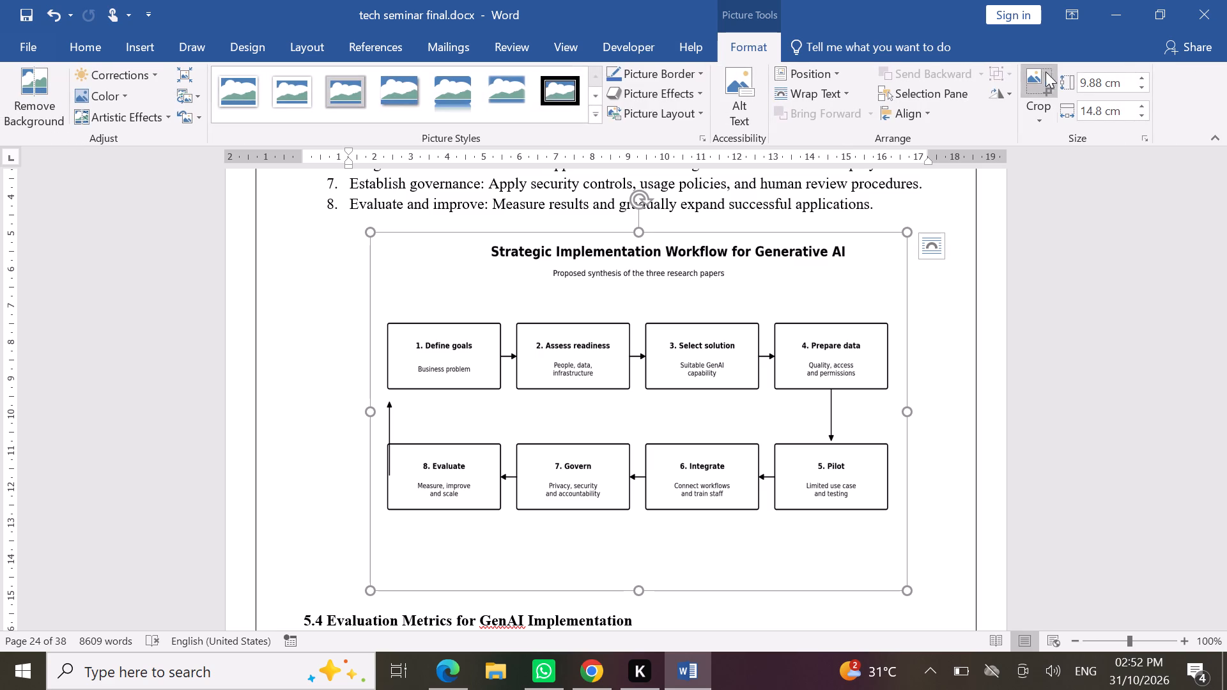
click(1039, 68)
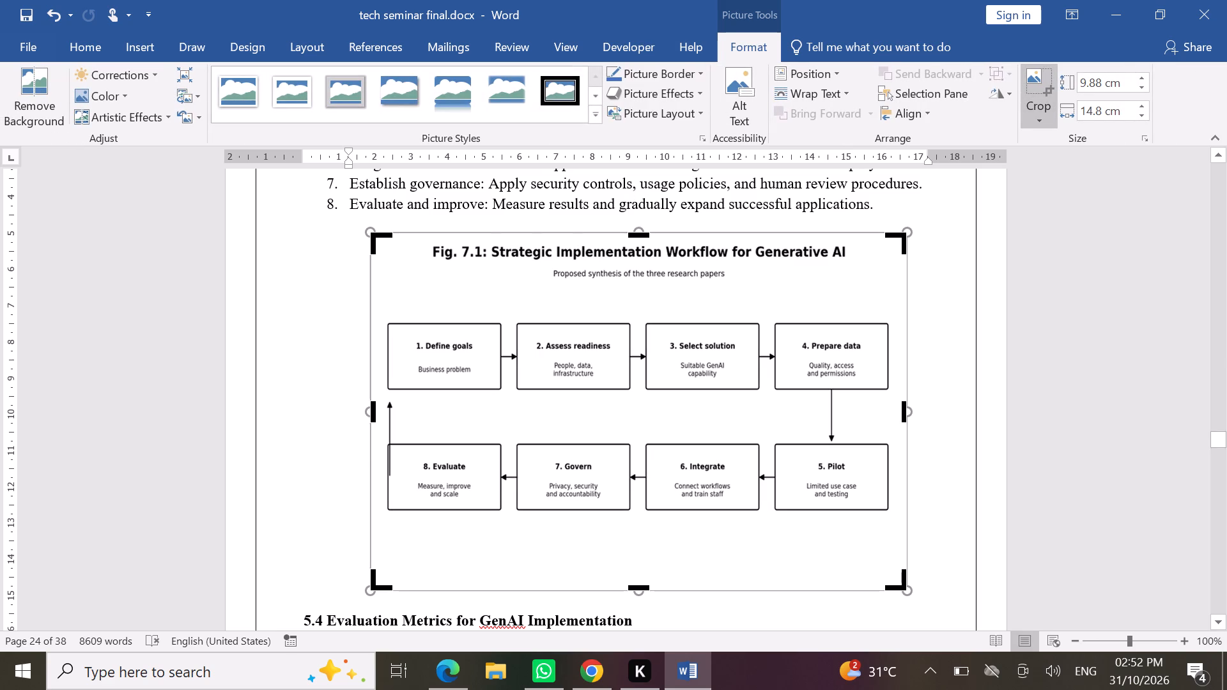
drag(640, 588, 662, 533)
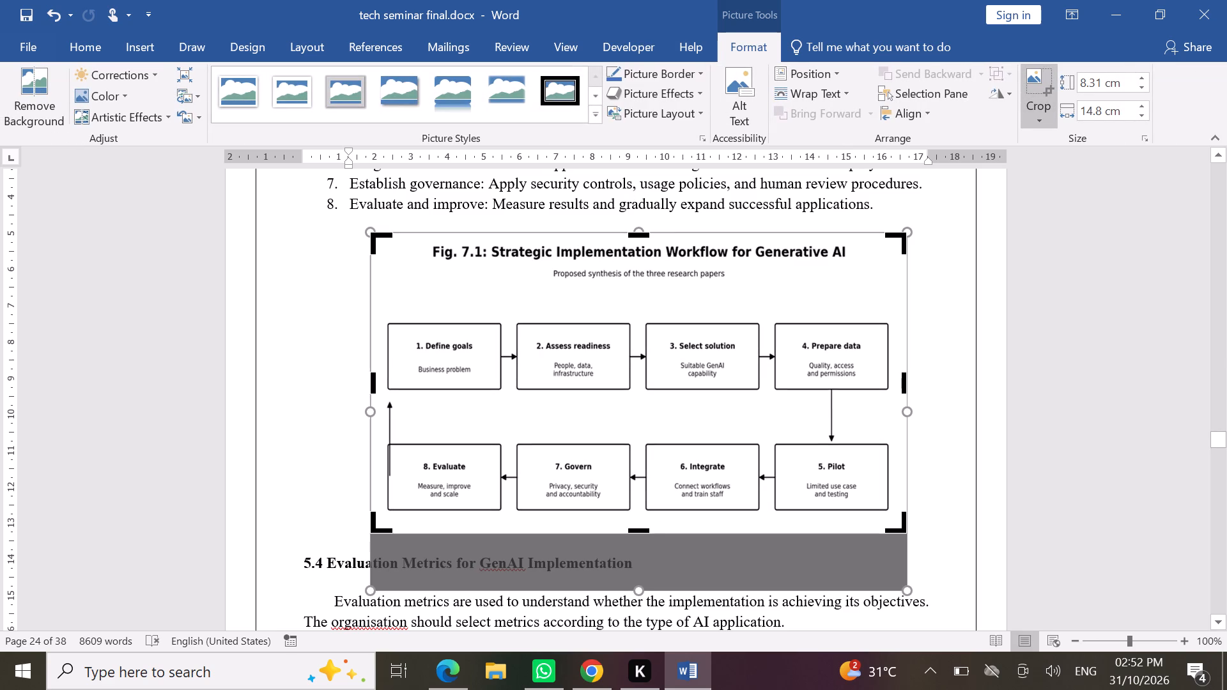
click(307, 500)
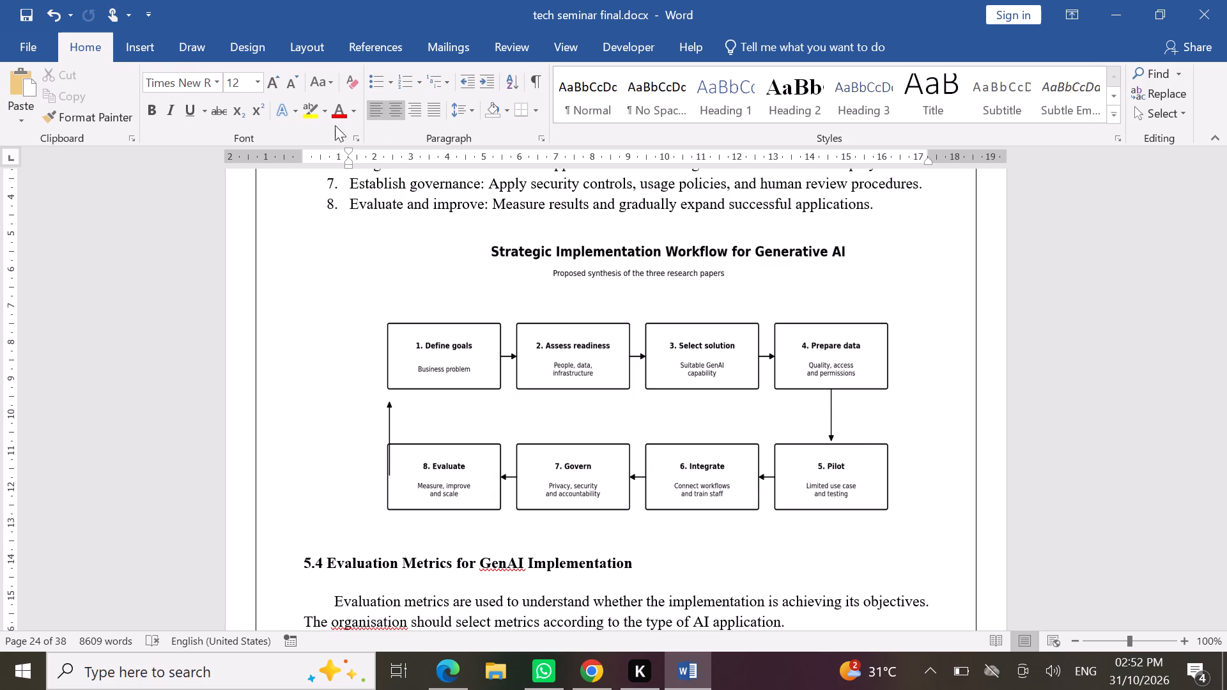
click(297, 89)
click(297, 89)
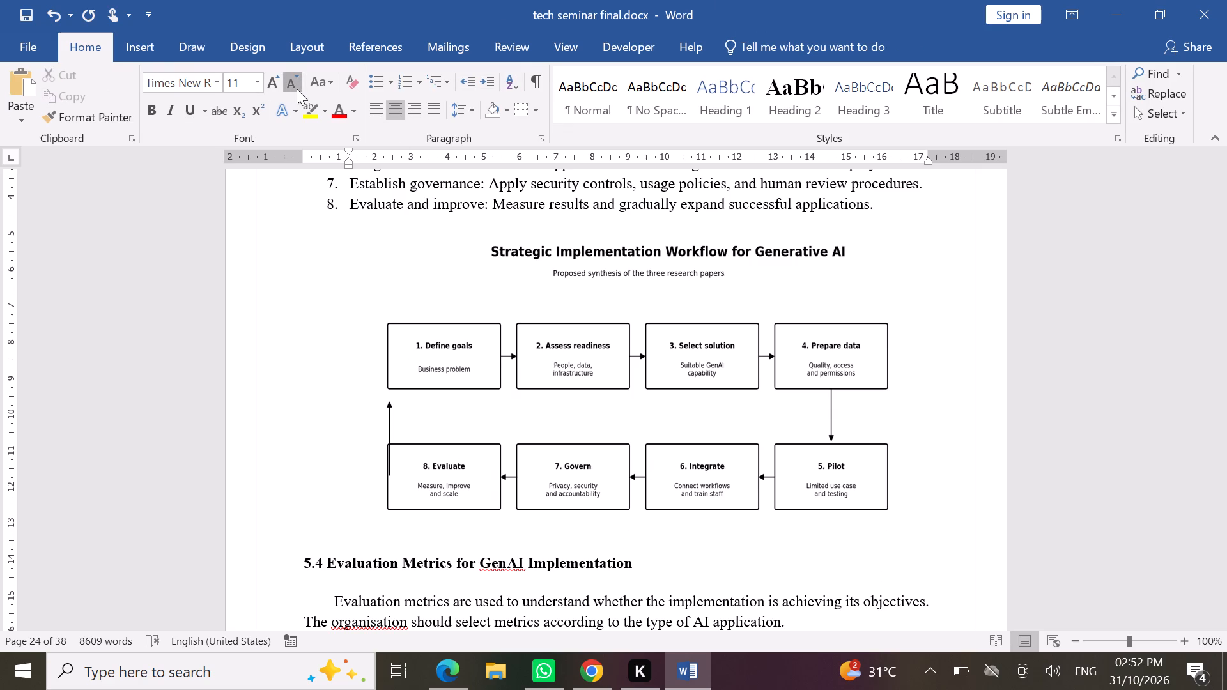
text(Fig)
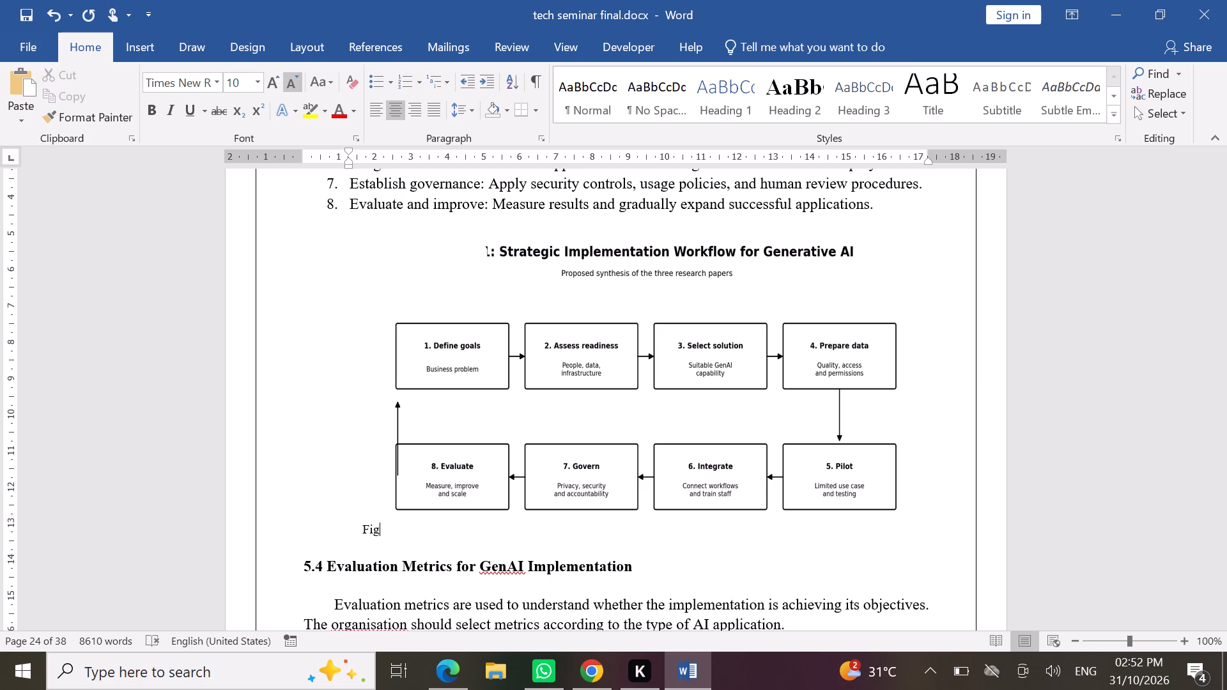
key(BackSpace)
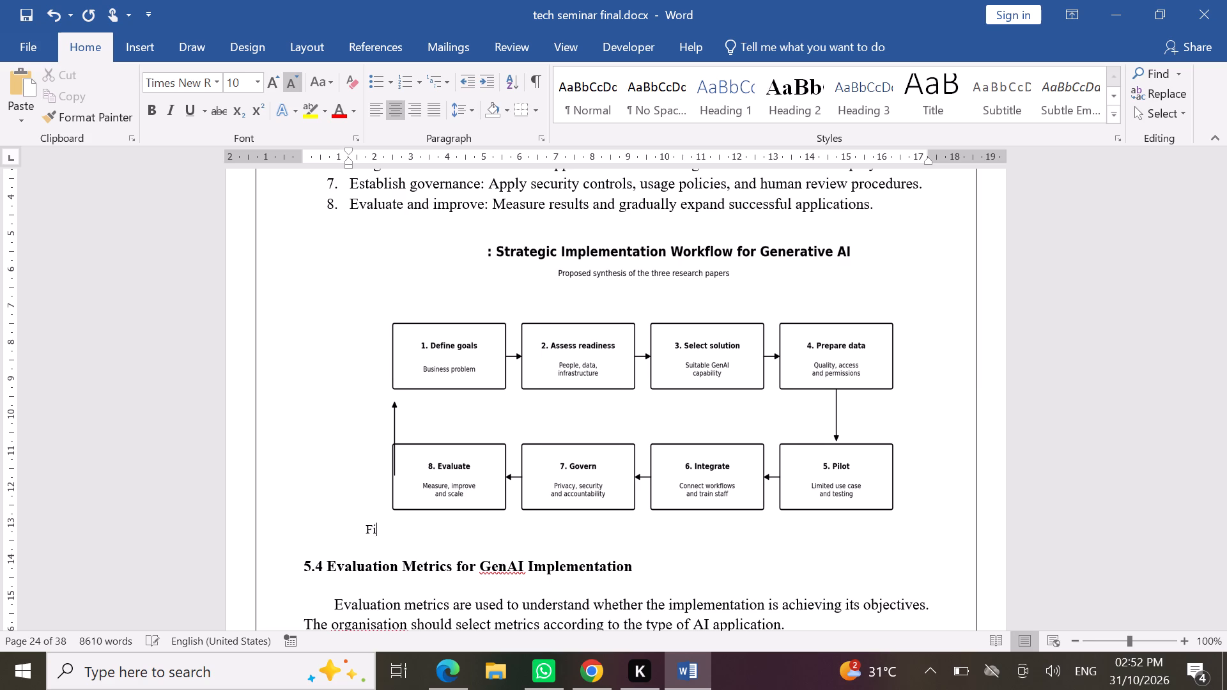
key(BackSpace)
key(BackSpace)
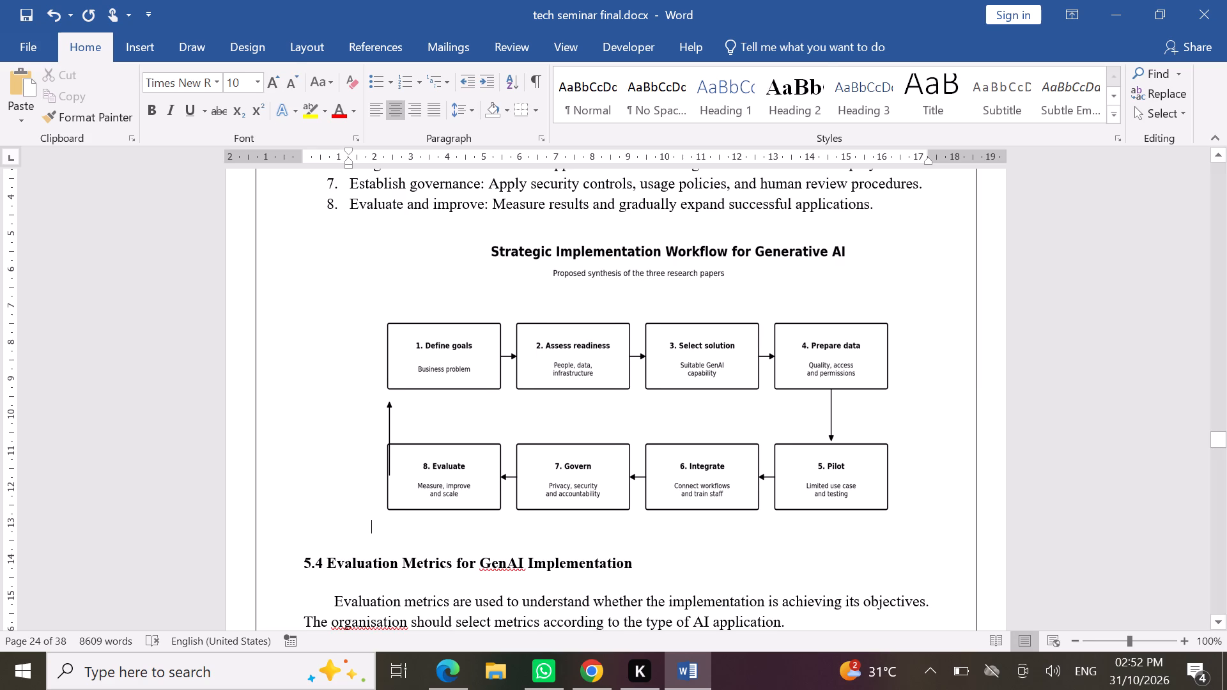
Insert an empty line between the Strategic Implementation Workflow diagram and the "5.4 Evaluation Metrics for GenAI Implementation" heading.
key(Down)
key(Left)
key(Left)
key(Left)
key(Left)
key(Left)
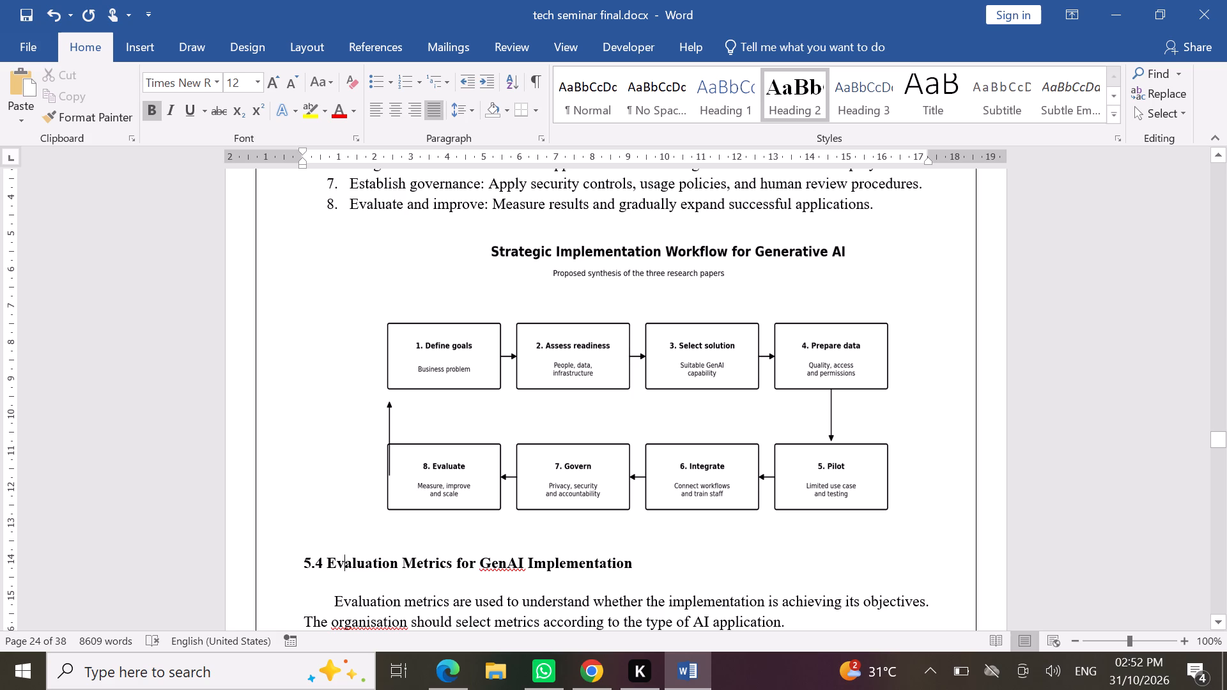
key(Left)
key(Left)
key(Left)
key(Left)
key(Left)
key(Return)
key(Up)
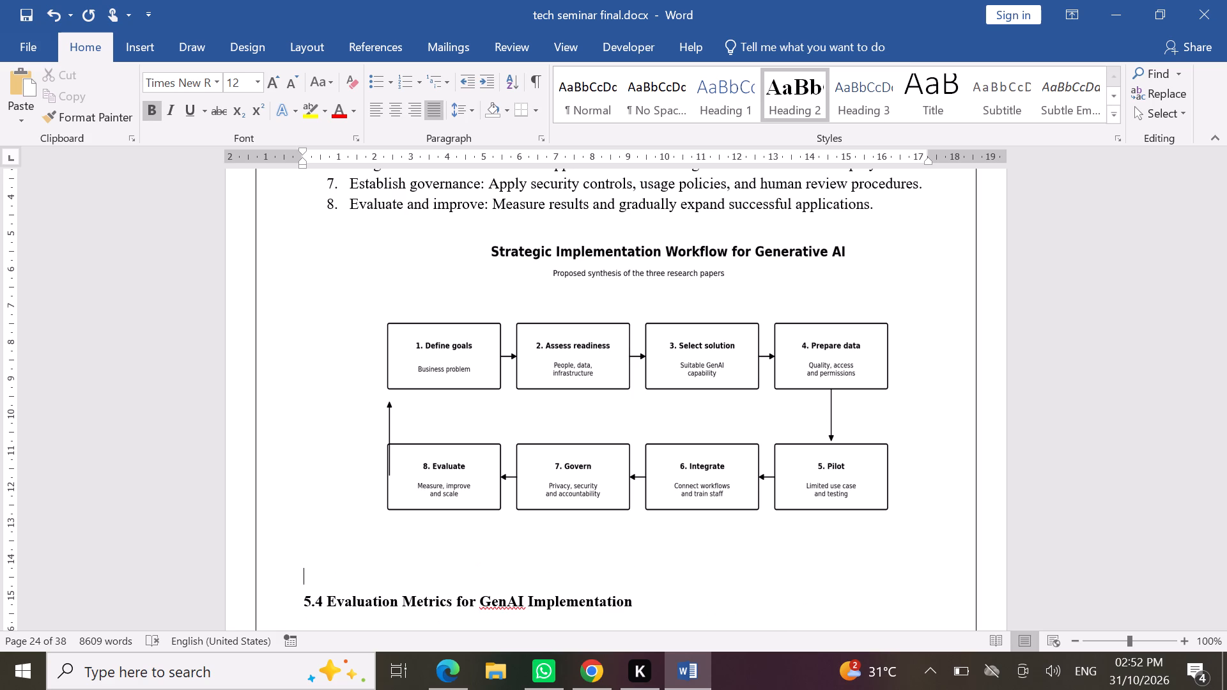
key(Up)
key(Down)
key(Up)
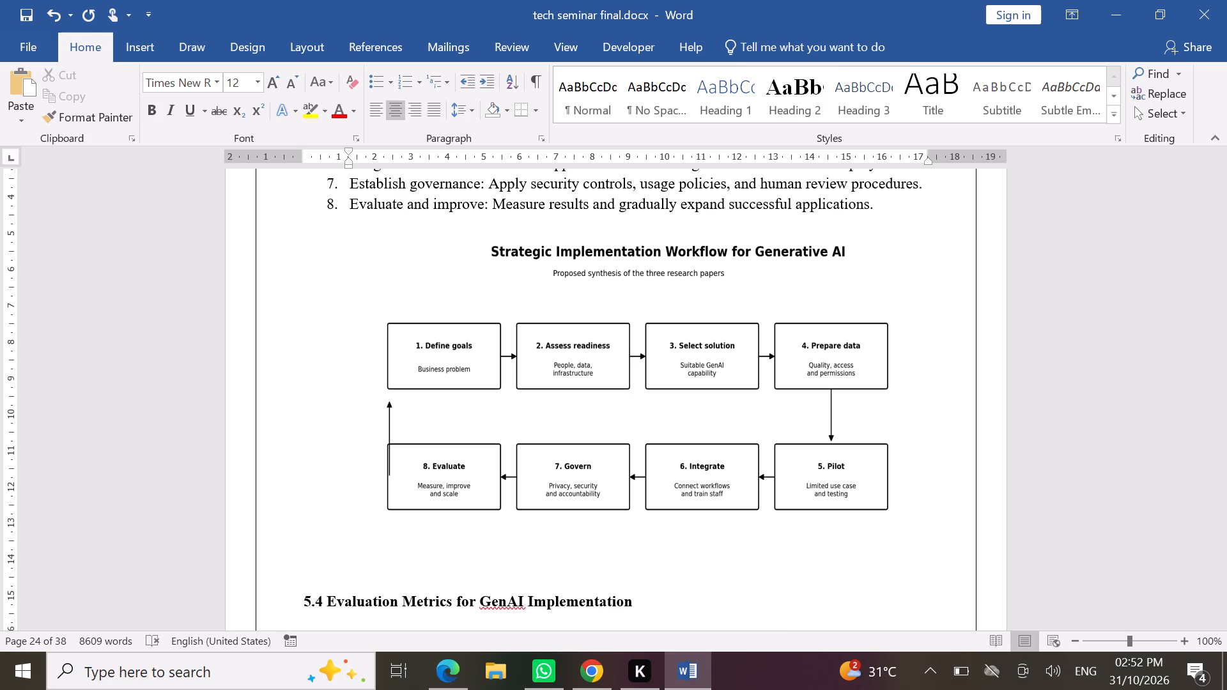
key(Down)
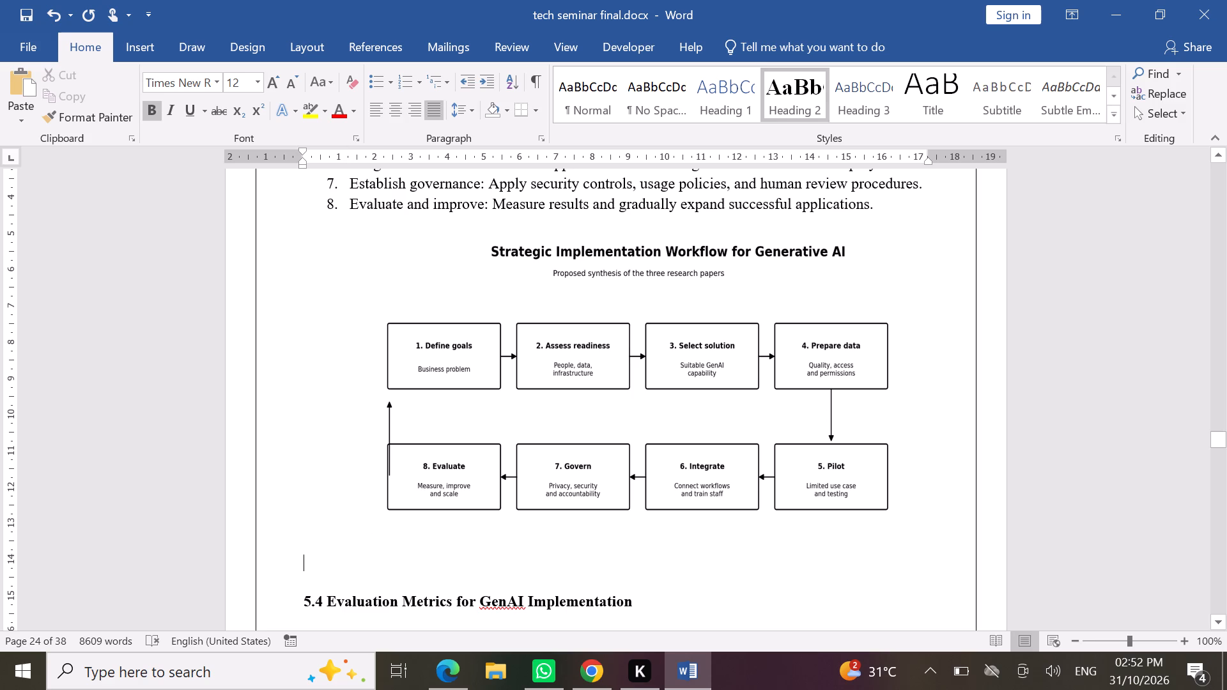
Add the centred 10 pt caption "Fig.5.3: Strategic Implementation Workflow for Generative AI" on the empty line below the diagram.
click(395, 109)
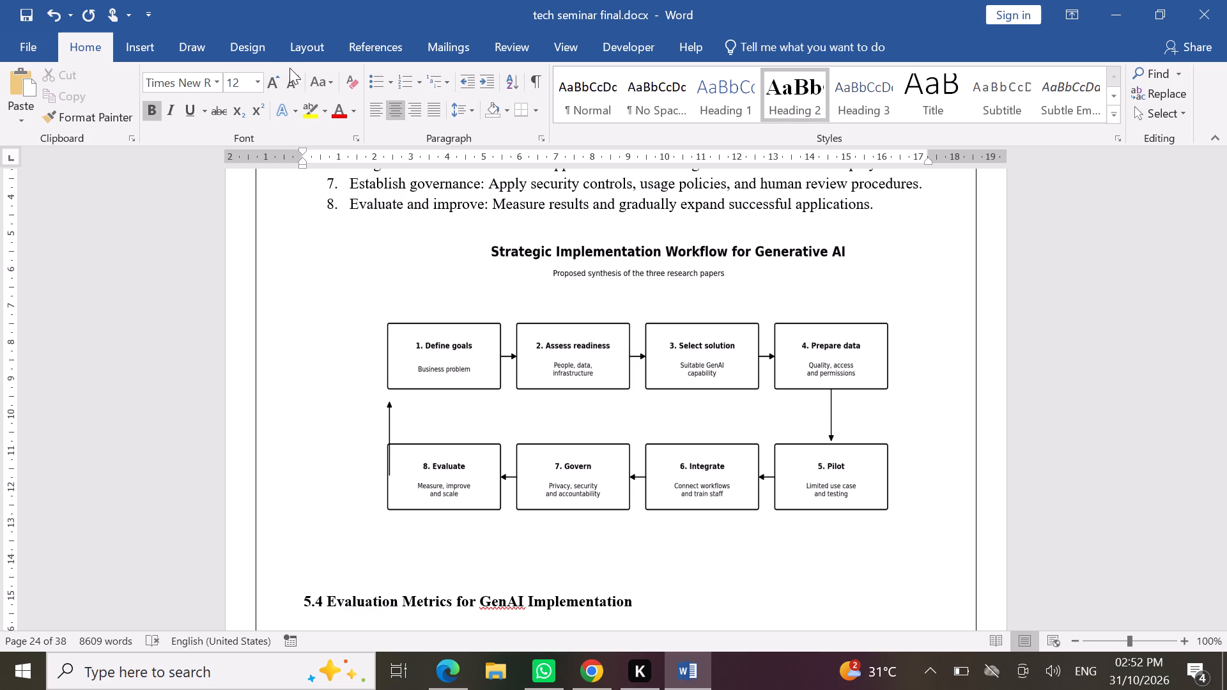
click(295, 72)
click(295, 72)
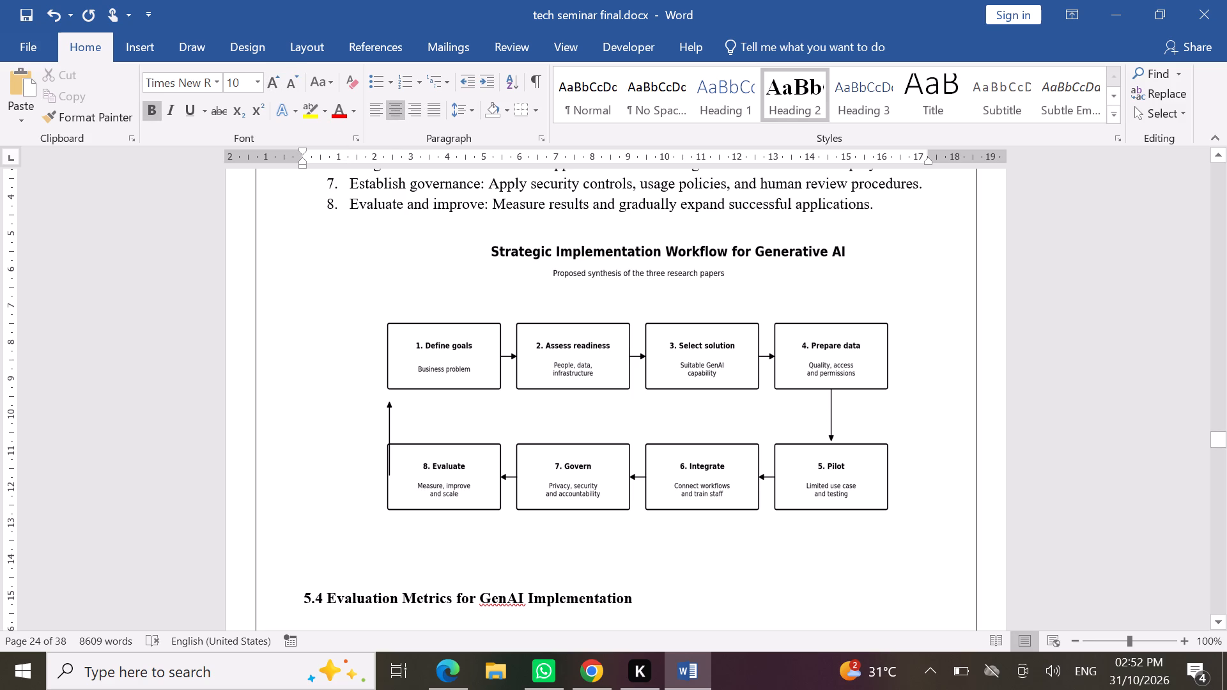
text(Fig.)
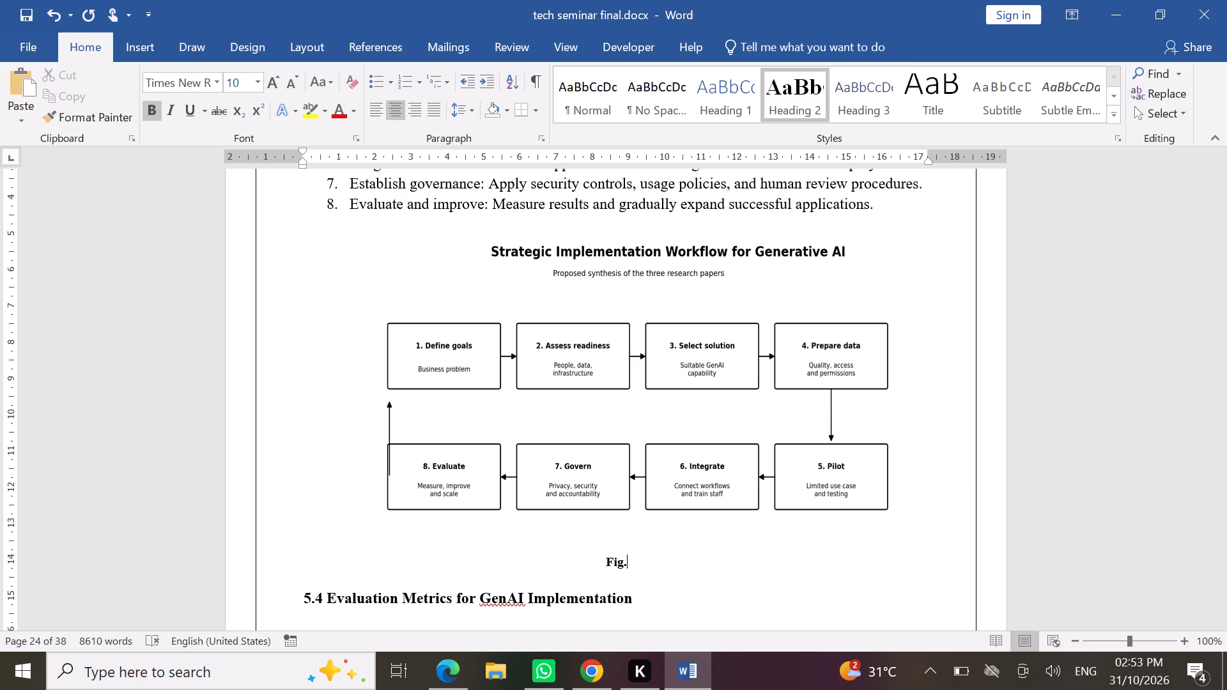
text(5.3)
text(:)
key(space)
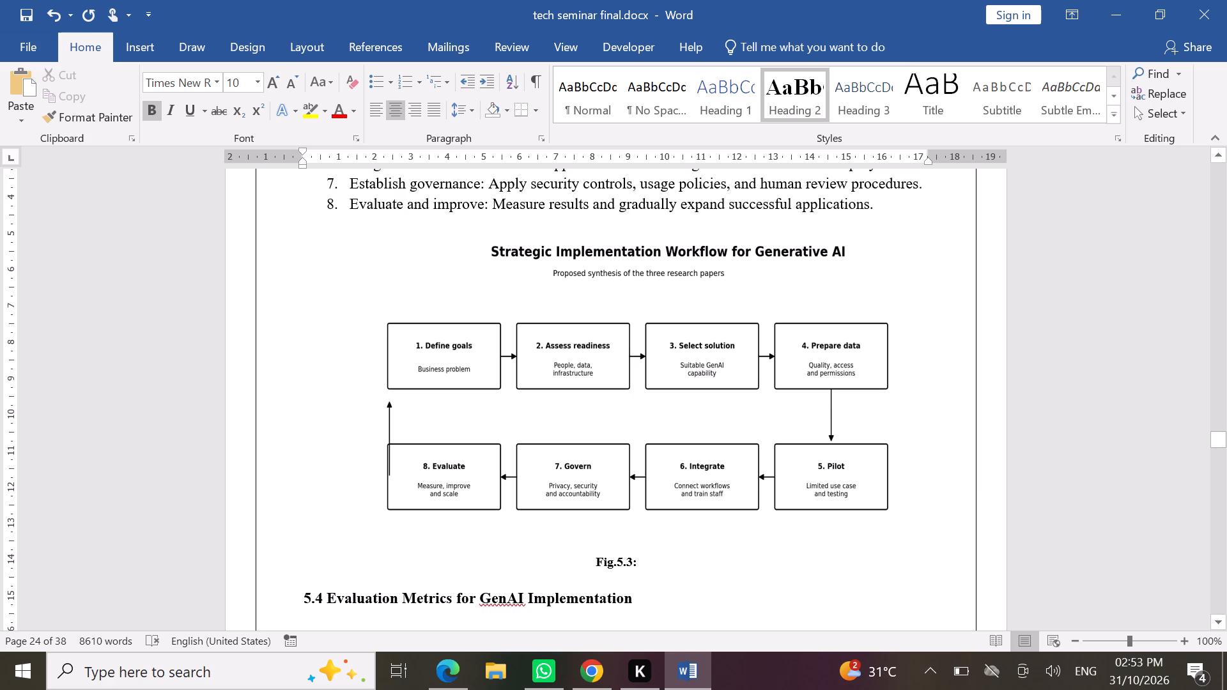
key(shift+s)
key(t)
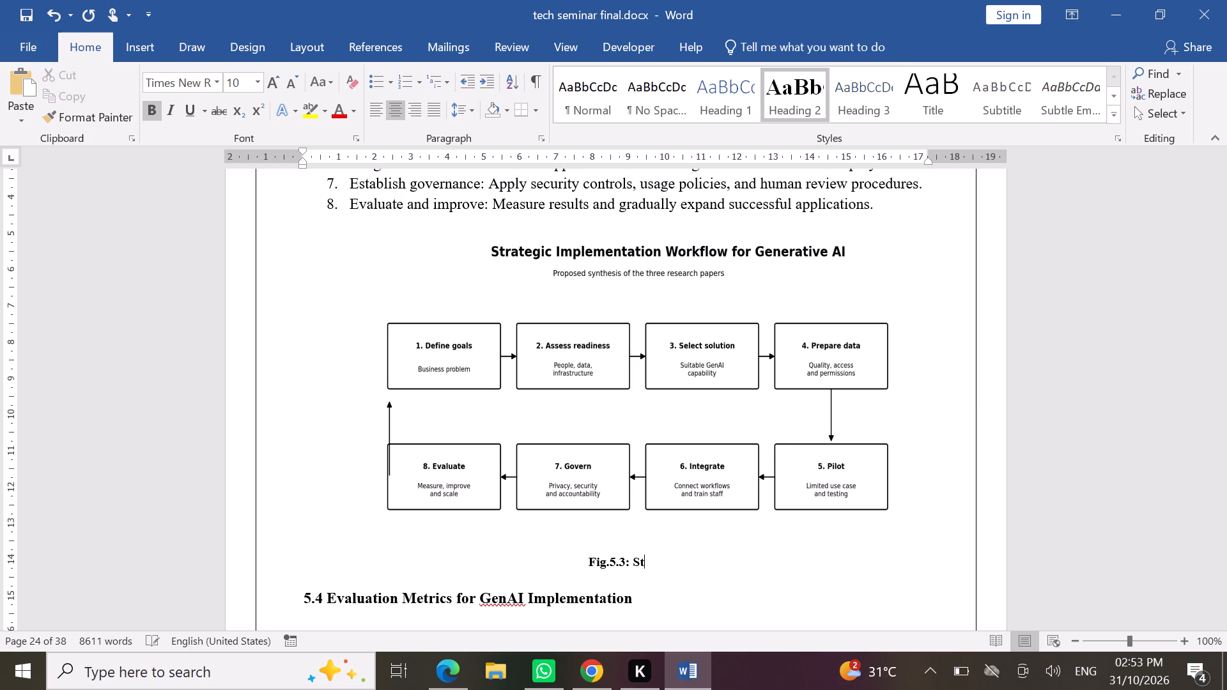
text(rat)
text(egic)
key(space)
text(Impl)
text(ementat)
key(o)
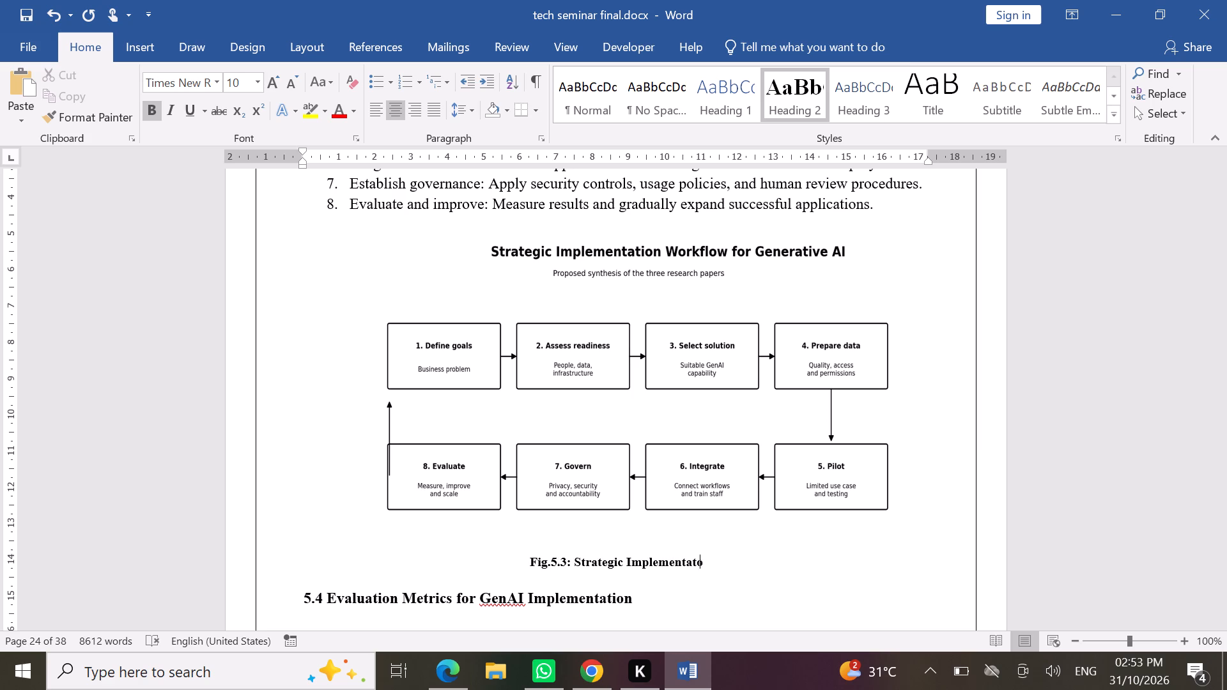
key(BackSpace)
text(io)
text(n)
key(space)
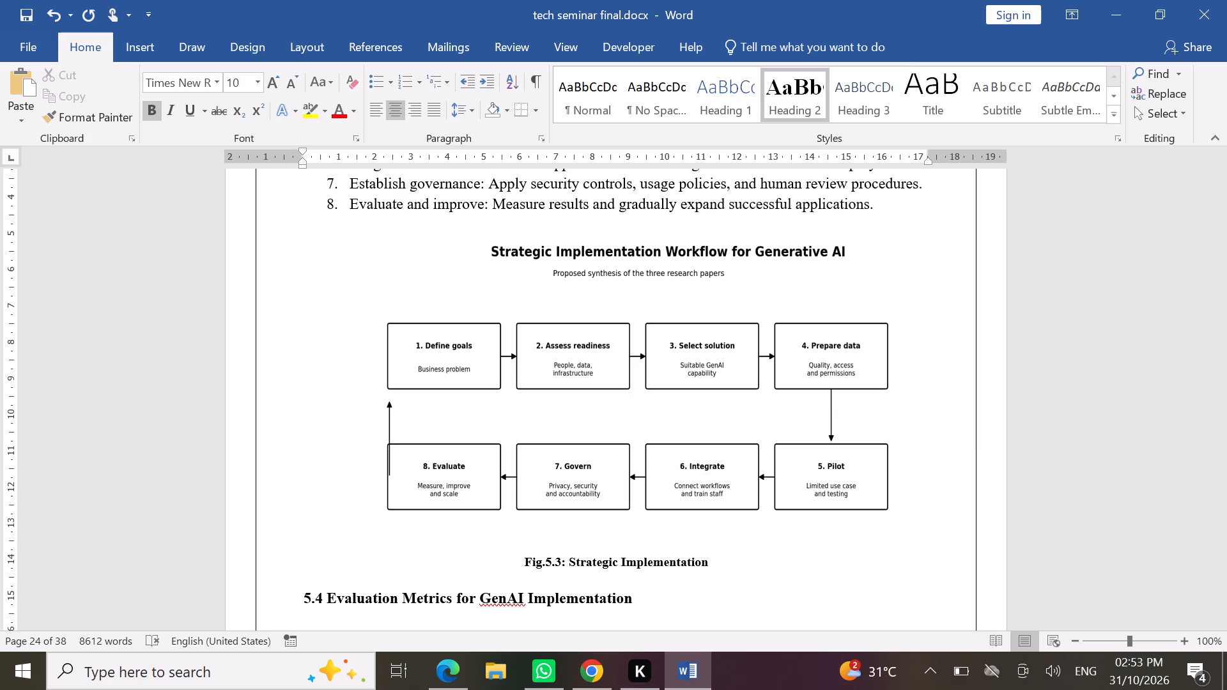
key(shift+w)
text(ork)
text(flo)
text(w for)
key(space)
text(Generative)
key(space)
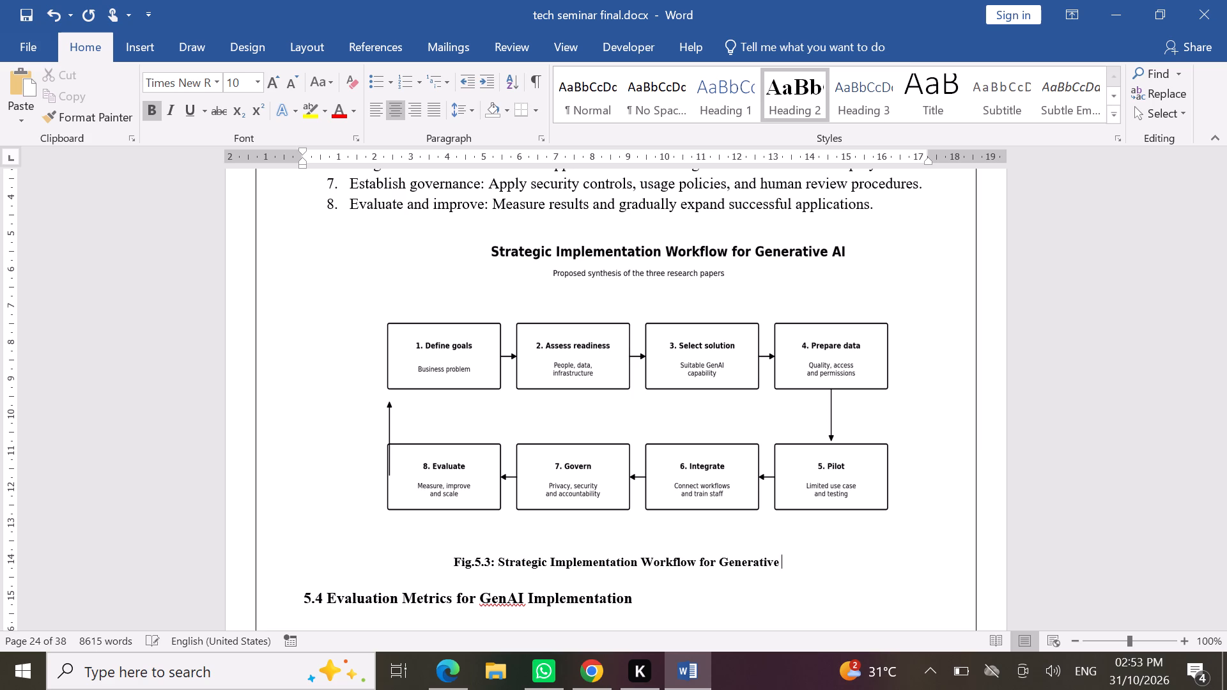
key(shift+a)
key(shift+i)
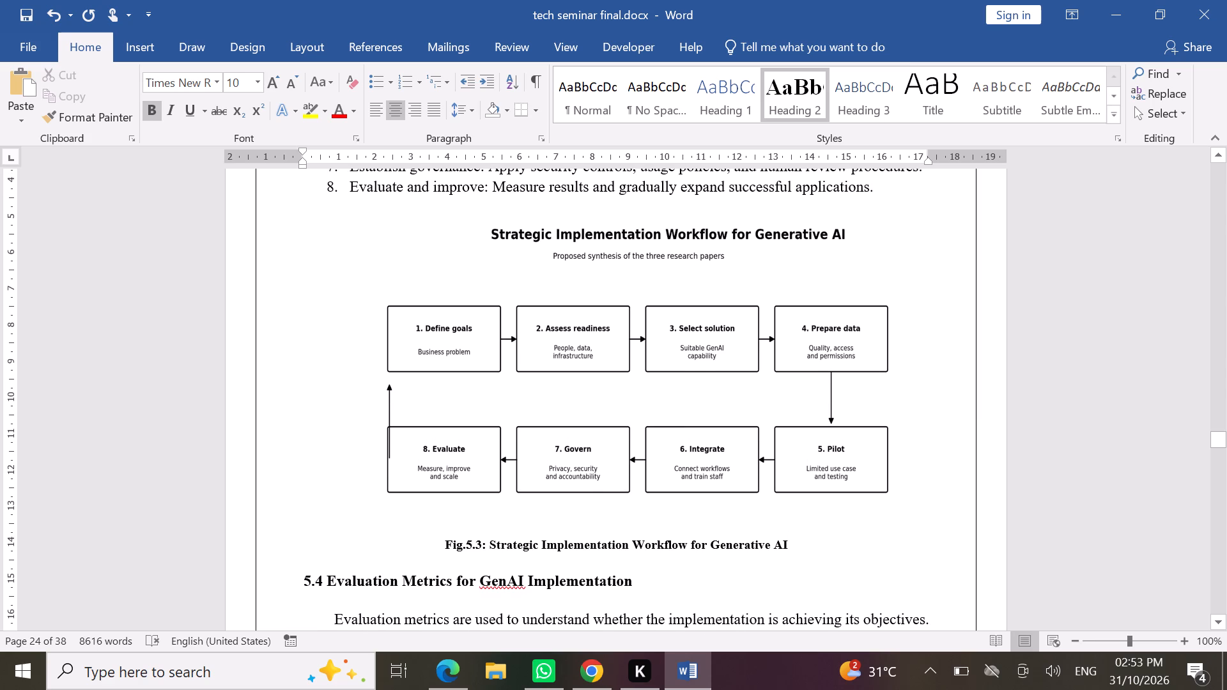
Widen the Strategic Implementation Workflow diagram slightly within the text margins, leaving its height alone.
click(623, 401)
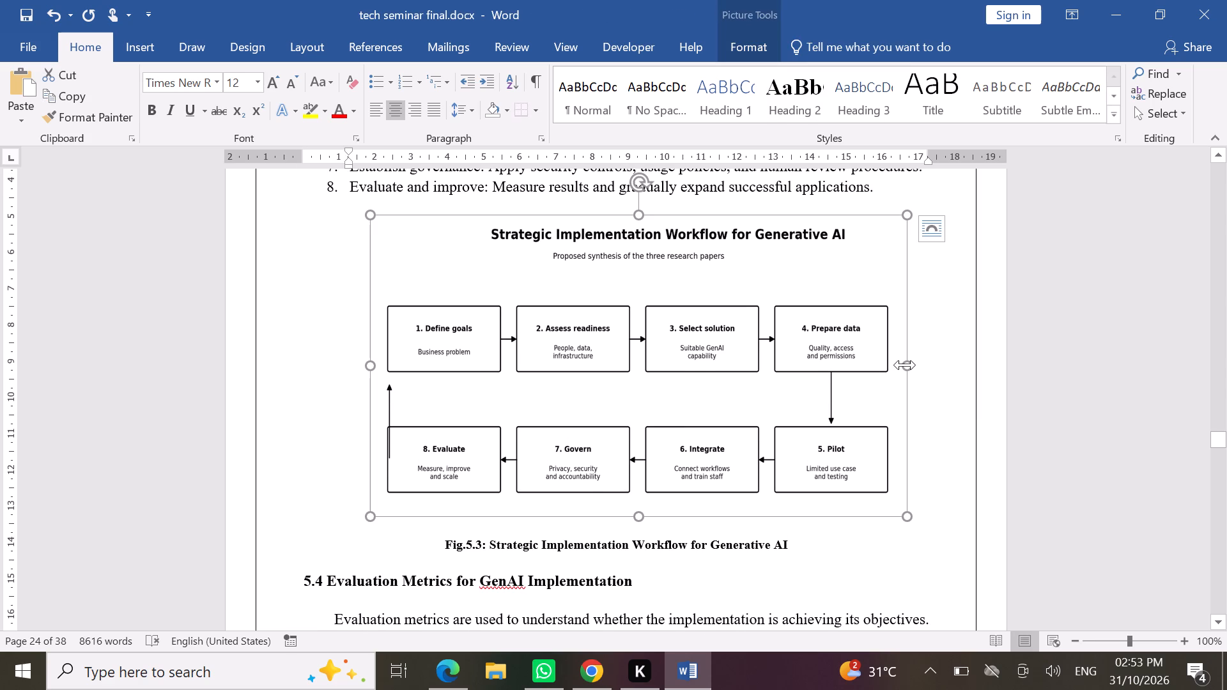
drag(905, 365, 889, 374)
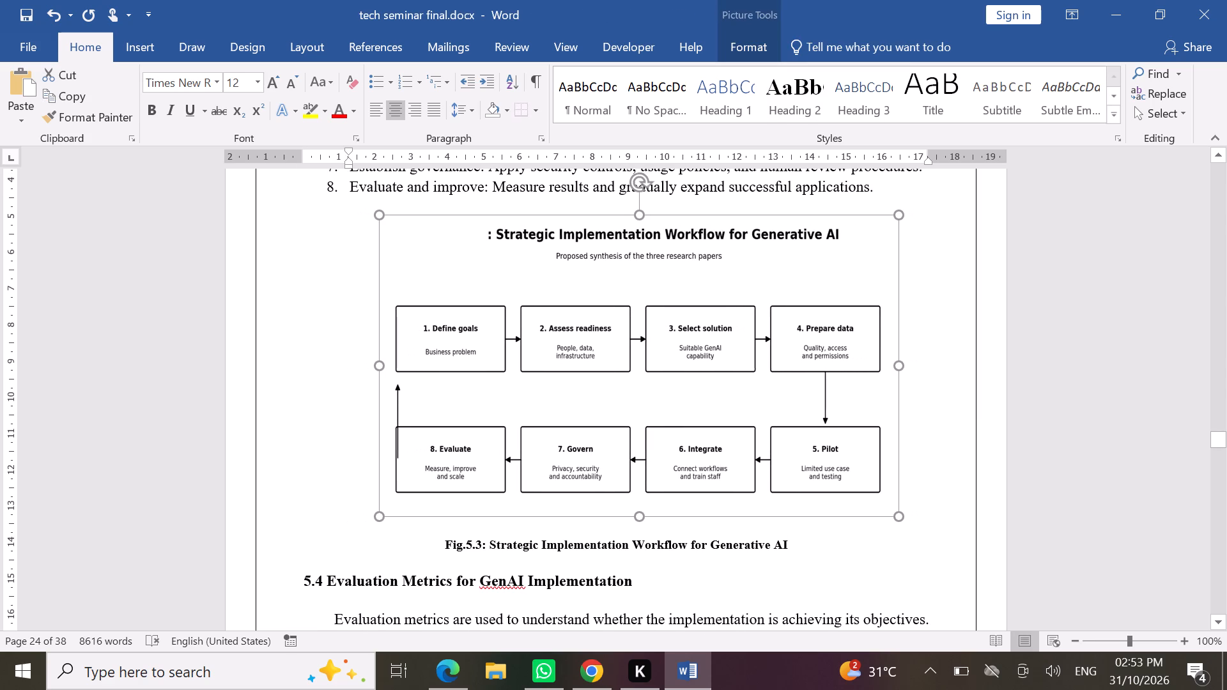
drag(889, 374, 922, 383)
scroll(866, 544, down, 1)
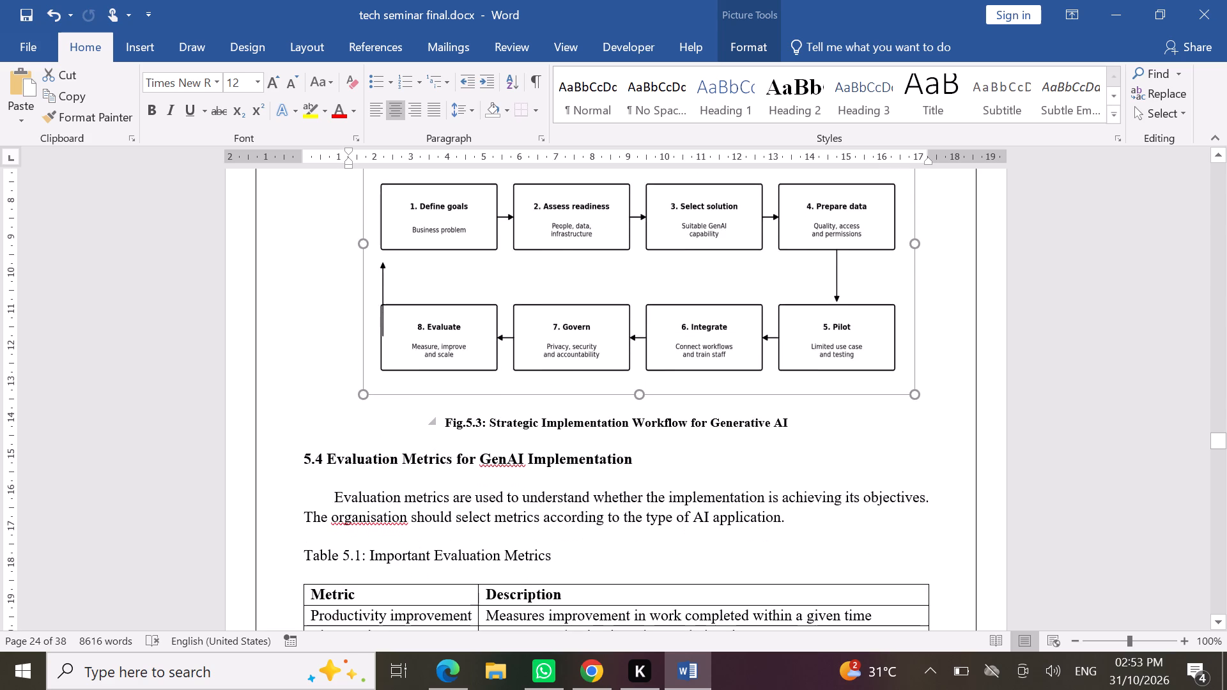
Delete the empty lines above the "CHAPTER 6" heading so it starts at the top of its page.
scroll(866, 544, down, 4)
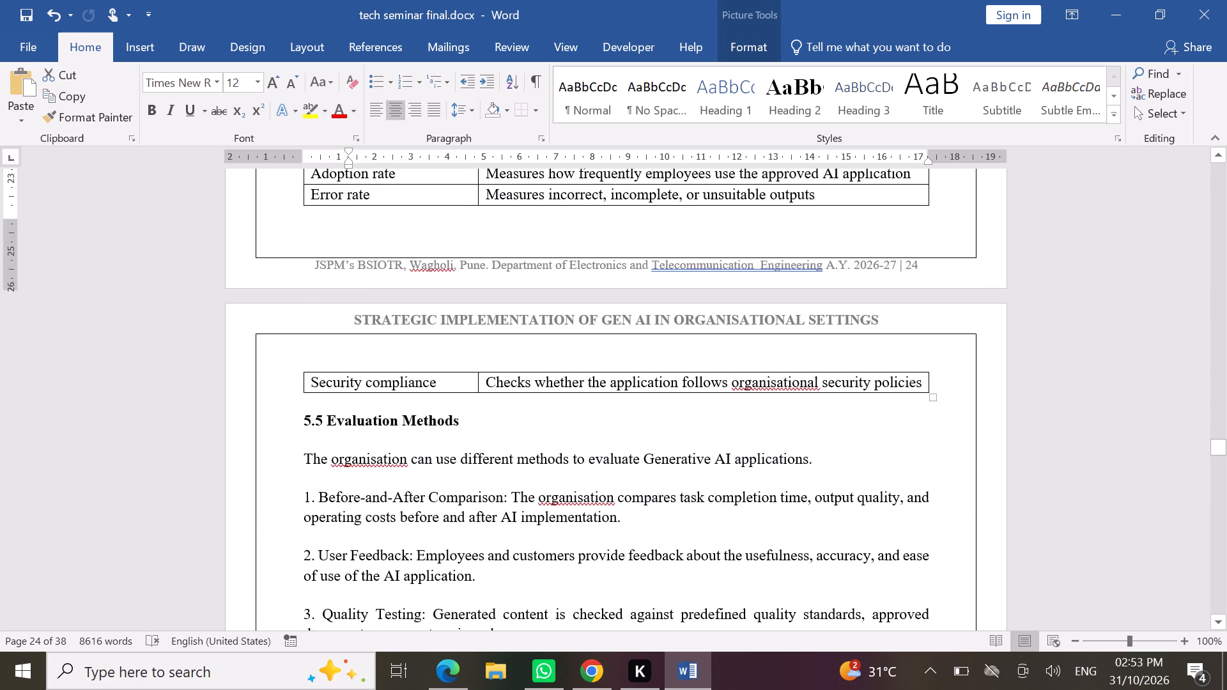
scroll(866, 544, down, 3)
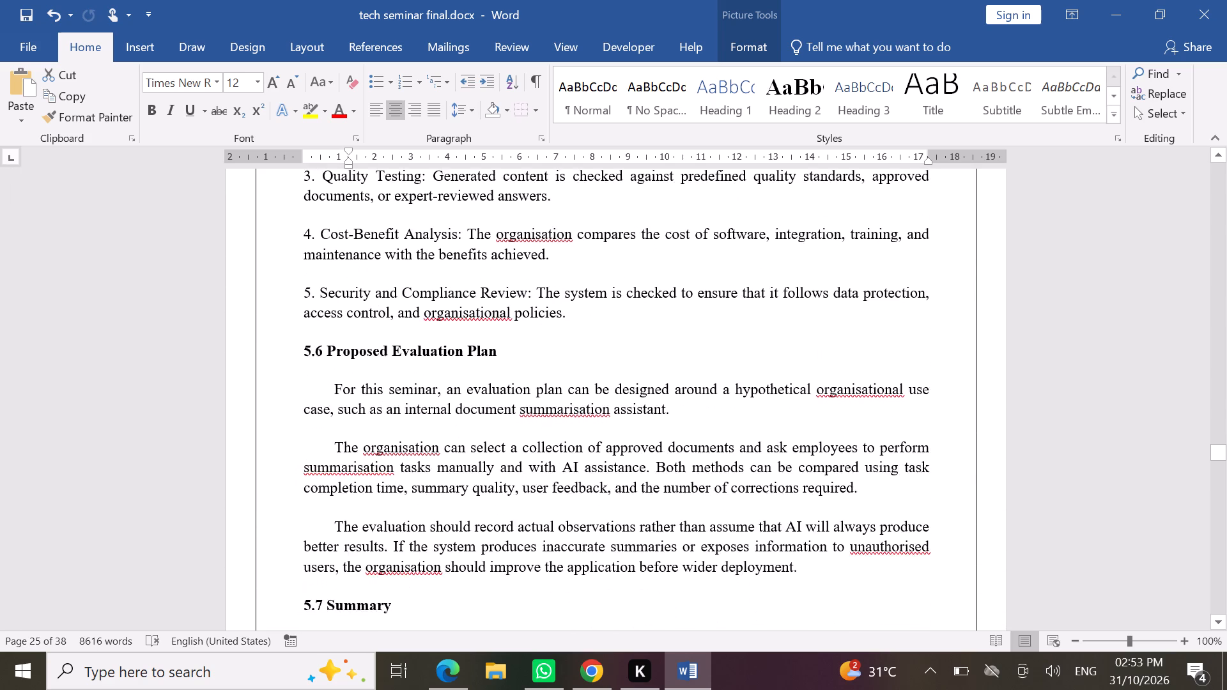
scroll(866, 544, down, 2)
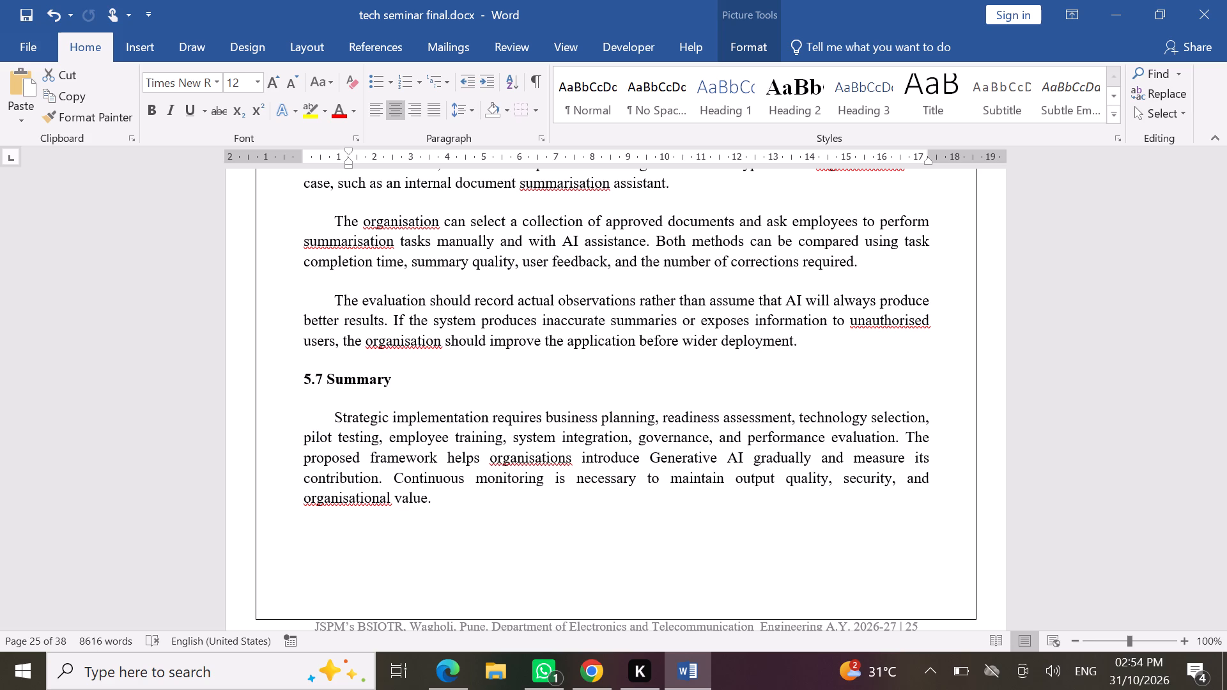
scroll(775, 597, down, 1)
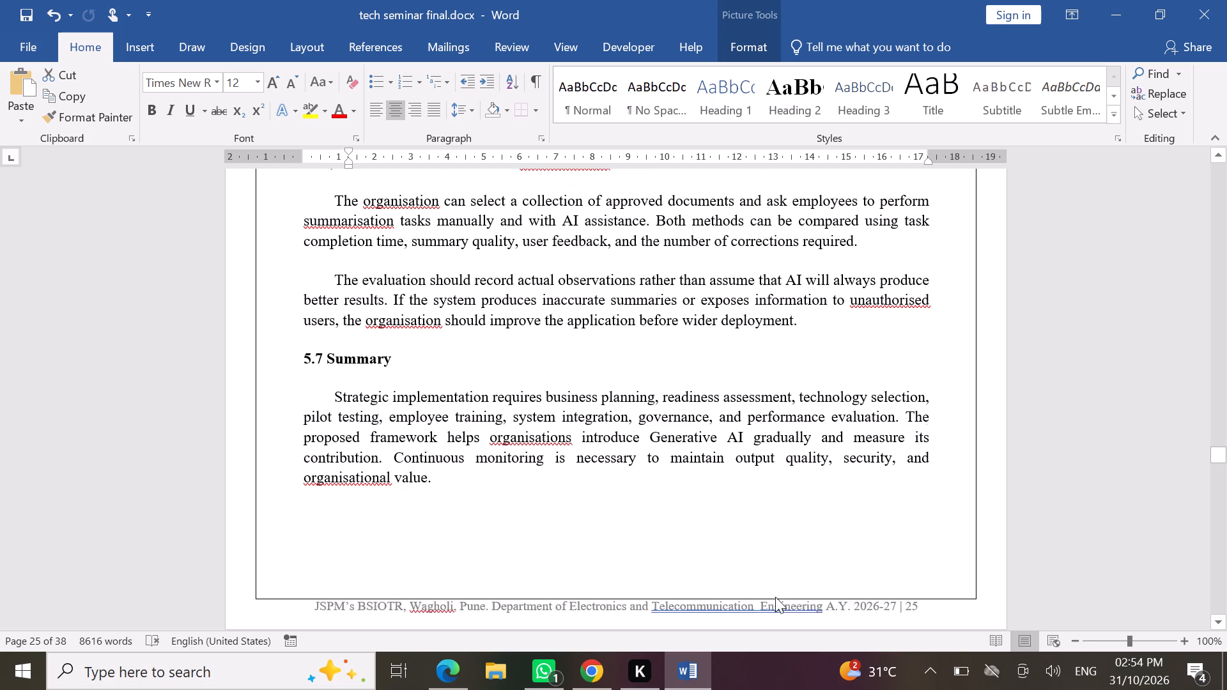
scroll(775, 597, down, 2)
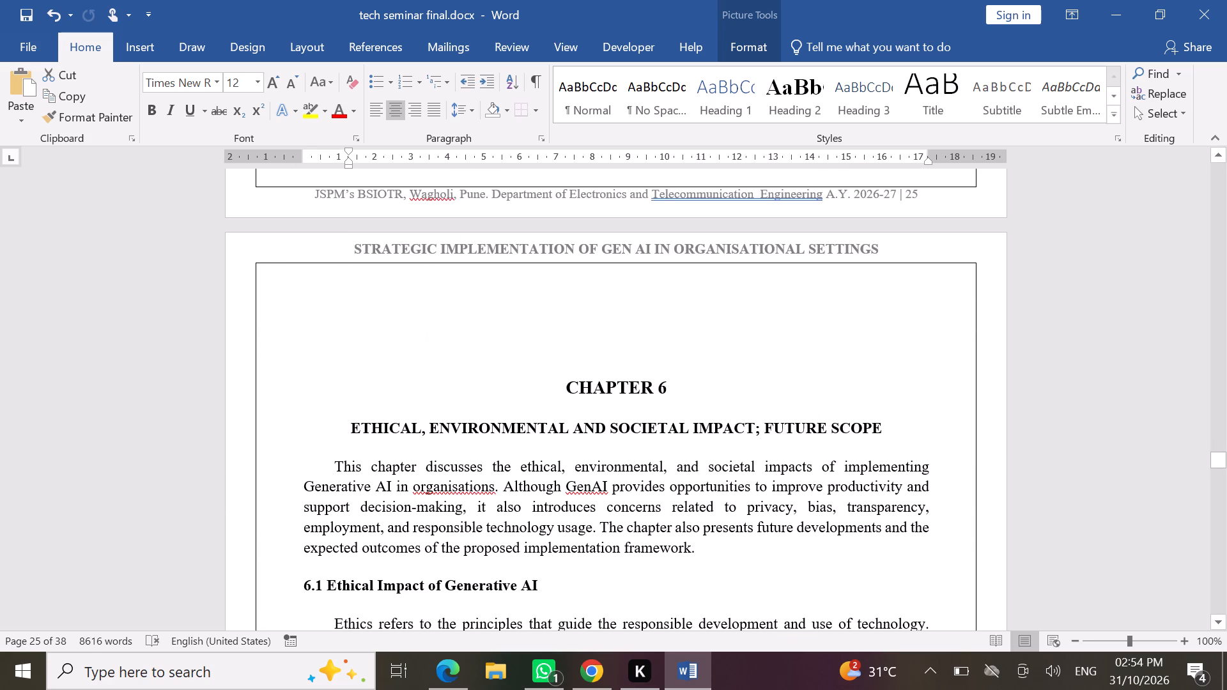
click(622, 358)
key(BackSpace)
key(BackSpace)
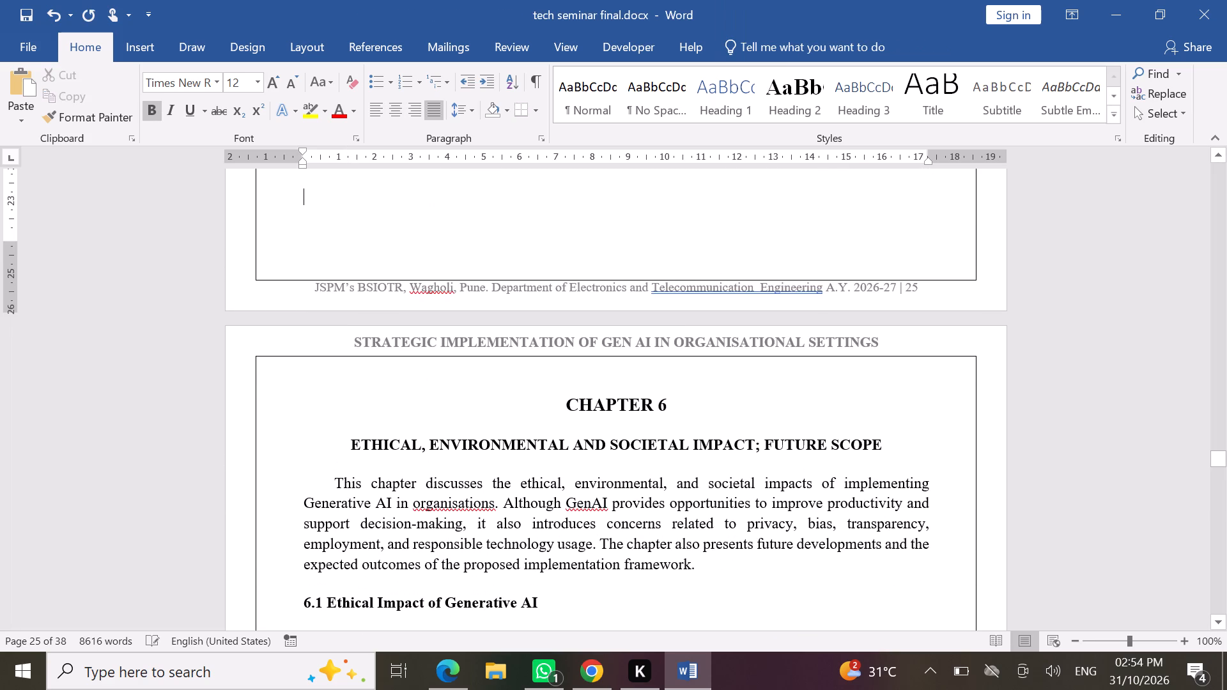
Crop the blank space off the bottom of the GenAI Adoption Priorities diagram, just below its line about privacy protection and responsible use.
scroll(714, 508, down, 2)
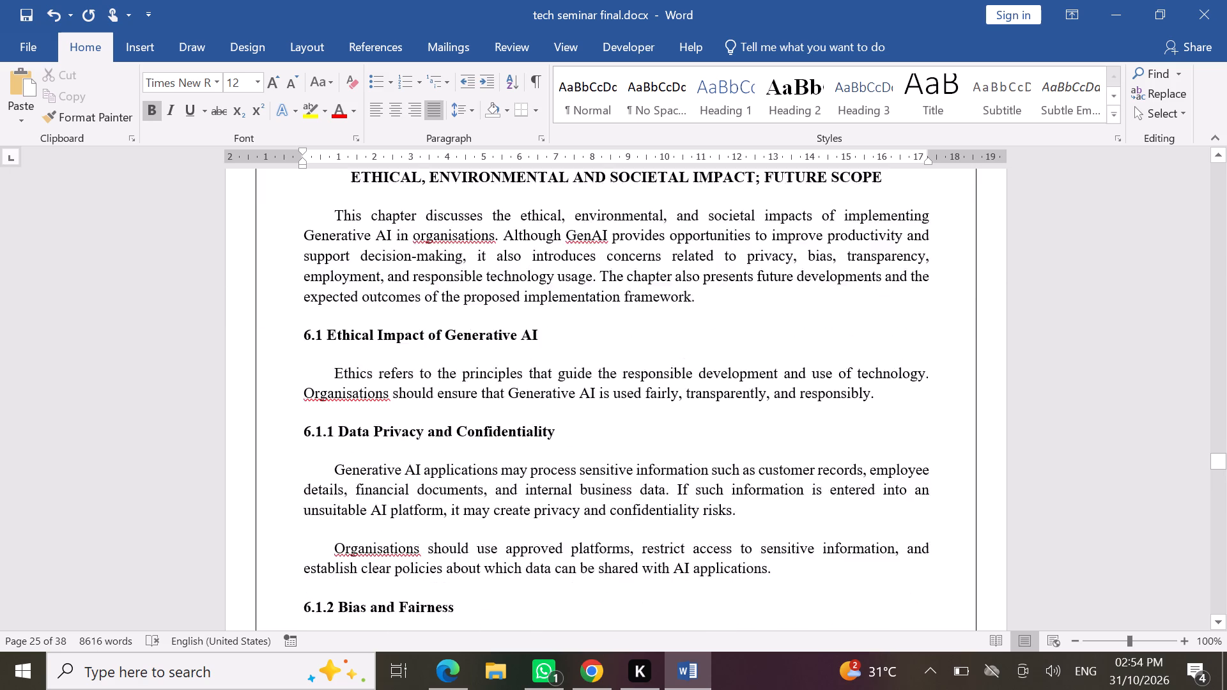
scroll(714, 508, down, 5)
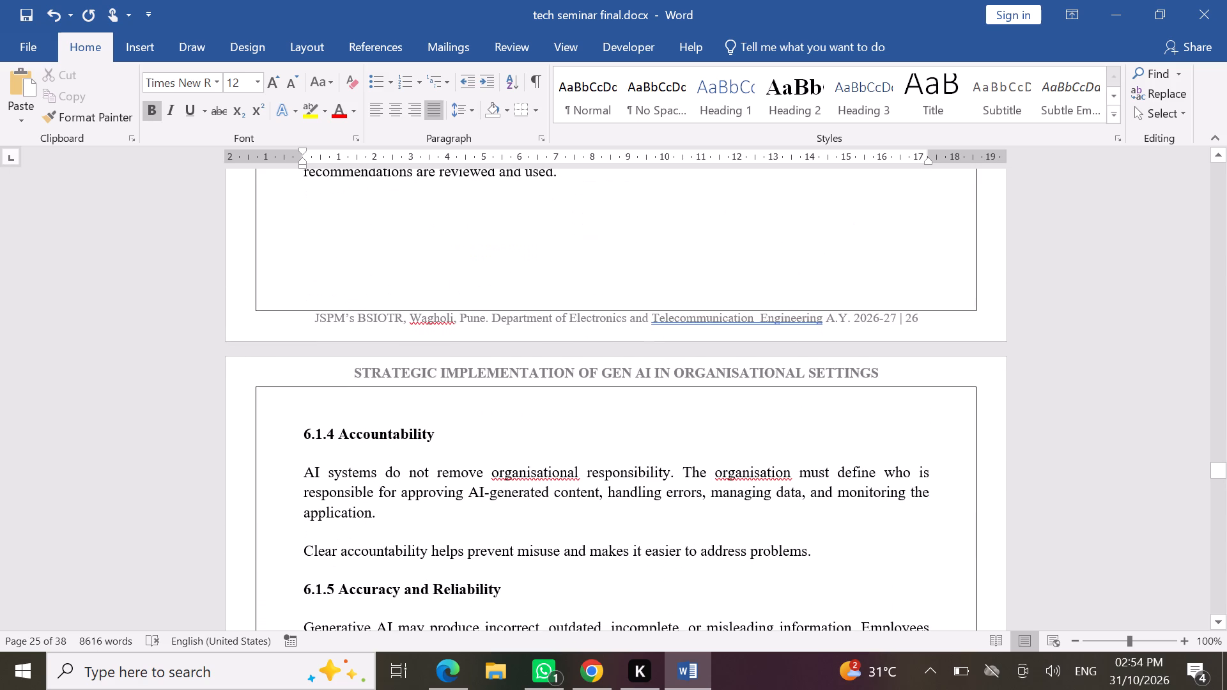
scroll(714, 508, down, 2)
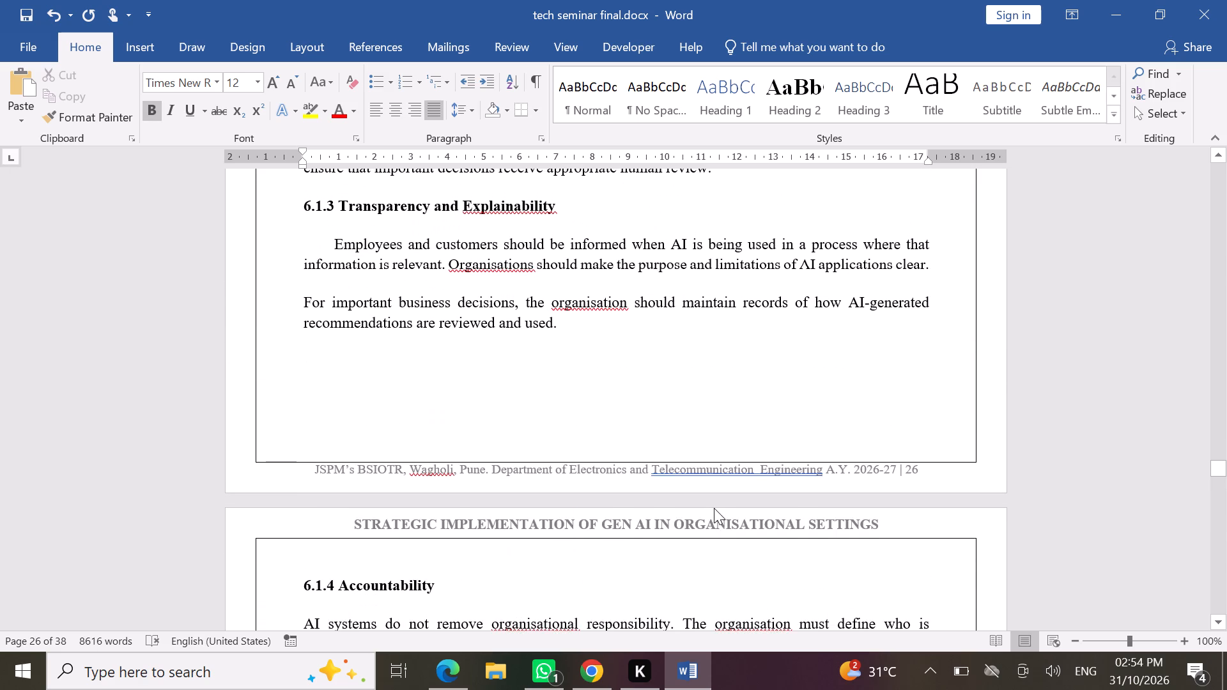
scroll(714, 508, down, 2)
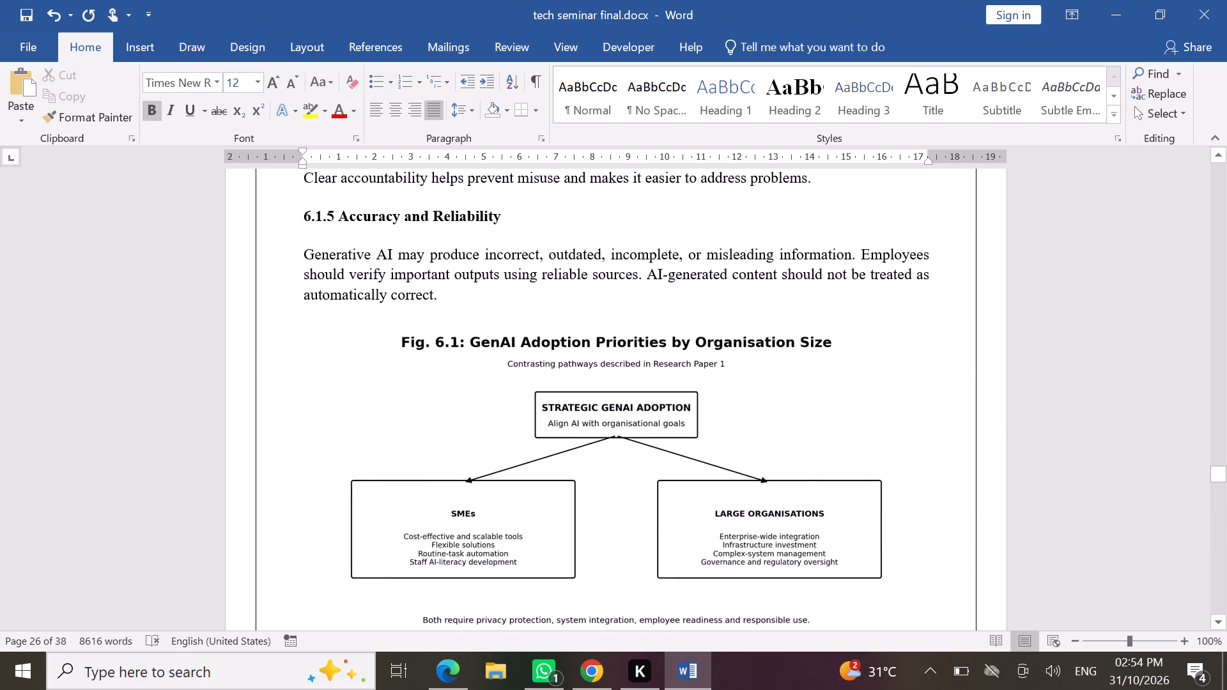
scroll(714, 508, down, 1)
click(660, 337)
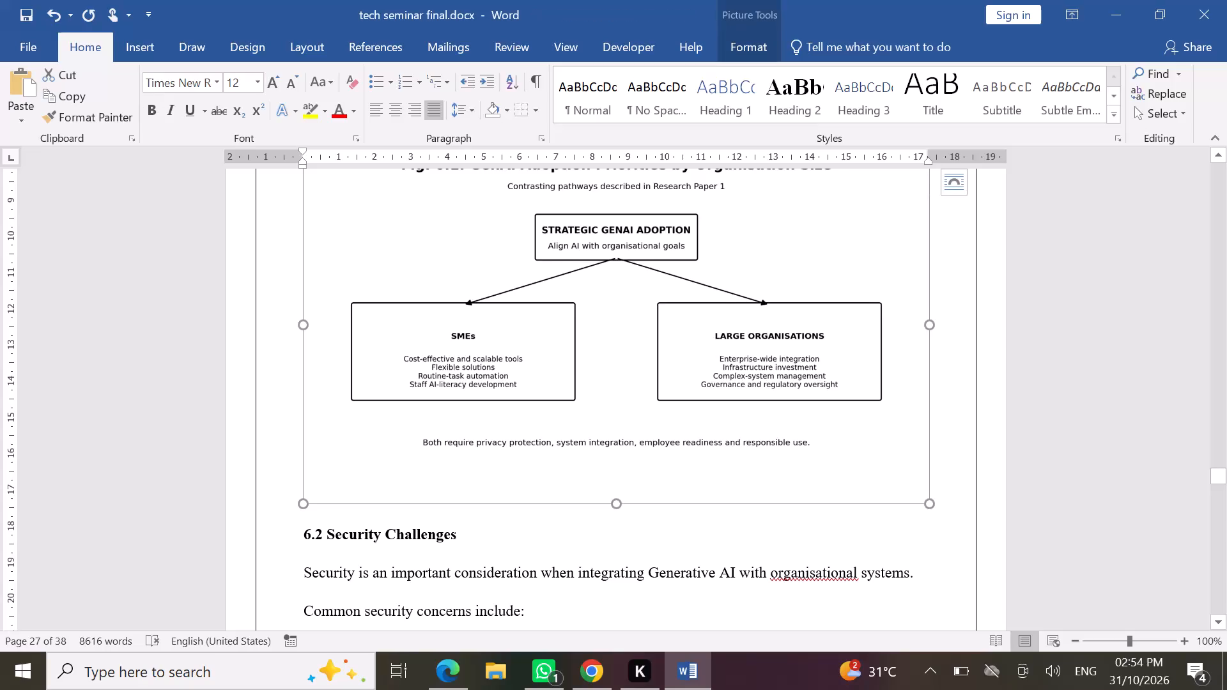
scroll(660, 337, up, 1)
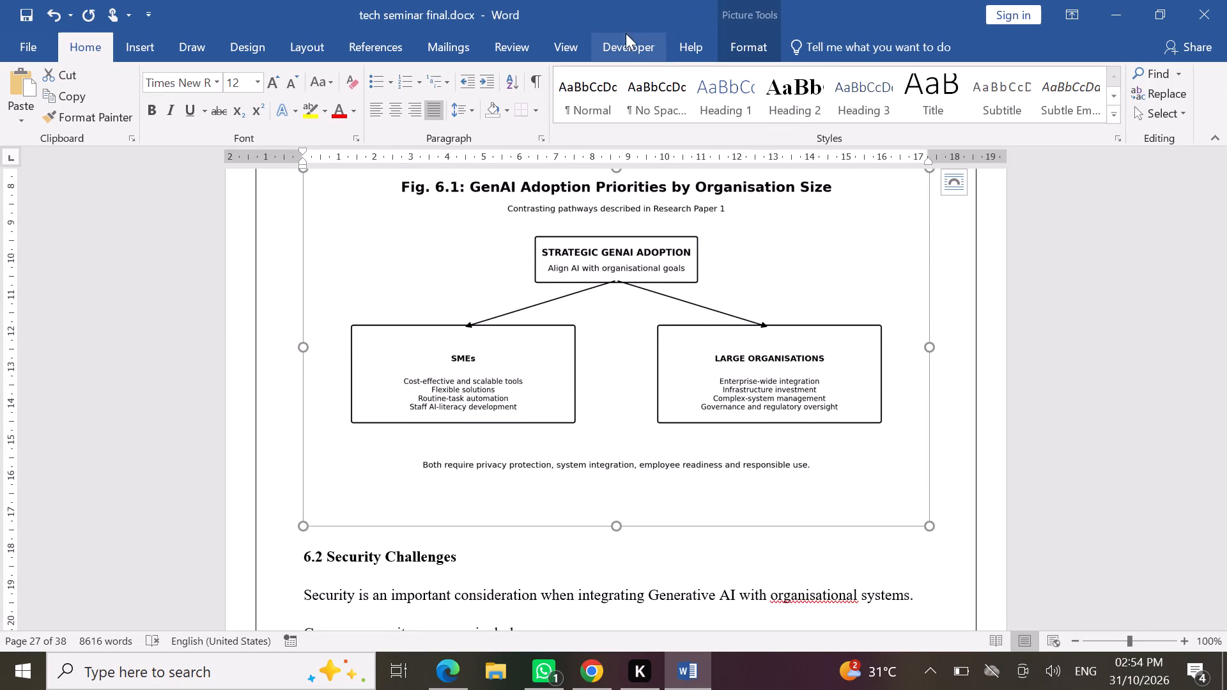
click(732, 47)
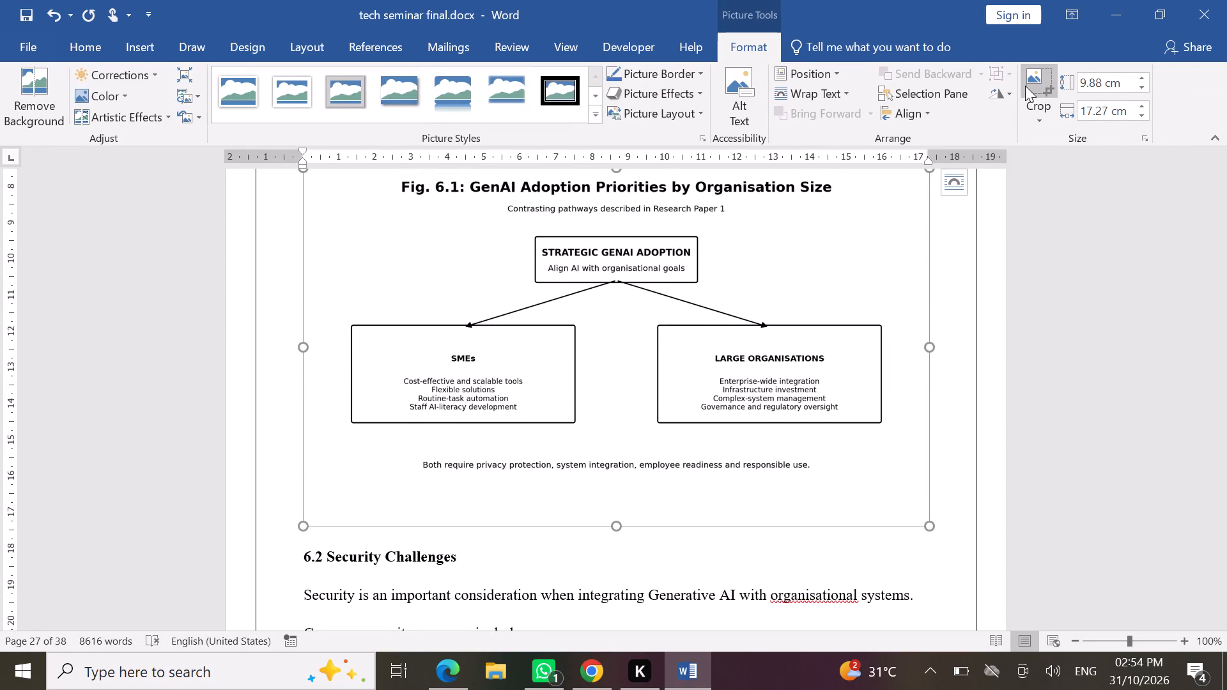
click(1025, 86)
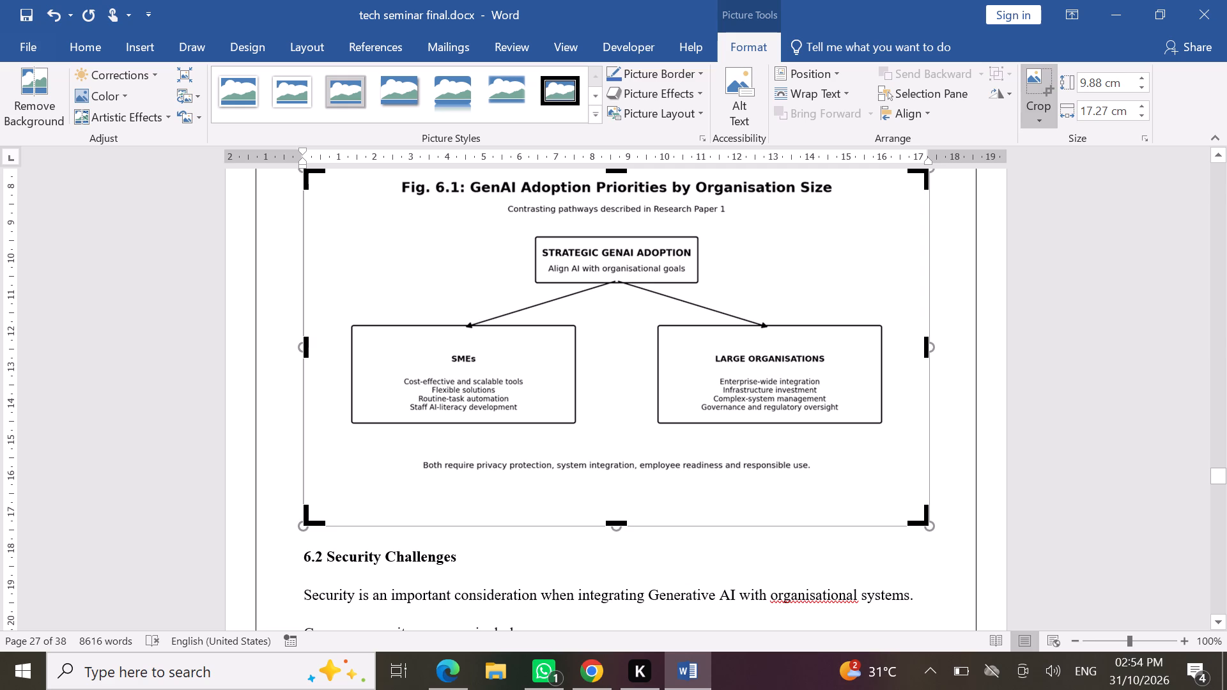
drag(610, 523, 610, 510)
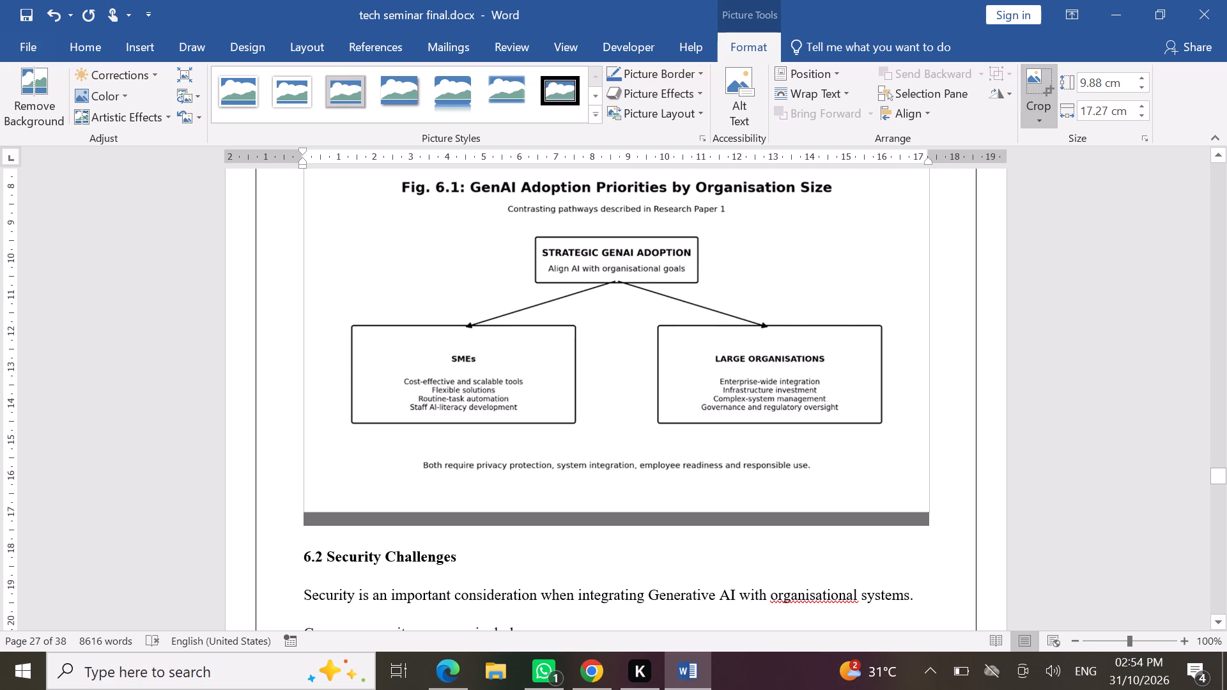
drag(610, 510, 624, 491)
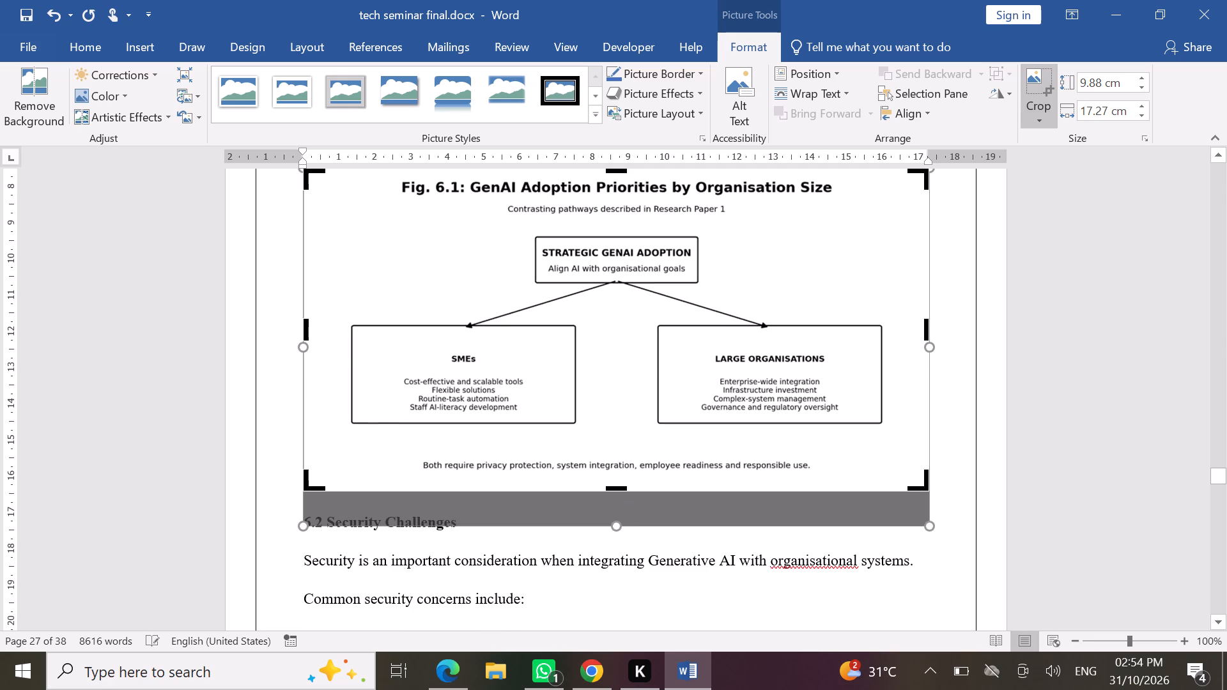
click(592, 551)
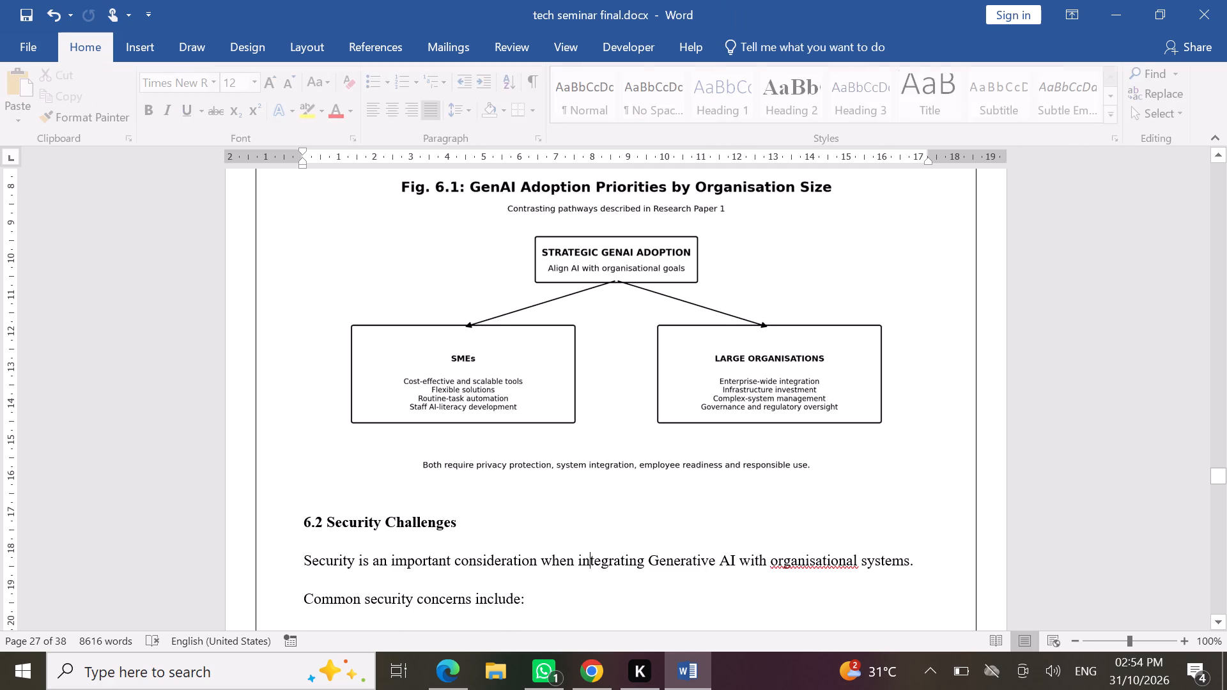
Insert an empty line between the GenAI Adoption Priorities diagram and the "6.2 Security Challenges" heading.
click(487, 499)
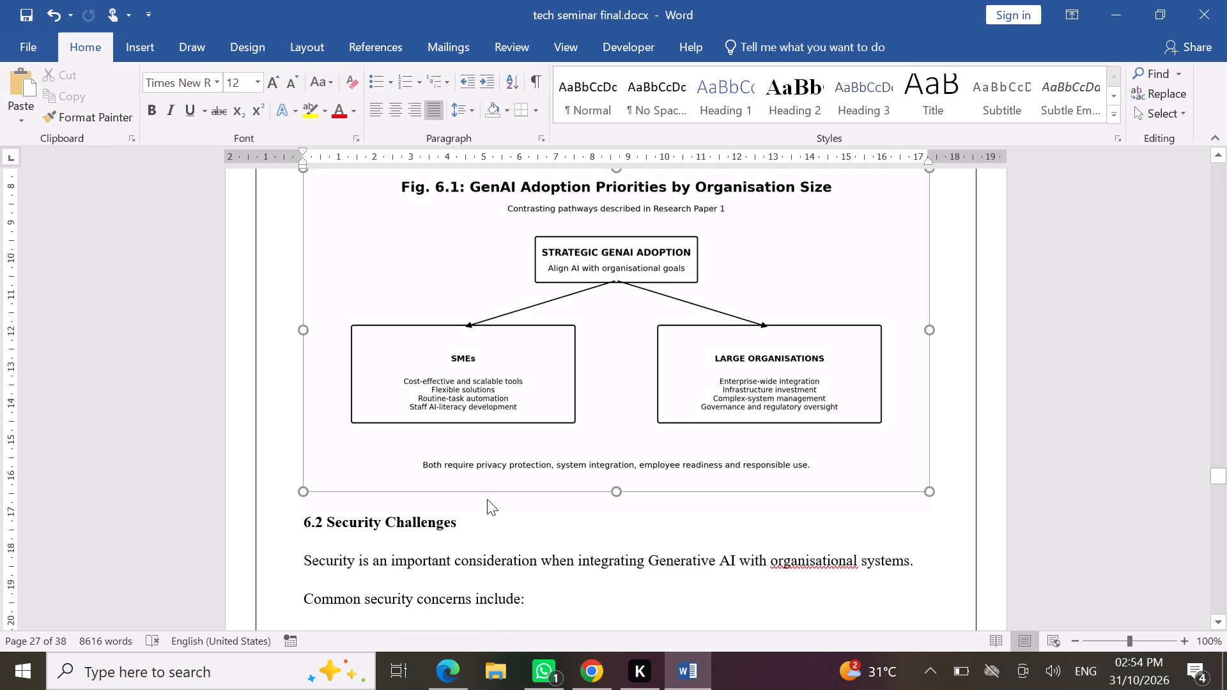
click(479, 527)
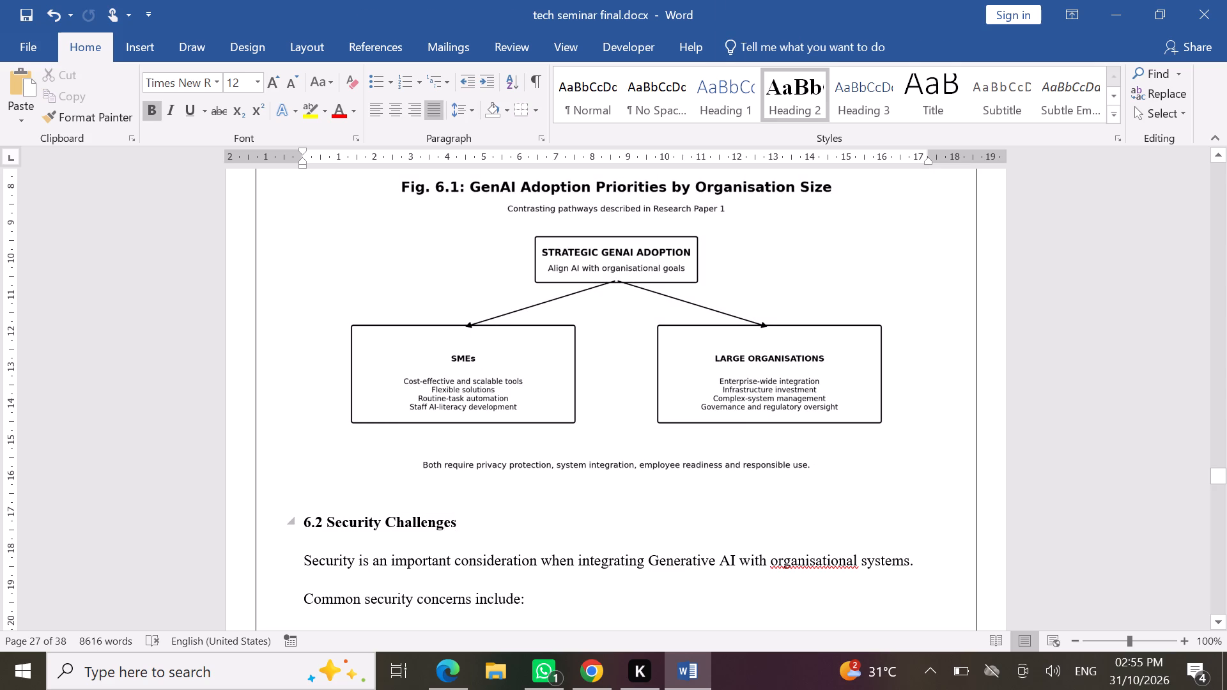
click(302, 523)
key(Return)
Centre the line holding the GenAI Adoption Priorities diagram, undoing the stray letter entered on it.
key(Up)
key(Up)
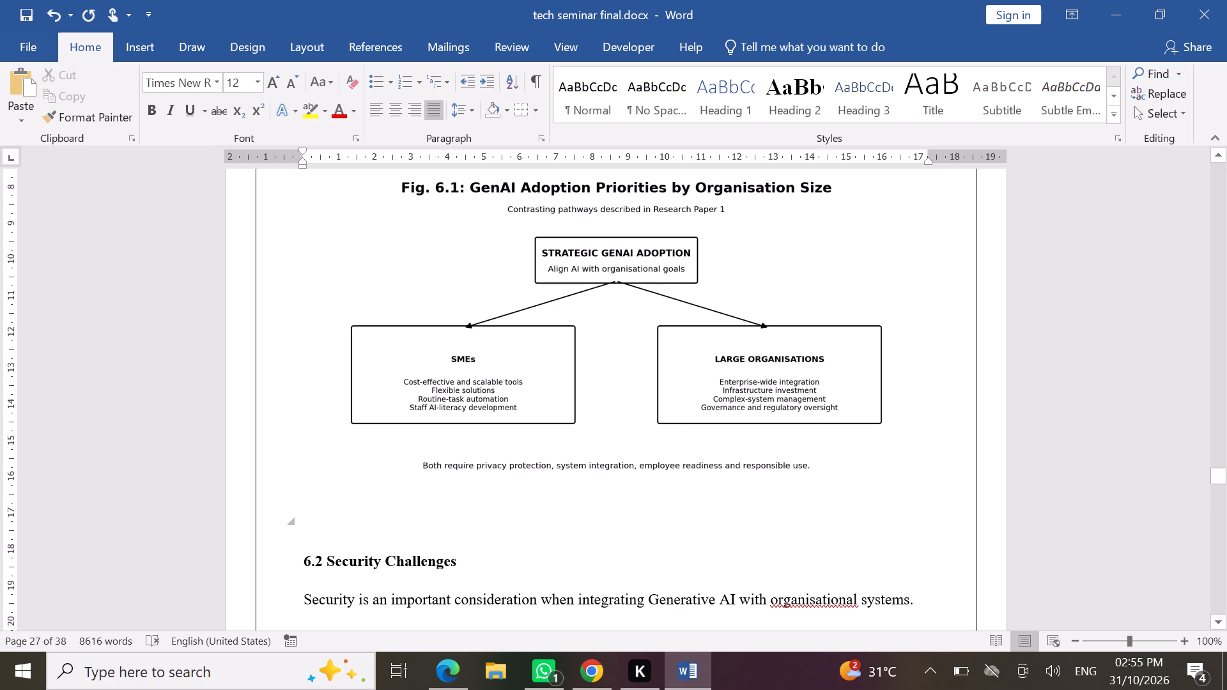
click(401, 111)
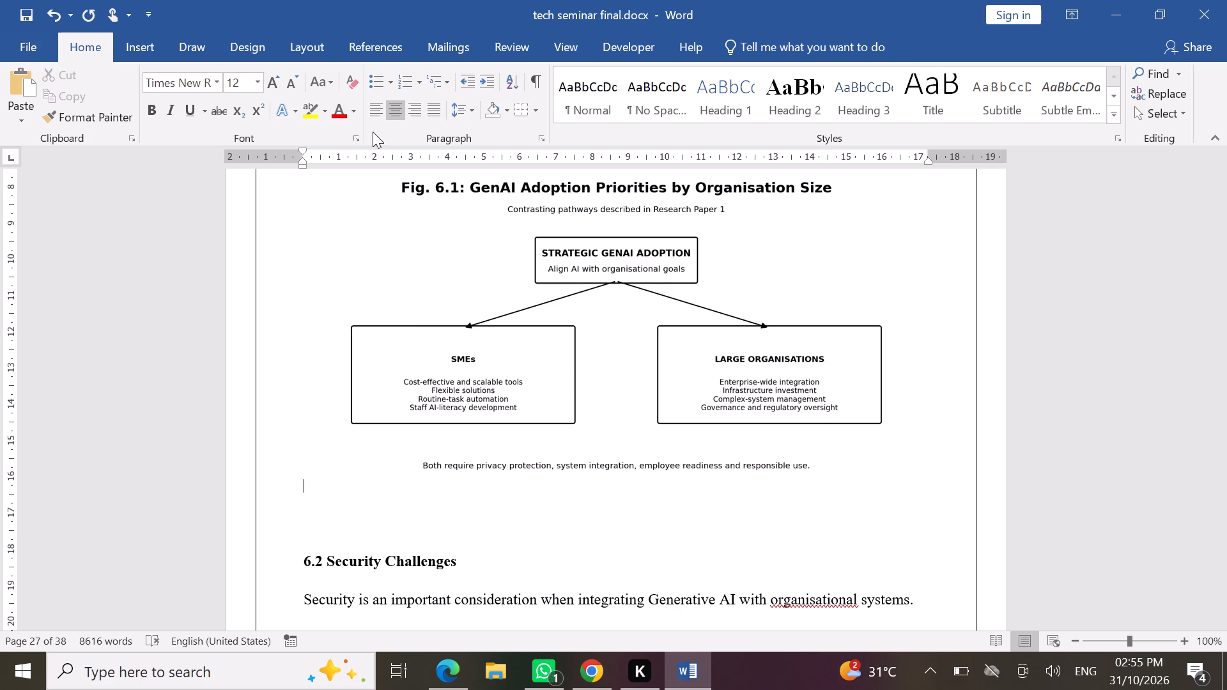
key(shift+f)
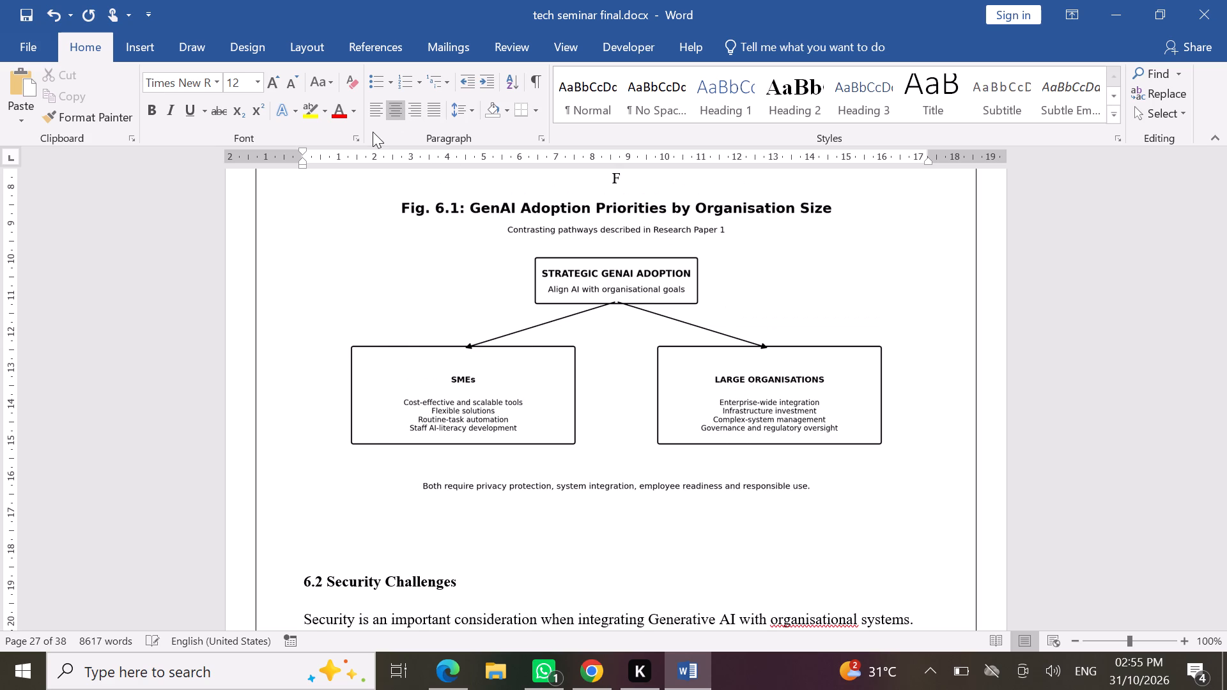
click(52, 15)
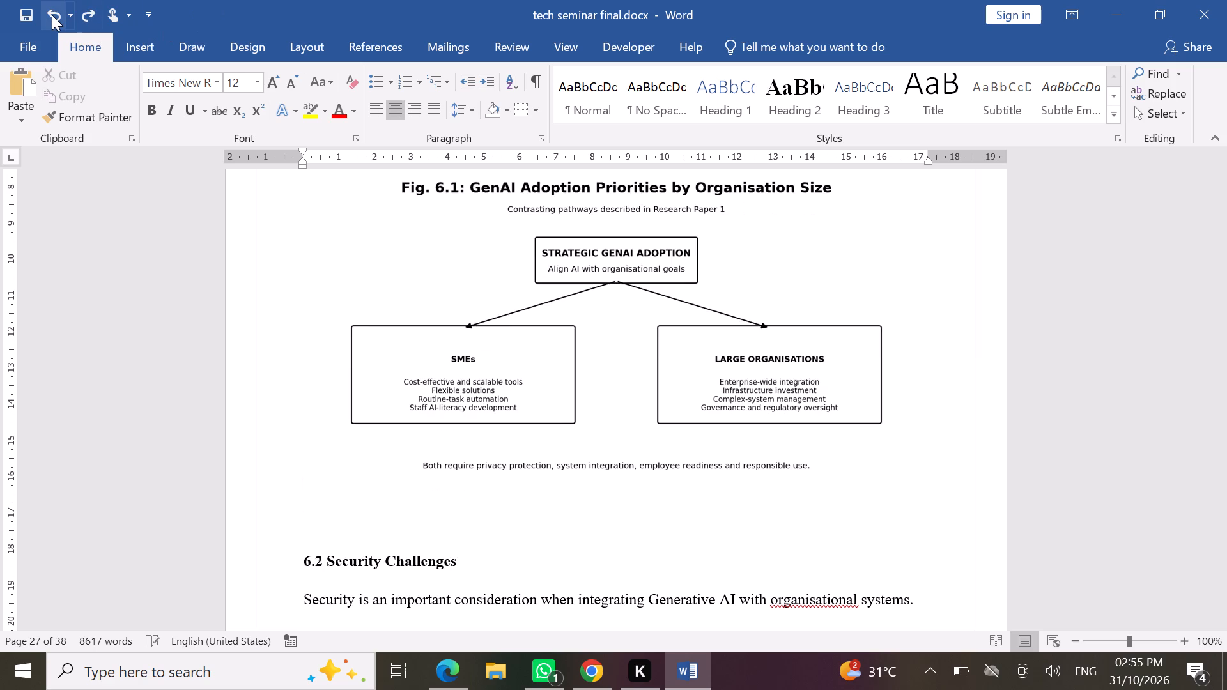
Add the centred 10 pt caption "Fig.6.1: GenAI Adoption Priorities by Organisation Size" on the empty line above the "6.2 Security Challenges" heading.
key(Down)
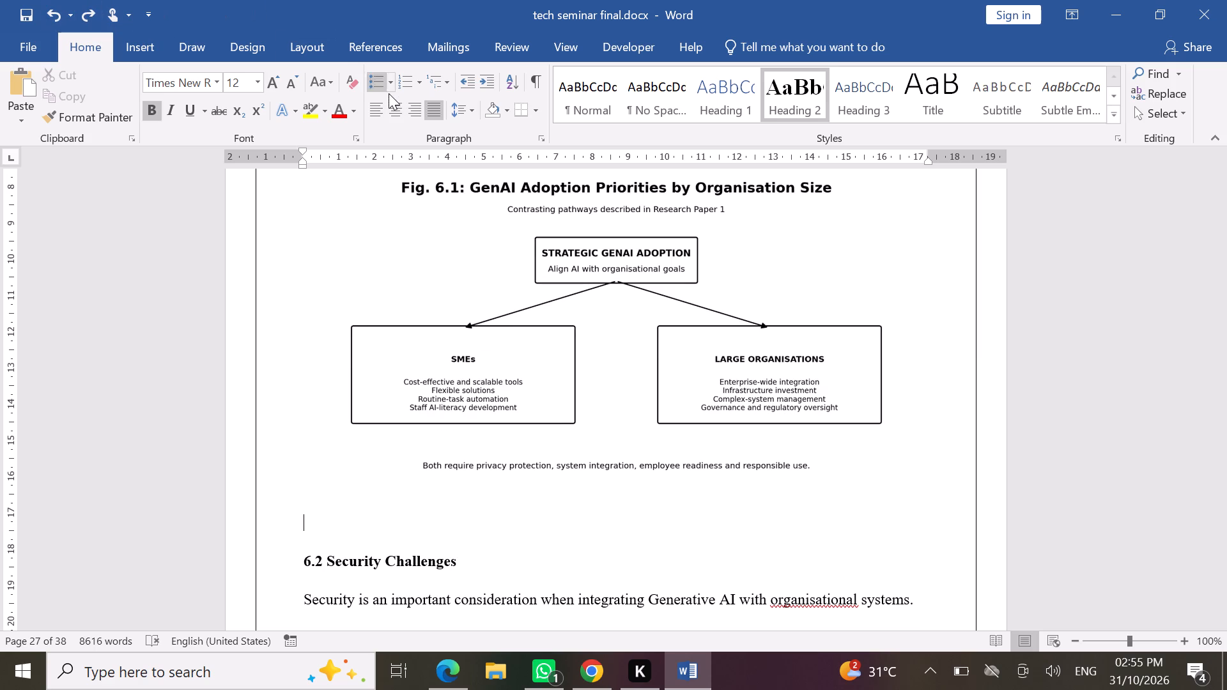
click(396, 105)
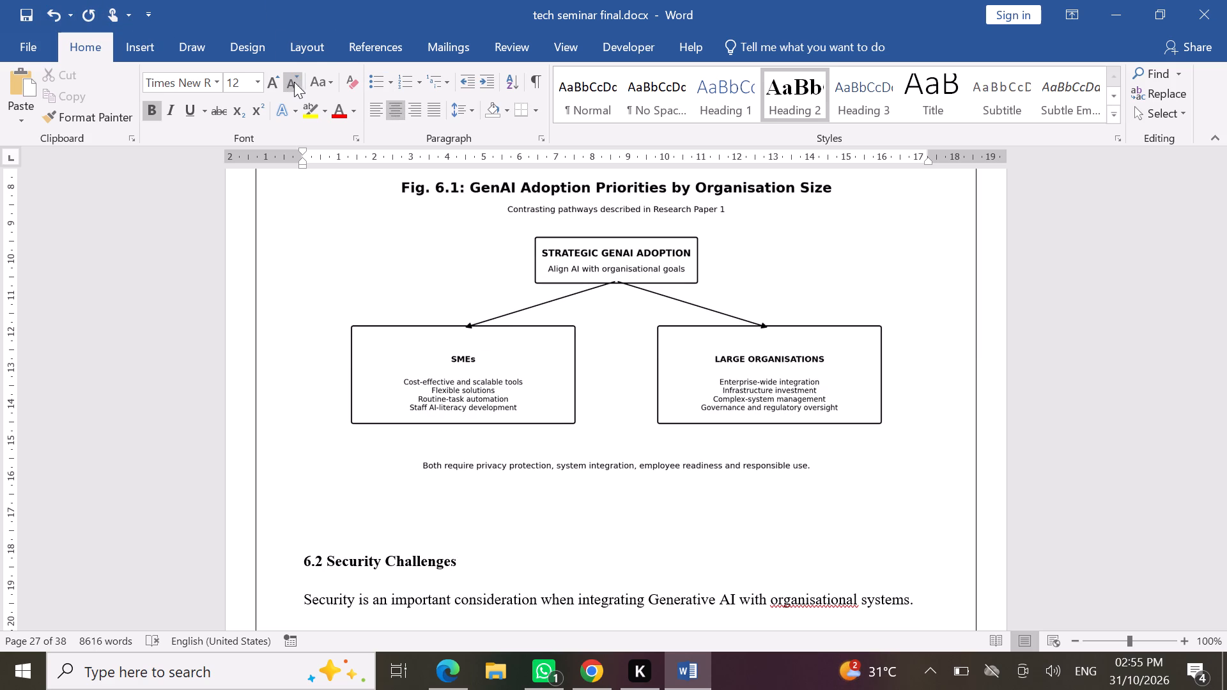
double_click(291, 82)
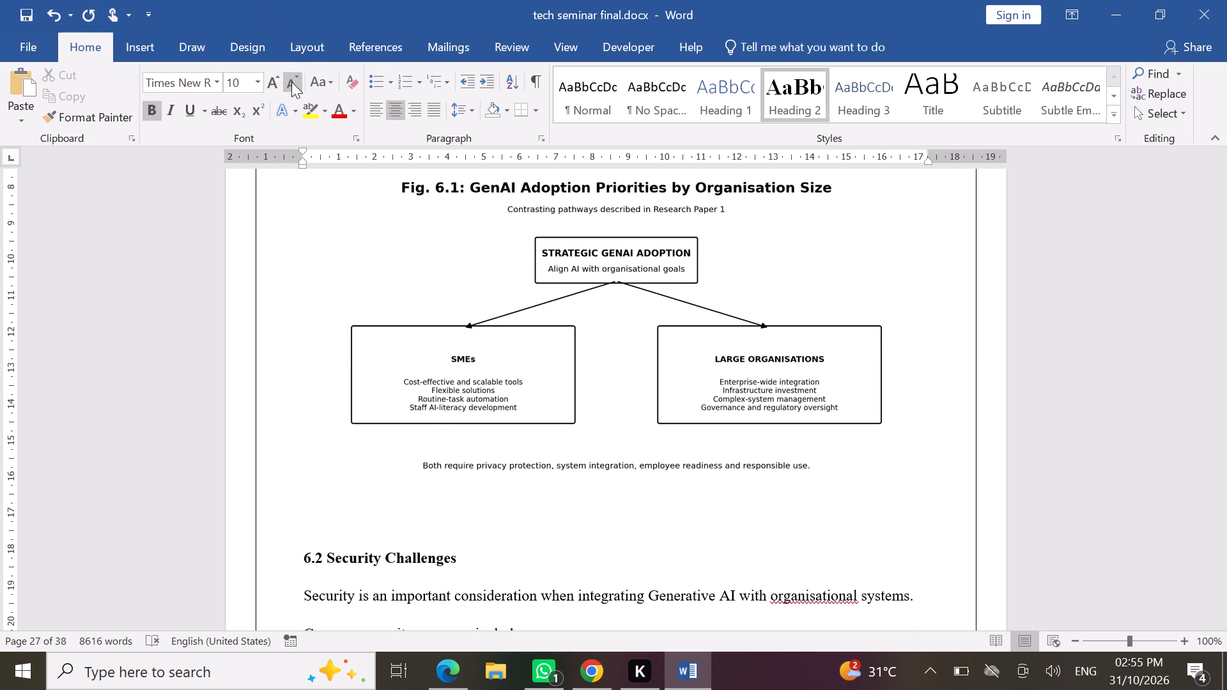
text(Fig.)
text(6.1)
text(:)
key(space)
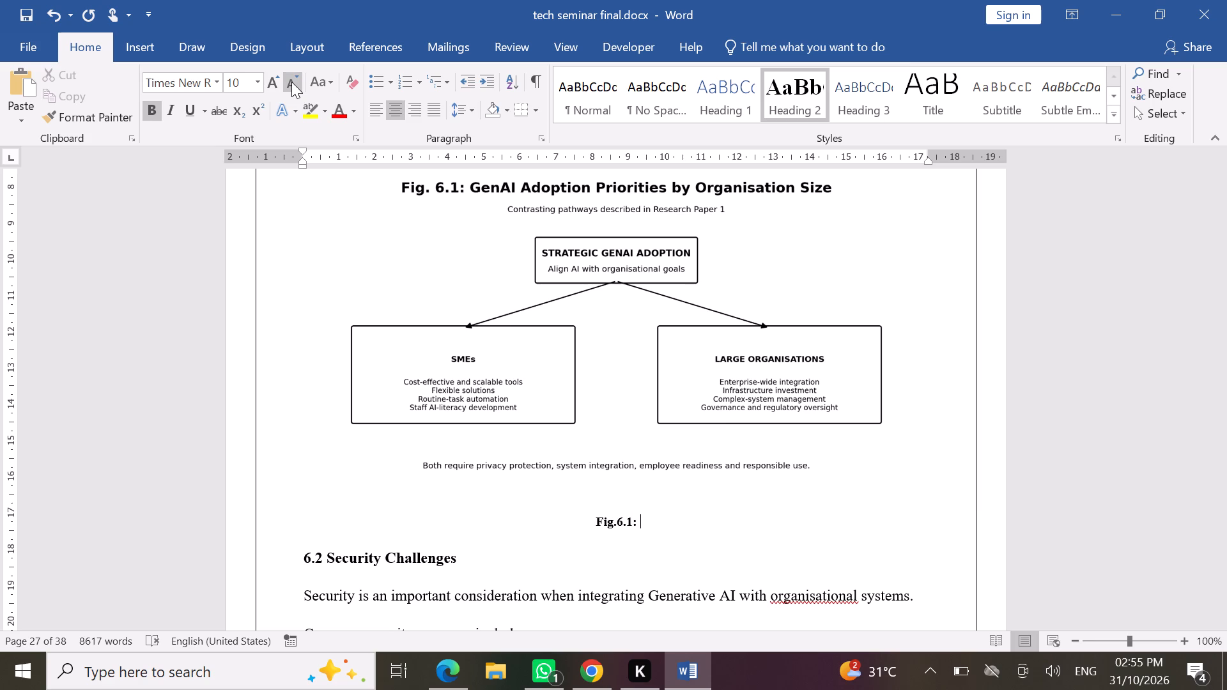
text(Gen)
text(AI)
key(space)
text(Adop)
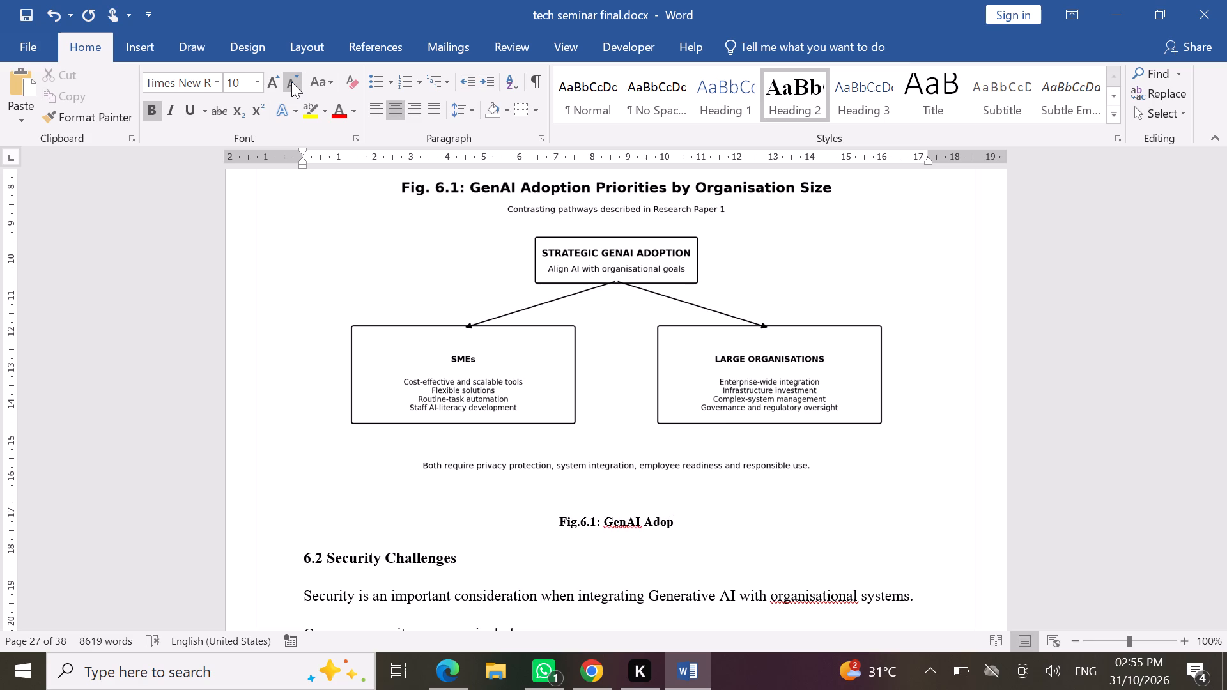
text(tion)
key(space)
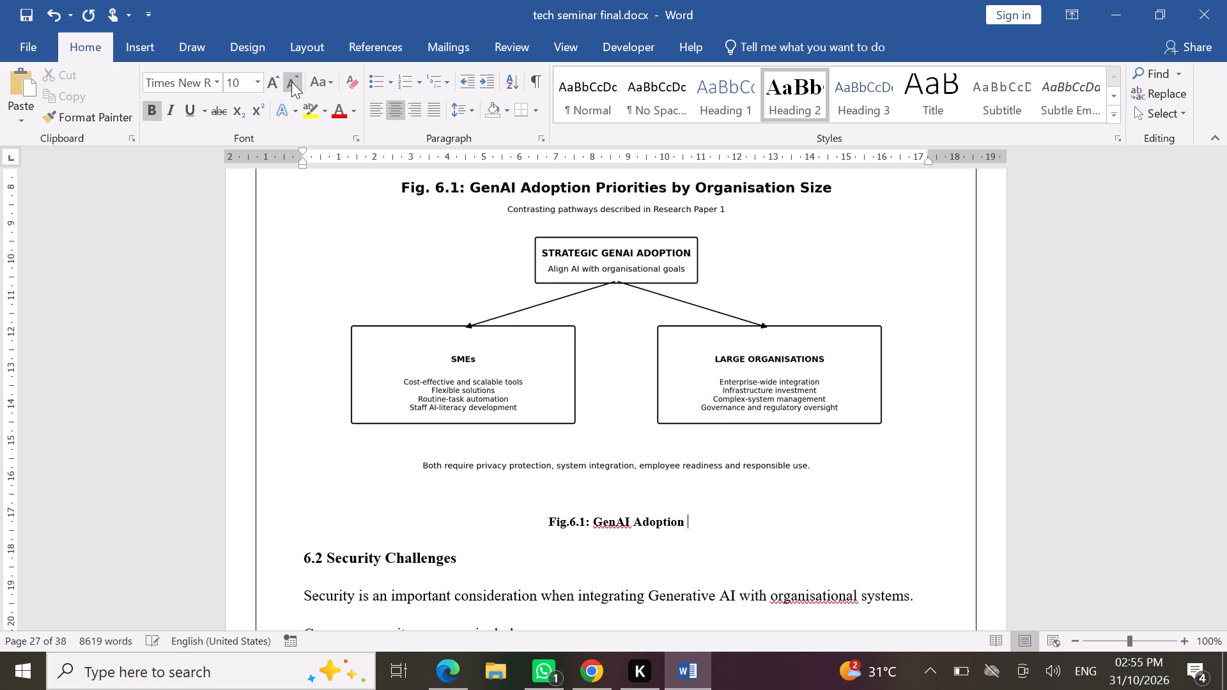
text(Pr)
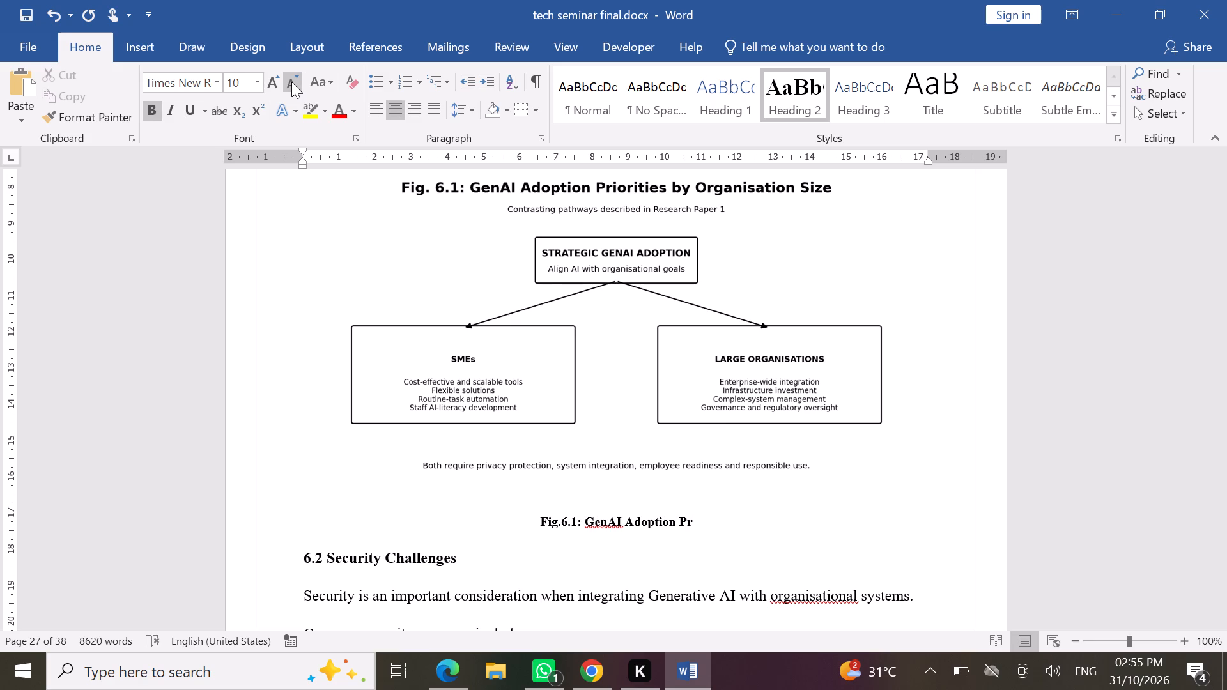
key(i)
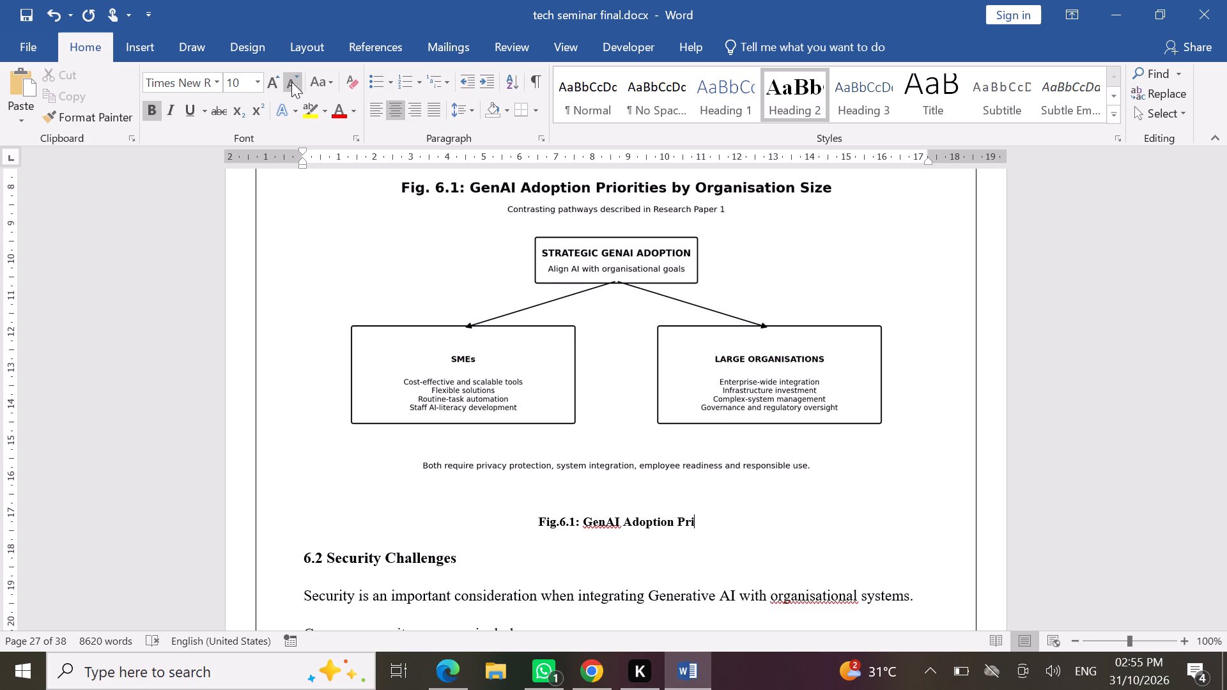
text(or)
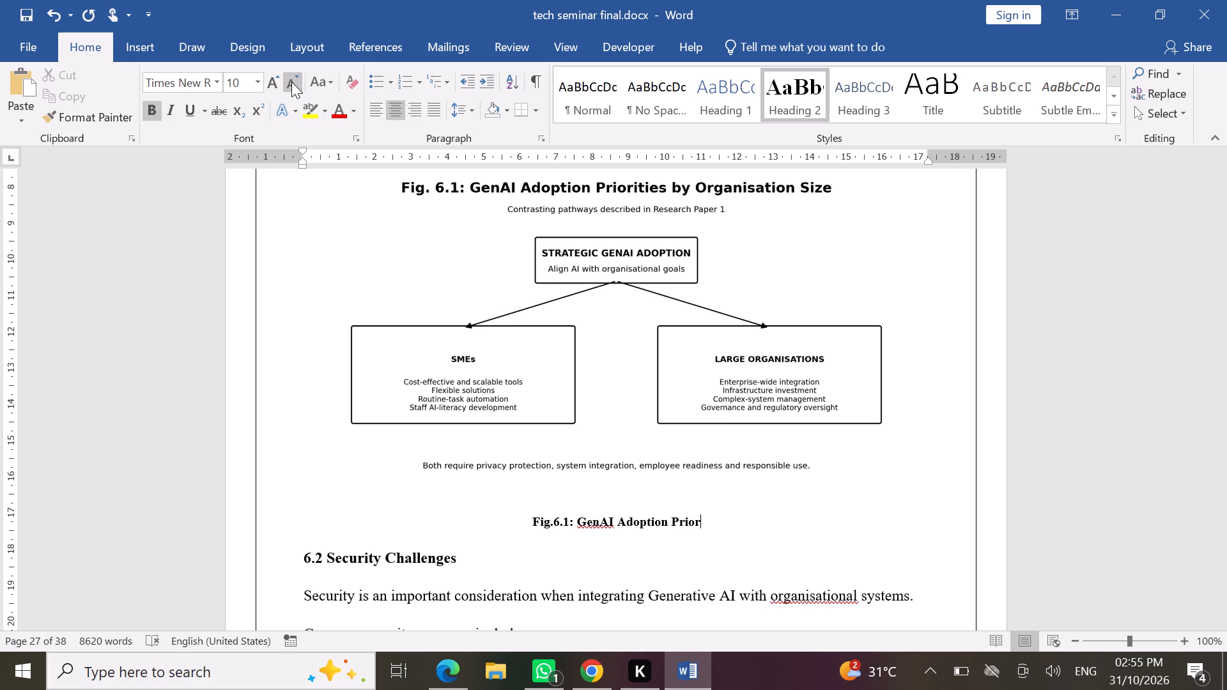
key(i)
text(ti)
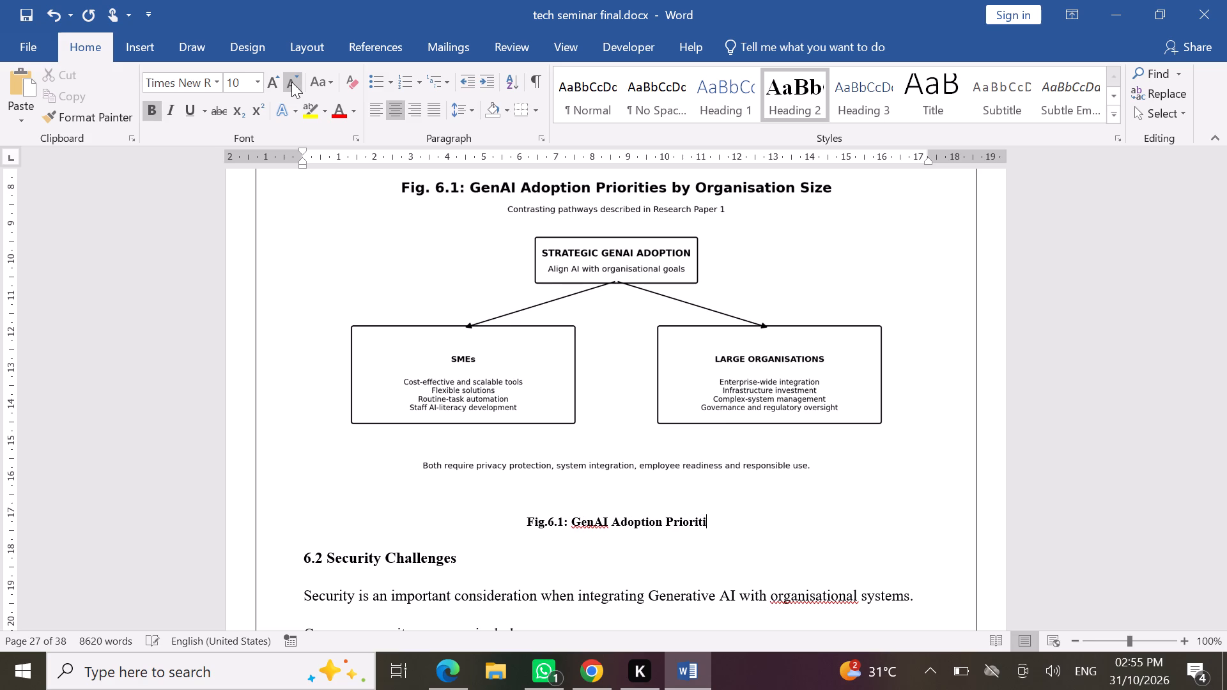
text(es)
key(space)
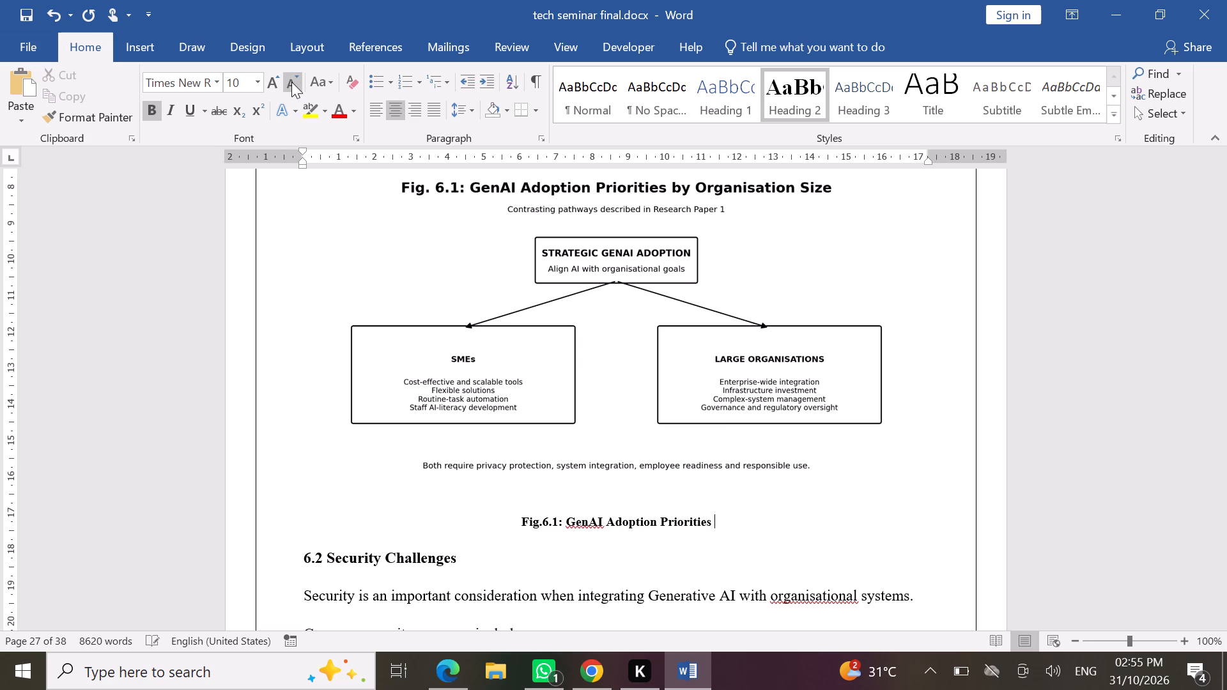
text(by)
key(space)
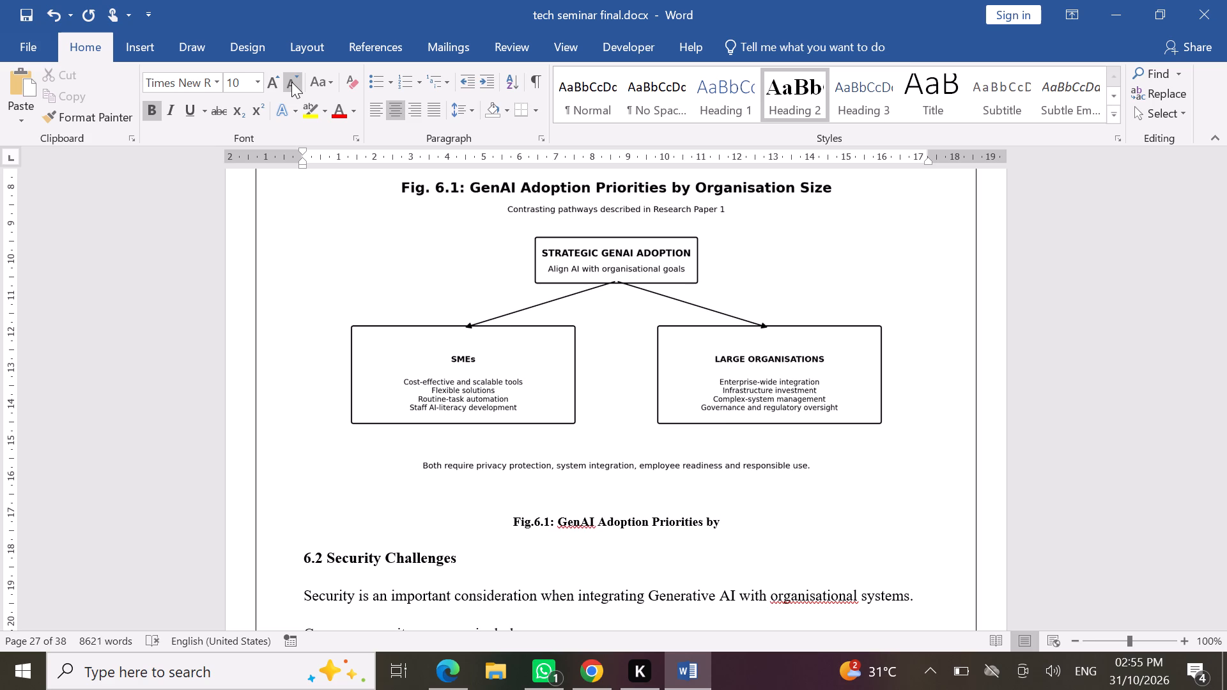
text(Orga)
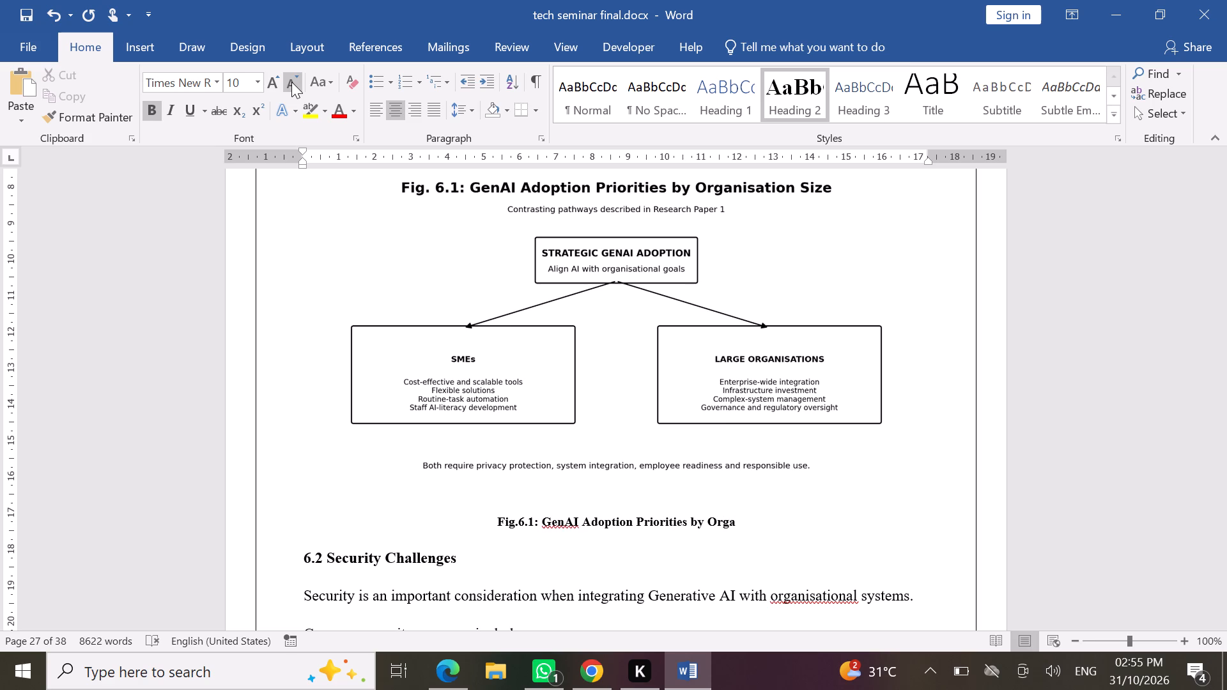
text(nisati)
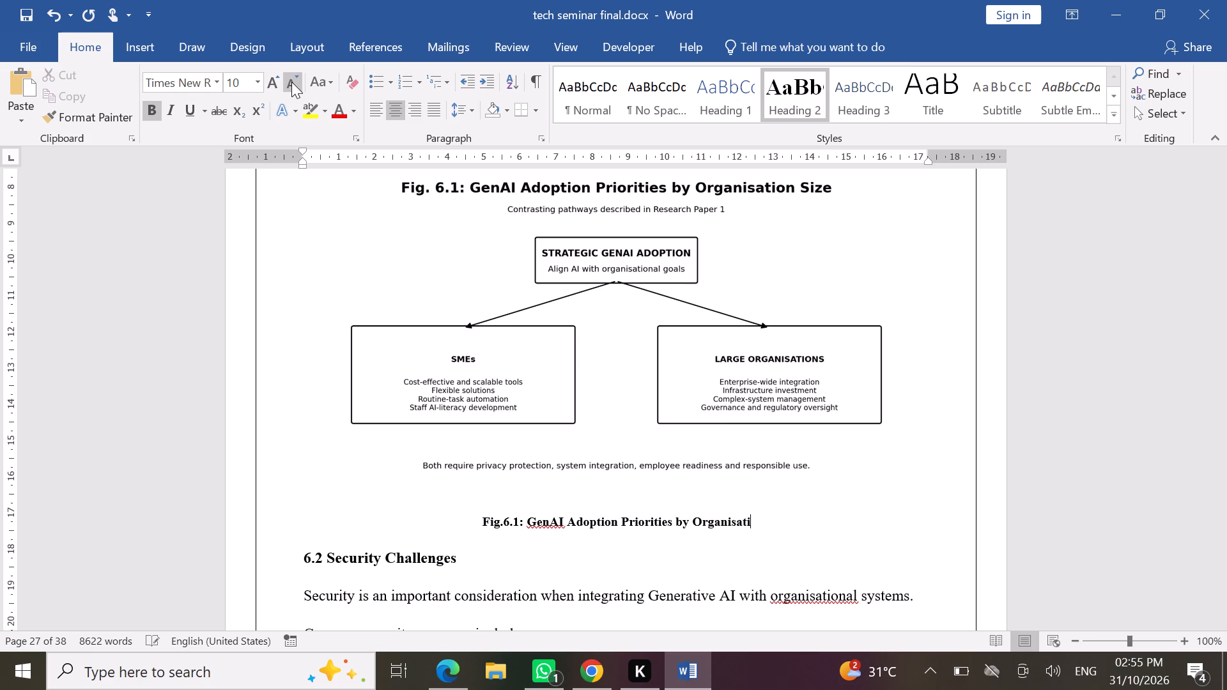
text(on)
key(space)
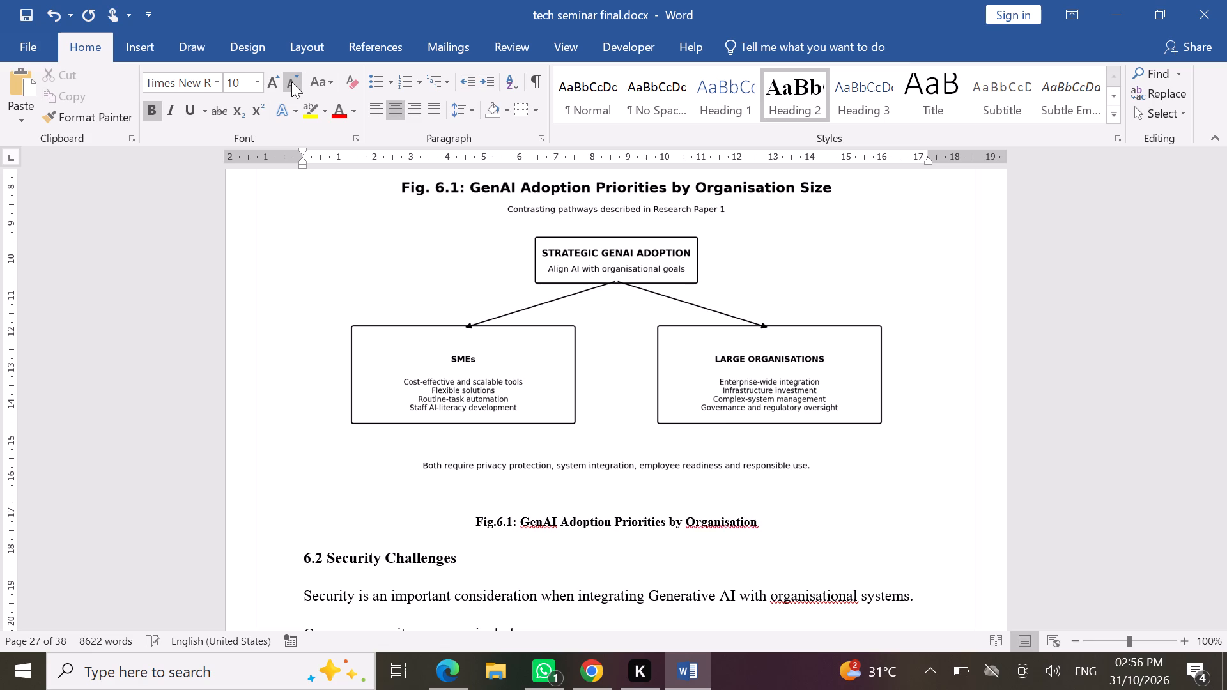
text(Si)
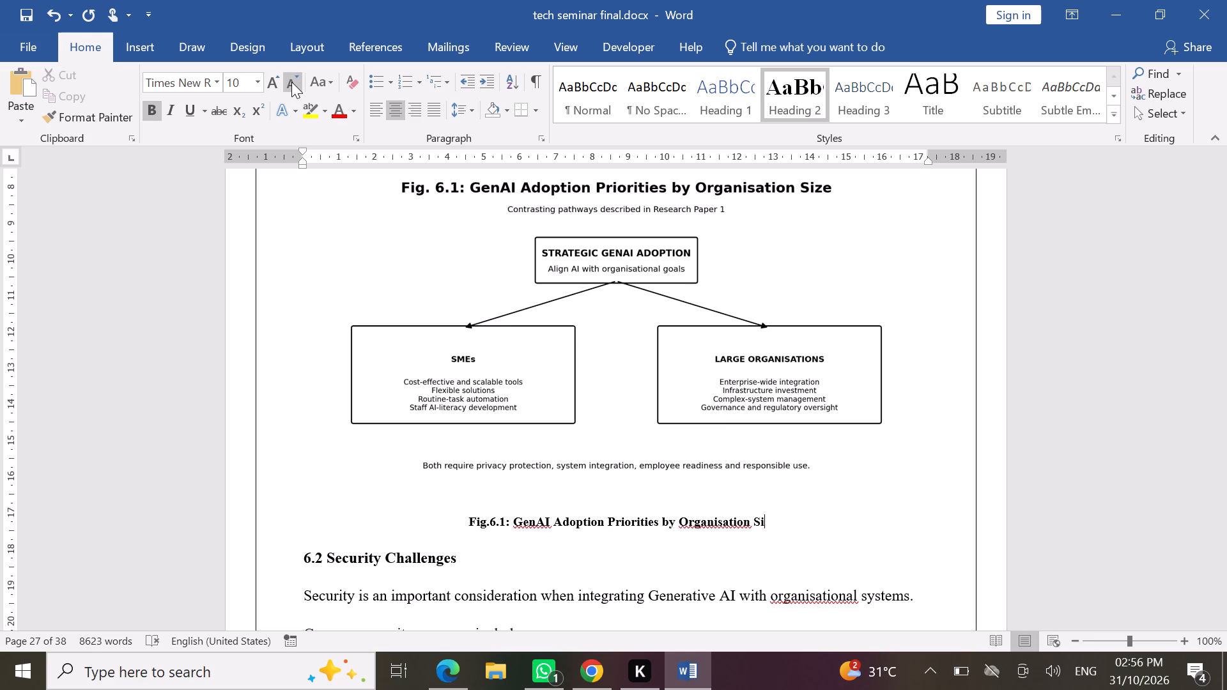
text(ze)
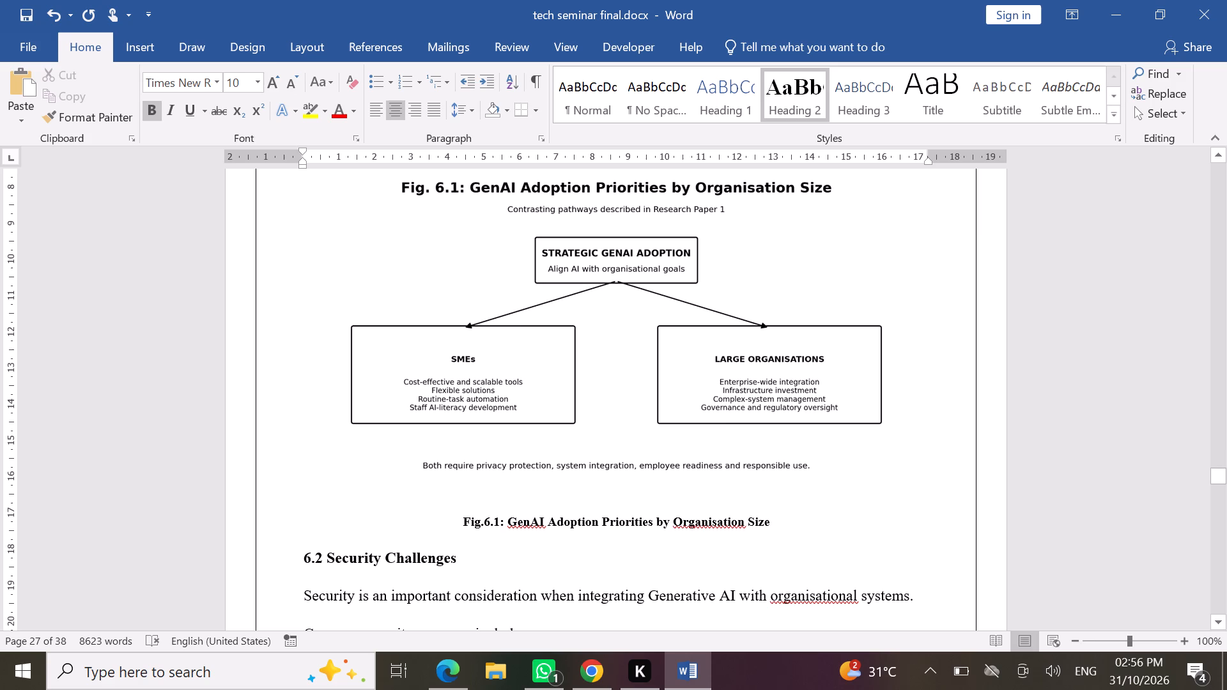
Insert empty lines above the "CHAPTER 7" heading so that it starts at the top of the following page.
scroll(592, 520, down, 8)
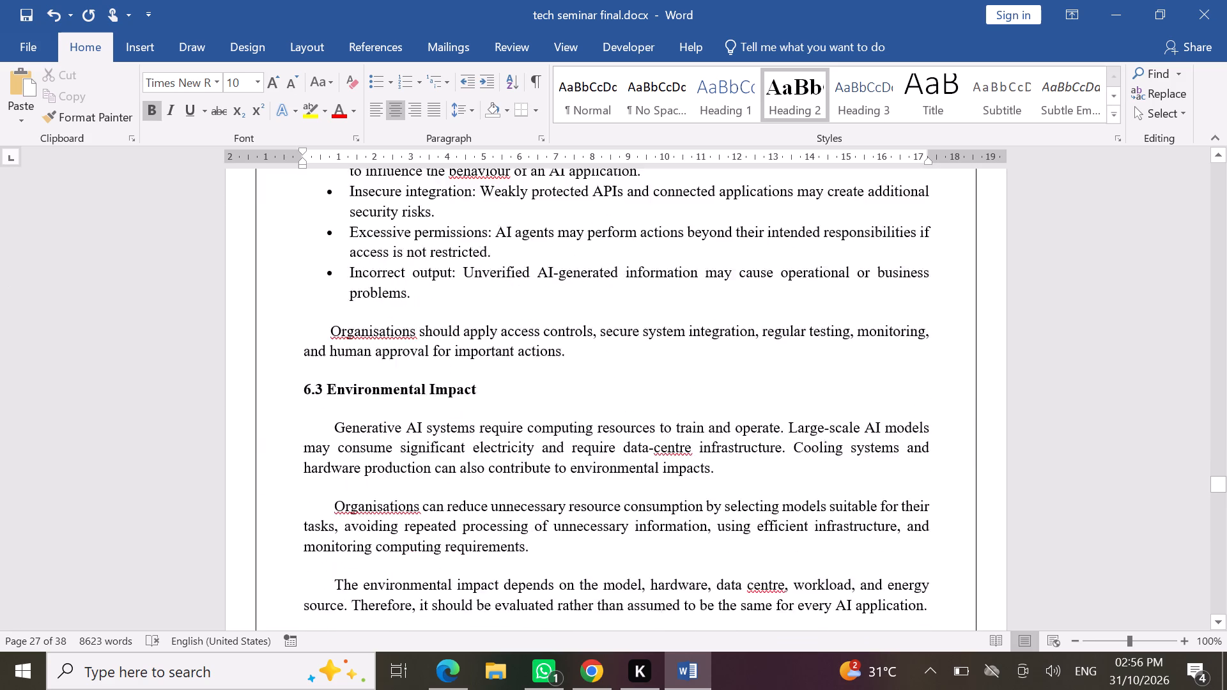
scroll(592, 520, down, 7)
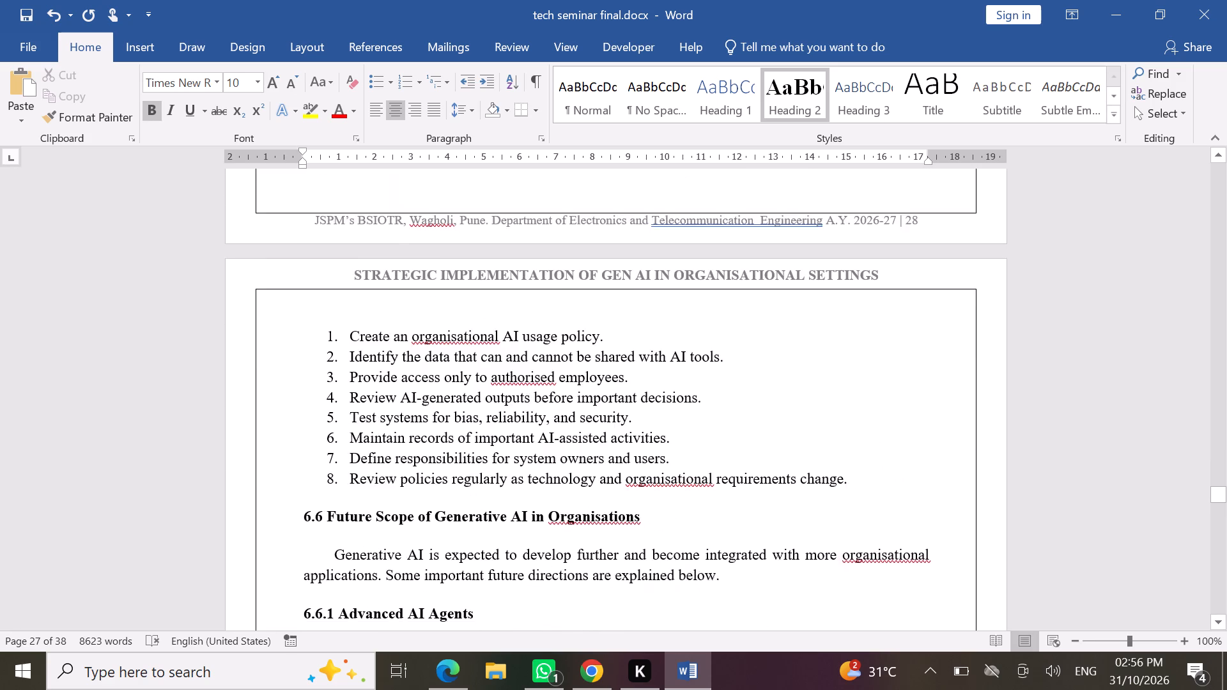
scroll(592, 520, down, 6)
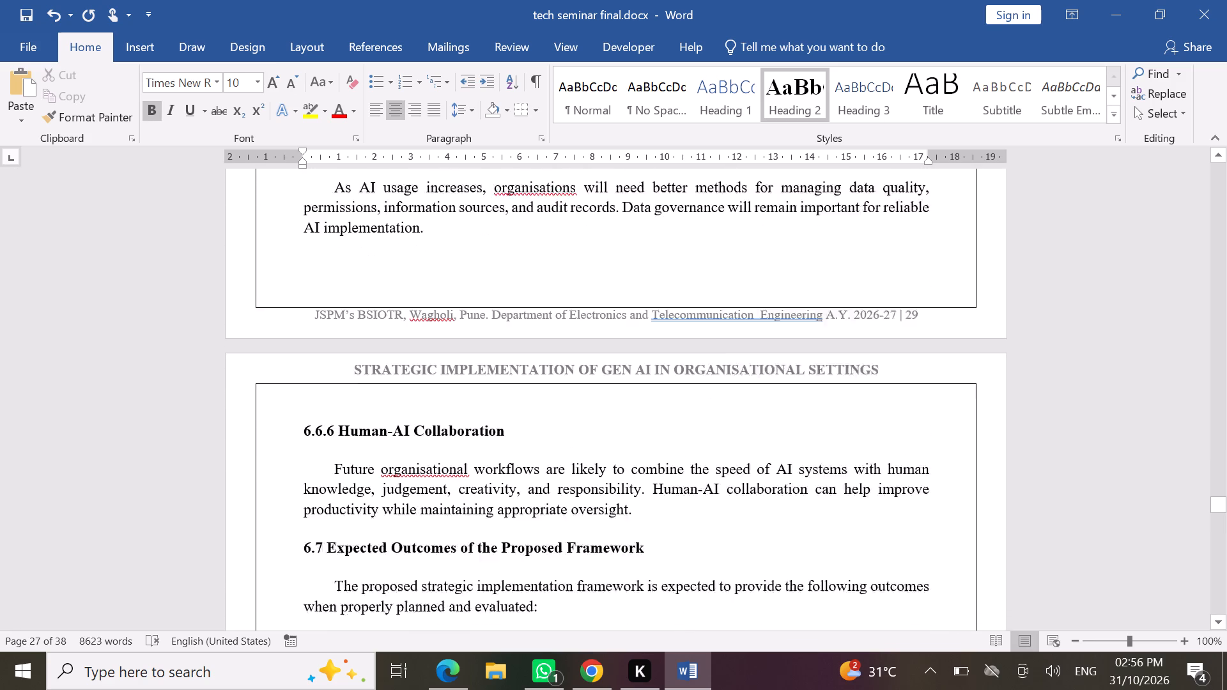
scroll(592, 520, down, 6)
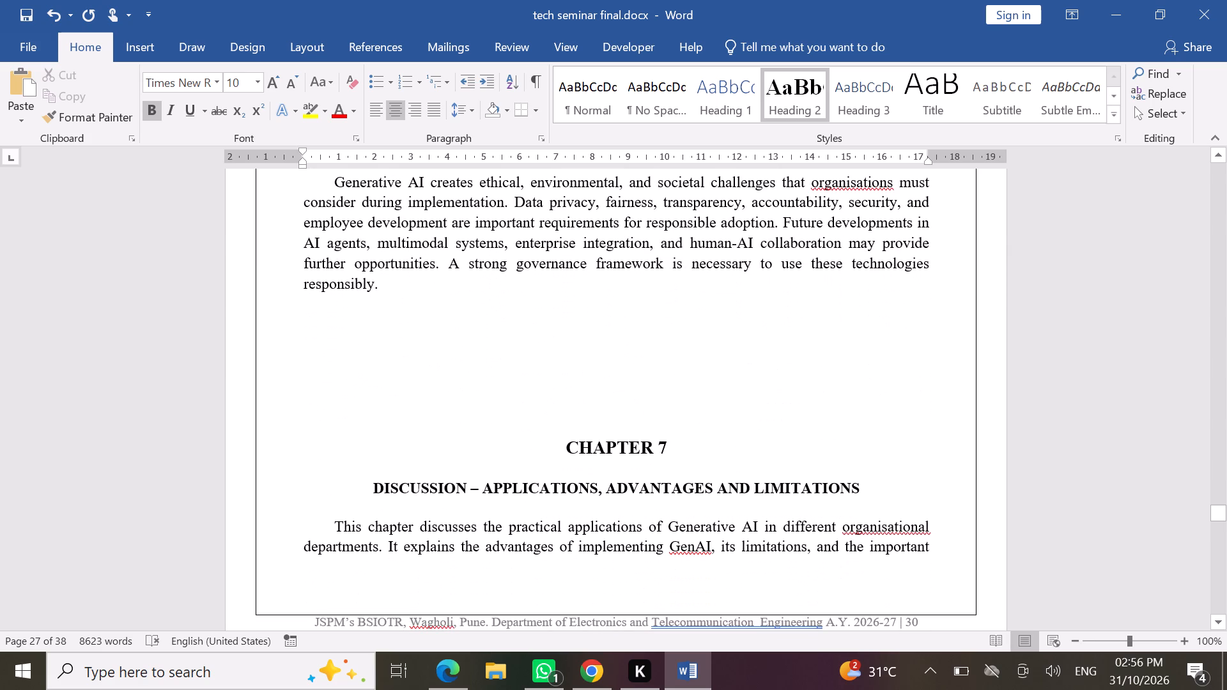
click(624, 368)
key(Return)
key(Return)
key(Return)
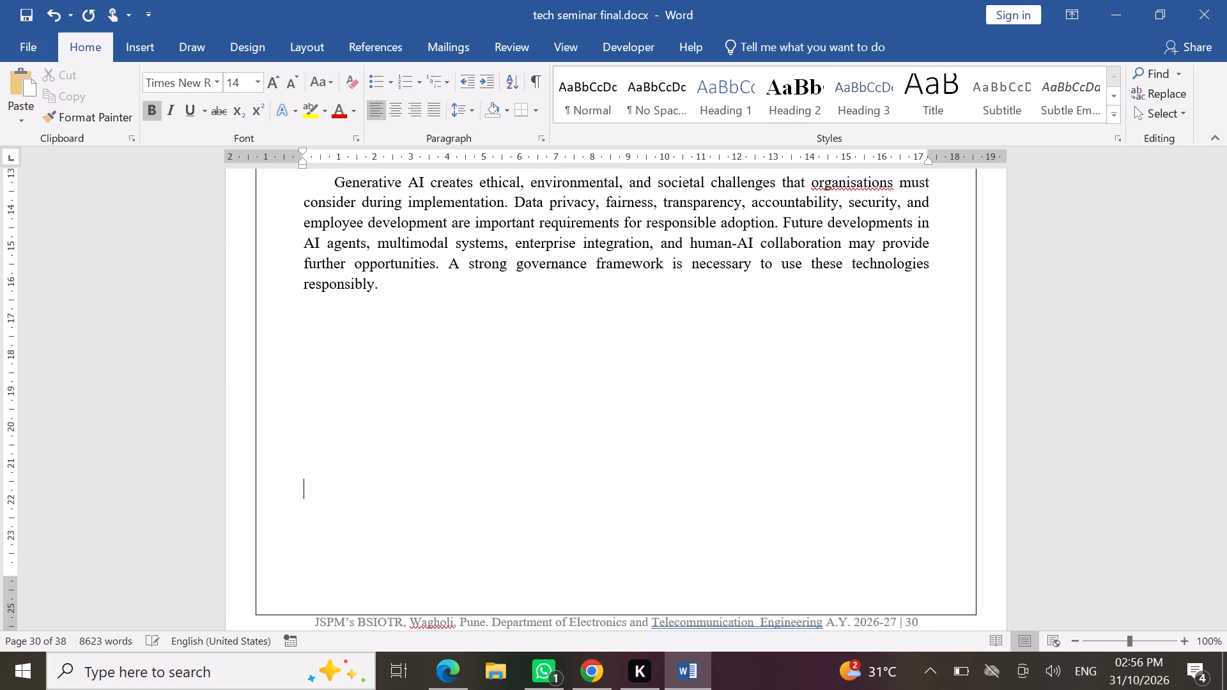
key(Return)
scroll(651, 310, down, 1)
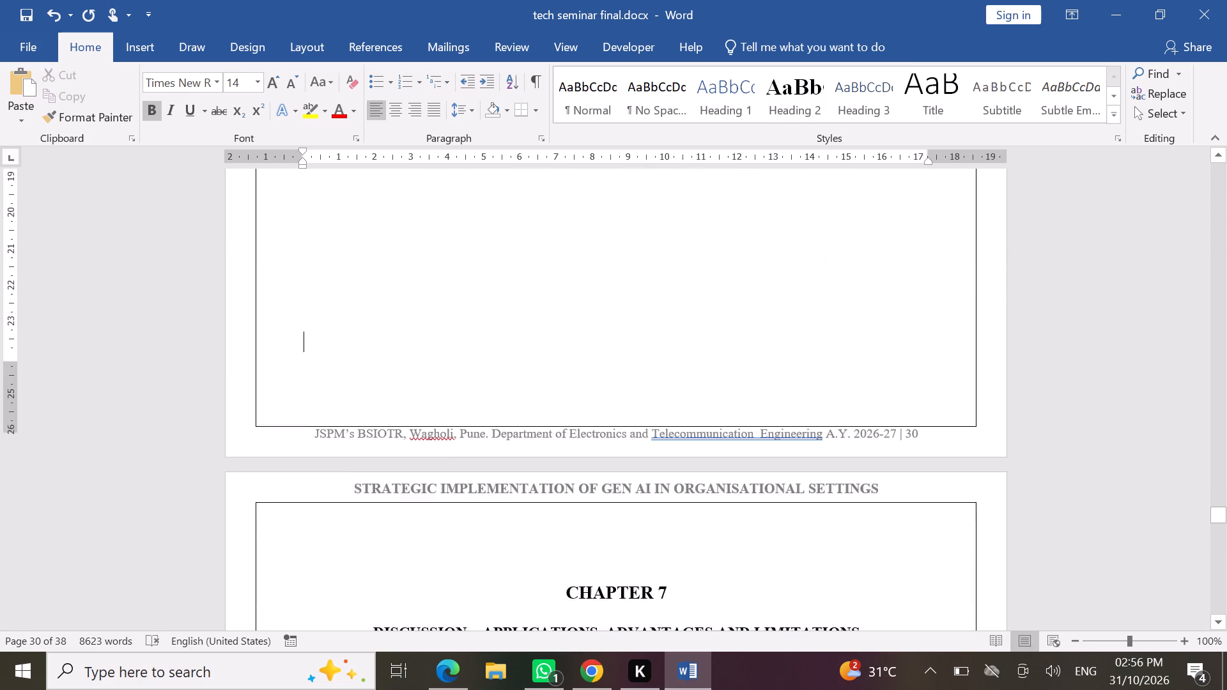
scroll(651, 310, down, 1)
key(BackSpace)
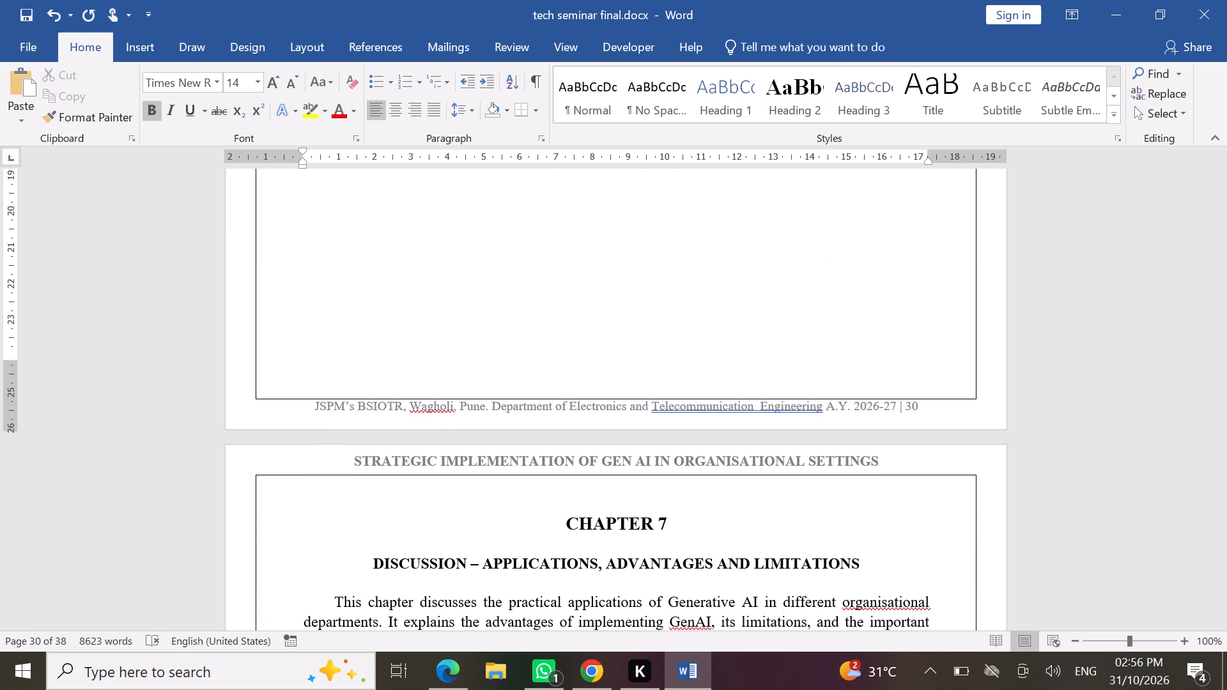
Format the "Fig. 7.1: Generative AI-Based HR Assistant" caption as 10 pt, centred and bold.
scroll(770, 535, down, 4)
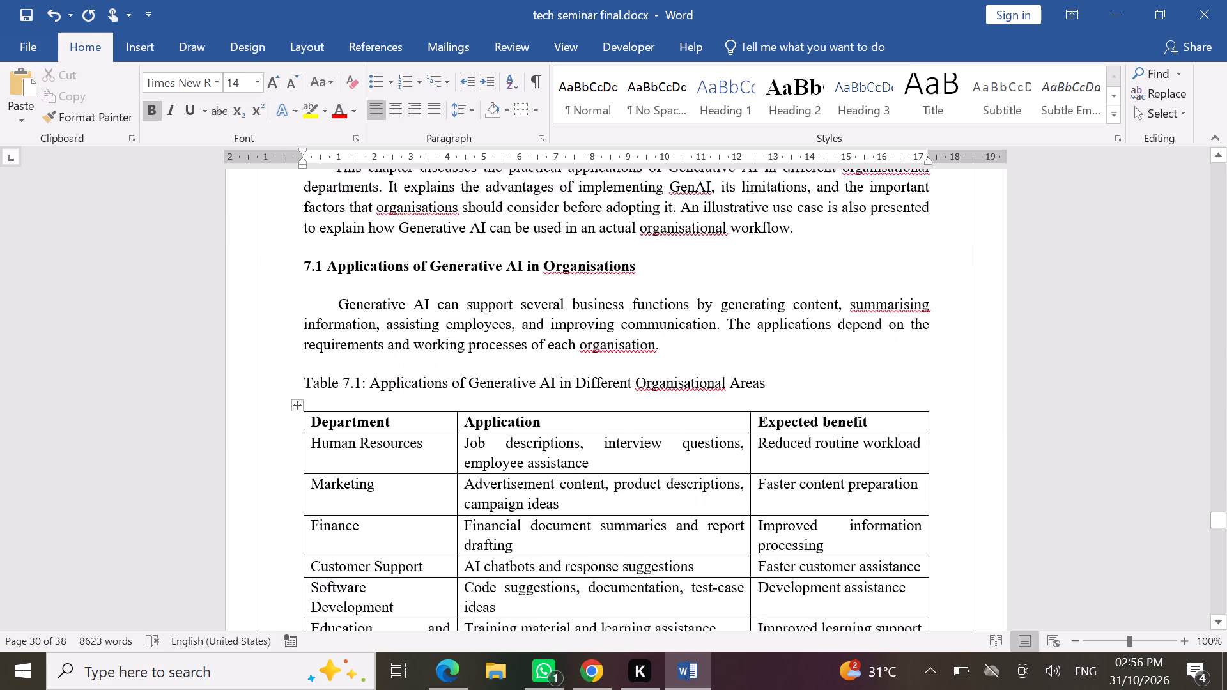
scroll(770, 535, down, 4)
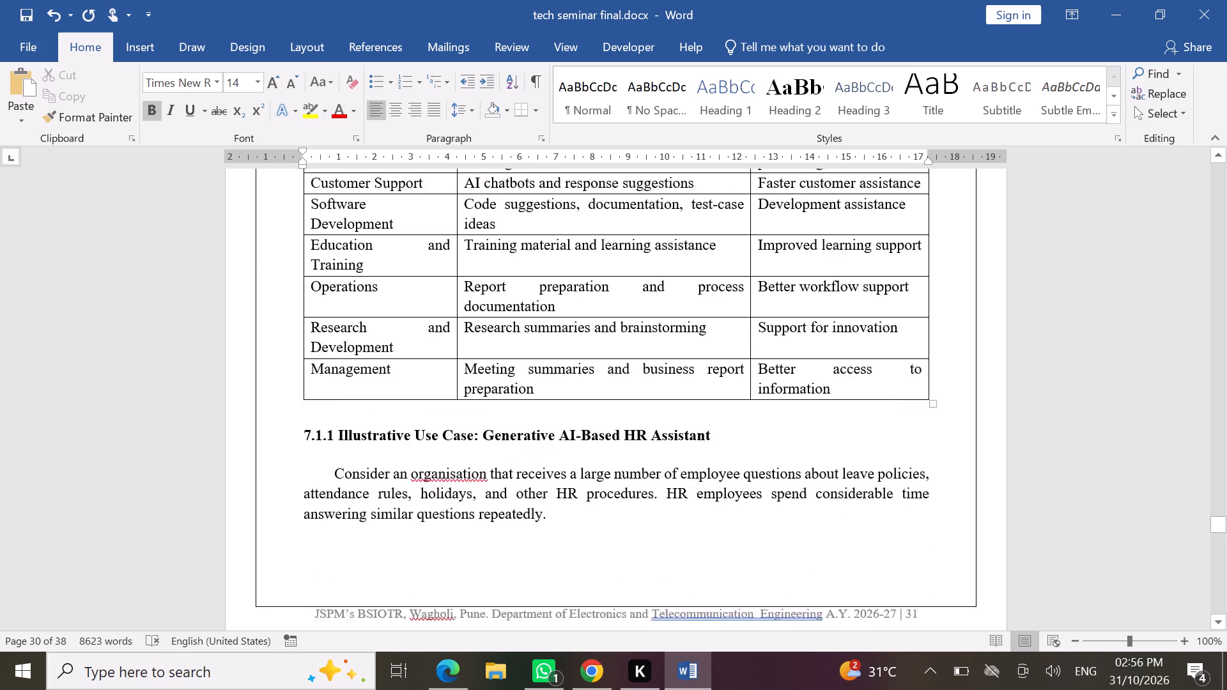
scroll(770, 535, down, 4)
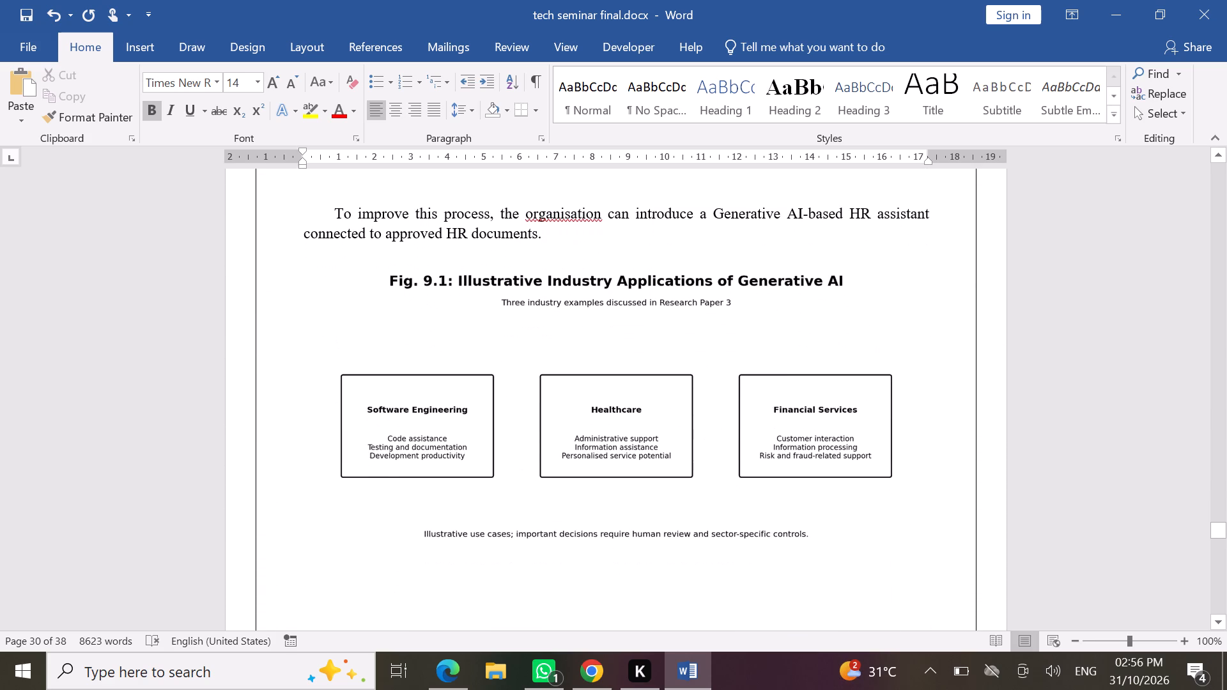
scroll(770, 535, down, 2)
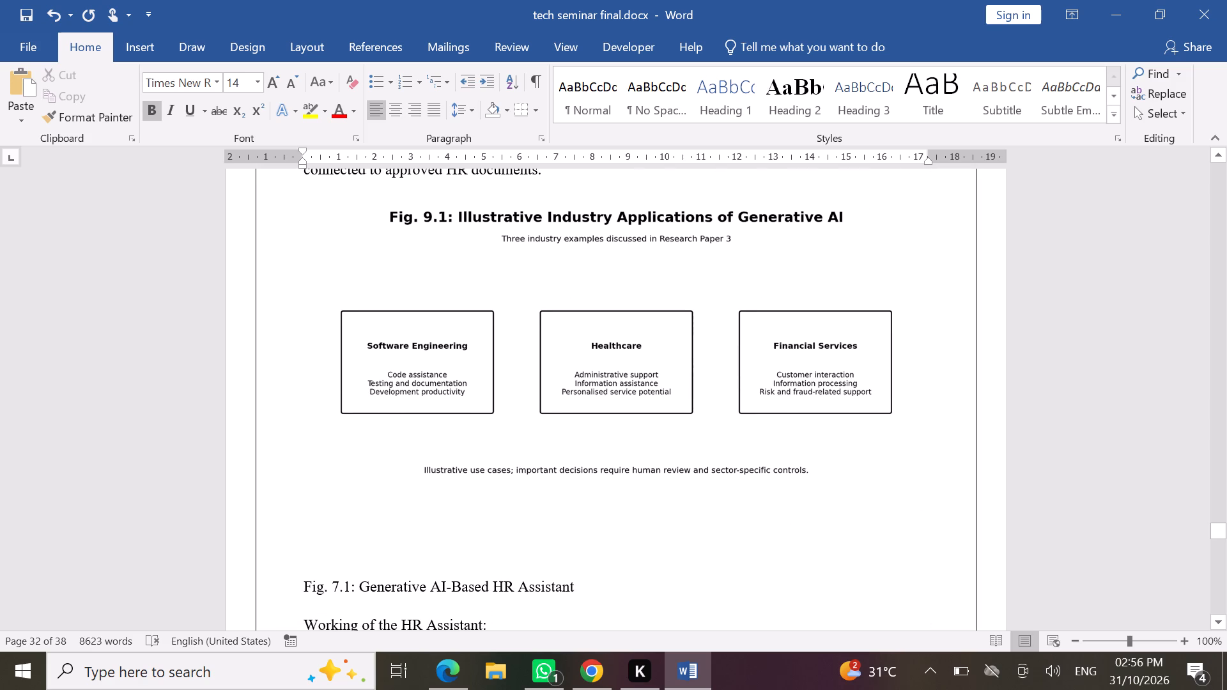
click(267, 583)
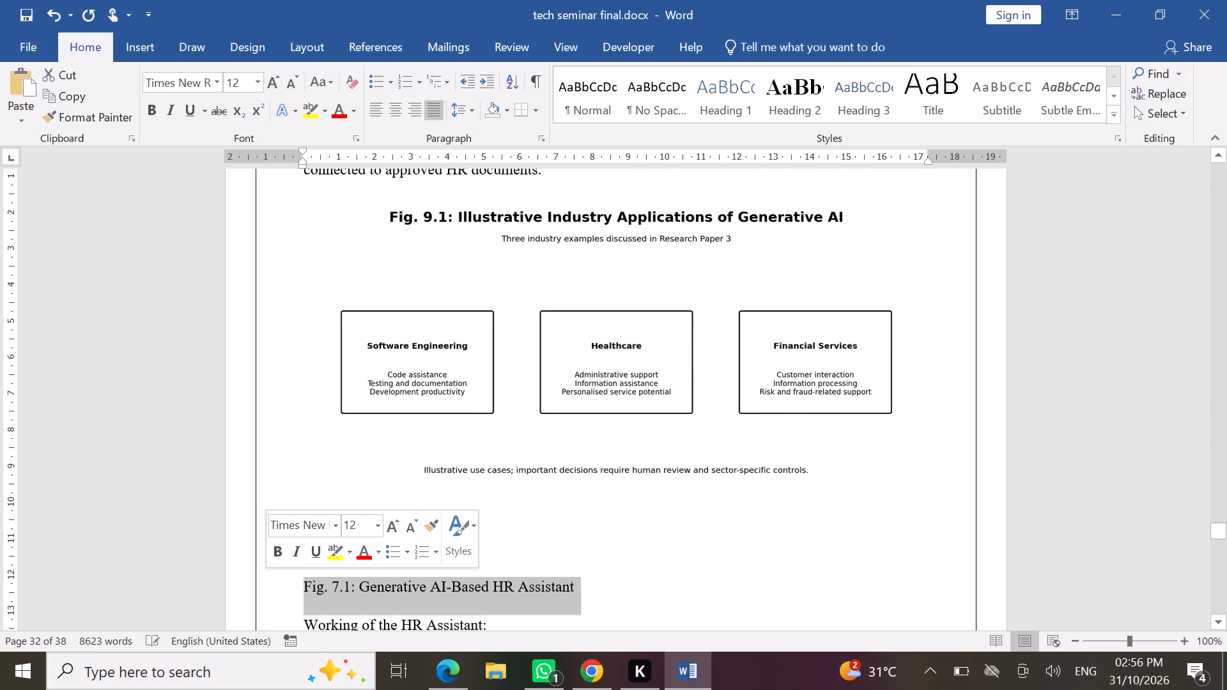
double_click(406, 524)
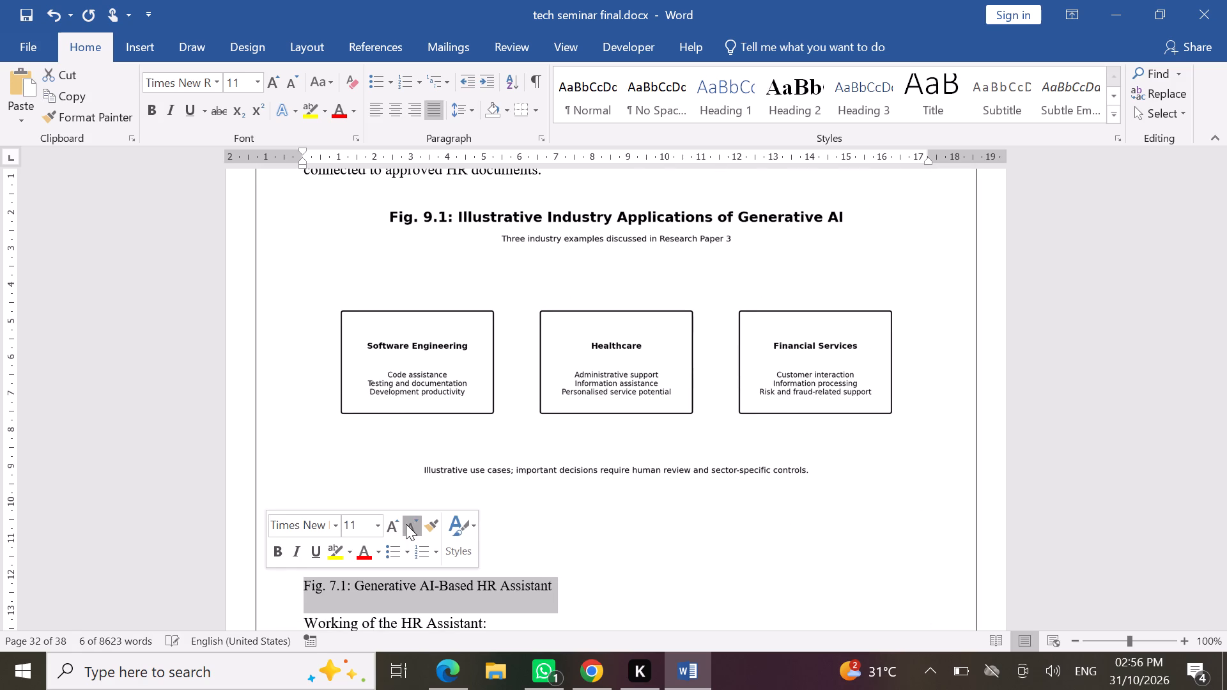
click(397, 119)
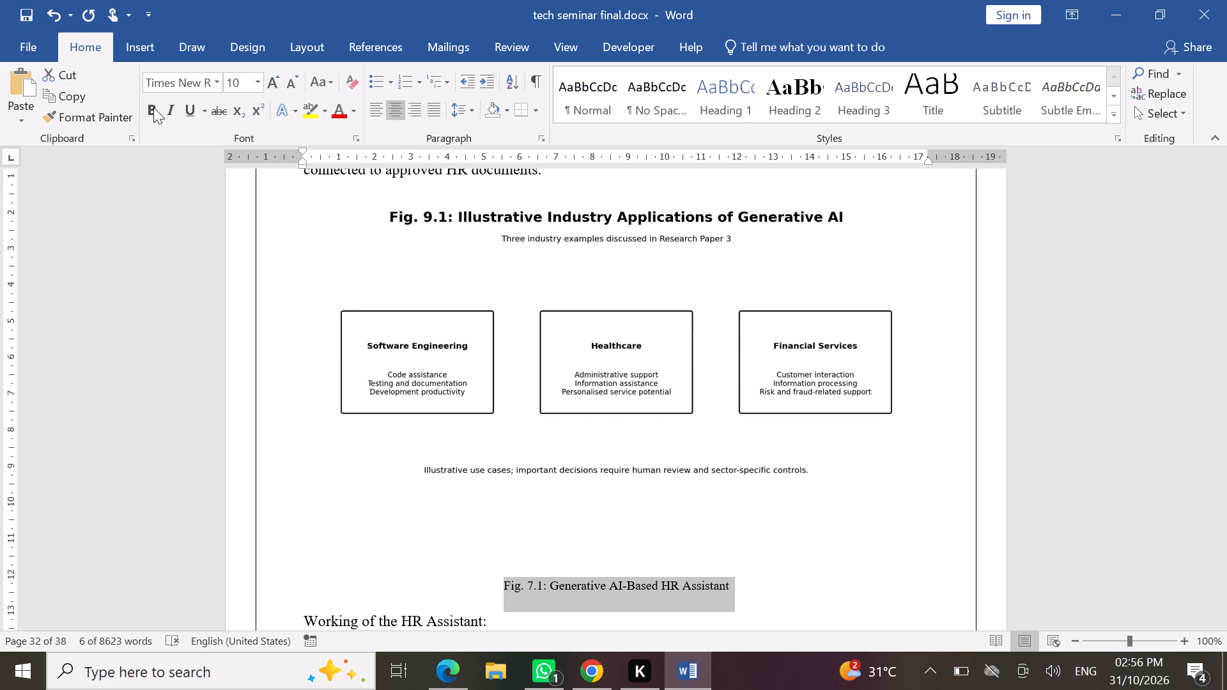
click(153, 107)
Centre the Illustrative Industry Applications of Generative AI diagram above the Fig. 7.1 caption.
click(508, 348)
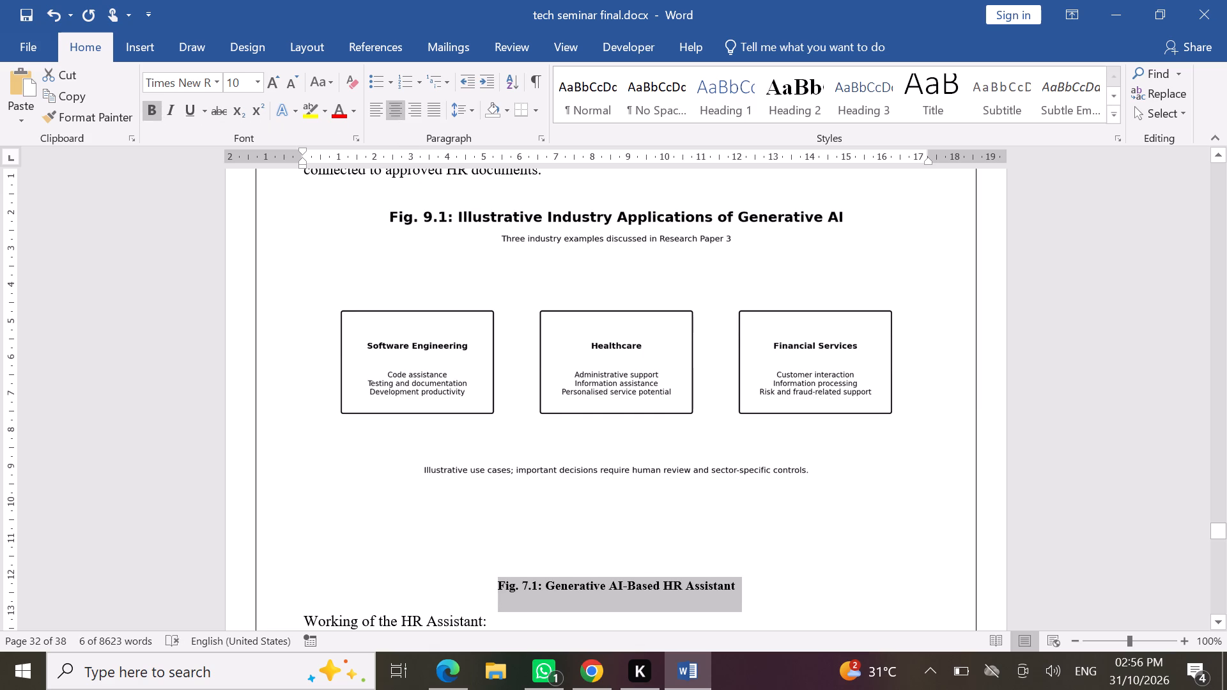
click(397, 106)
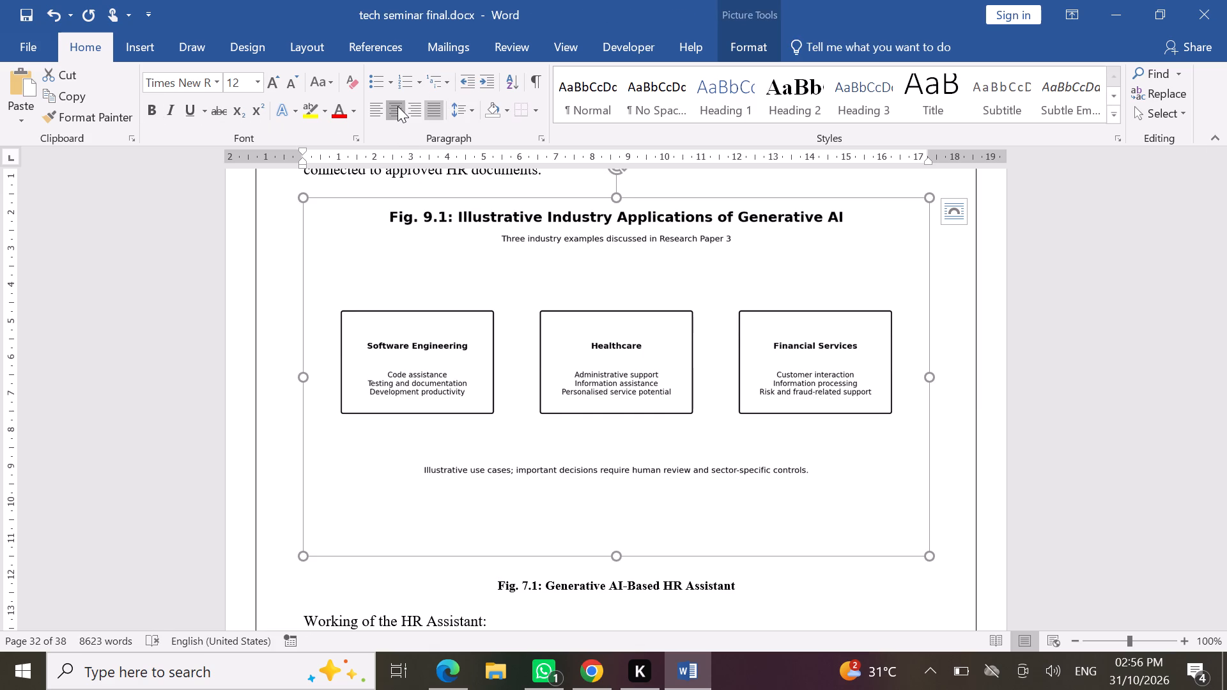
Crop the blank bottom off the Illustrative Industry Applications of Generative AI diagram, bringing its height to about 8.13 cm.
click(759, 40)
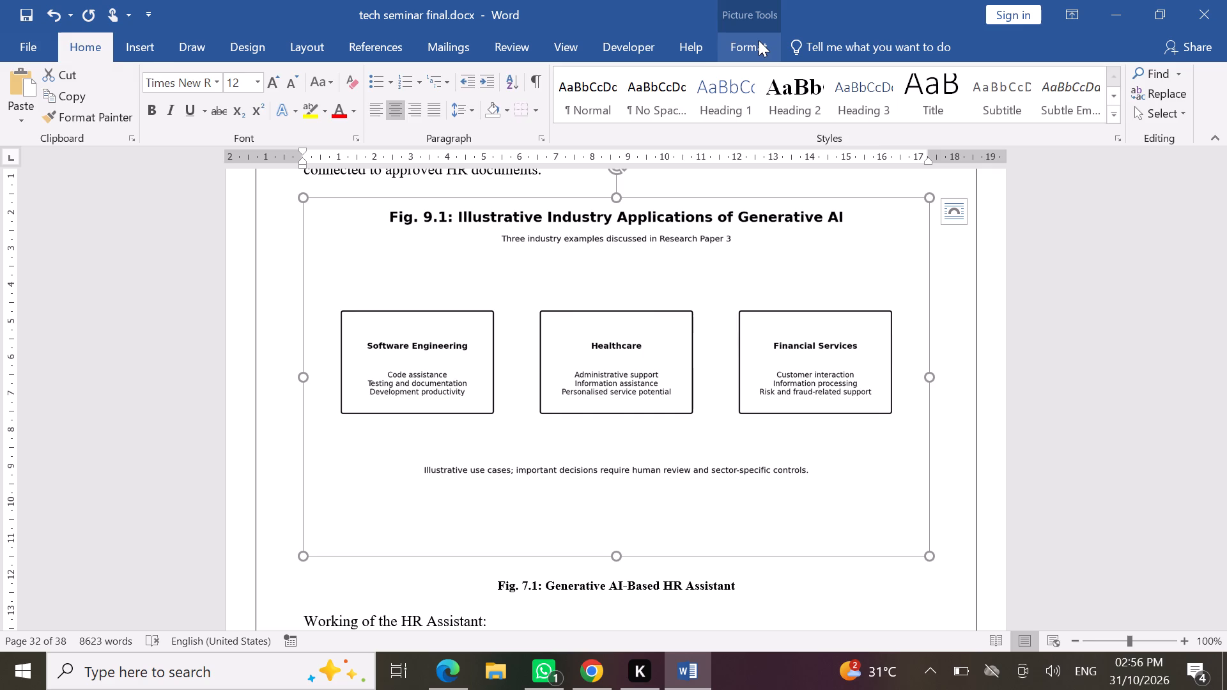
click(1037, 73)
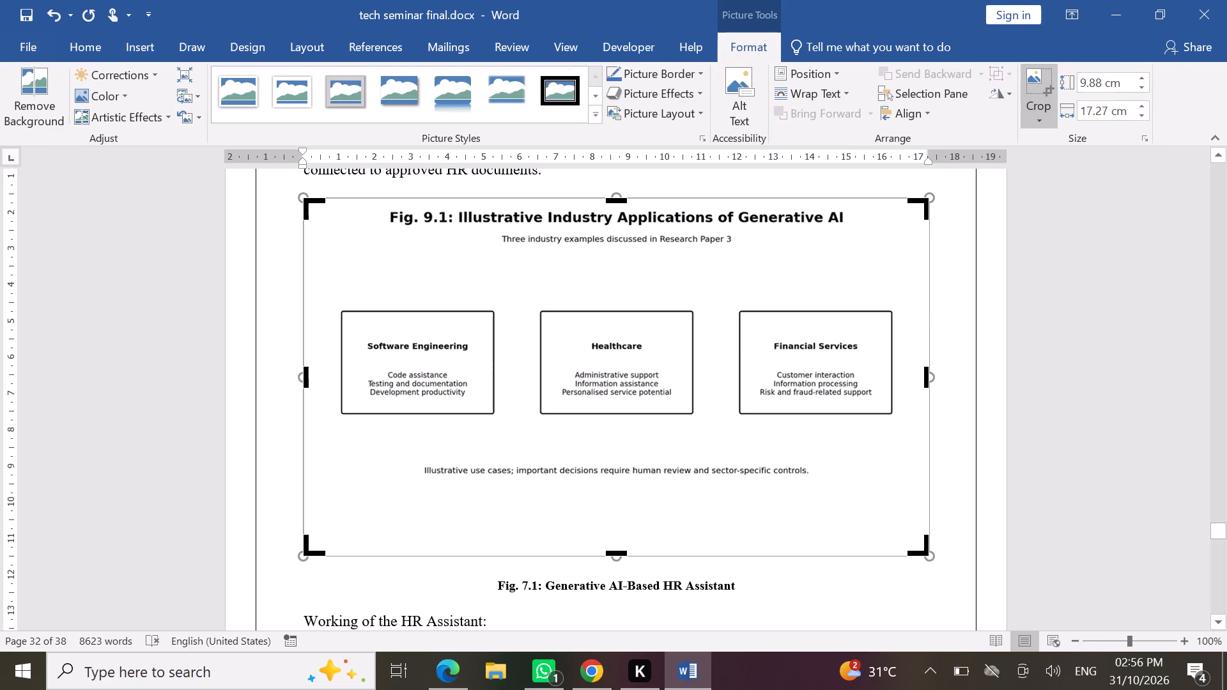
drag(621, 554, 635, 493)
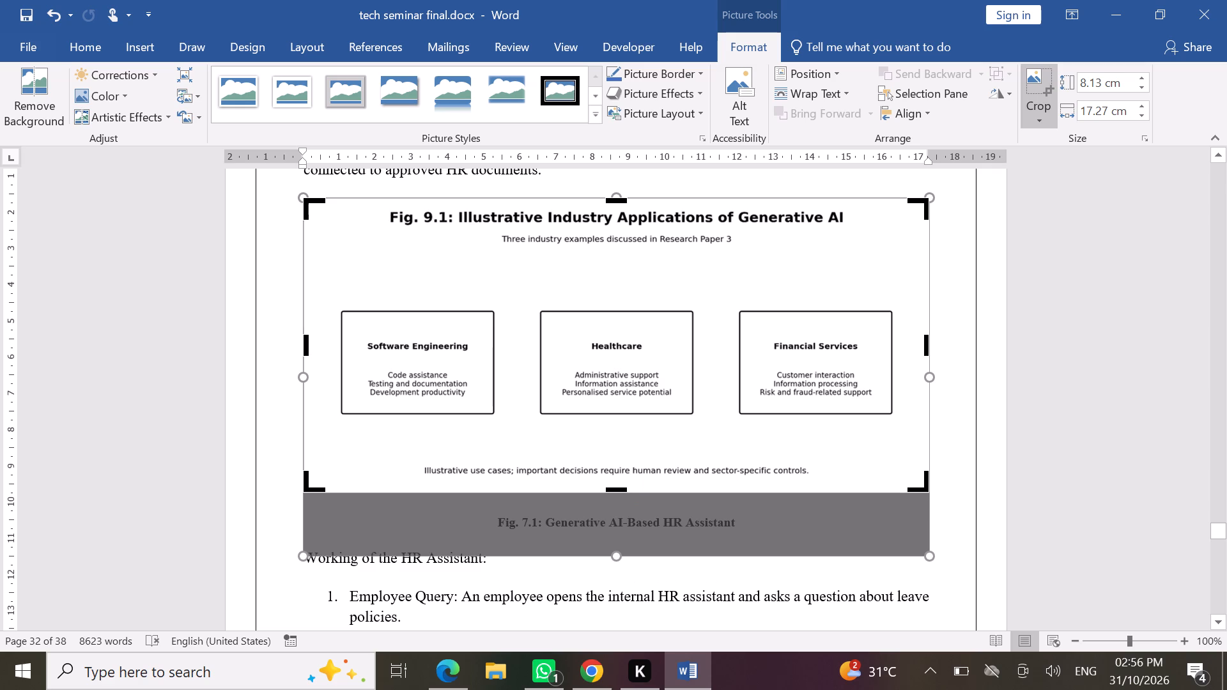
click(303, 594)
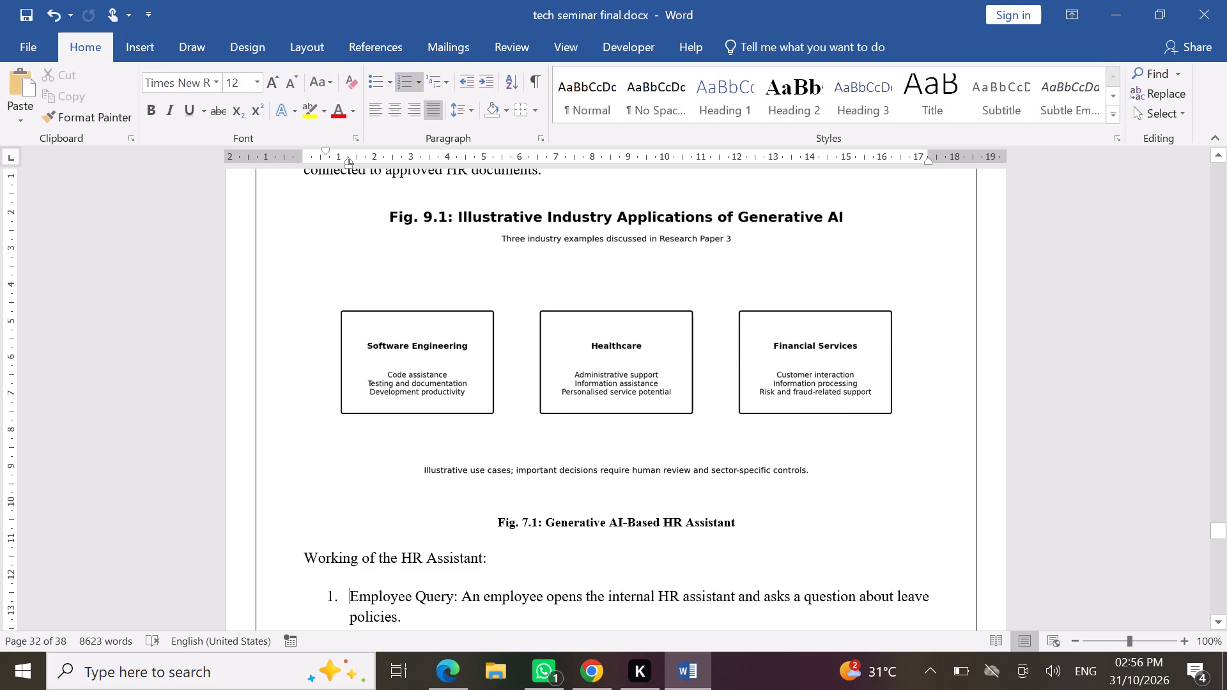
Cover the "Fig. 9.1:" prefix in the Illustrative Industry Applications diagram's embedded title with white pen ink.
click(195, 52)
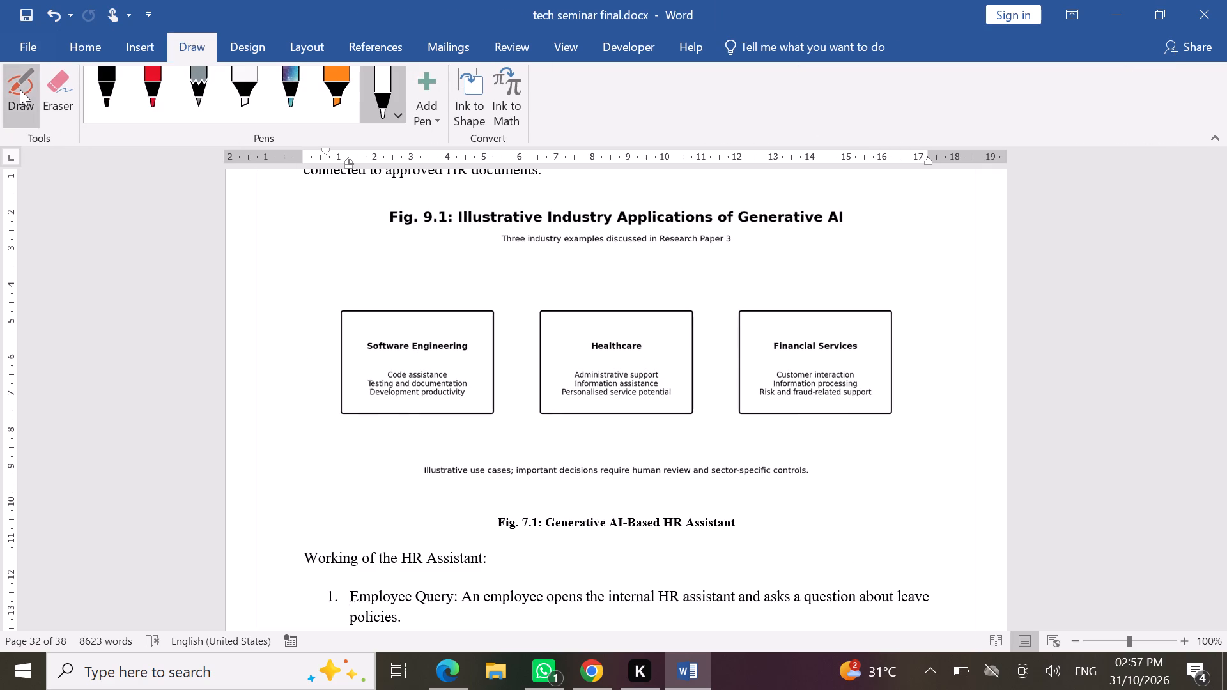
click(20, 89)
scroll(401, 392, down, 5)
scroll(401, 392, up, 1)
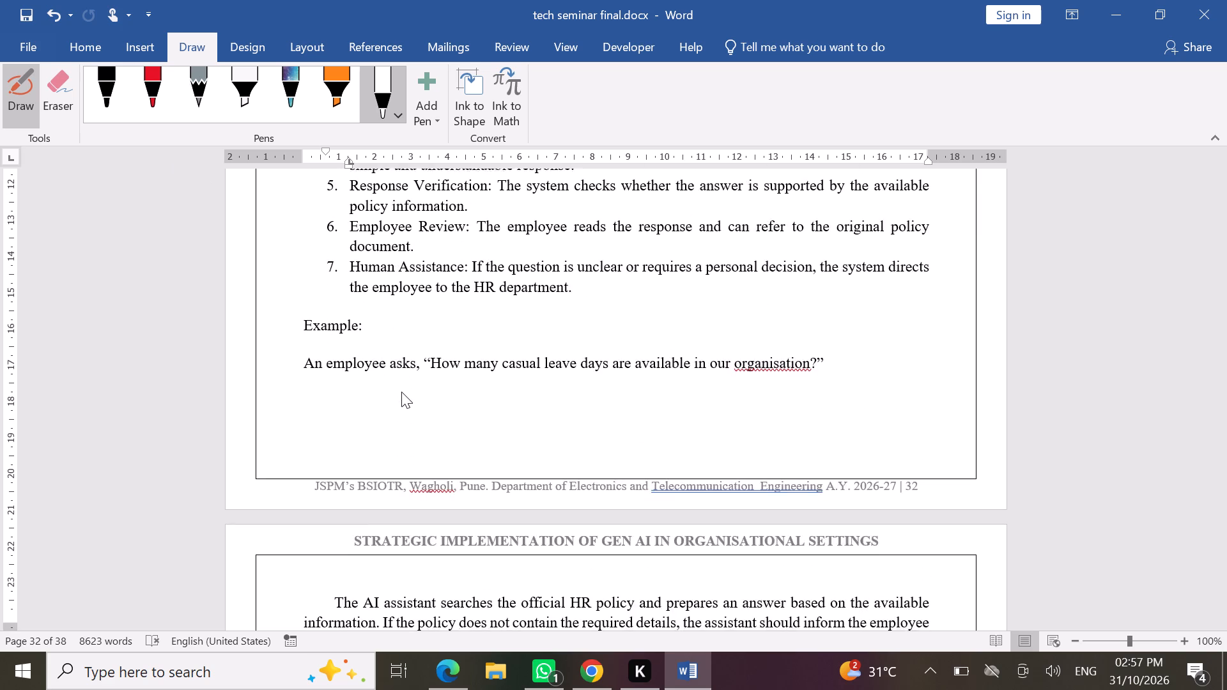
scroll(401, 392, up, 2)
scroll(401, 392, right, 1)
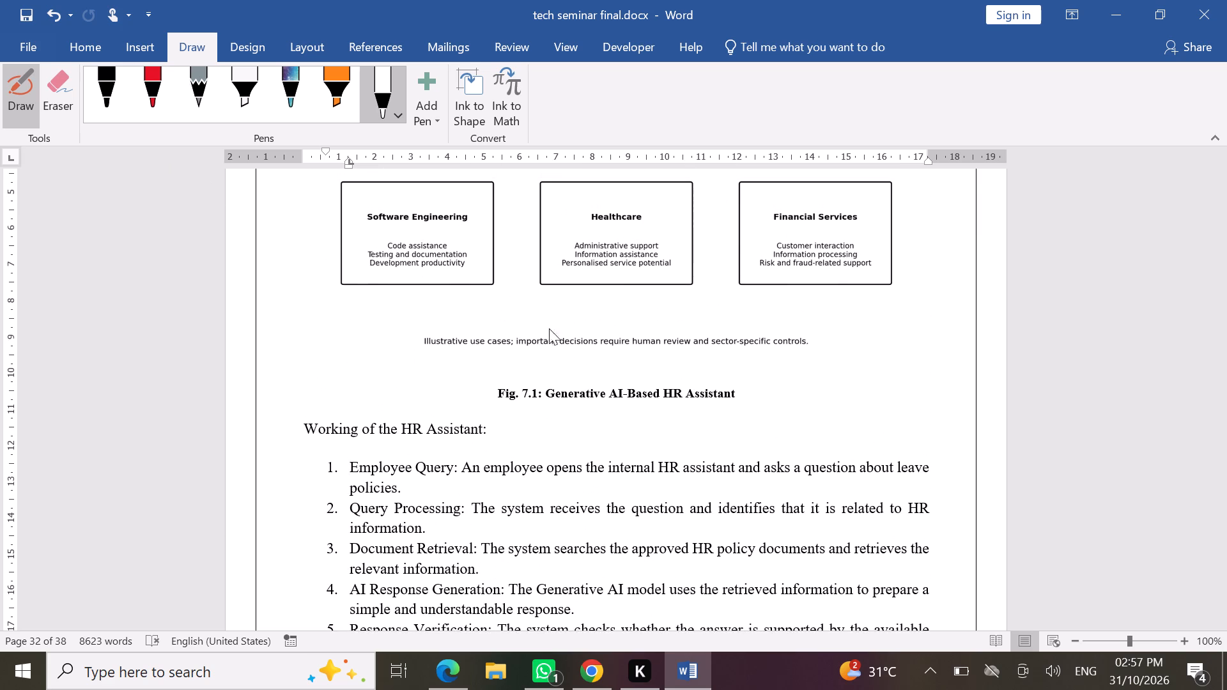
click(13, 93)
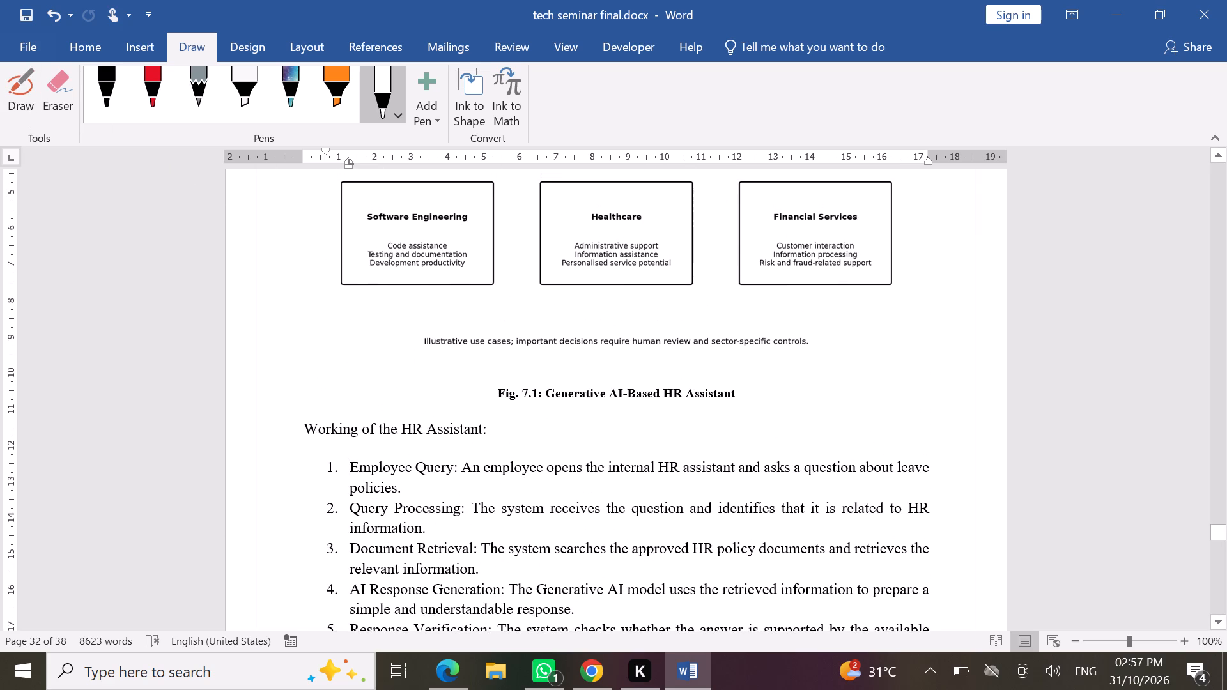
Replace the Fig. 7.1 caption's text so it reads "Fig. 7.1: Illustrative Industry Application of Generative AI".
click(738, 392)
key(BackSpace)
key(BackSpace)
key(BackSpace)
key(BackSpace)
key(BackSpace)
key(BackSpace)
key(BackSpace)
key(BackSpace)
key(BackSpace)
key(BackSpace)
key(BackSpace)
key(BackSpace)
key(BackSpace)
key(BackSpace)
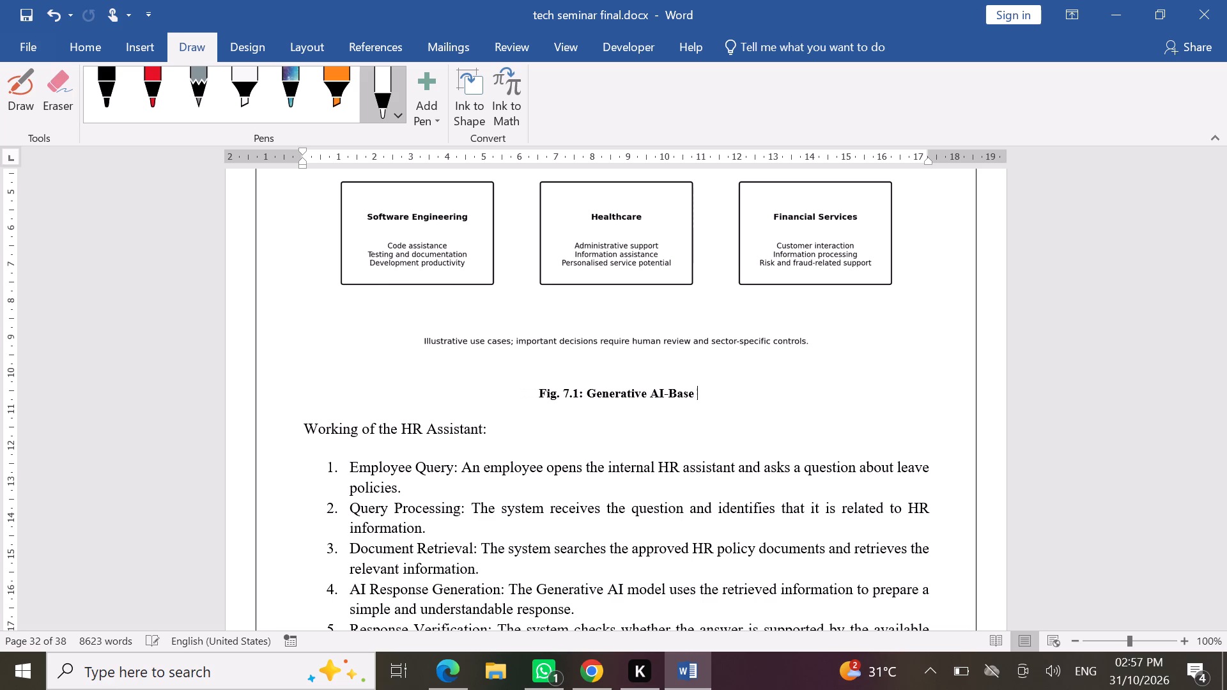
key(BackSpace)
key(BackSpace)
key(BackSpace)
key(BackSpace)
key(BackSpace)
key(BackSpace)
key(BackSpace)
key(BackSpace)
key(BackSpace)
key(BackSpace)
key(BackSpace)
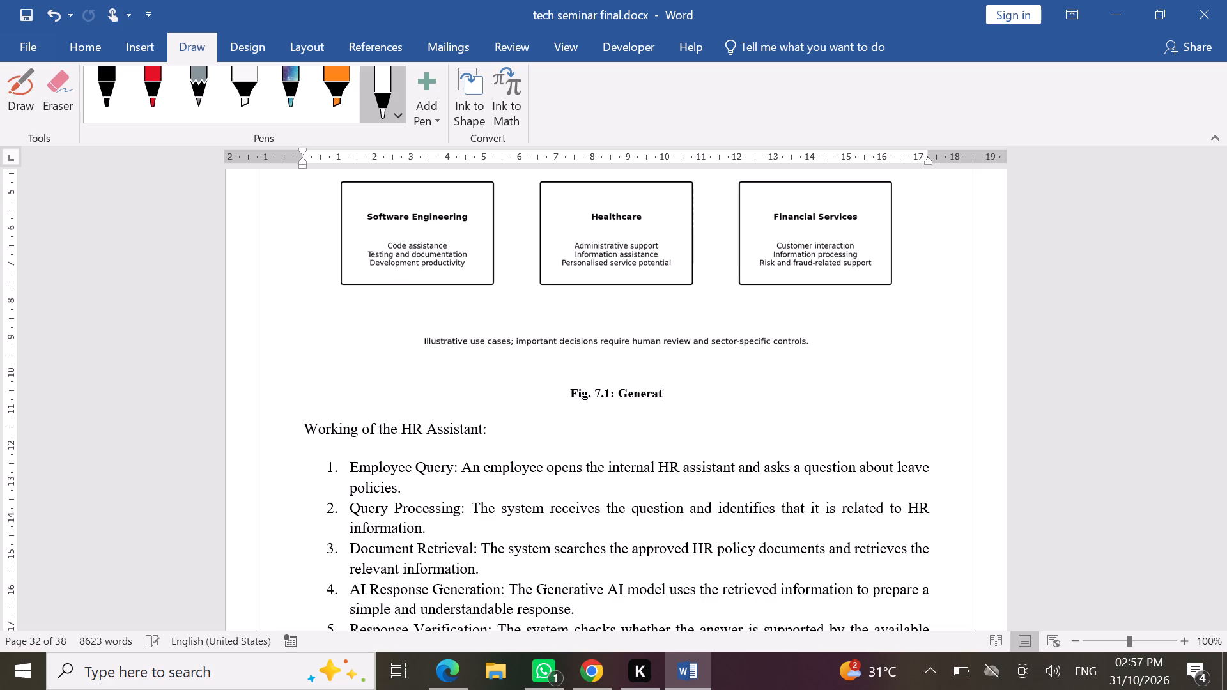
key(BackSpace)
key(BackSpace)
key(BackSpace)
key(BackSpace)
key(BackSpace)
key(BackSpace)
key(BackSpace)
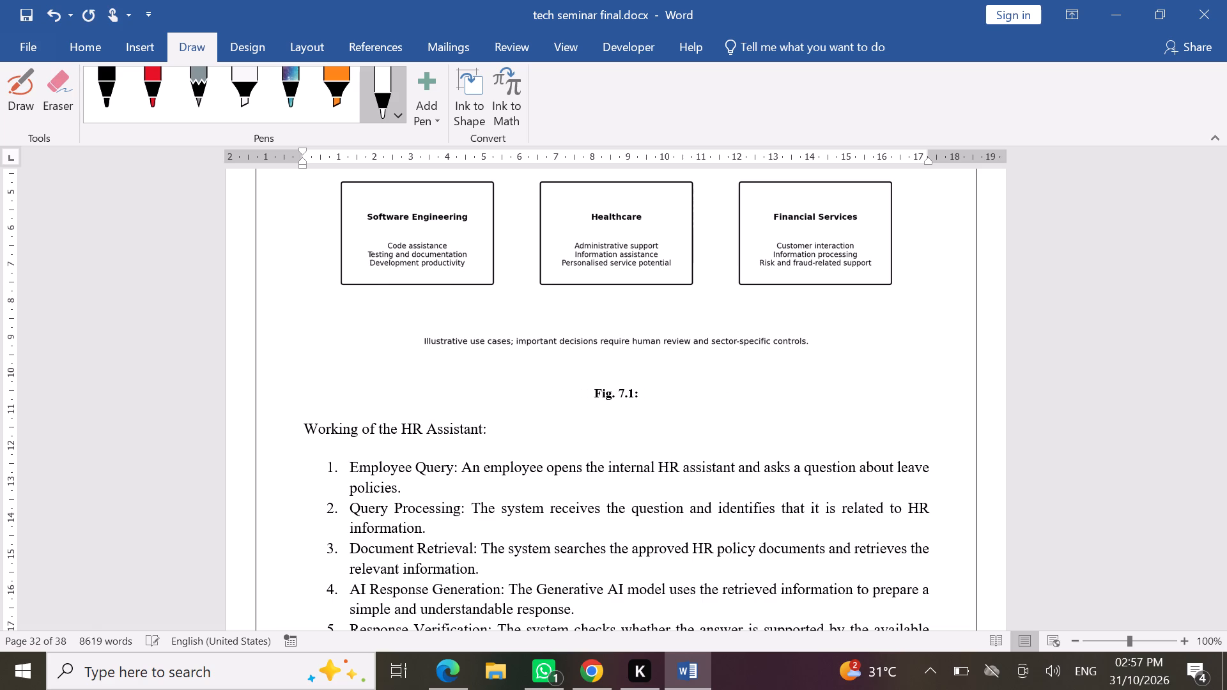
scroll(738, 392, up, 2)
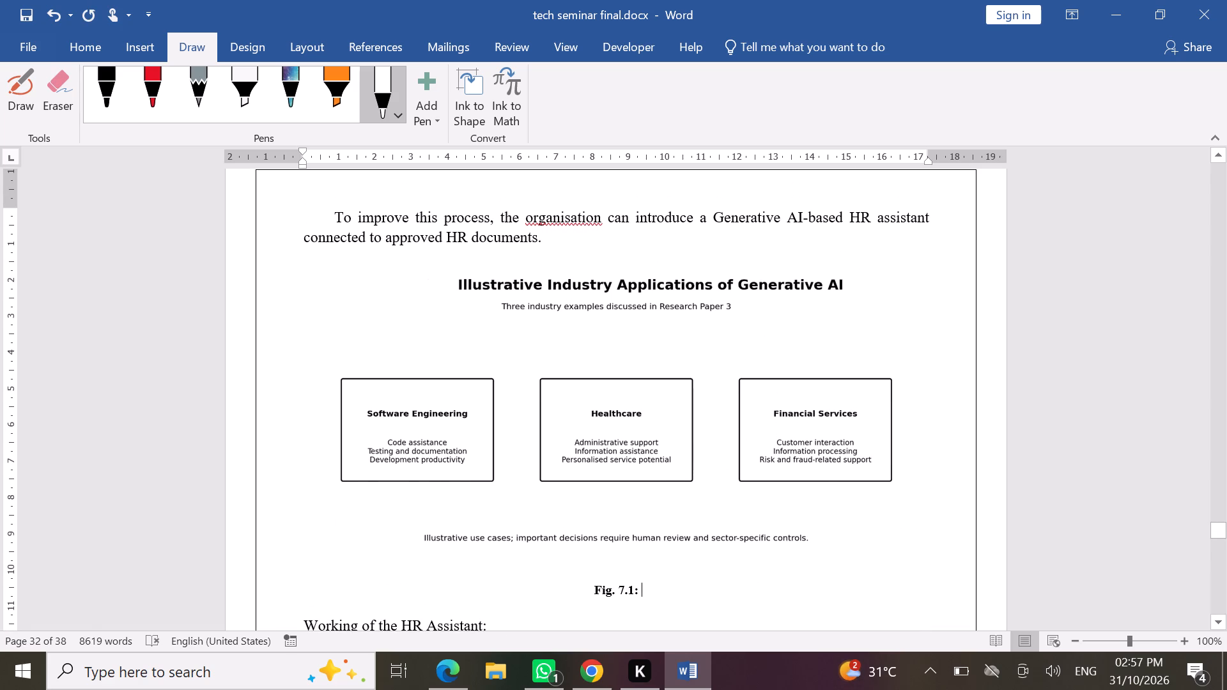
text(Ill)
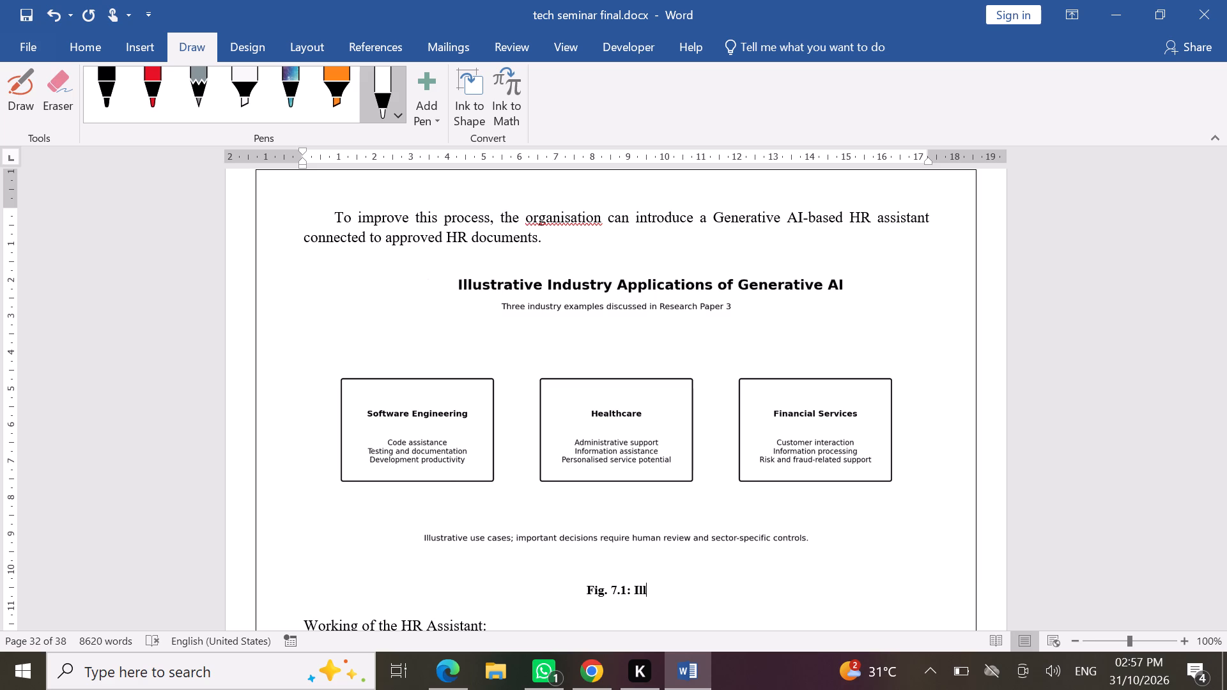
text(ustr)
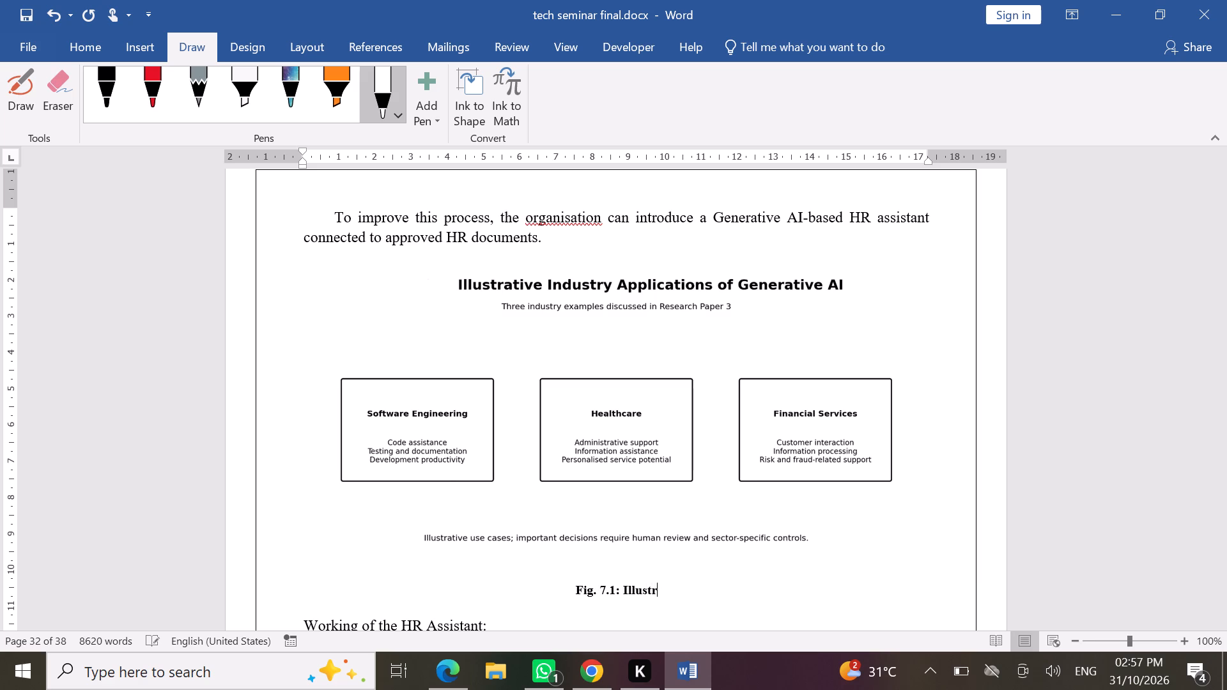
text(ative)
key(space)
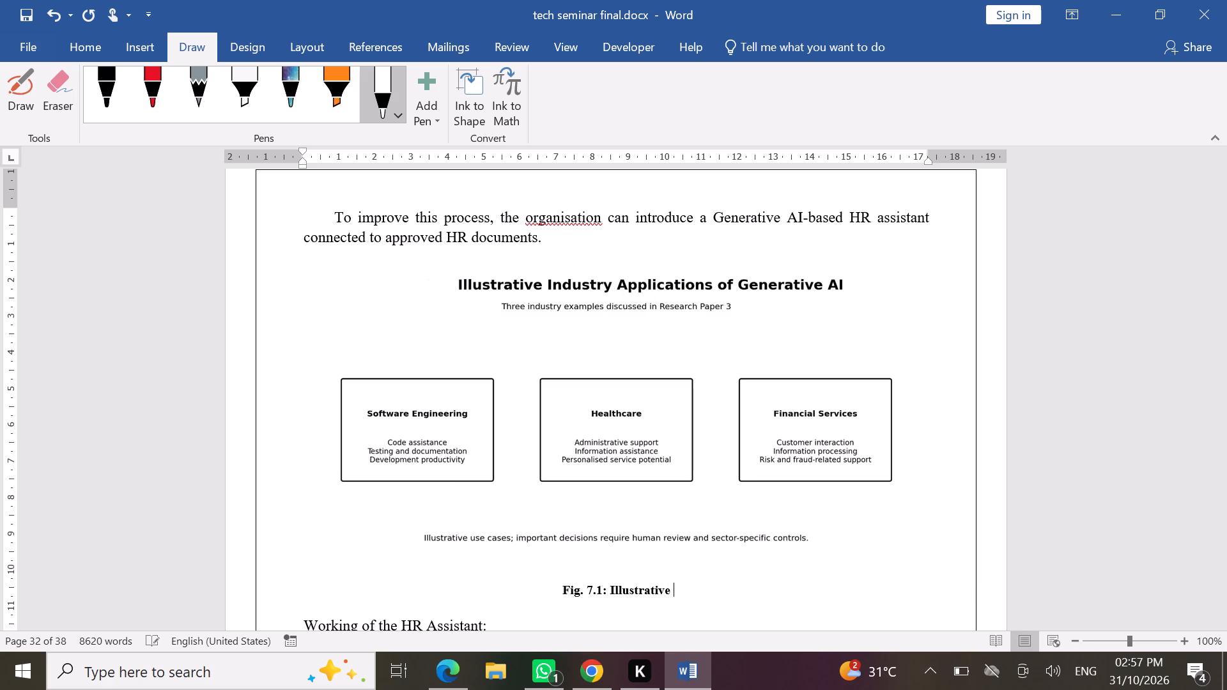
text(Indus)
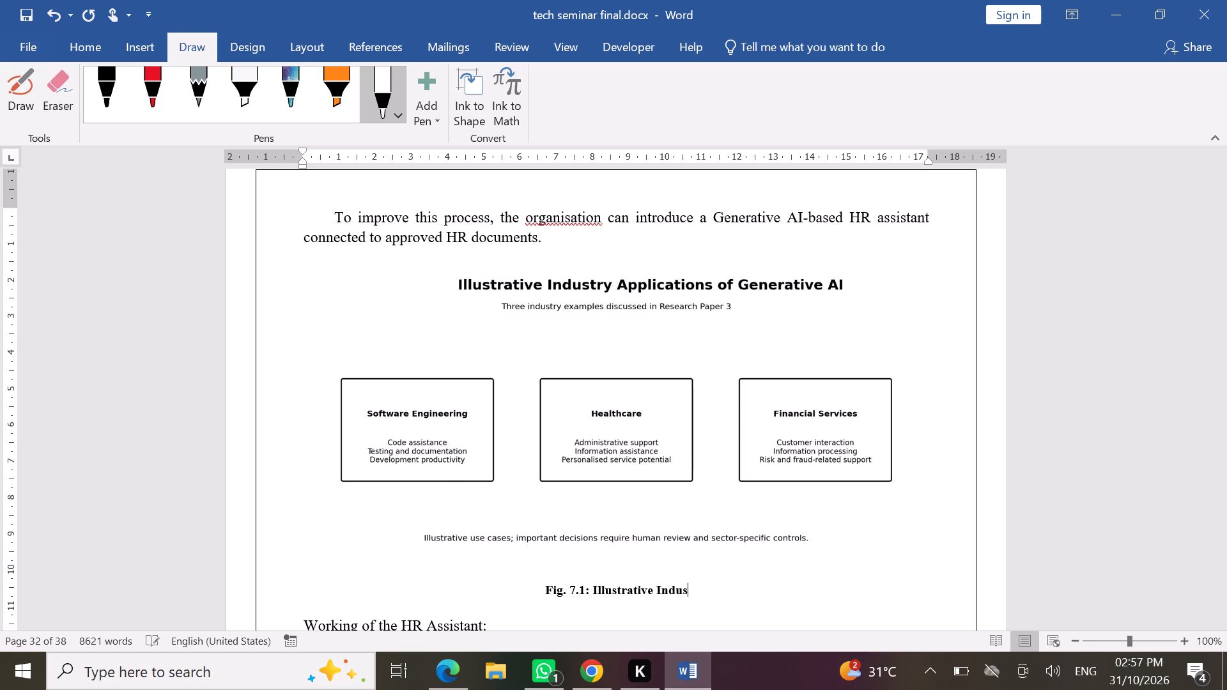
text(try)
key(space)
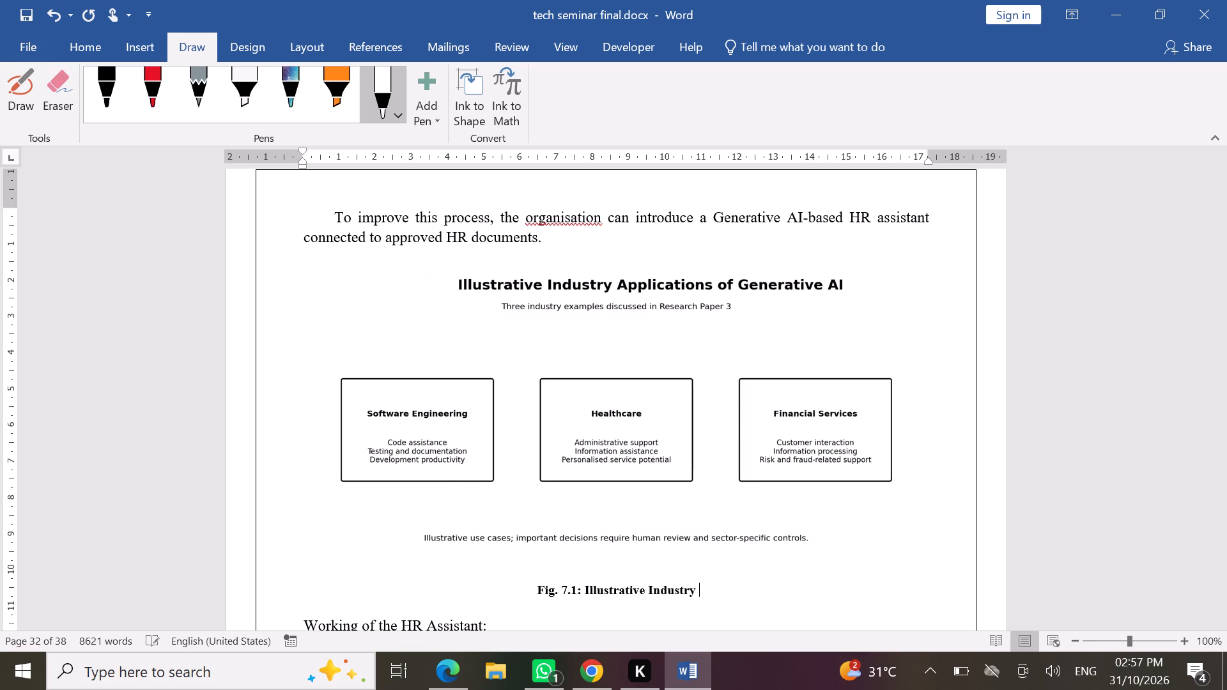
text(Application of)
key(space)
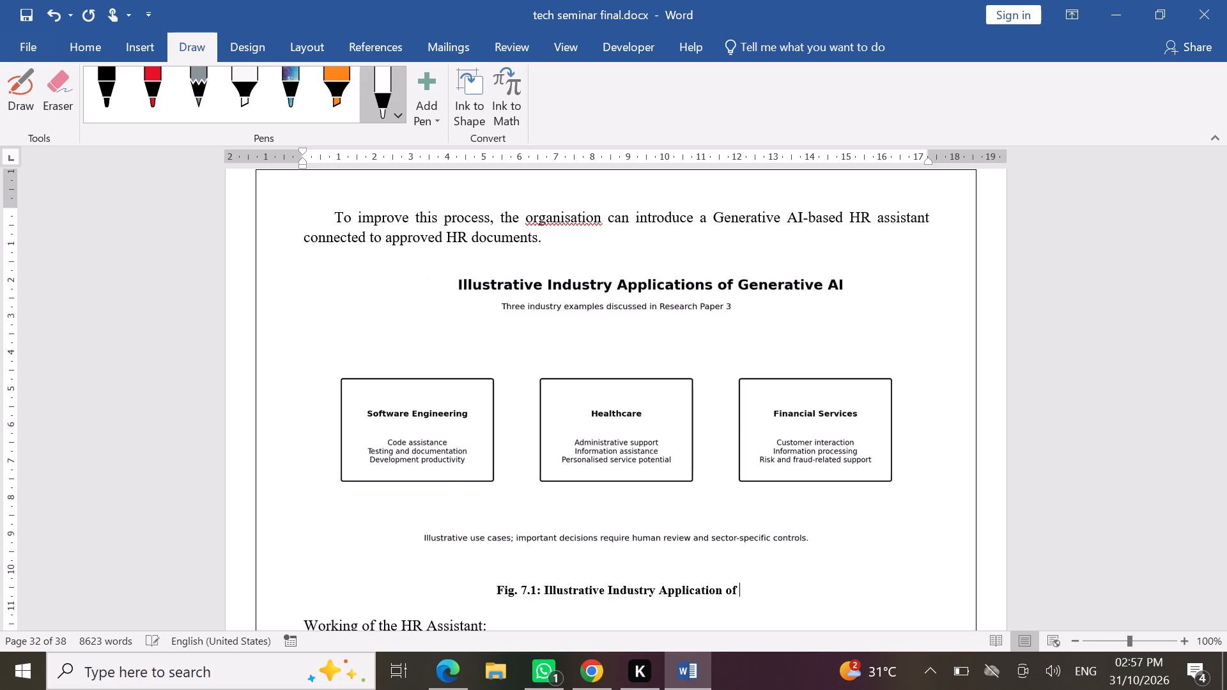
key(shift+g)
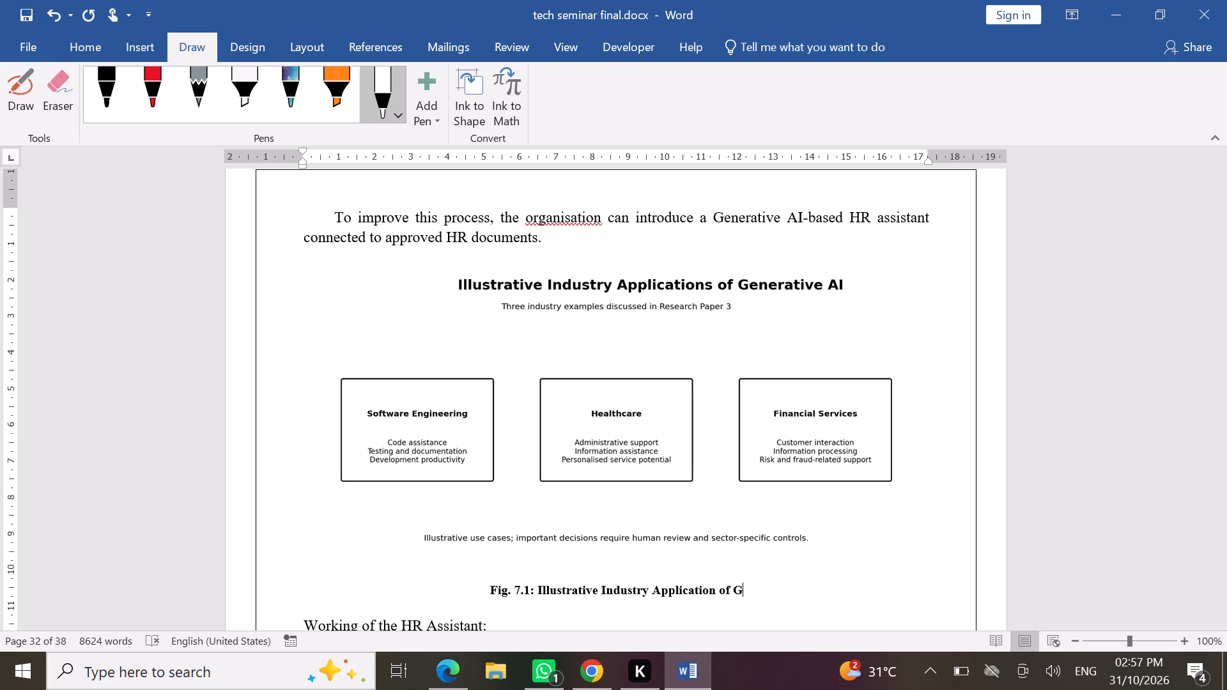
key(e)
text(nerative)
key(space)
text(AI)
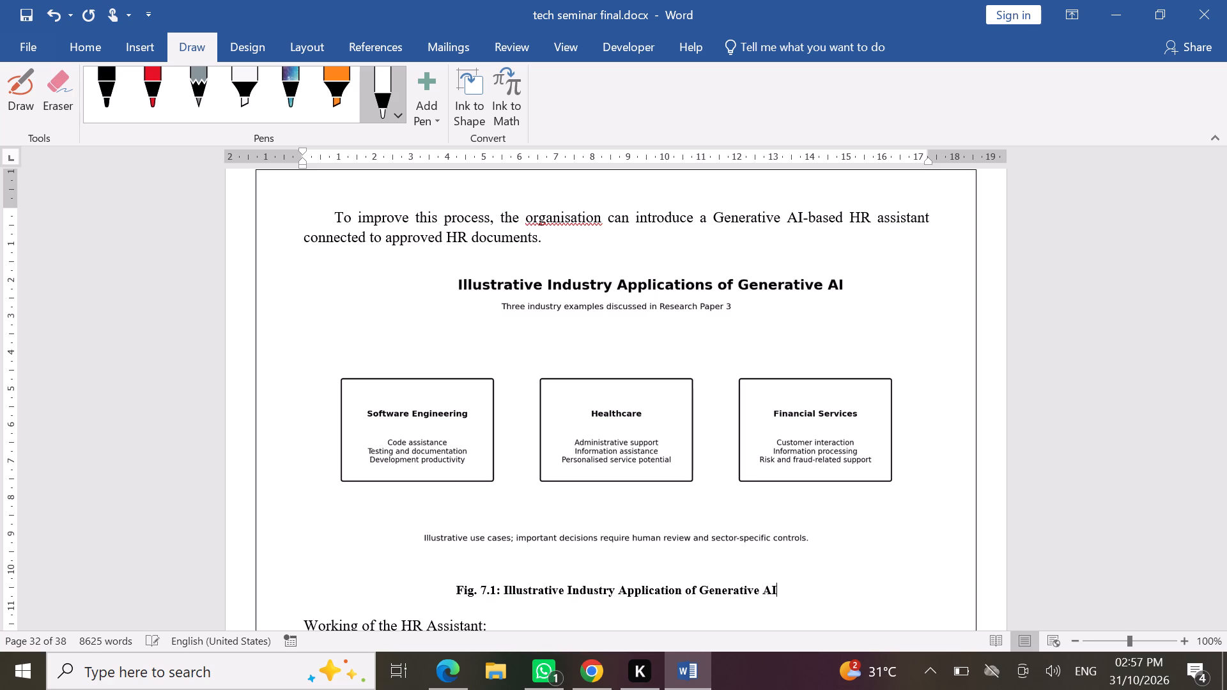
Crop the blank bottom off the Evaluation and Continuous Improvement of GenAI Adoption diagram above section 7.6, bringing its height to about 8.86 cm.
scroll(705, 565, down, 1)
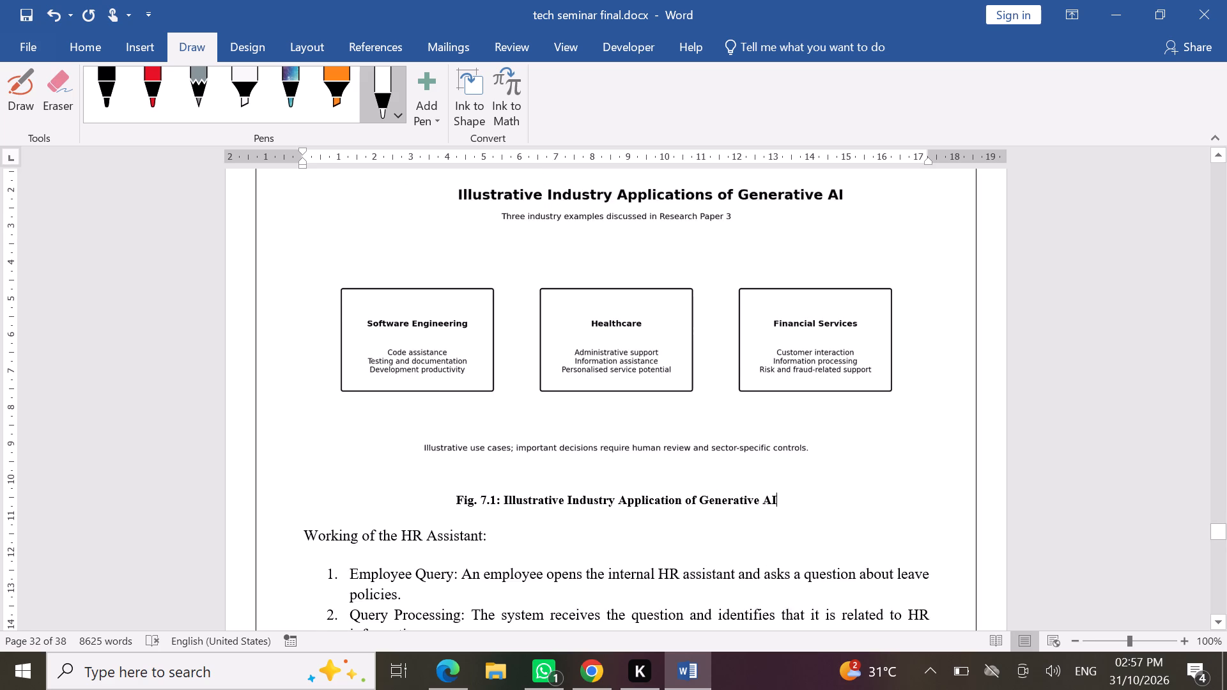
scroll(705, 565, down, 4)
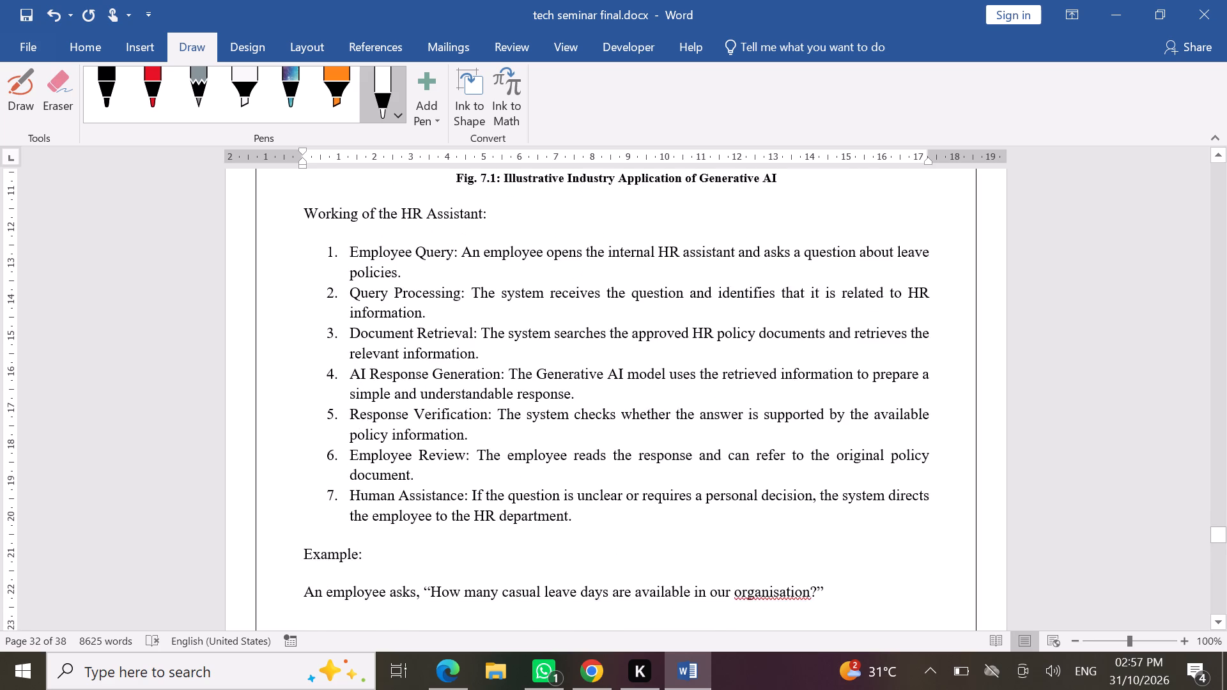
scroll(705, 565, down, 5)
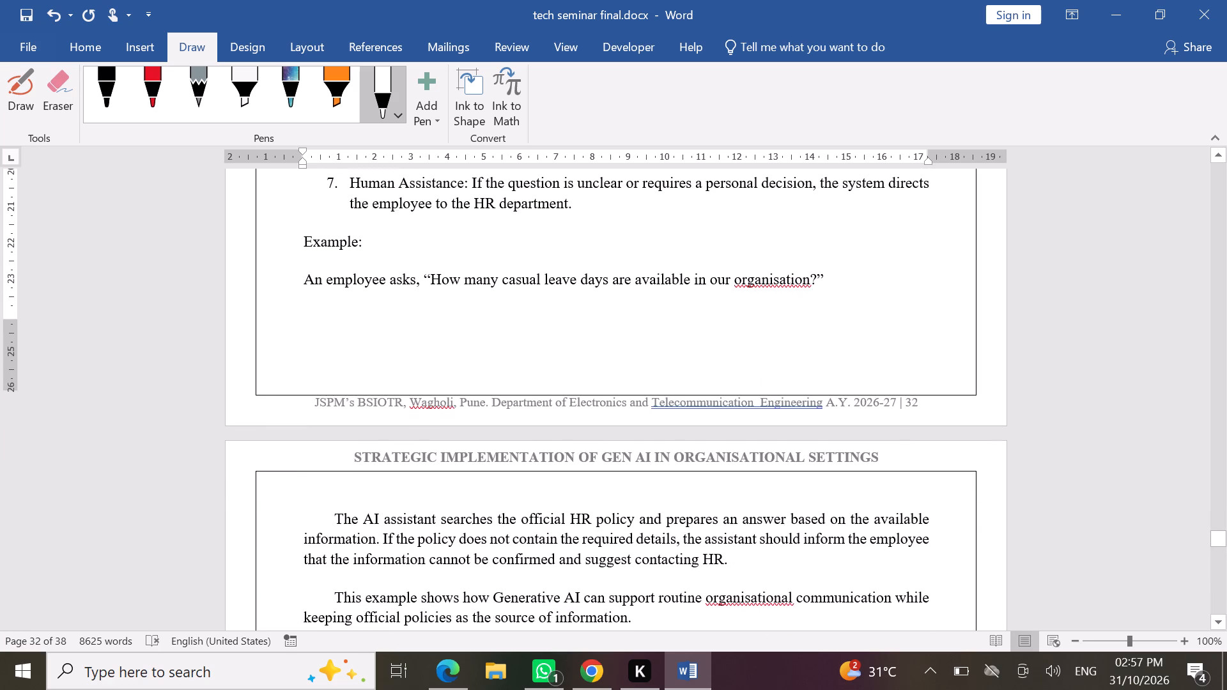
scroll(705, 565, down, 7)
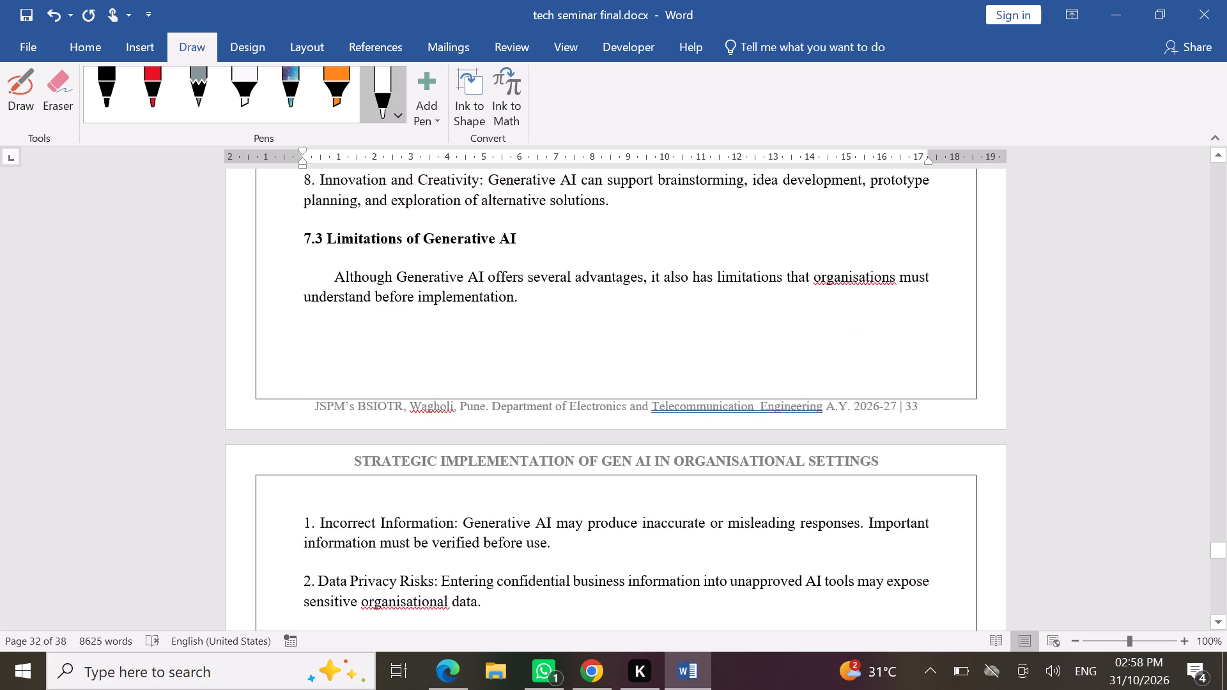
scroll(705, 565, down, 7)
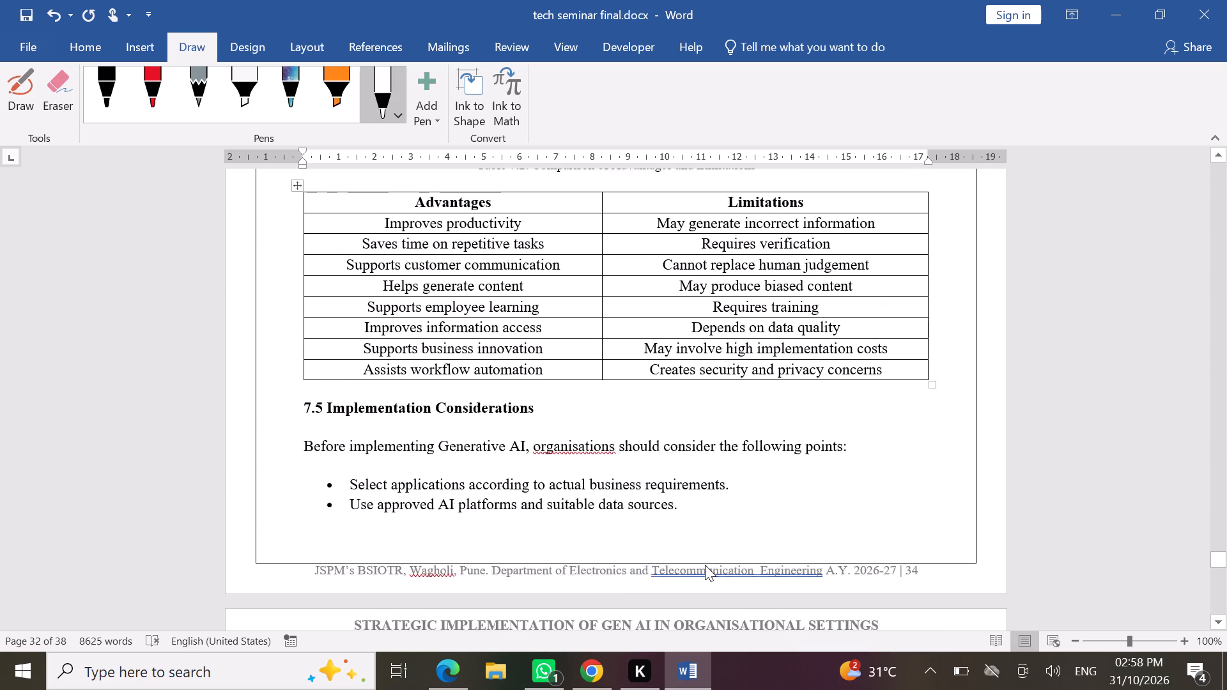
scroll(705, 565, down, 4)
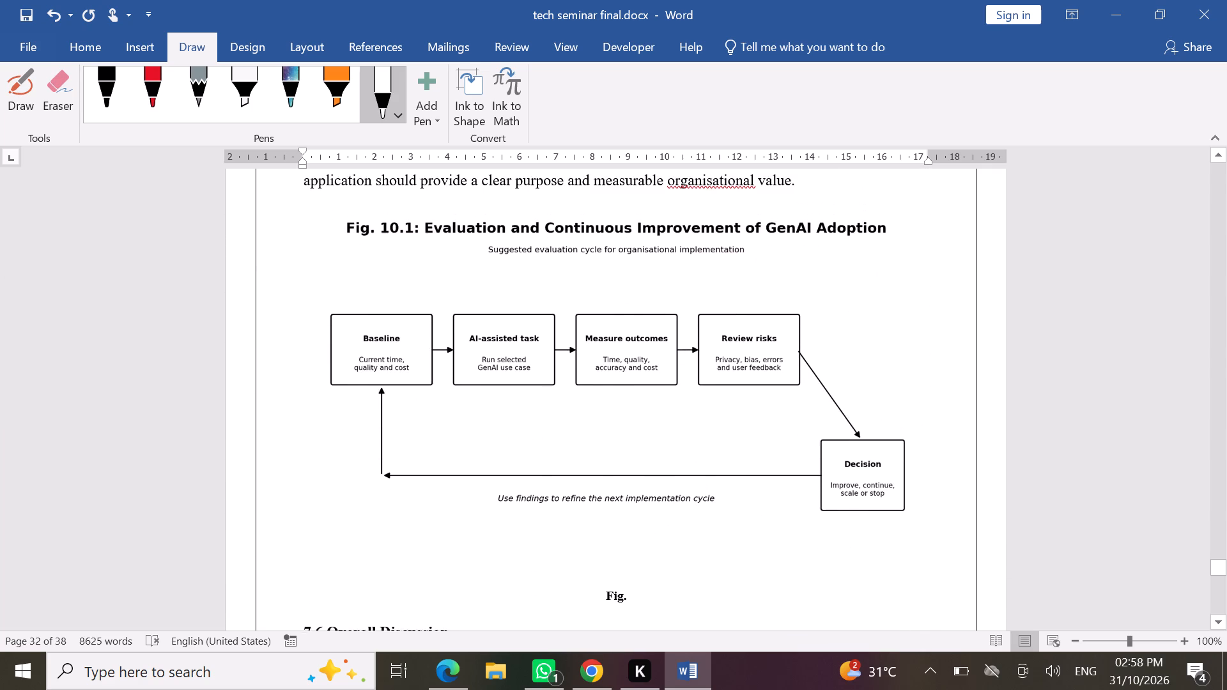
click(689, 398)
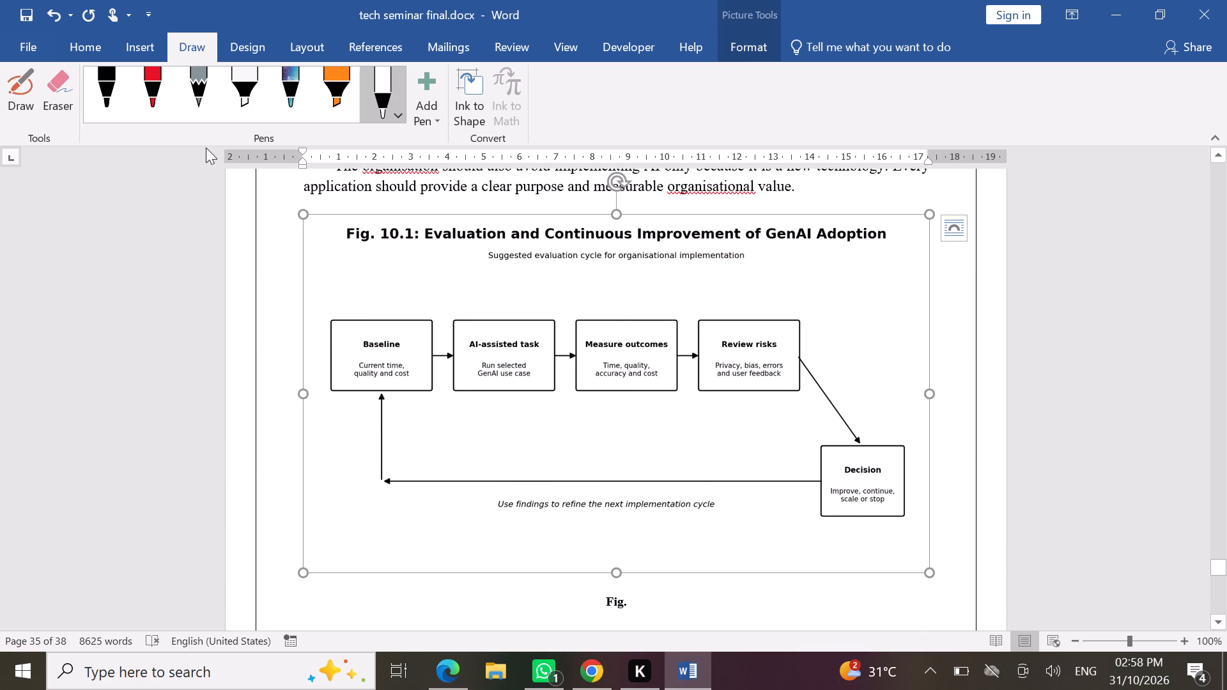
click(745, 37)
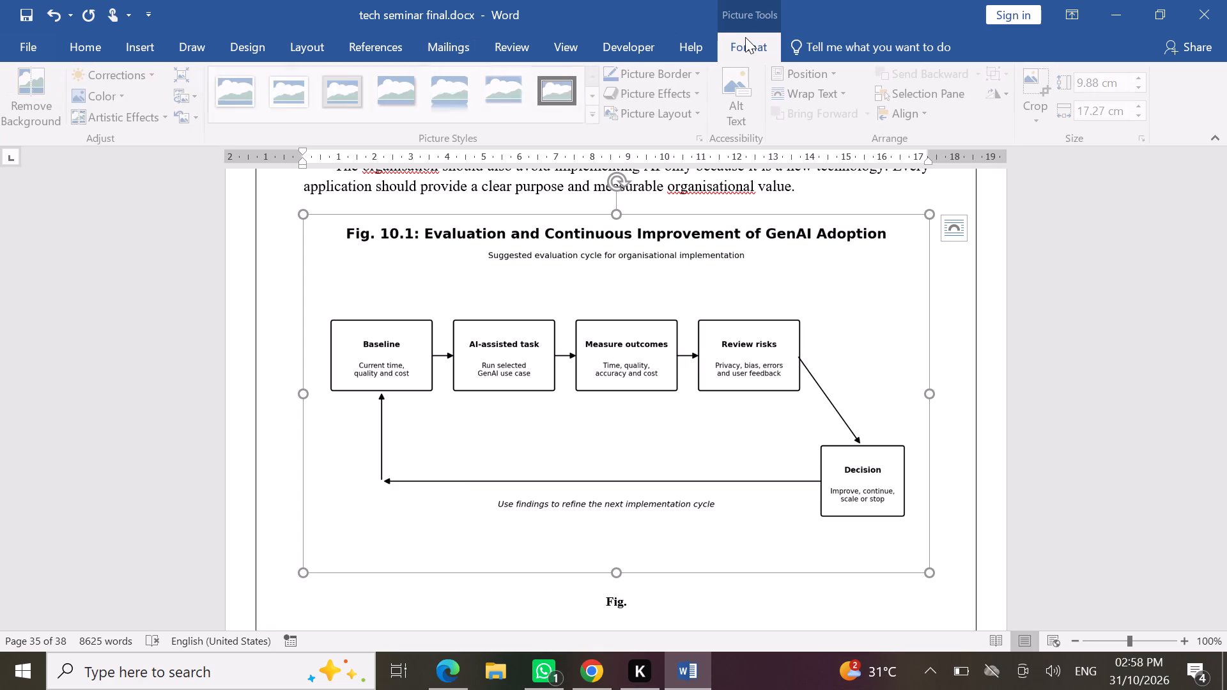
click(1047, 91)
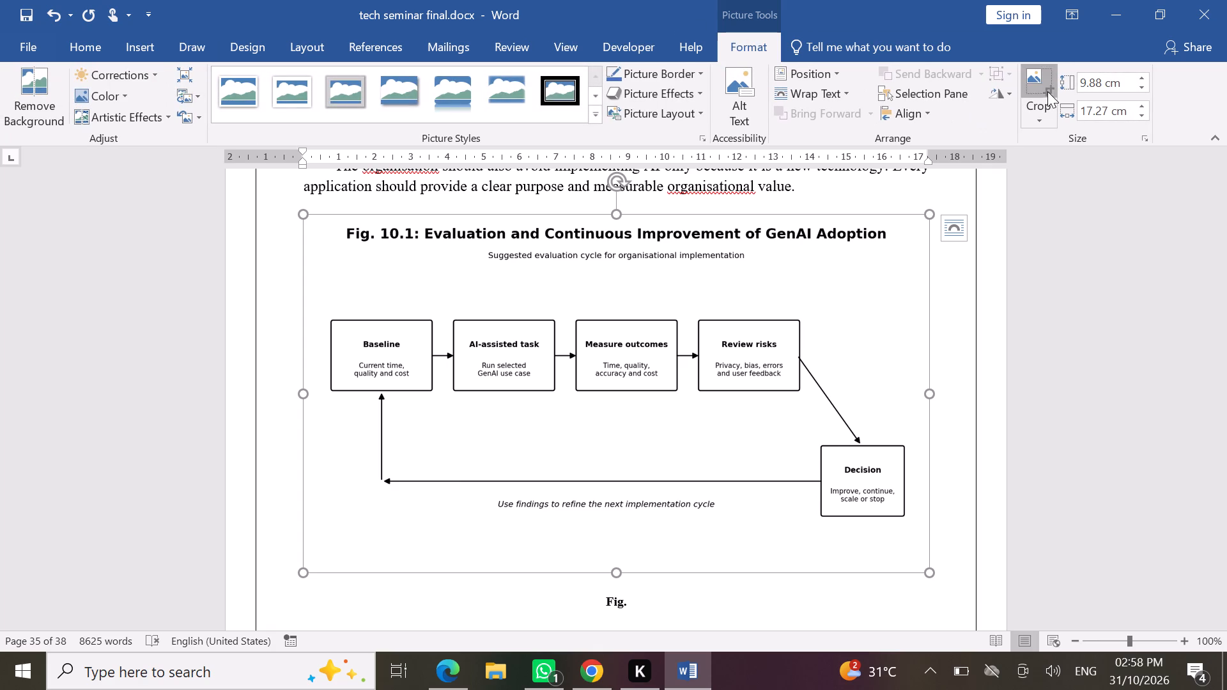
drag(626, 569, 637, 535)
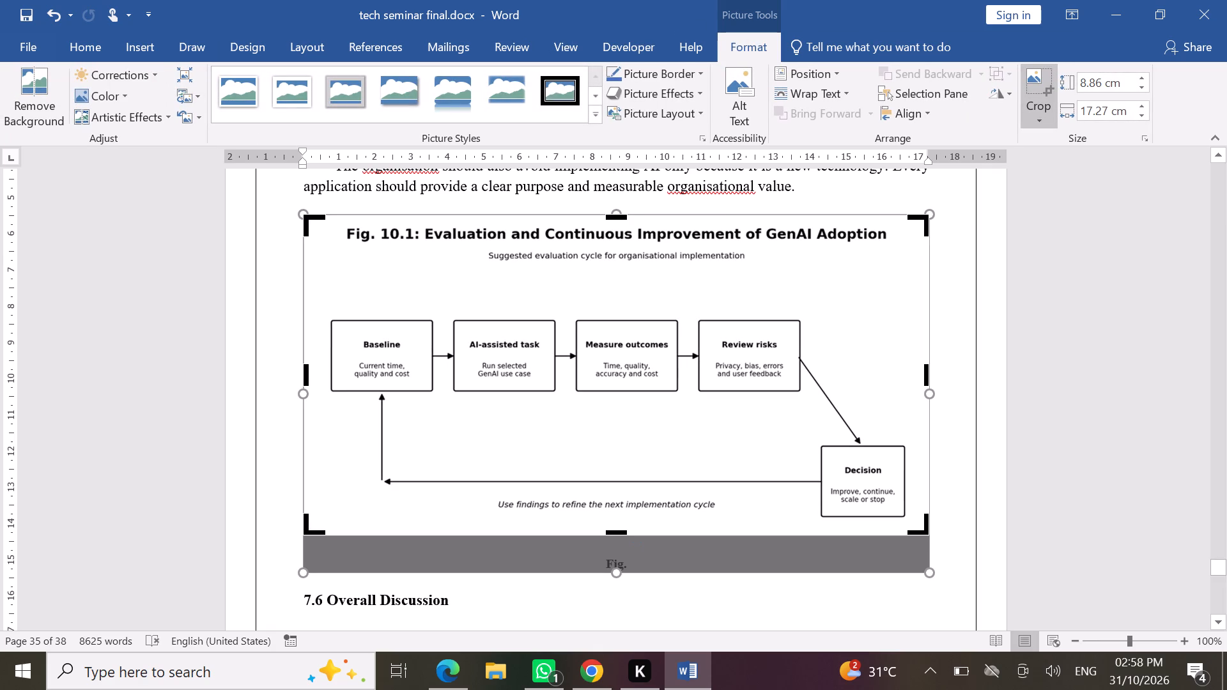
scroll(687, 384, up, 1)
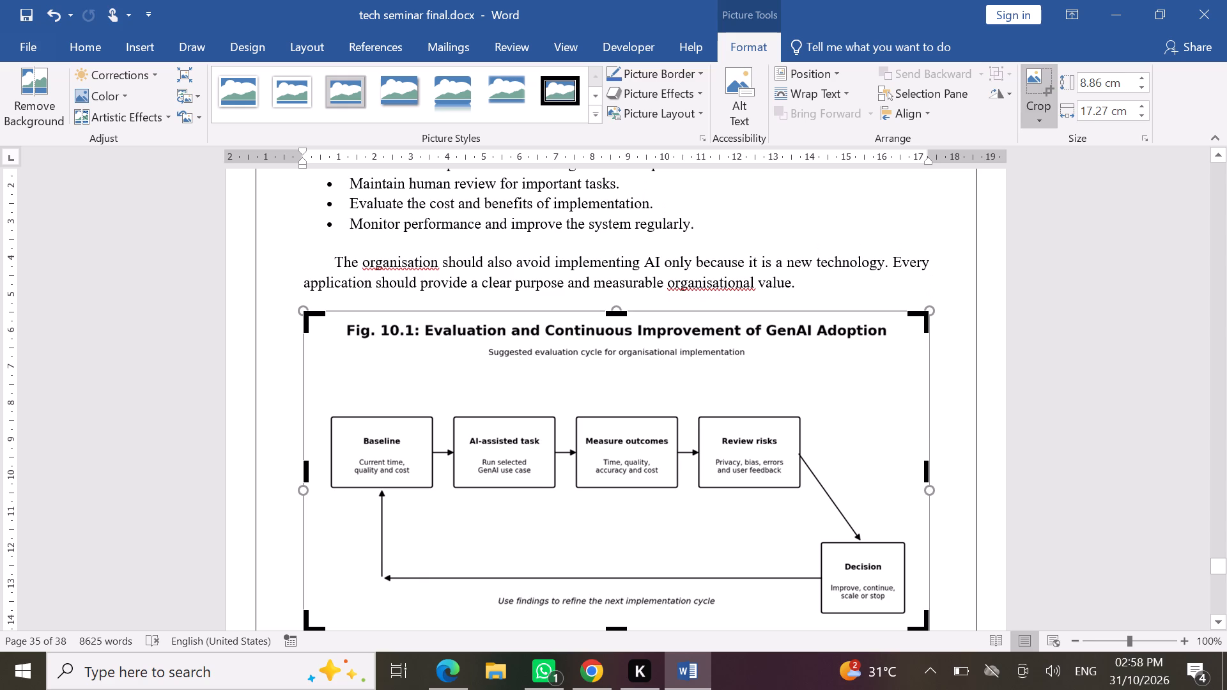
scroll(687, 384, up, 1)
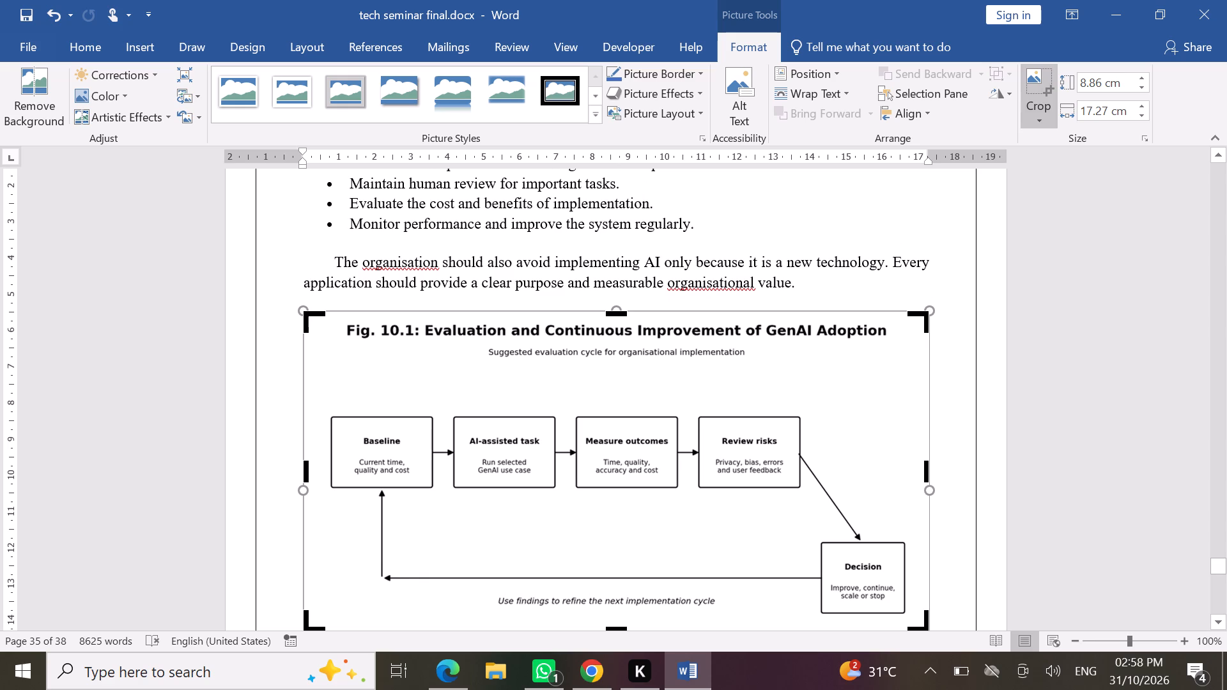
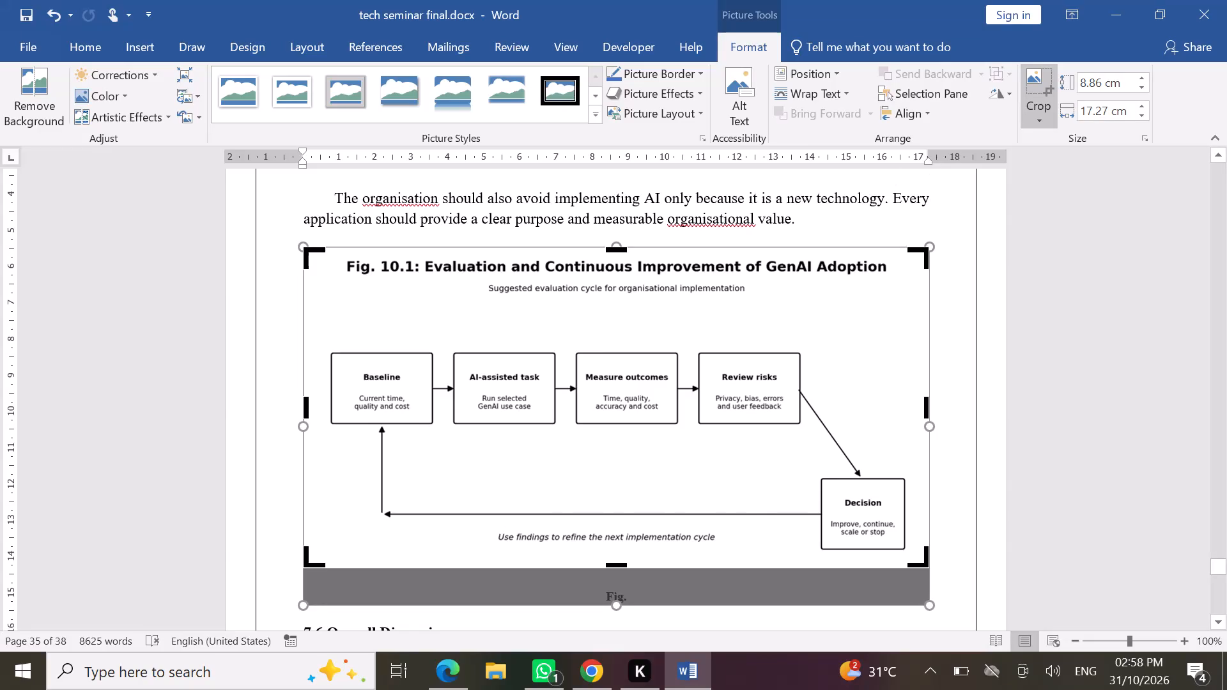
Apply the pending crop that trims the lower edge of the evaluation cycle figure above section 7.6.
scroll(677, 500, down, 1)
click(711, 563)
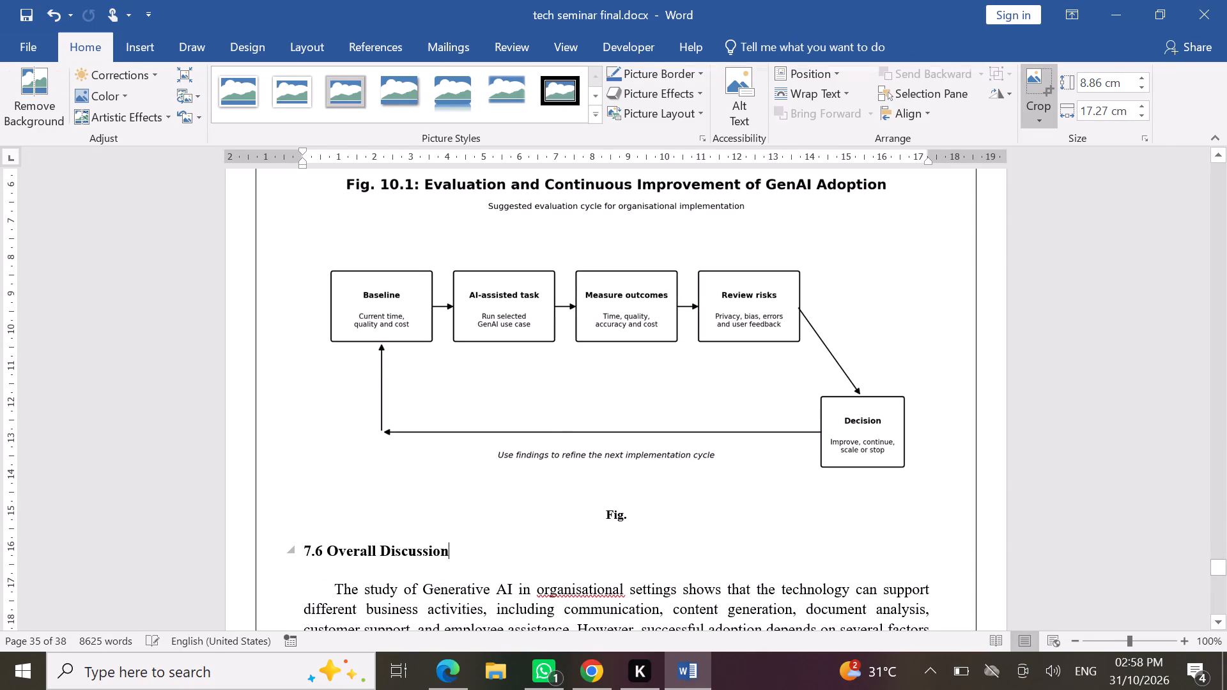
Complete the caption under the figure as "Fig.7.2: Evaluation and Continuous Improvement of GenAI Adoption".
click(633, 511)
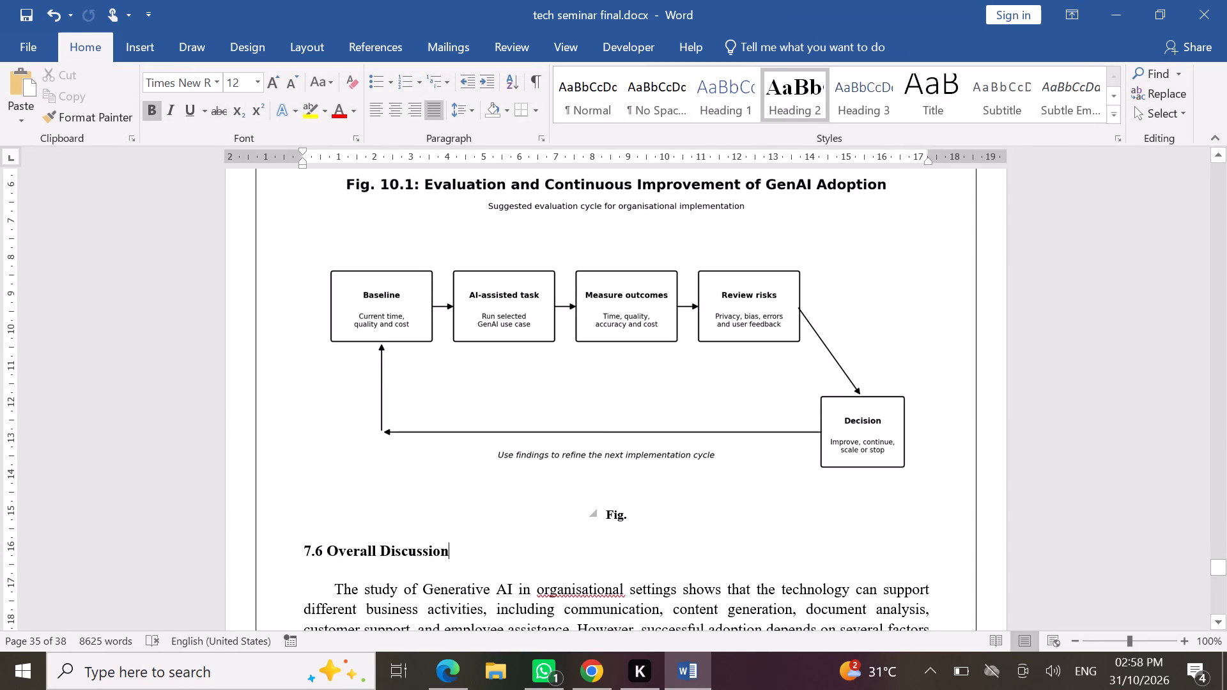
key(Left)
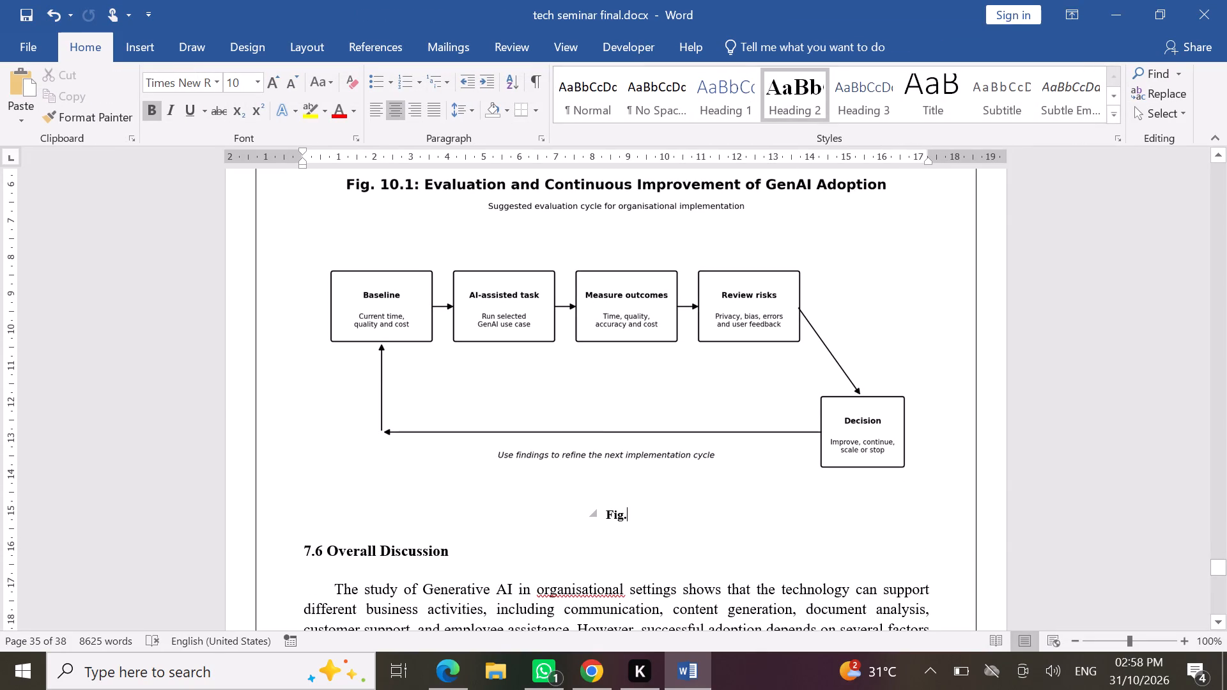
text(7.2)
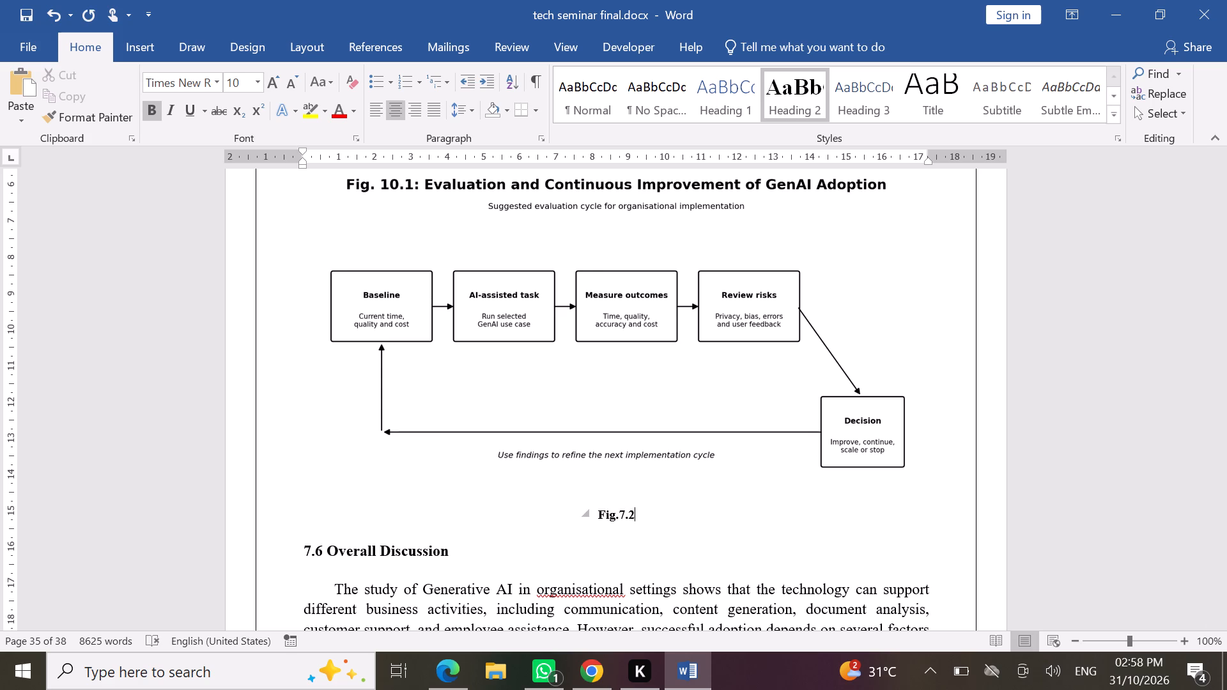
text(:)
key(space)
key(shift+e)
text(valuation and)
key(space)
text(Con)
text(ti)
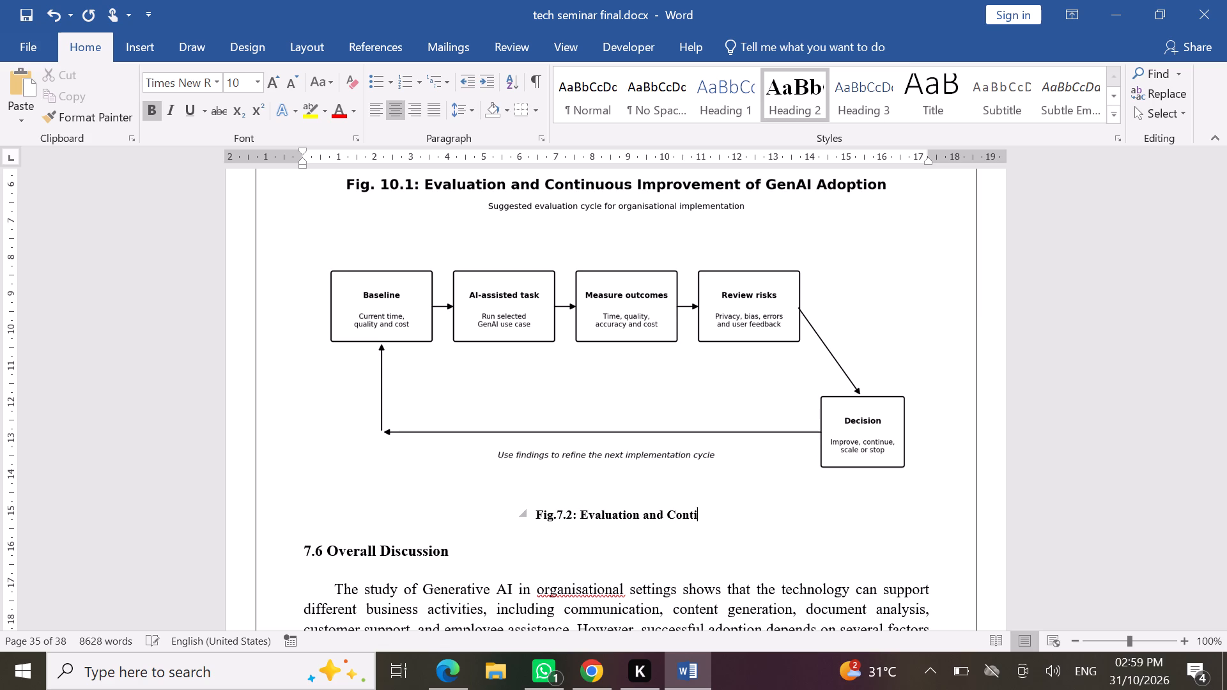
text(nuous Imp)
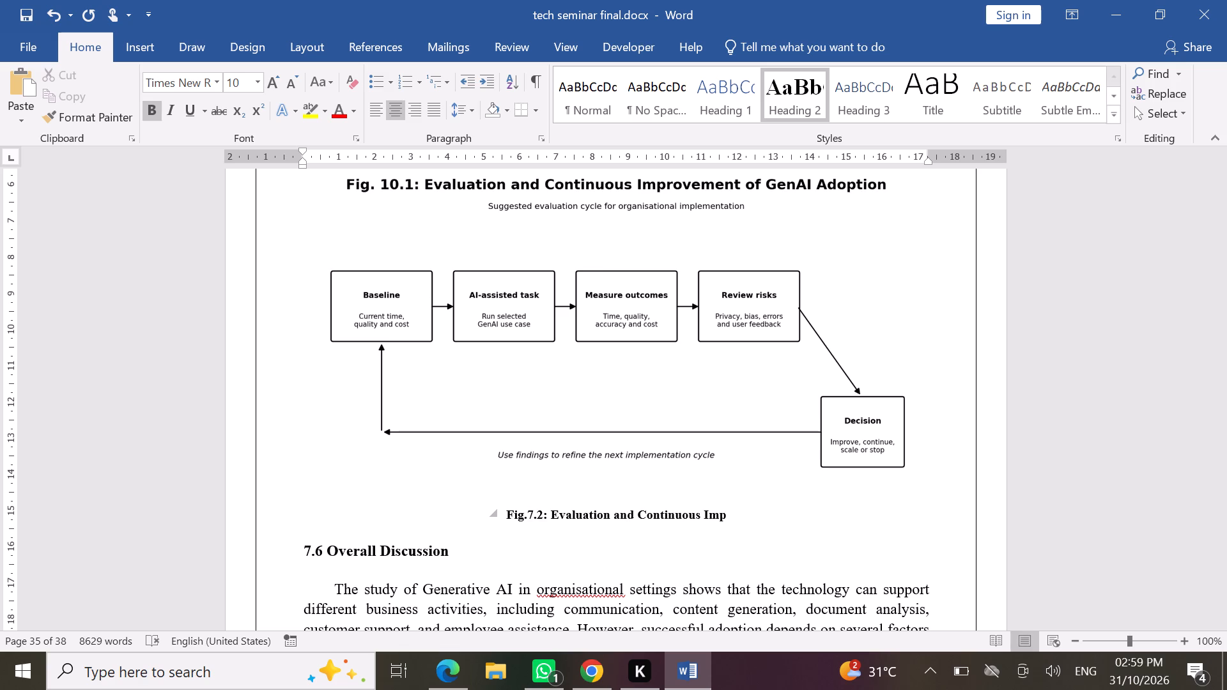
text(ro)
text(vement of)
key(space)
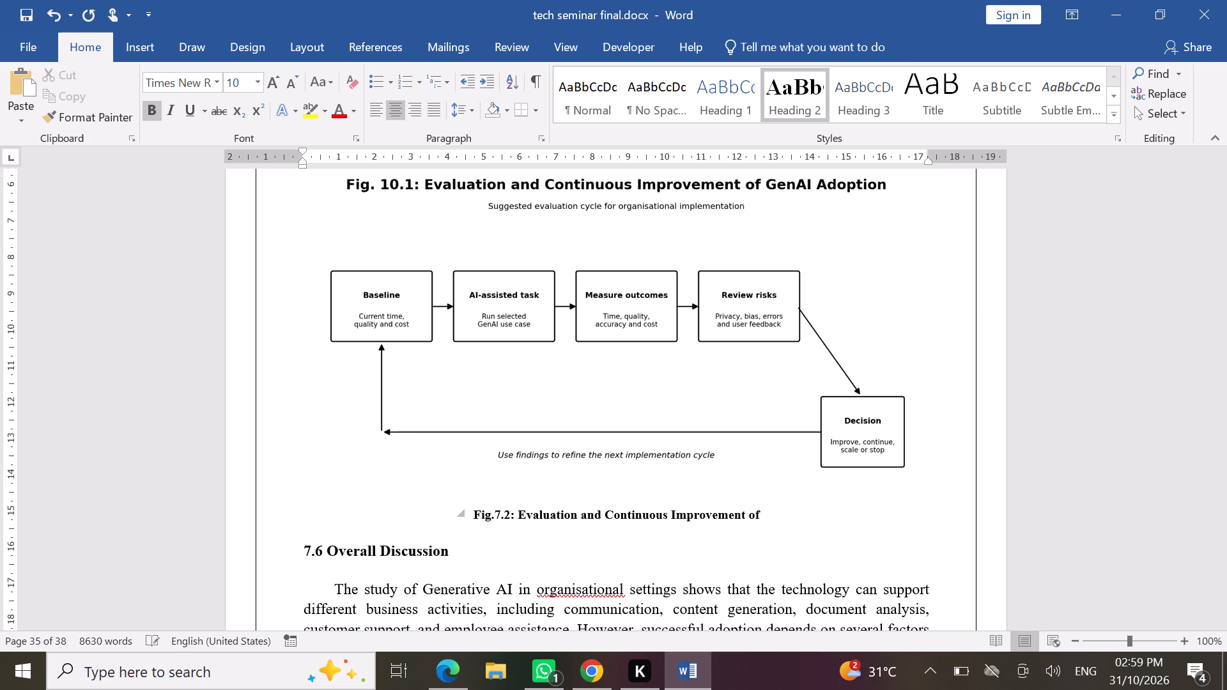
text(Gen)
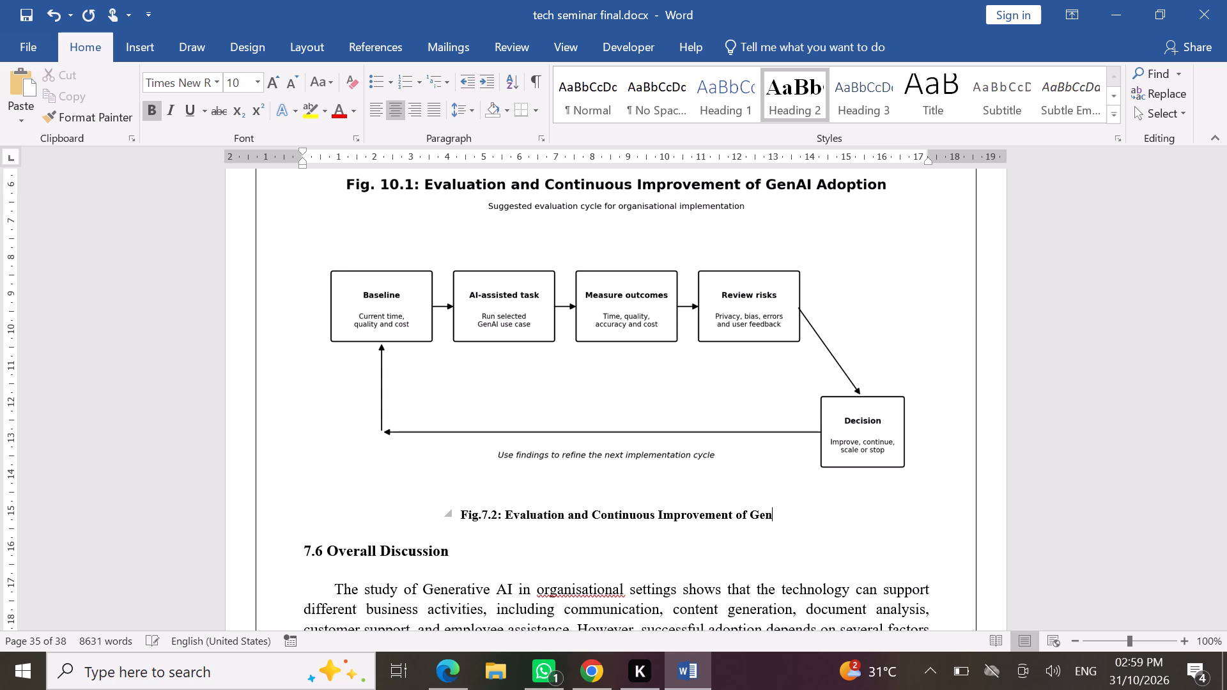
key(shift+a)
key(shift+i)
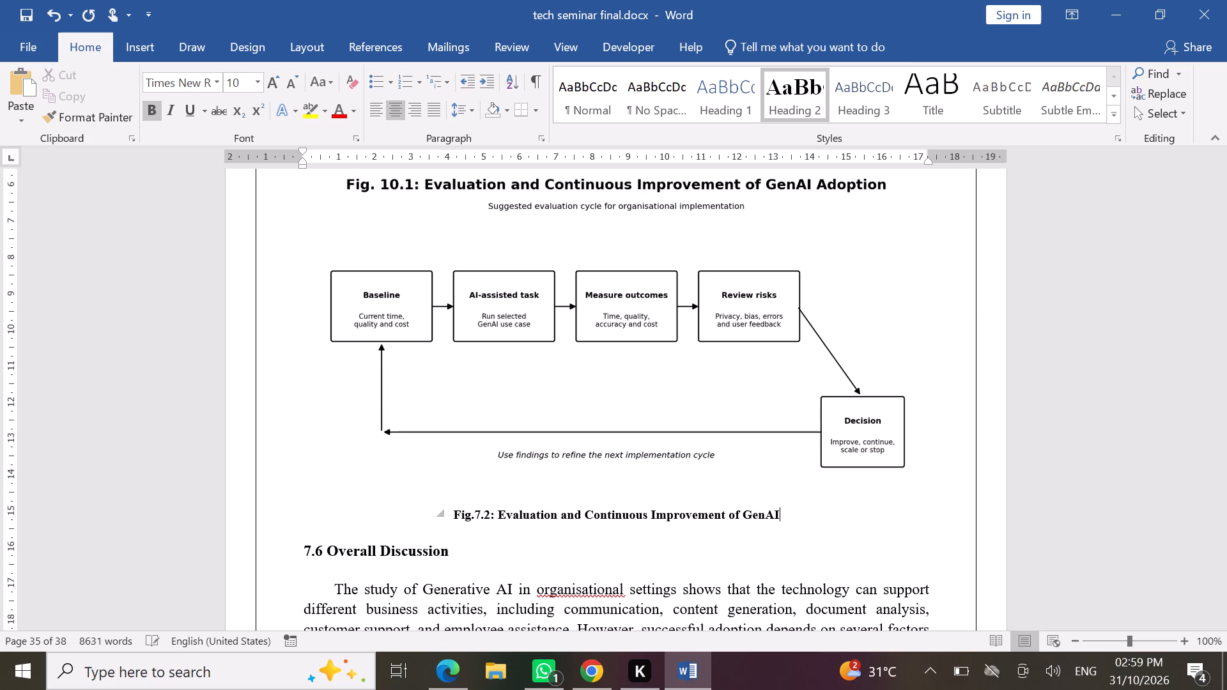
key(space)
text(Adop)
text(tion)
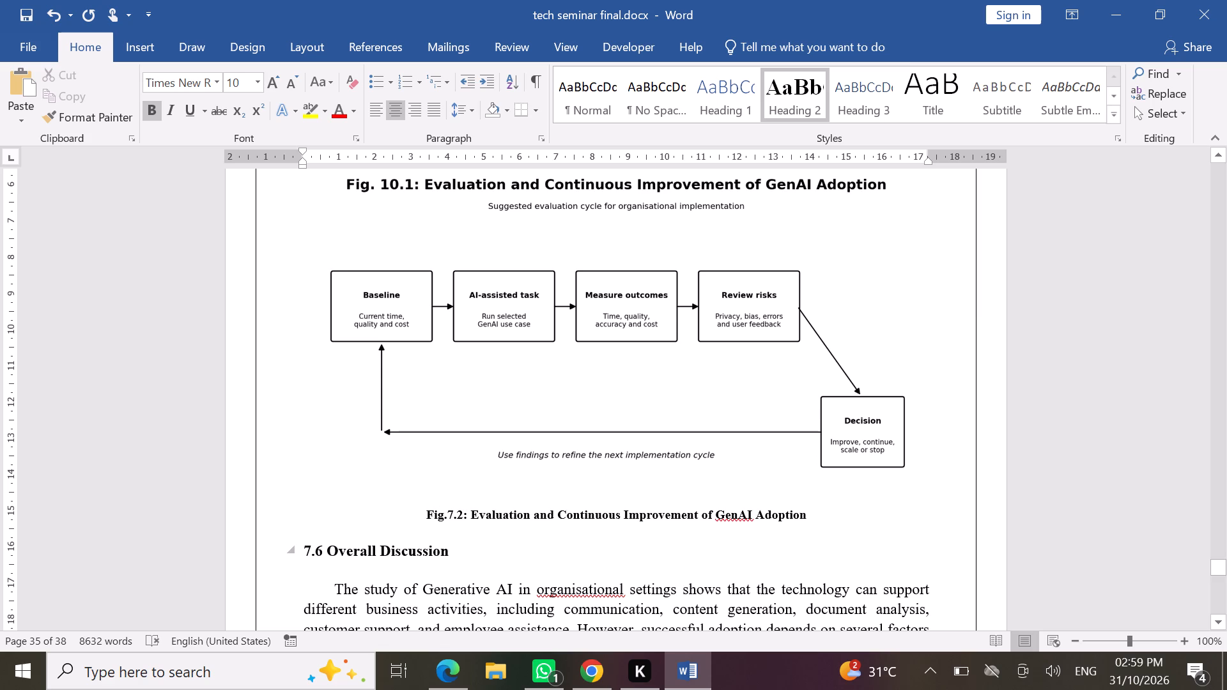
Cover the "Fig. 10.1:" label in the figure's title with white pen ink, and stop drawing.
scroll(611, 574, up, 1)
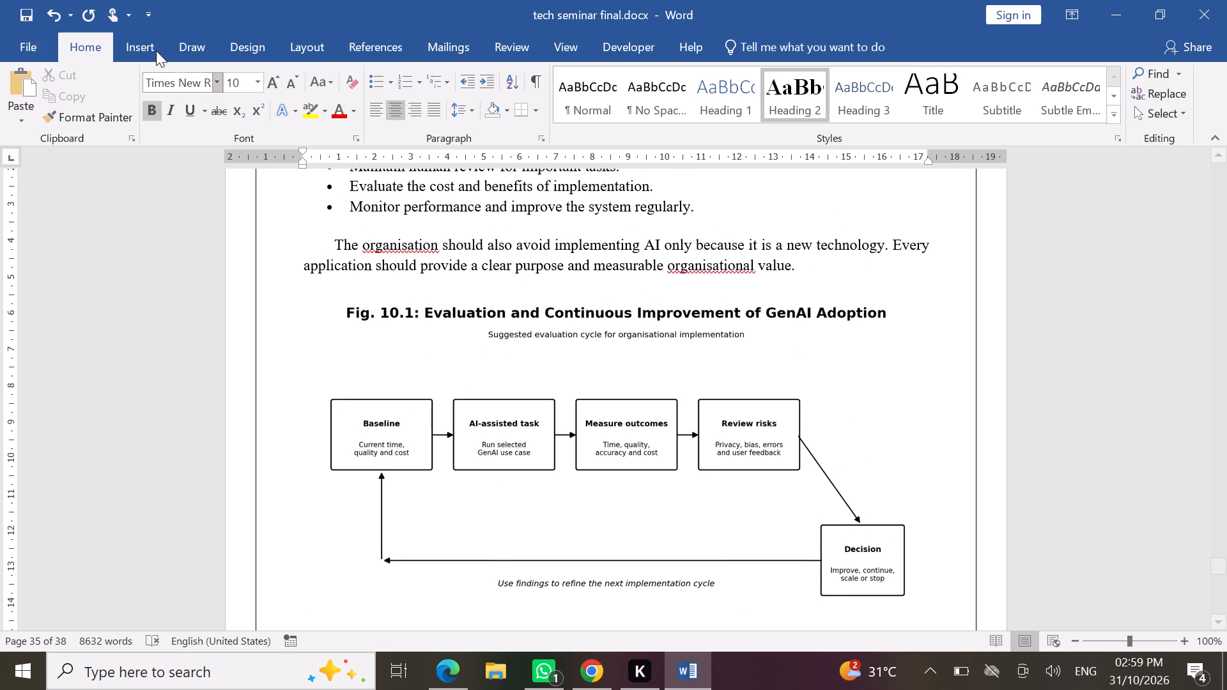
click(176, 49)
click(30, 79)
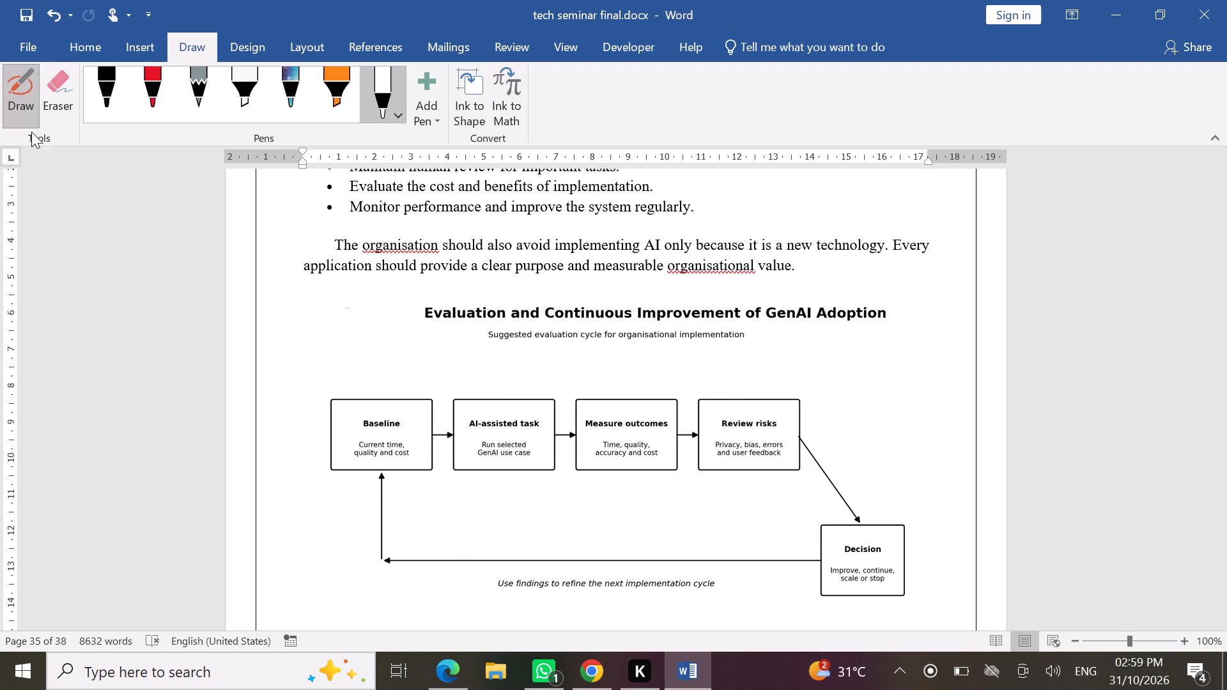
scroll(469, 372, down, 5)
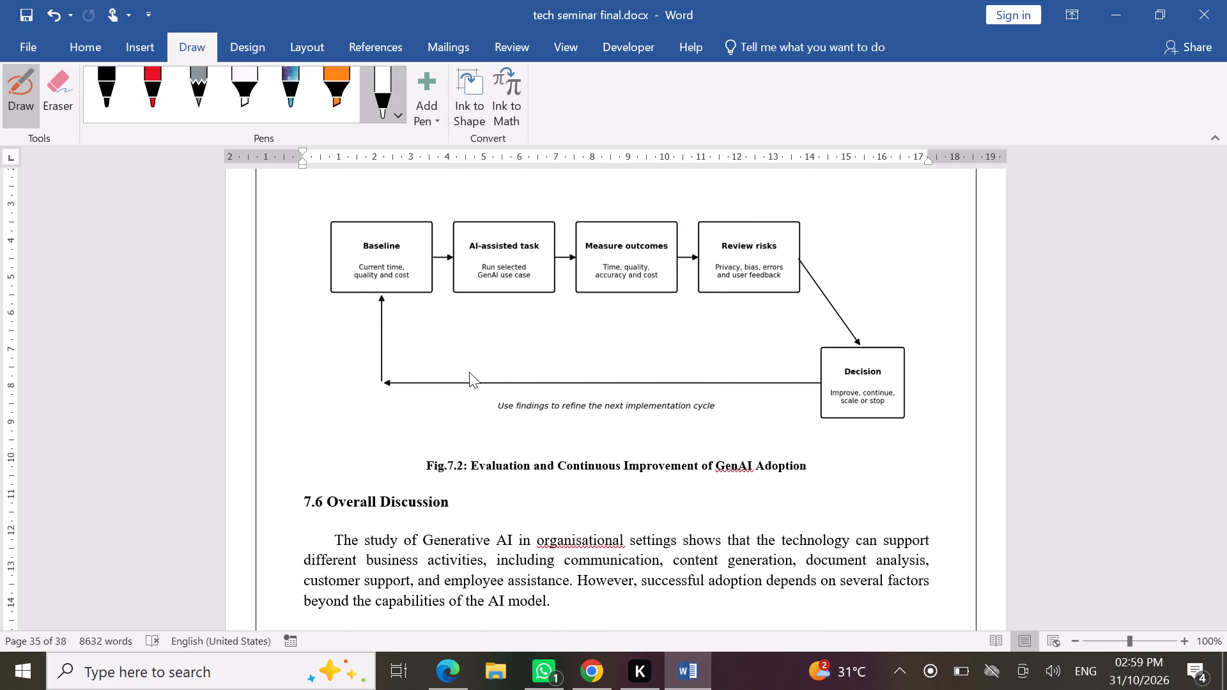
click(19, 94)
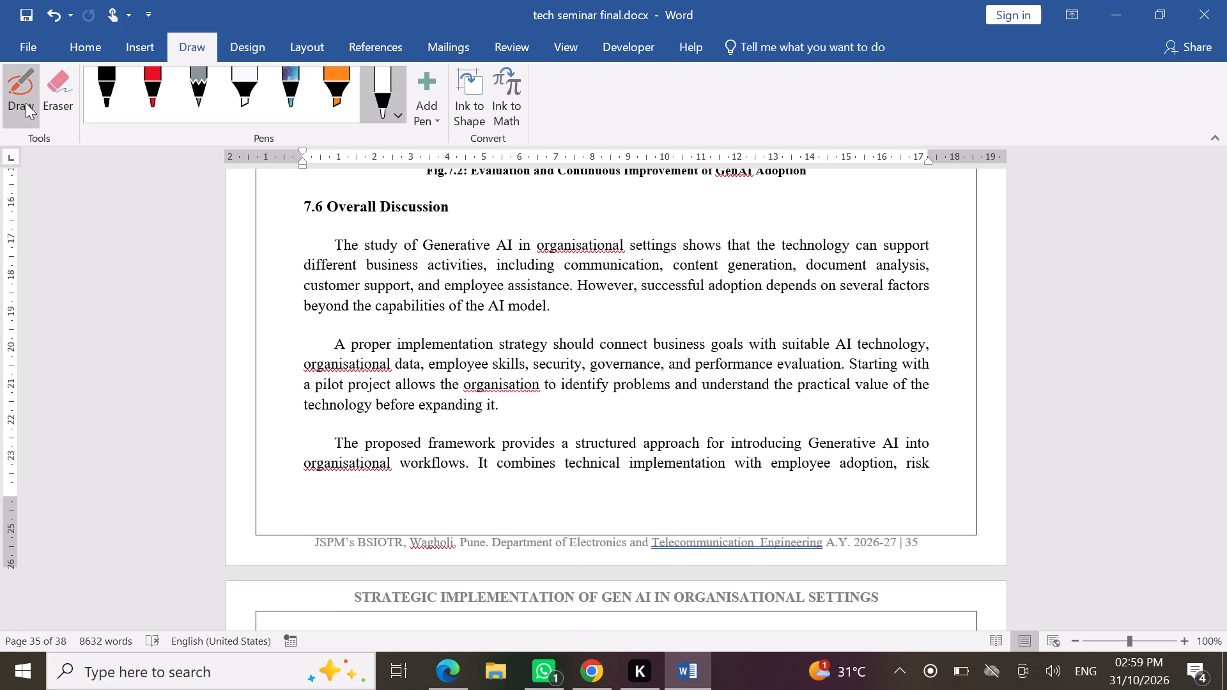
Look over the pages following section 7.6 and go back through the report to the start of Chapter 1.
scroll(434, 420, down, 6)
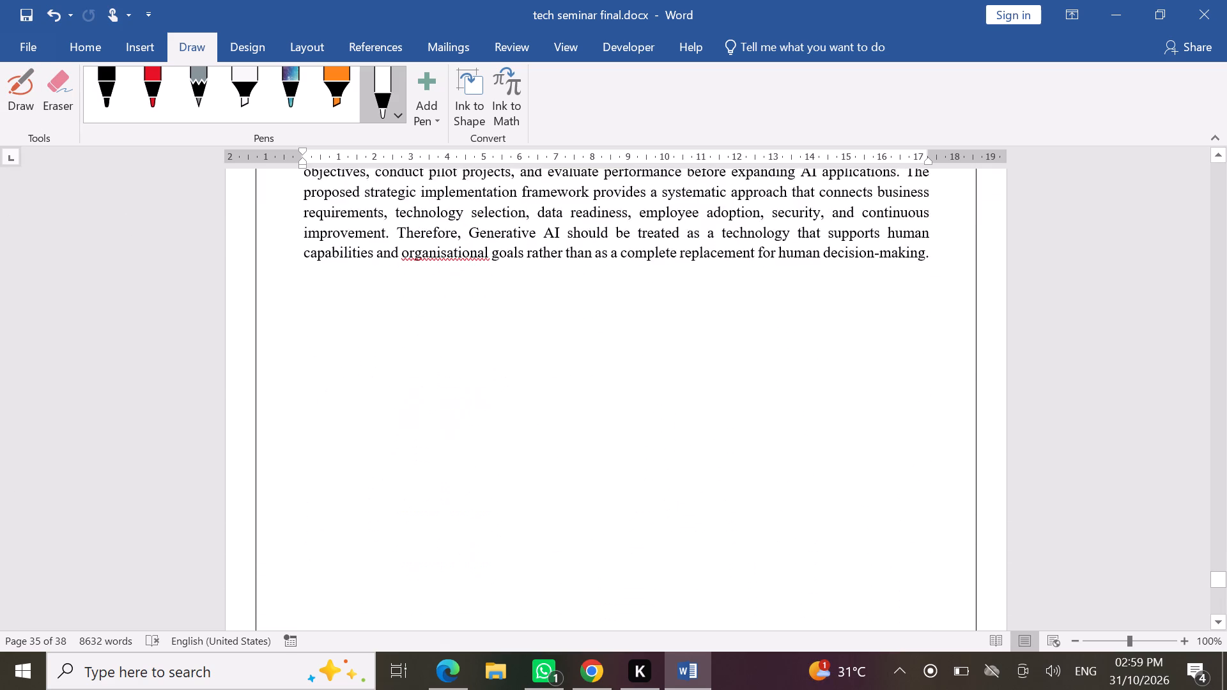
scroll(434, 420, down, 4)
scroll(434, 420, up, 3)
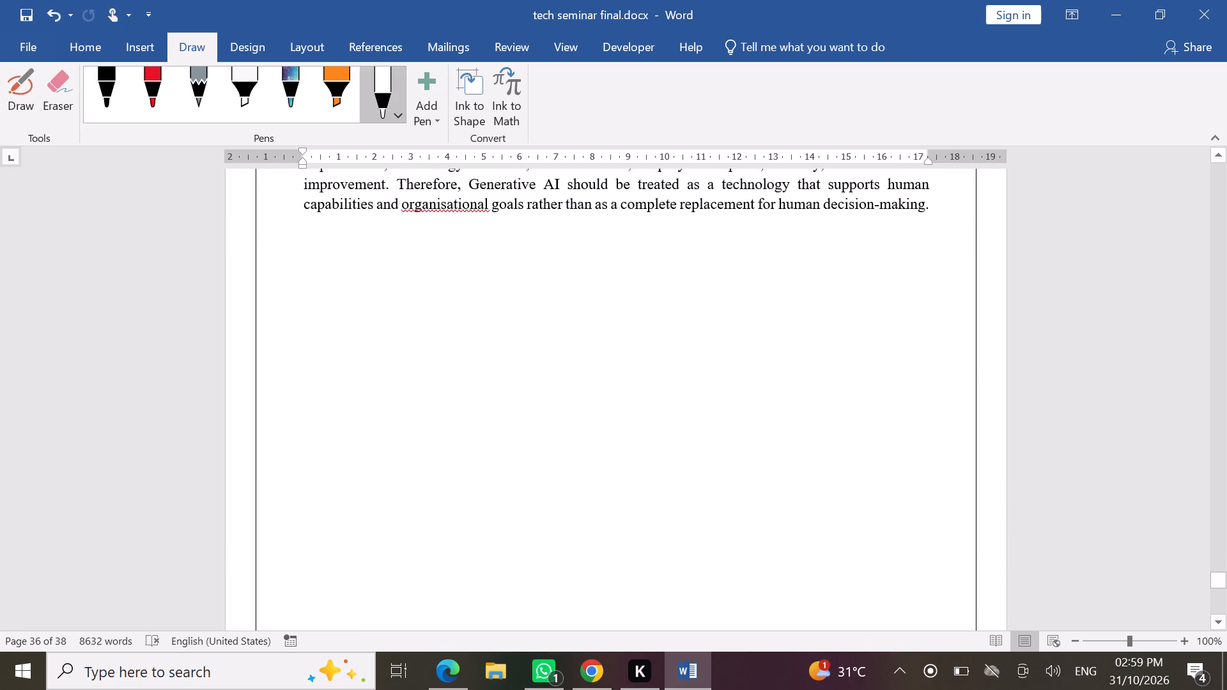
scroll(434, 420, up, 12)
scroll(434, 420, up, 9)
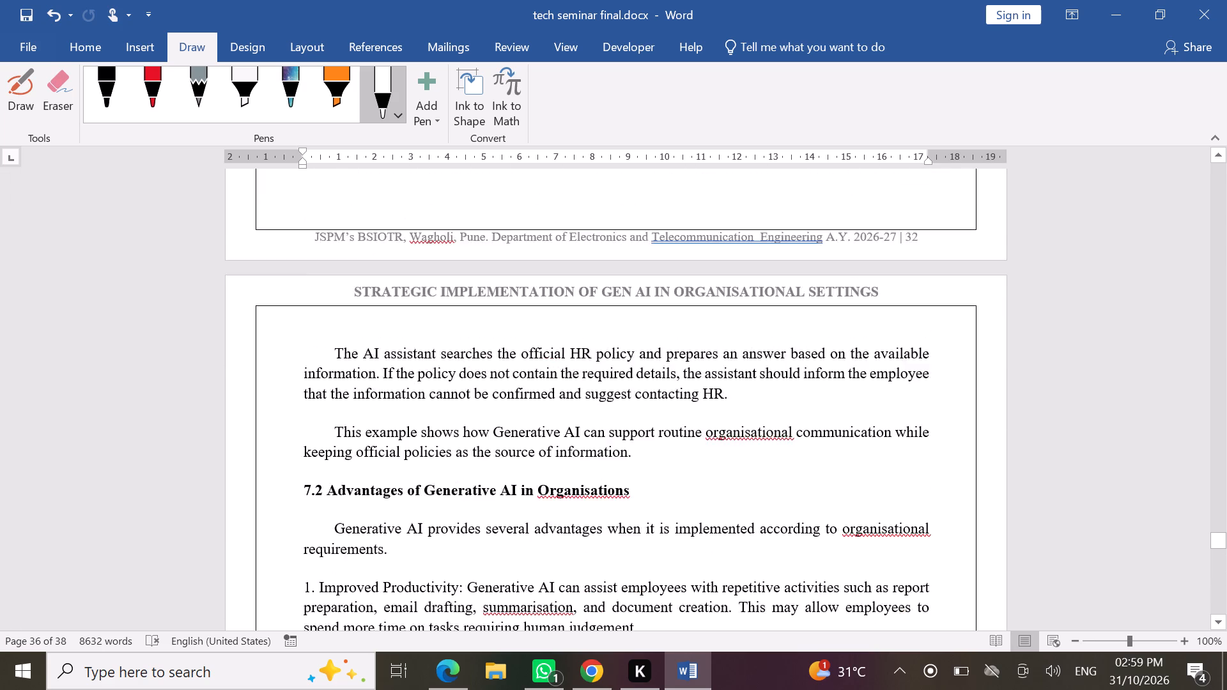
scroll(434, 420, up, 20)
scroll(434, 420, up, 20)
scroll(434, 420, up, 20)
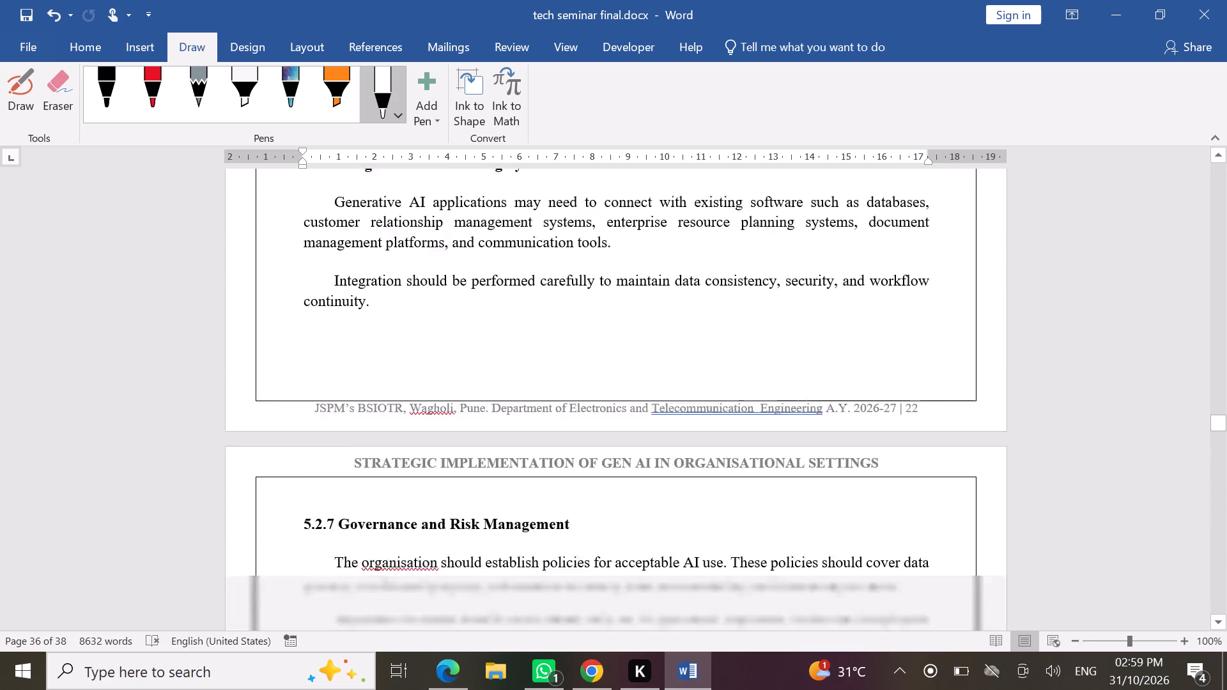
scroll(434, 420, up, 20)
scroll(434, 420, up, 20)
scroll(434, 420, up, 20)
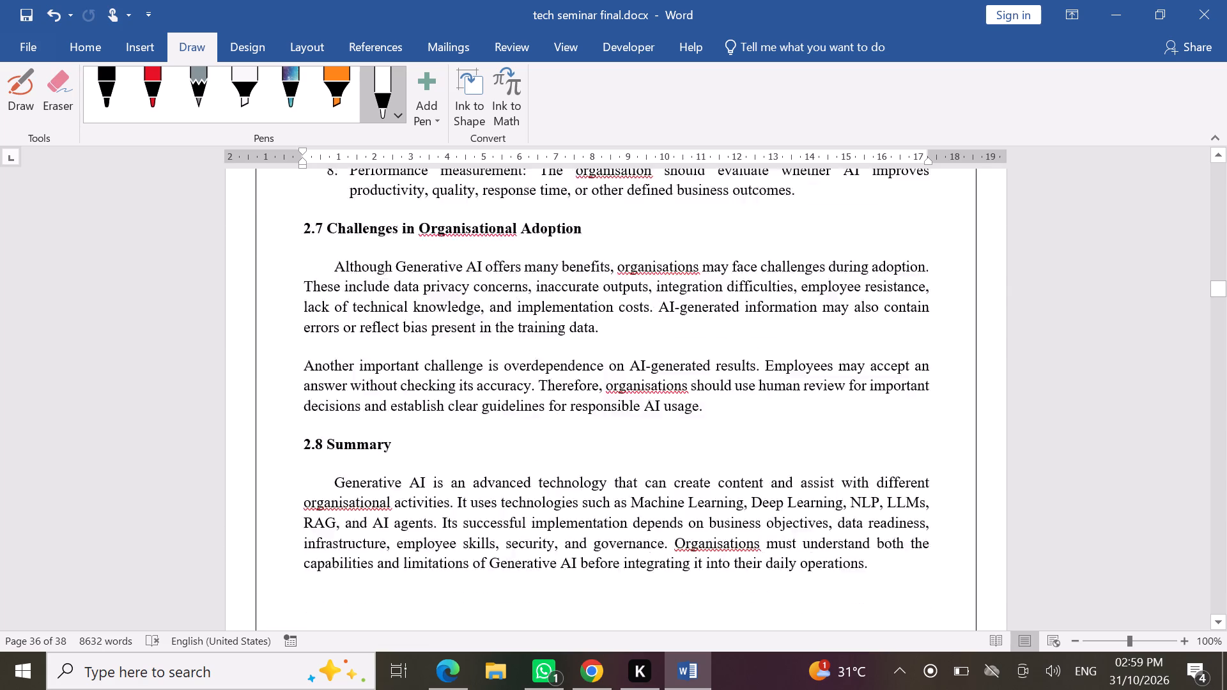
scroll(434, 420, up, 20)
scroll(434, 420, up, 20)
scroll(434, 420, up, 20)
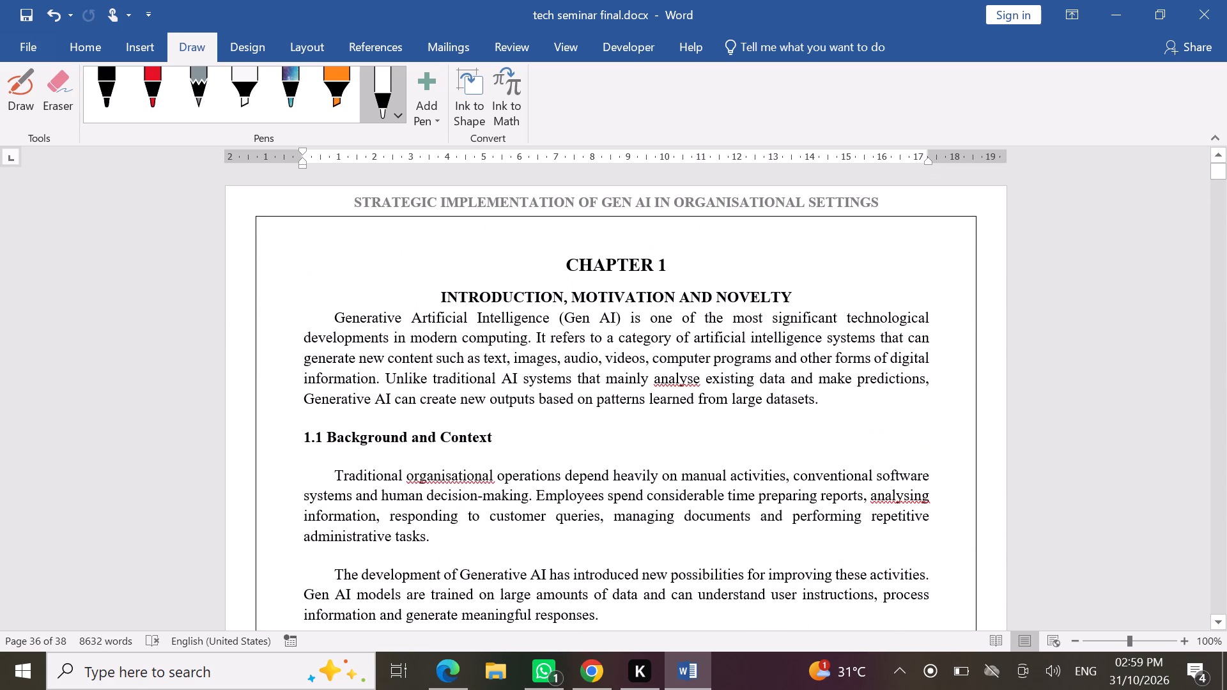
scroll(434, 420, up, 1)
Insert an empty paragraph before the heading "1.2 Proposed Seminar Scope" to push it onto page 2.
scroll(434, 420, down, 1)
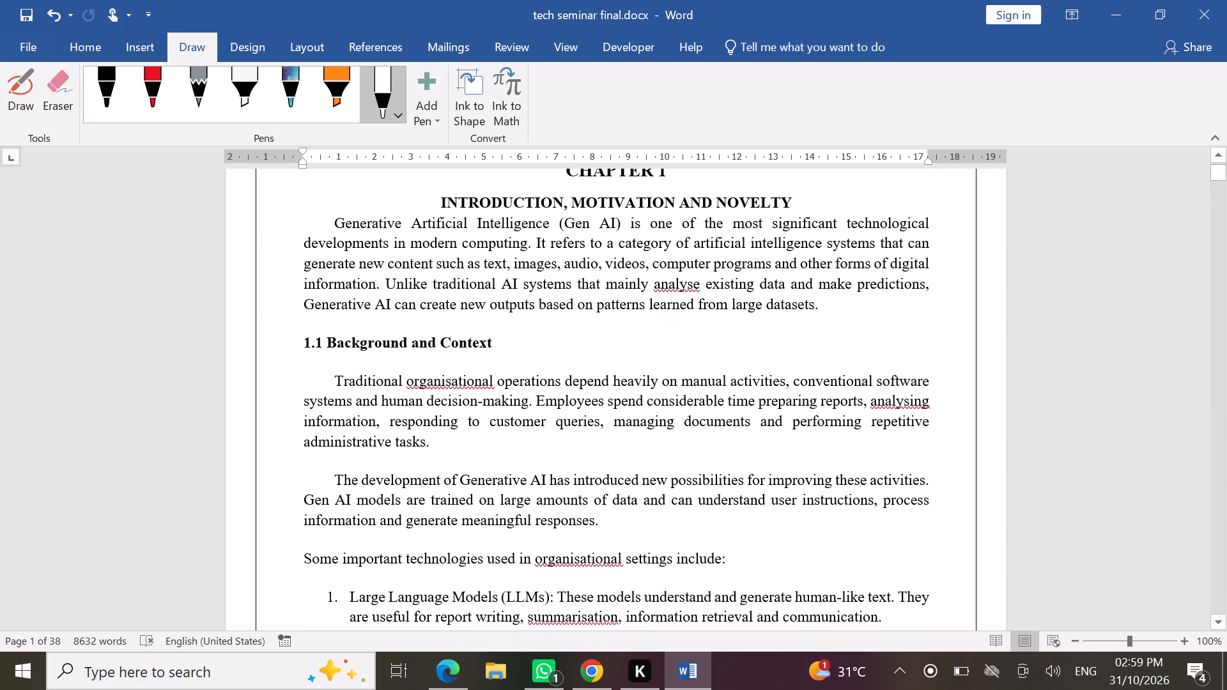
scroll(434, 420, down, 7)
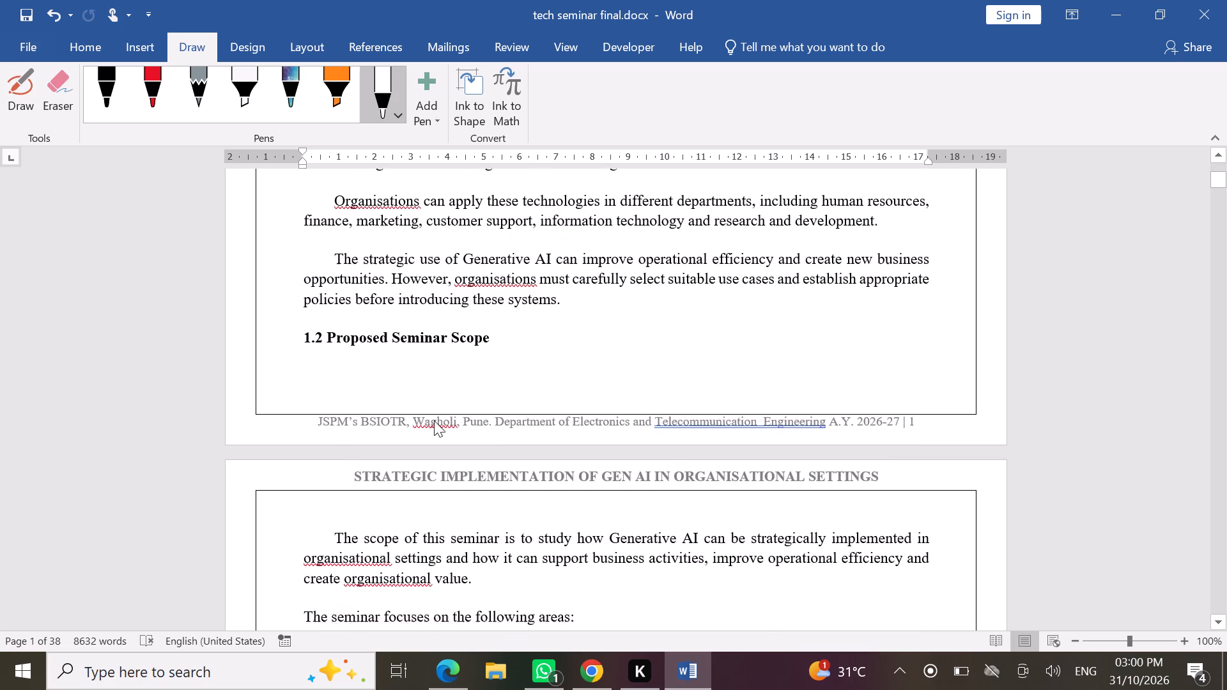
scroll(434, 420, down, 1)
scroll(434, 420, up, 2)
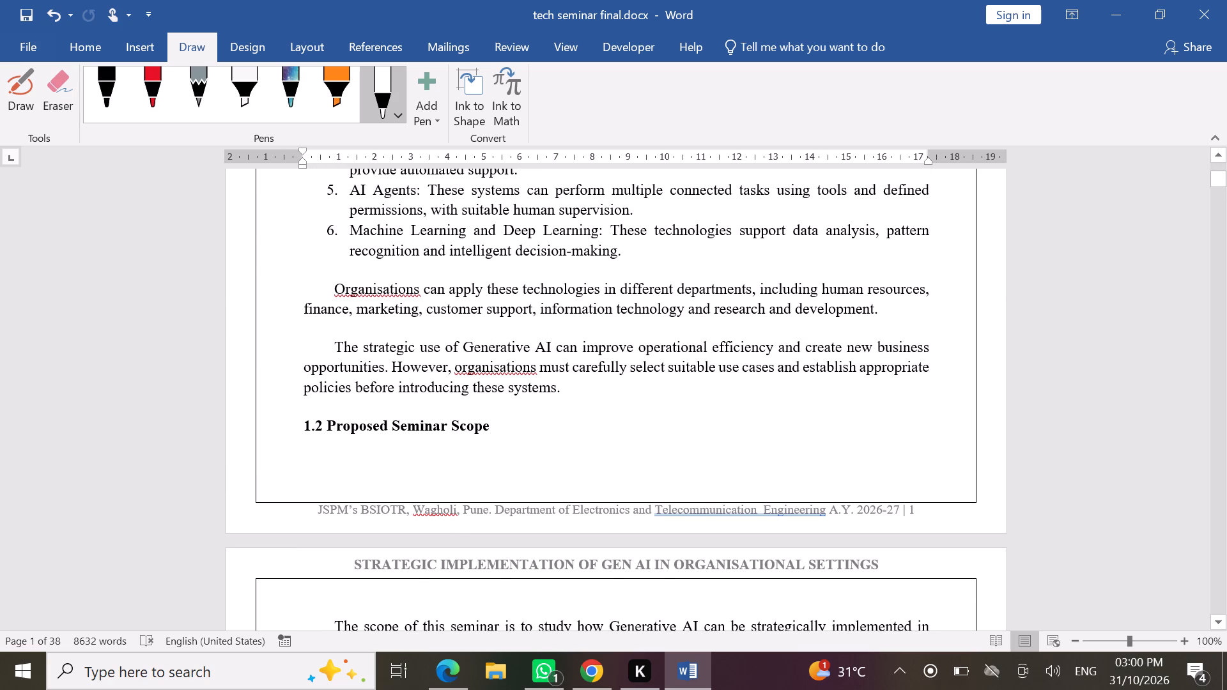
click(580, 390)
key(Return)
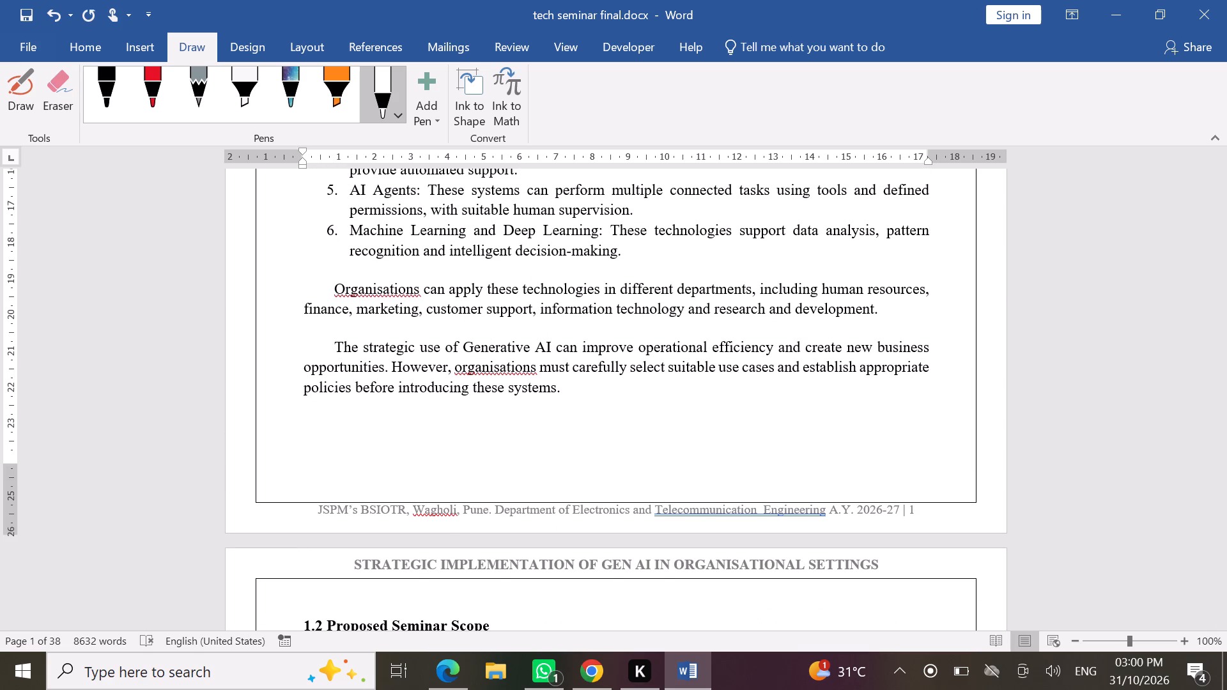
Check the page layout of the rest of Chapter 1, from section 1.2 through the chapter descriptions in 1.7.
scroll(590, 447, down, 6)
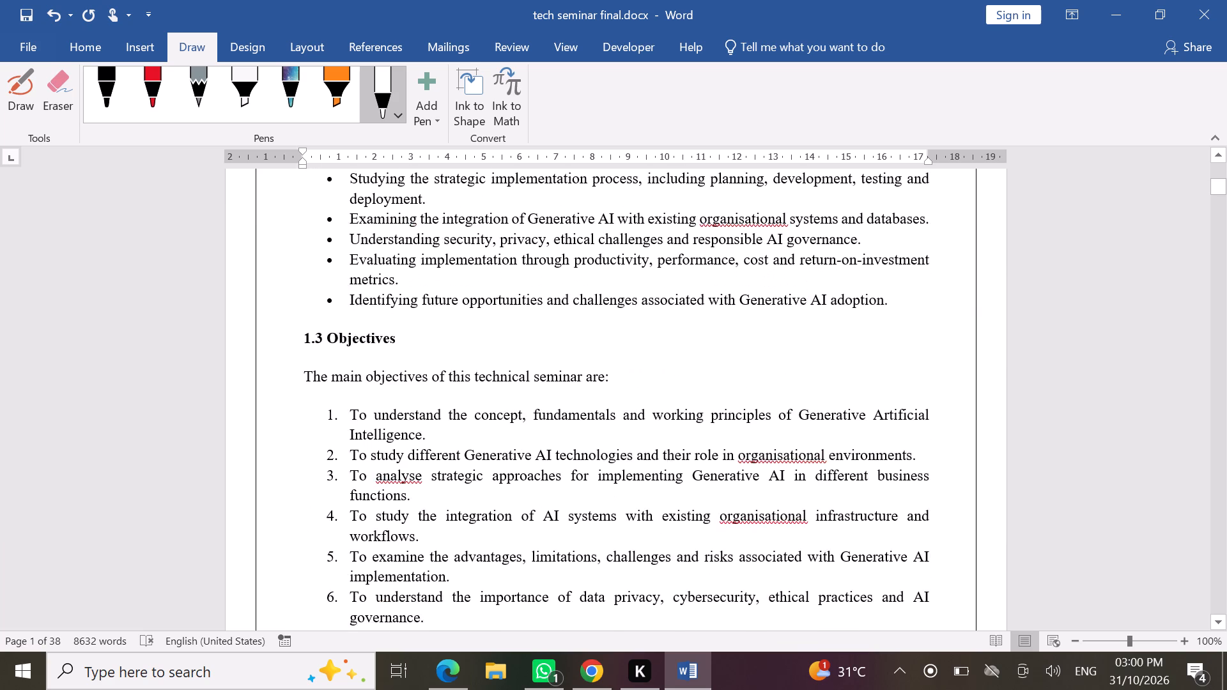
scroll(590, 447, down, 3)
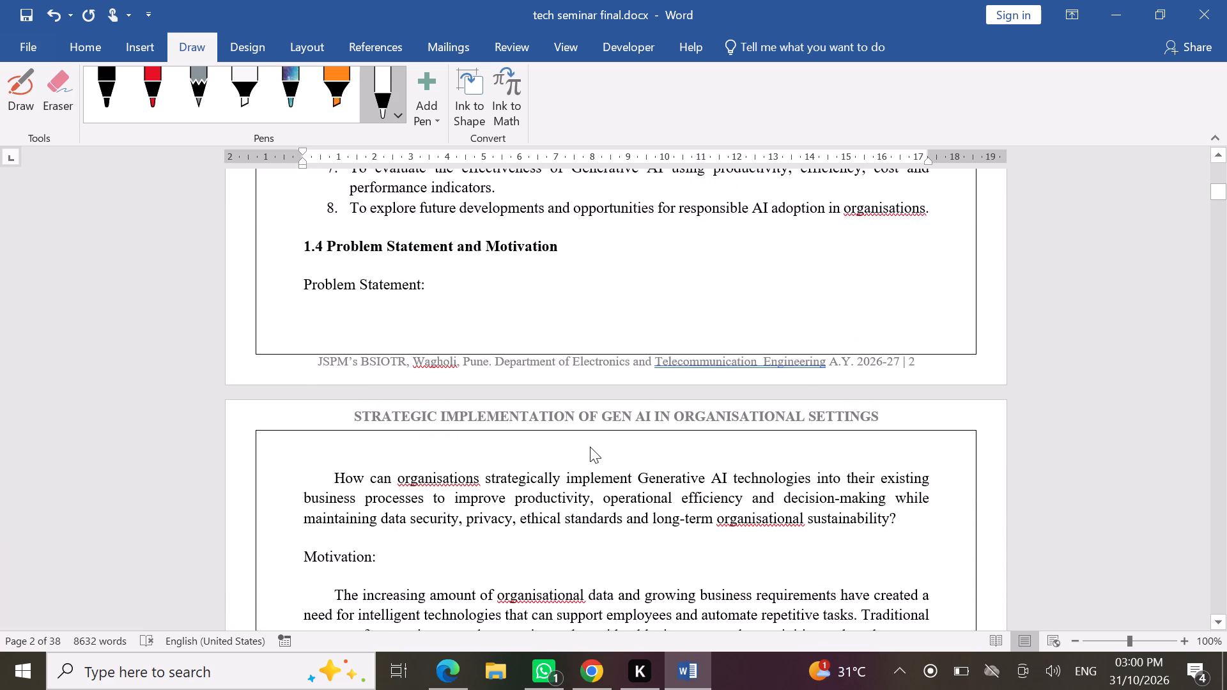
scroll(590, 447, down, 6)
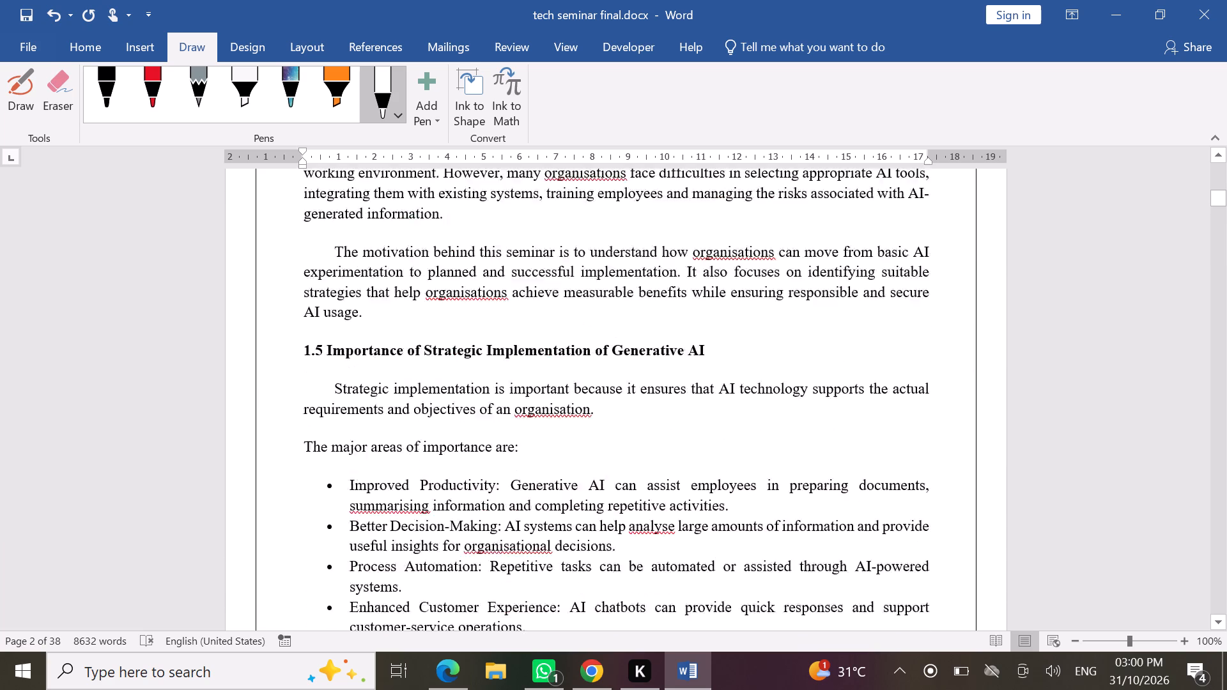
scroll(590, 447, down, 9)
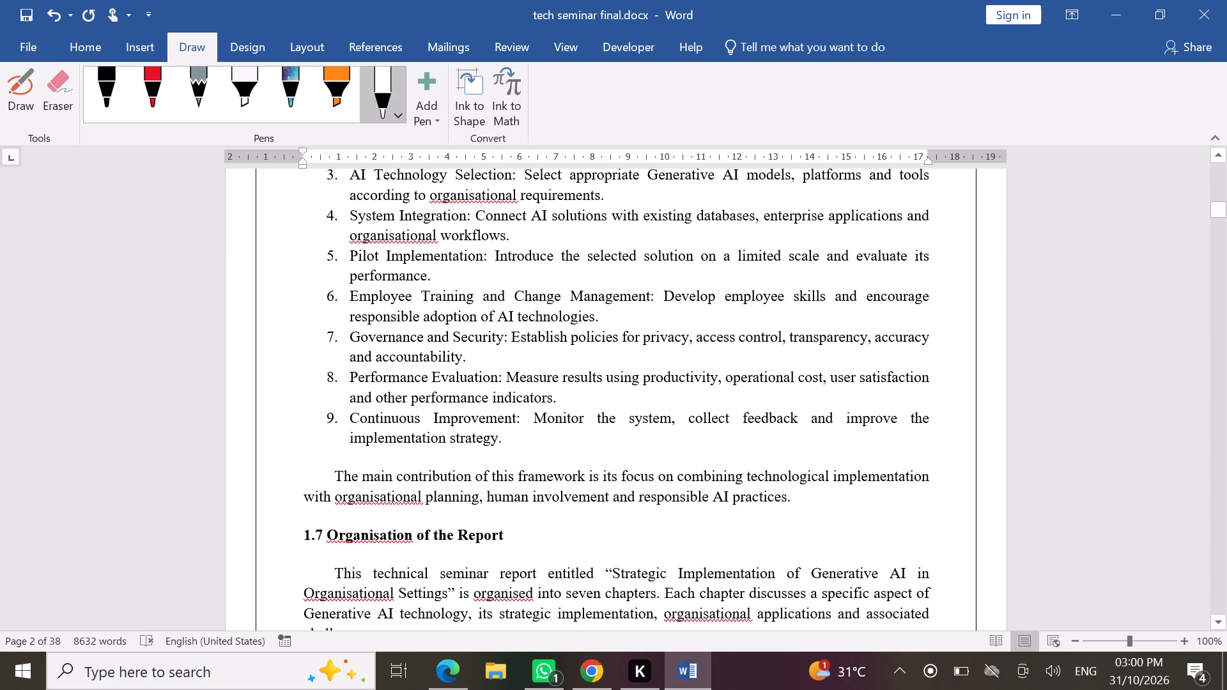
scroll(590, 447, down, 9)
Insert an empty paragraph before "Problem Statement:" in section 1.4 to push that line onto page 3.
scroll(590, 447, up, 1)
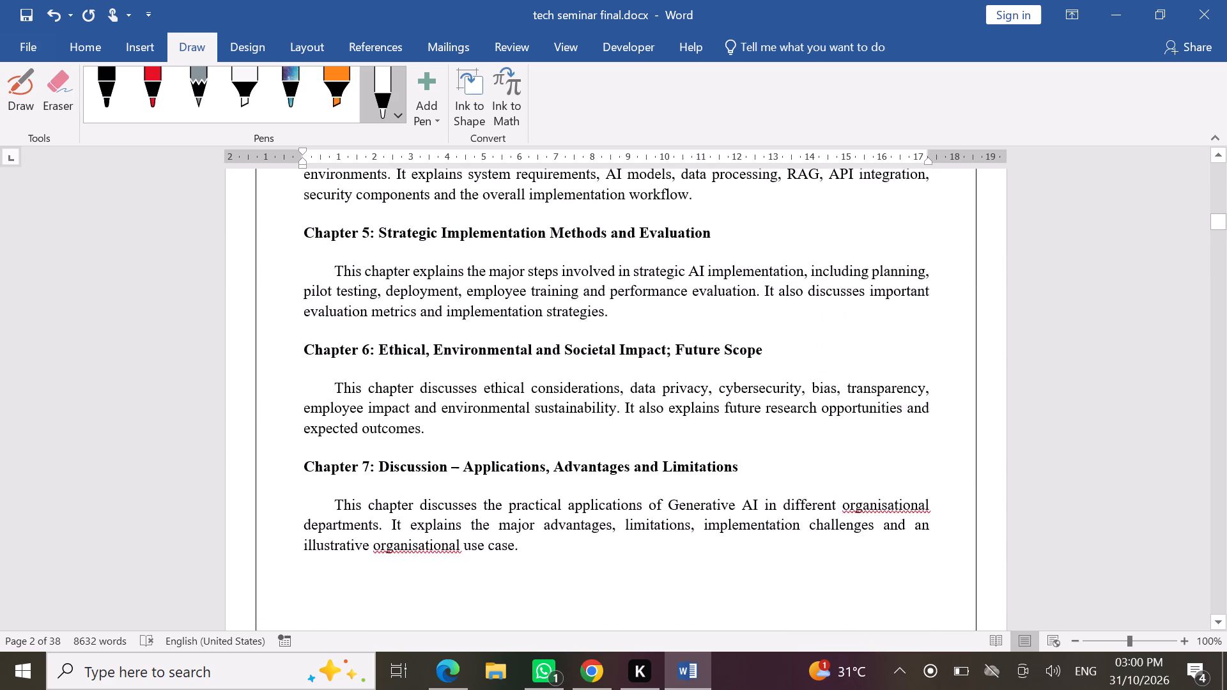
scroll(590, 447, up, 11)
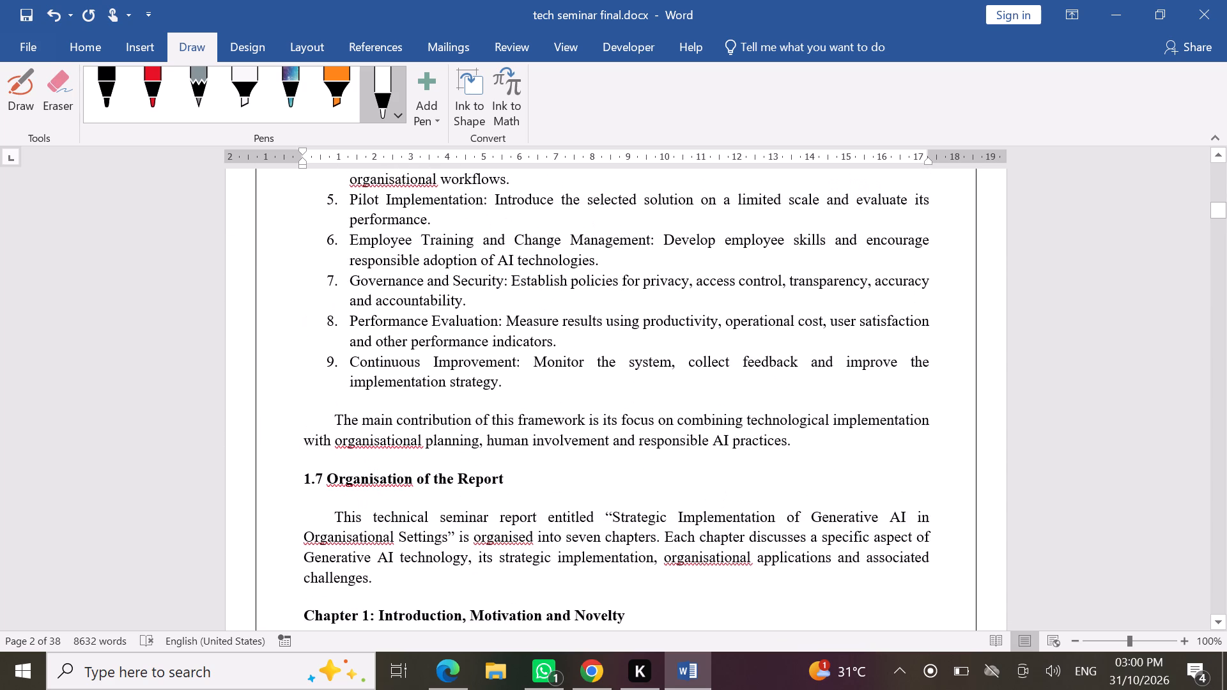
scroll(590, 447, up, 8)
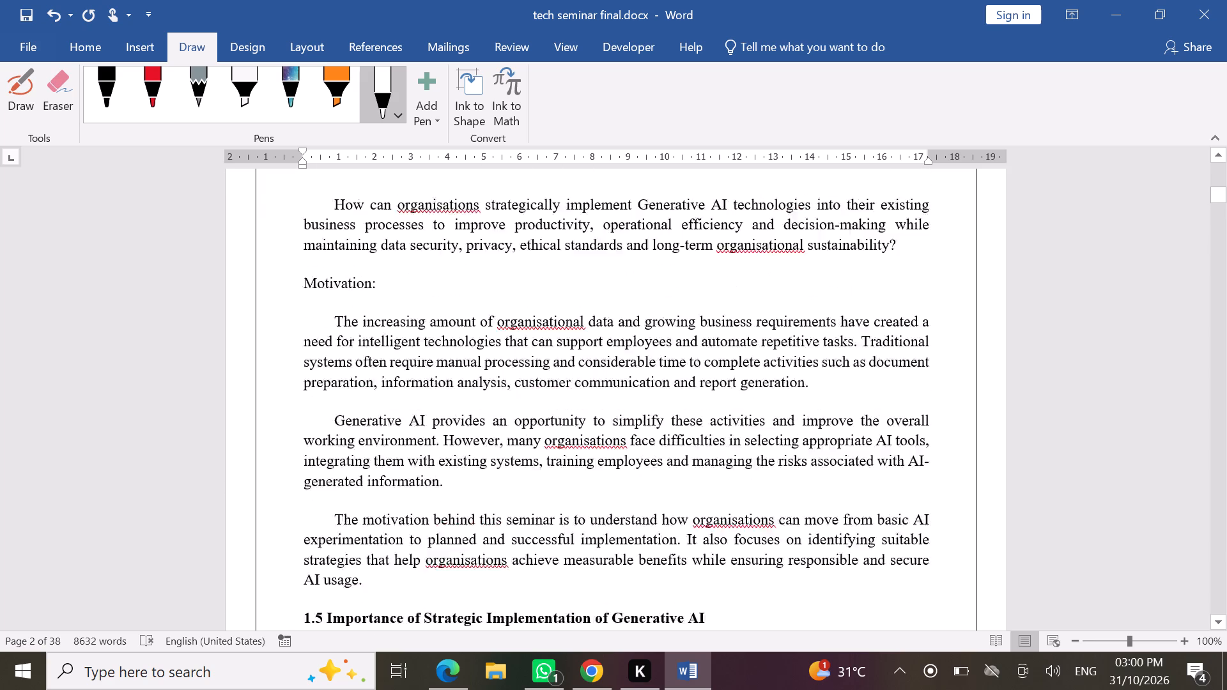
scroll(590, 447, up, 3)
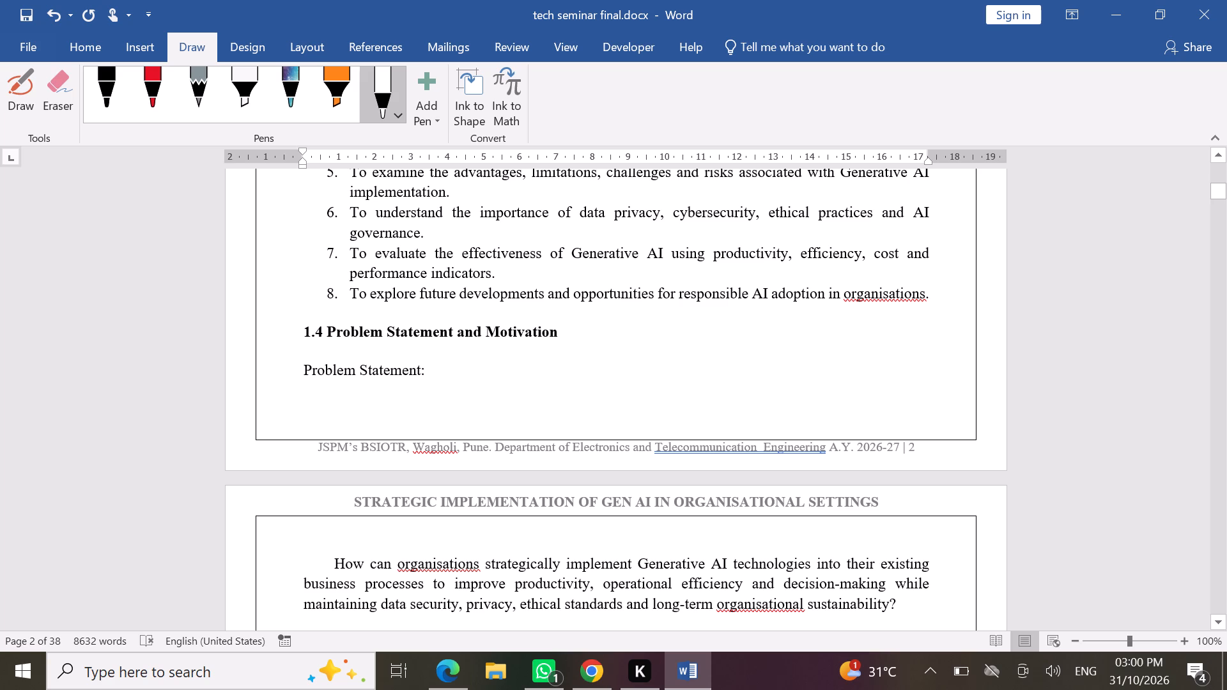
click(298, 330)
click(301, 330)
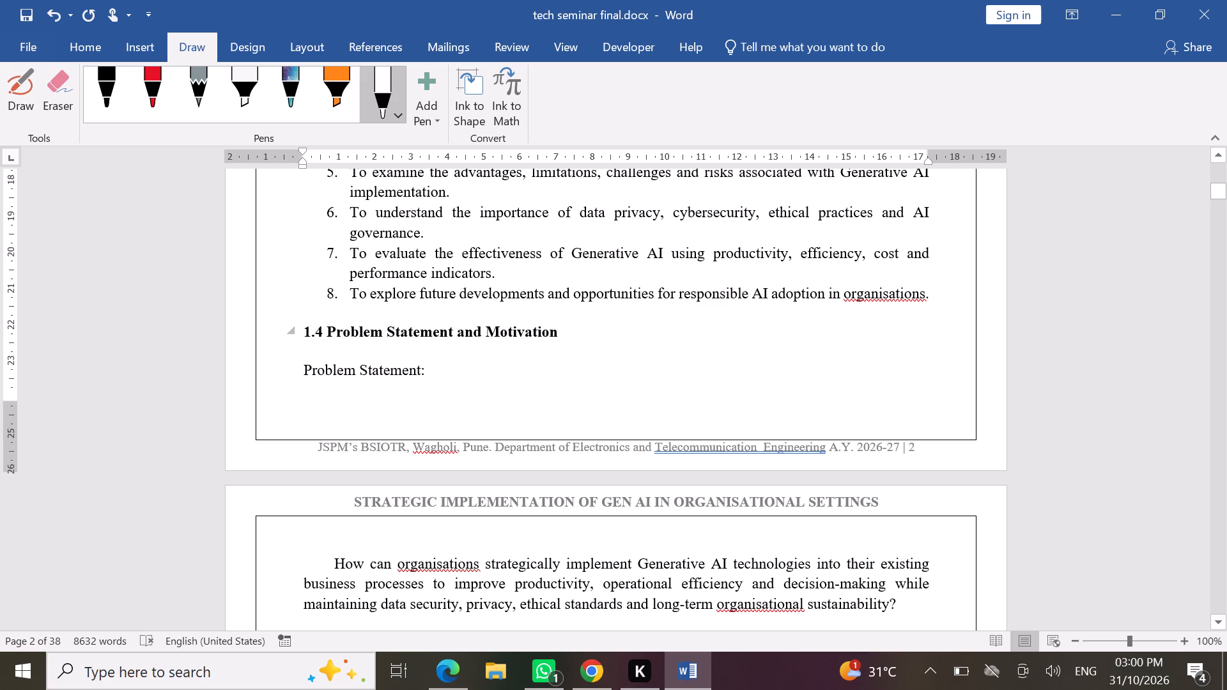
click(302, 368)
key(Return)
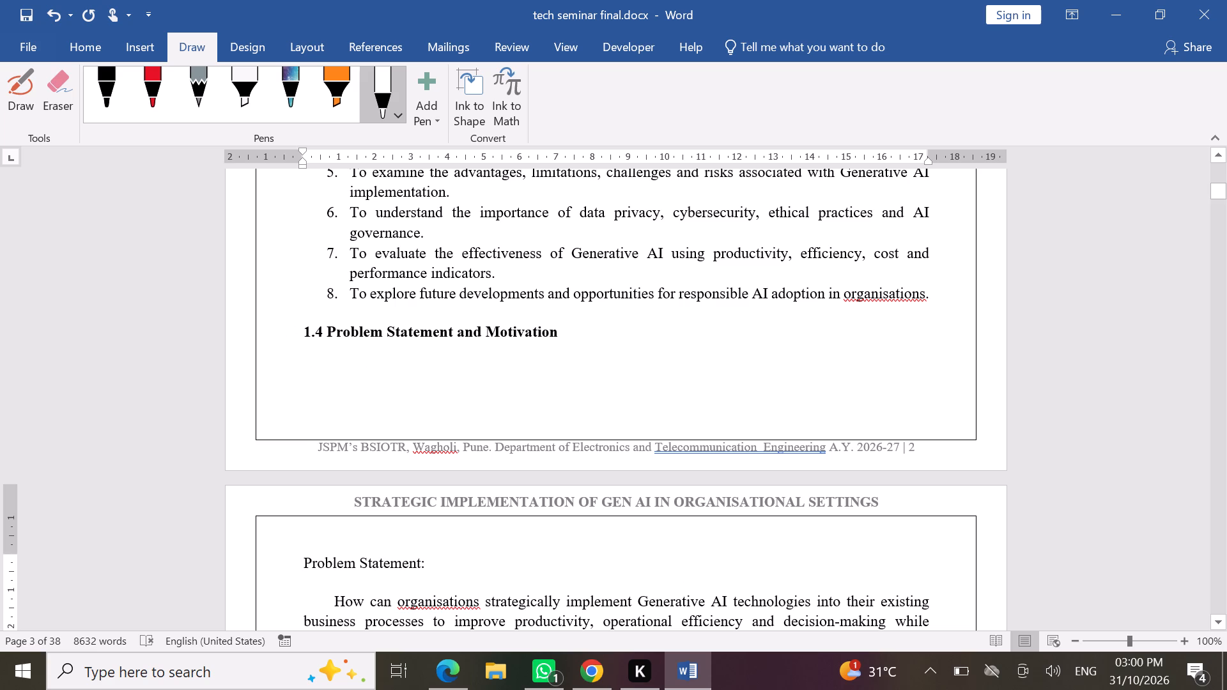
Push the heading "1.4 Problem Statement and Motivation" onto page 3 with two empty paragraphs and remove the blank line between it and "Problem Statement:".
click(302, 330)
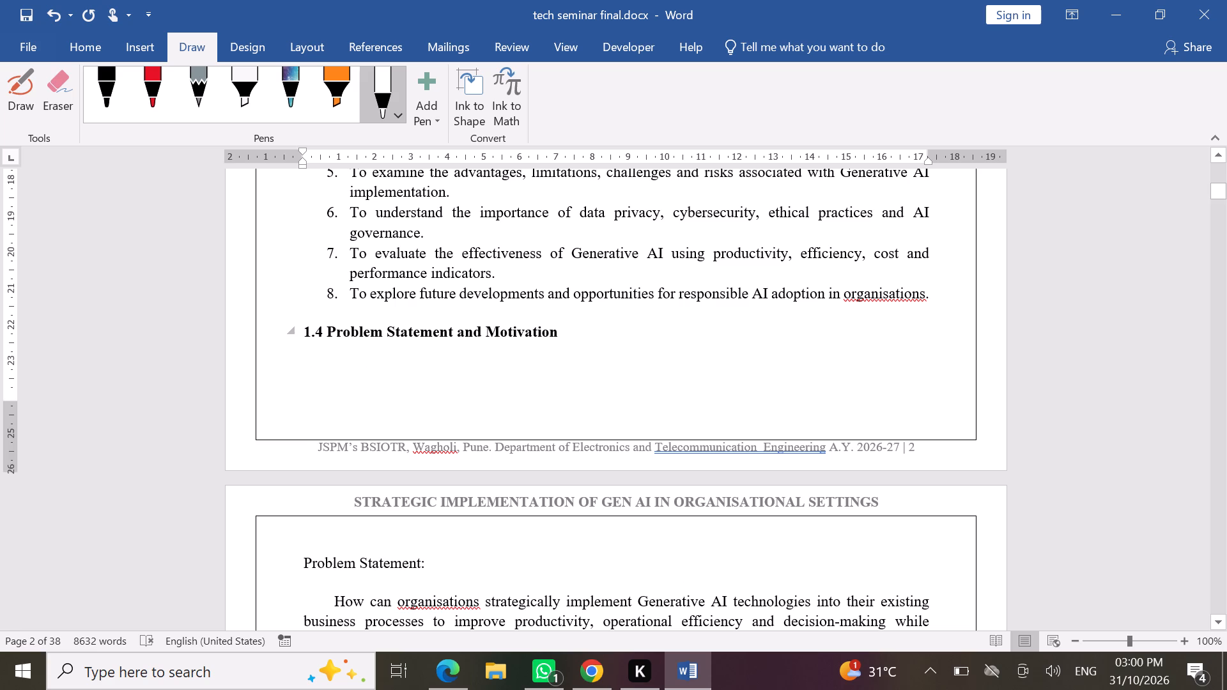
key(Return)
key(Return)
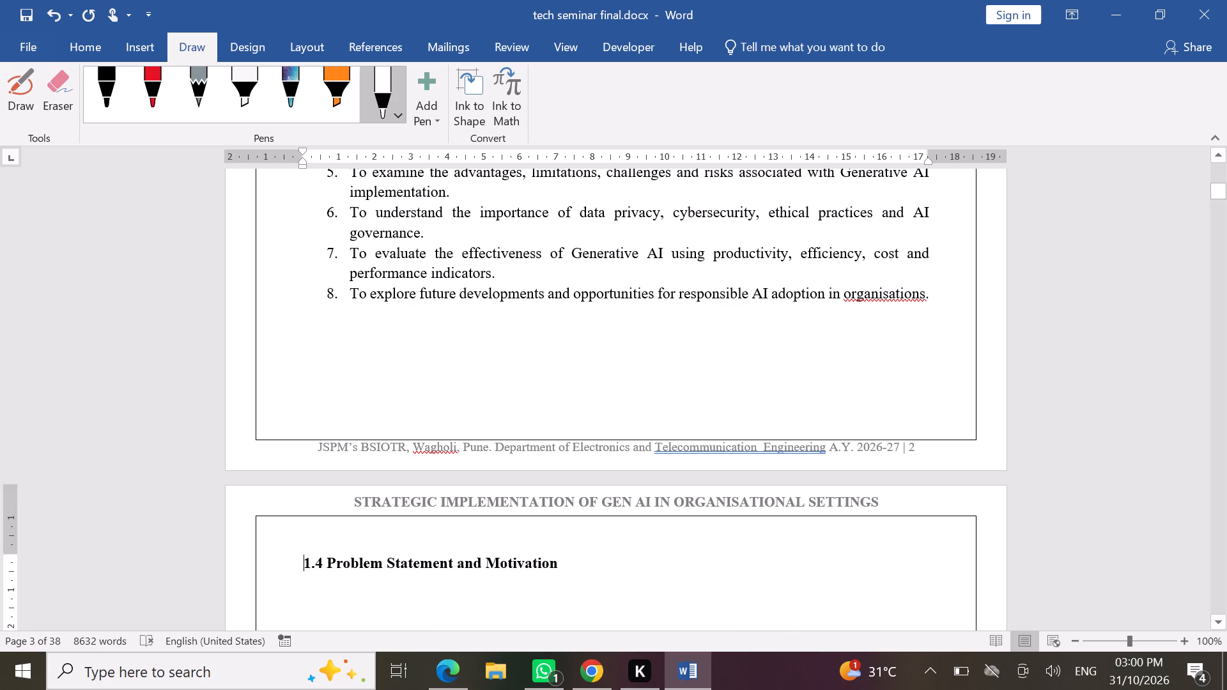
scroll(436, 270, down, 1)
click(343, 478)
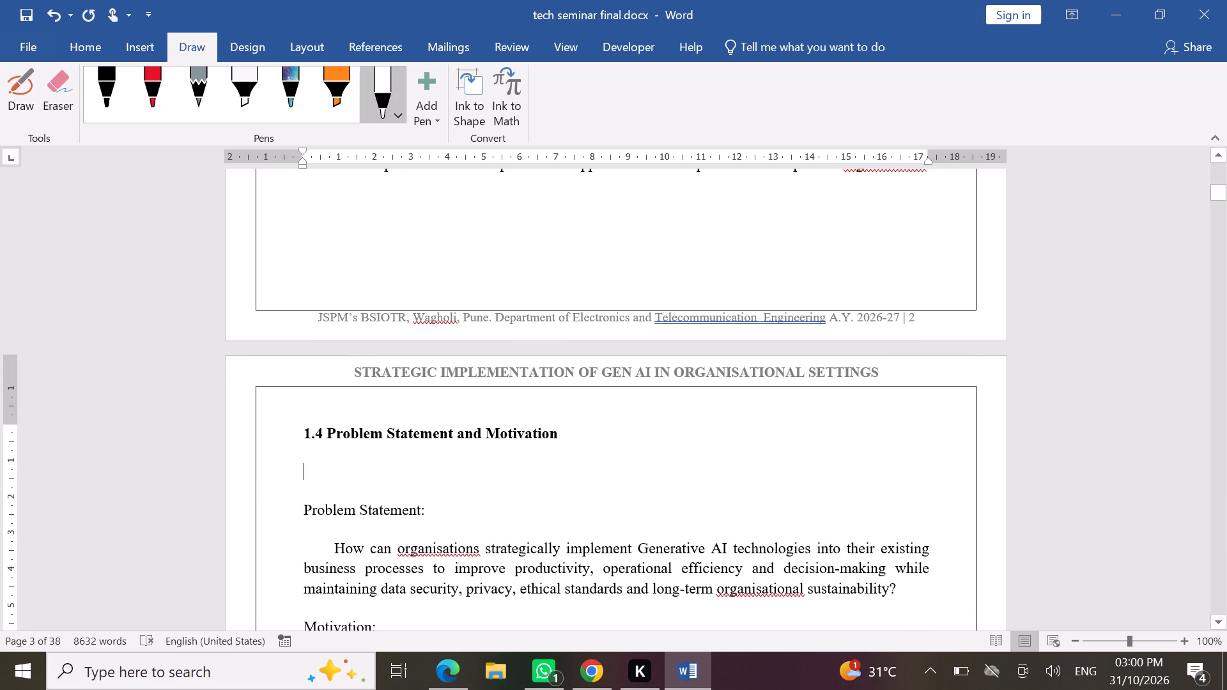
key(BackSpace)
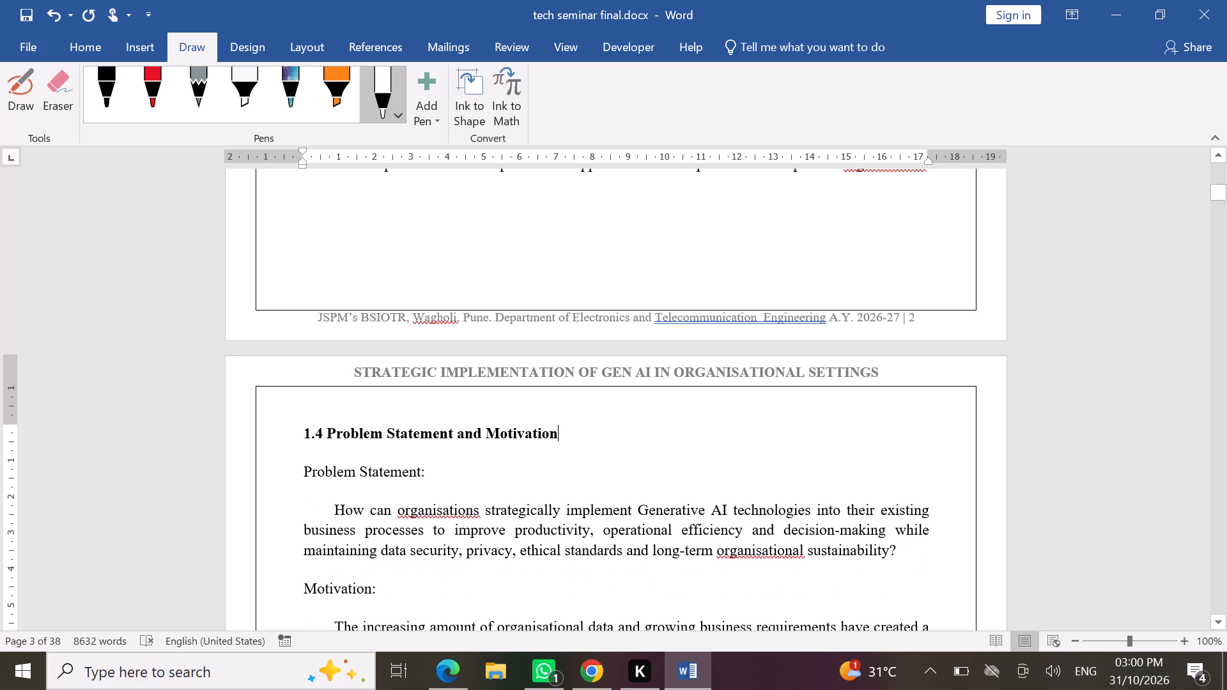
Delete the surplus empty paragraphs above the "CHAPTER 2" title so that it starts at the top of page 6.
scroll(390, 516, down, 5)
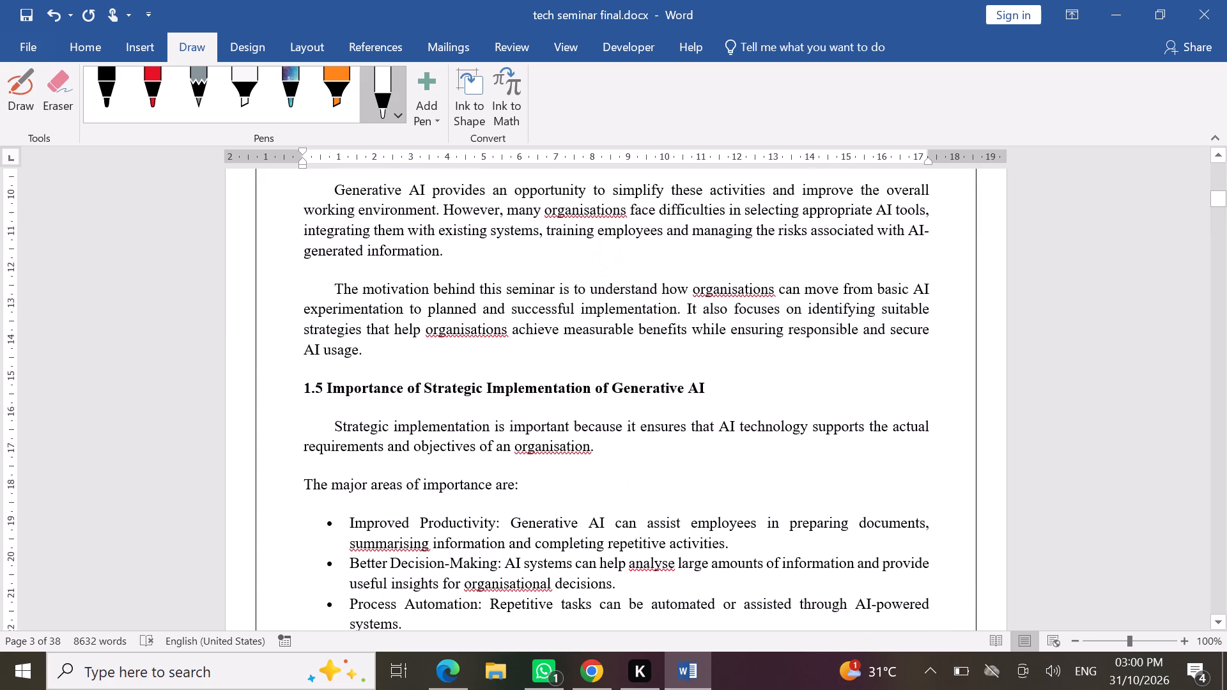
scroll(390, 516, down, 7)
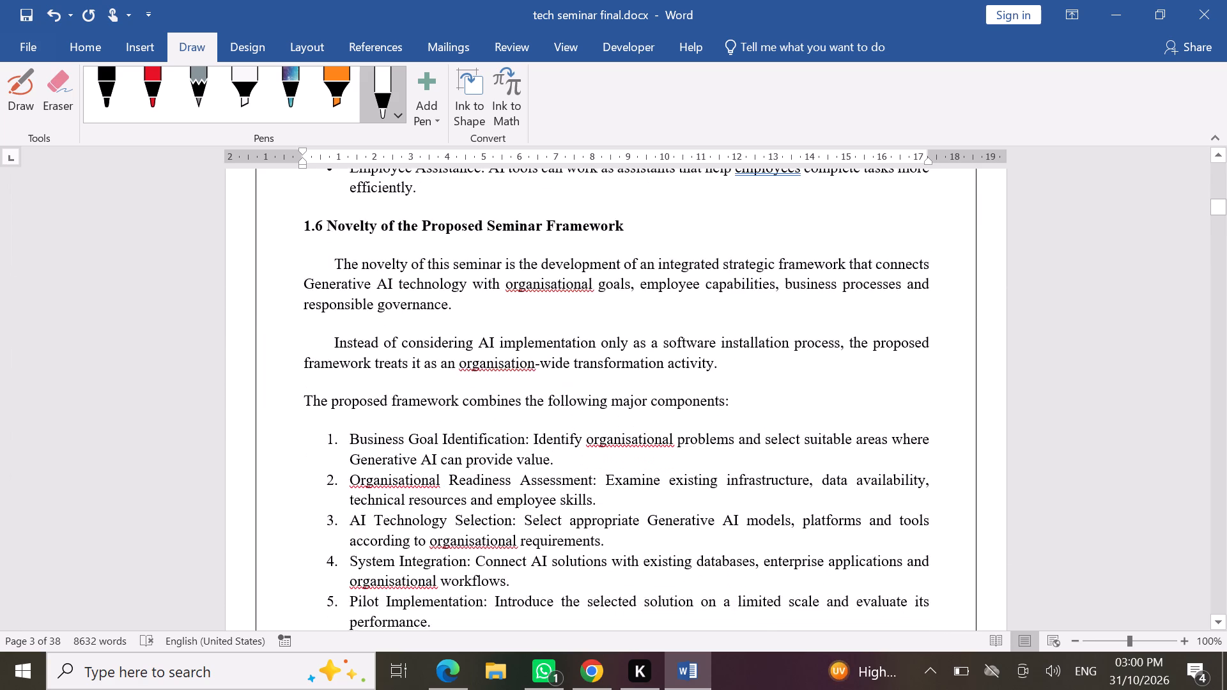
scroll(390, 516, down, 7)
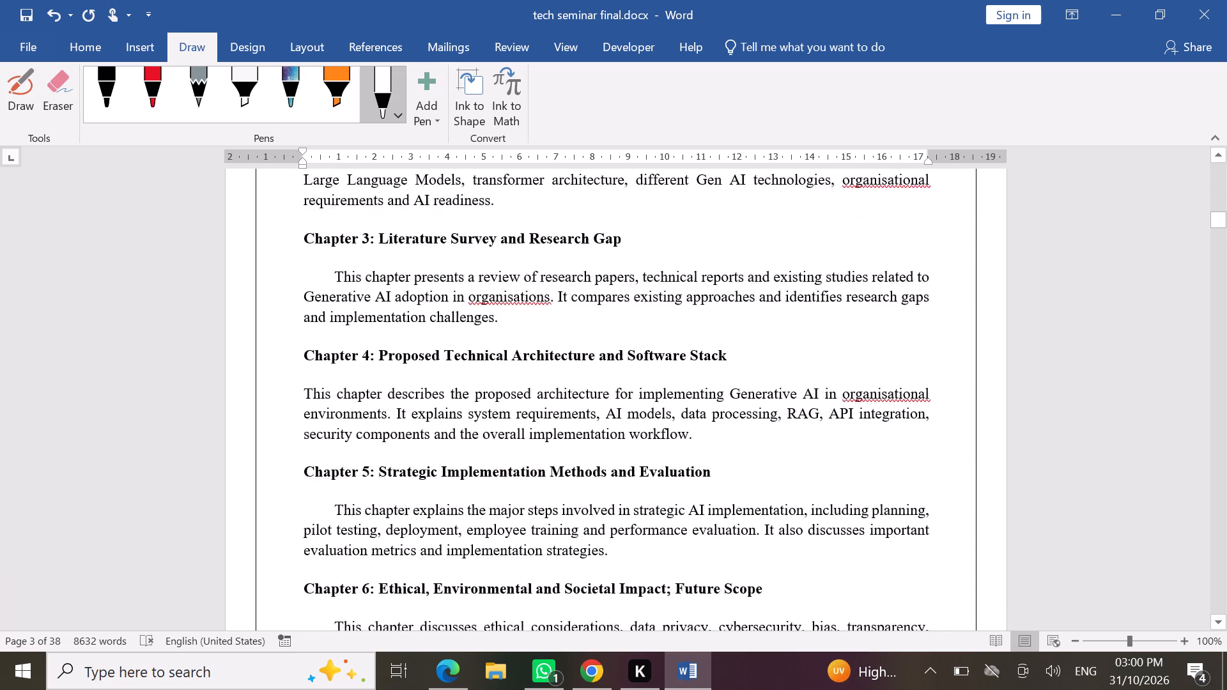
scroll(390, 516, down, 6)
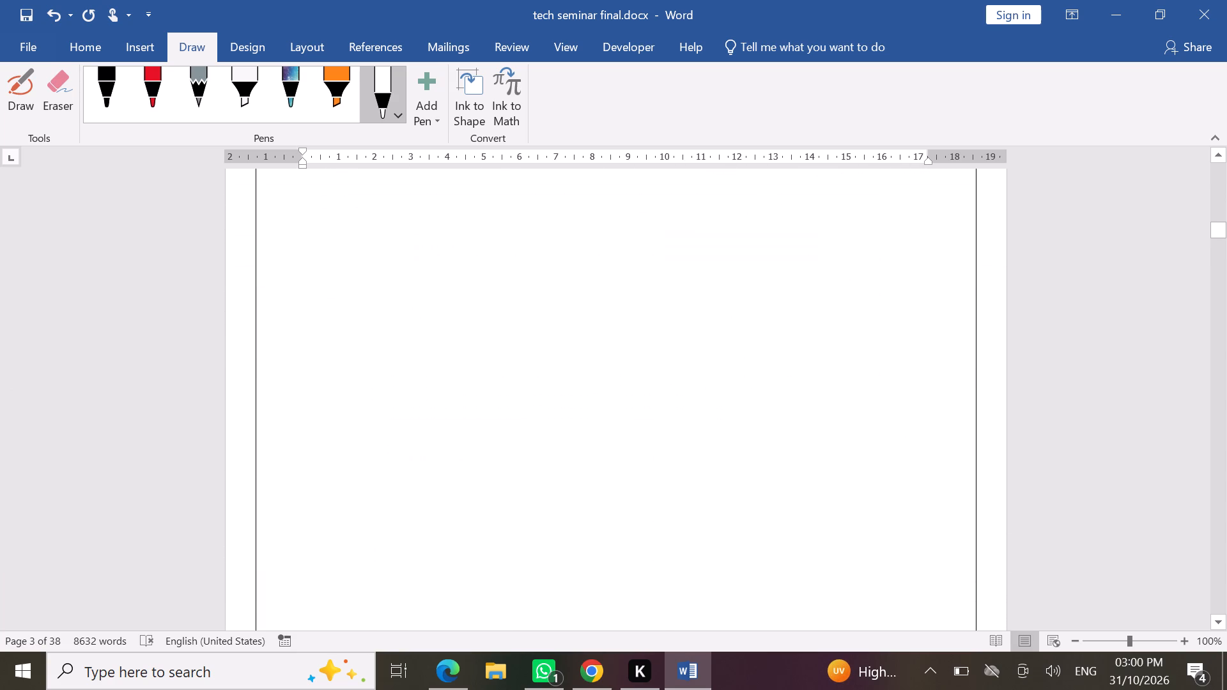
scroll(390, 516, down, 3)
click(587, 378)
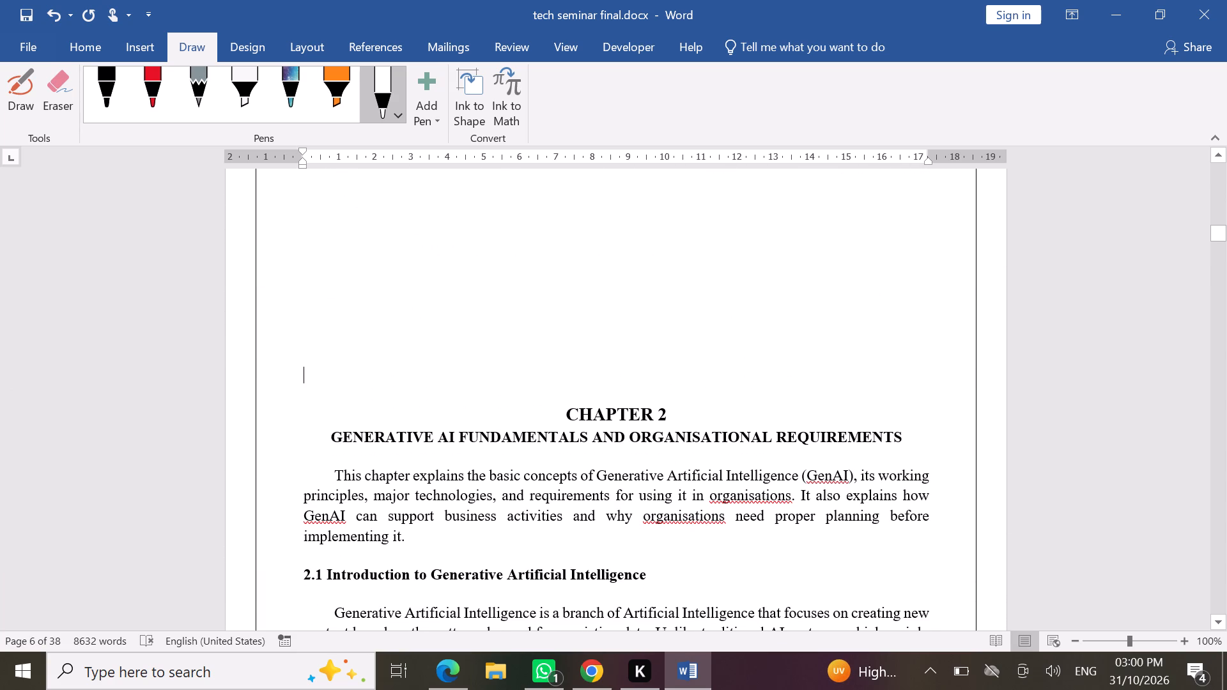
key(BackSpace)
key(BackSpace)
key(BackSpace)
key(BackSpace)
key(BackSpace)
key(BackSpace)
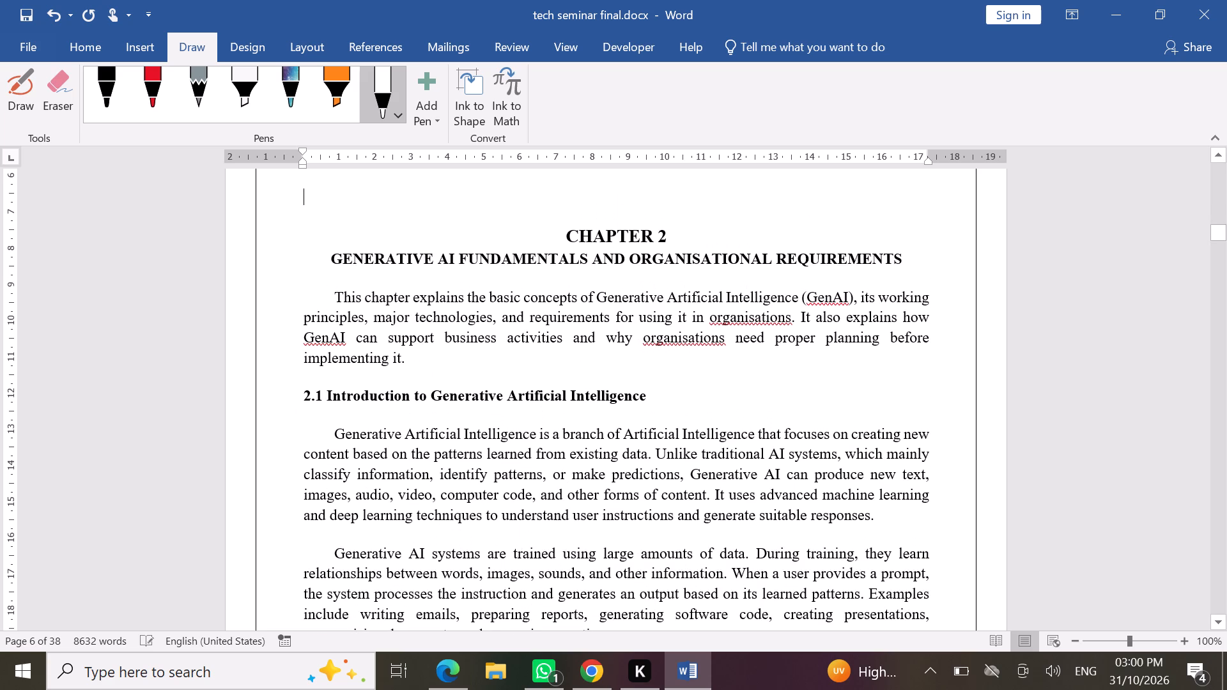
scroll(587, 378, up, 3)
key(BackSpace)
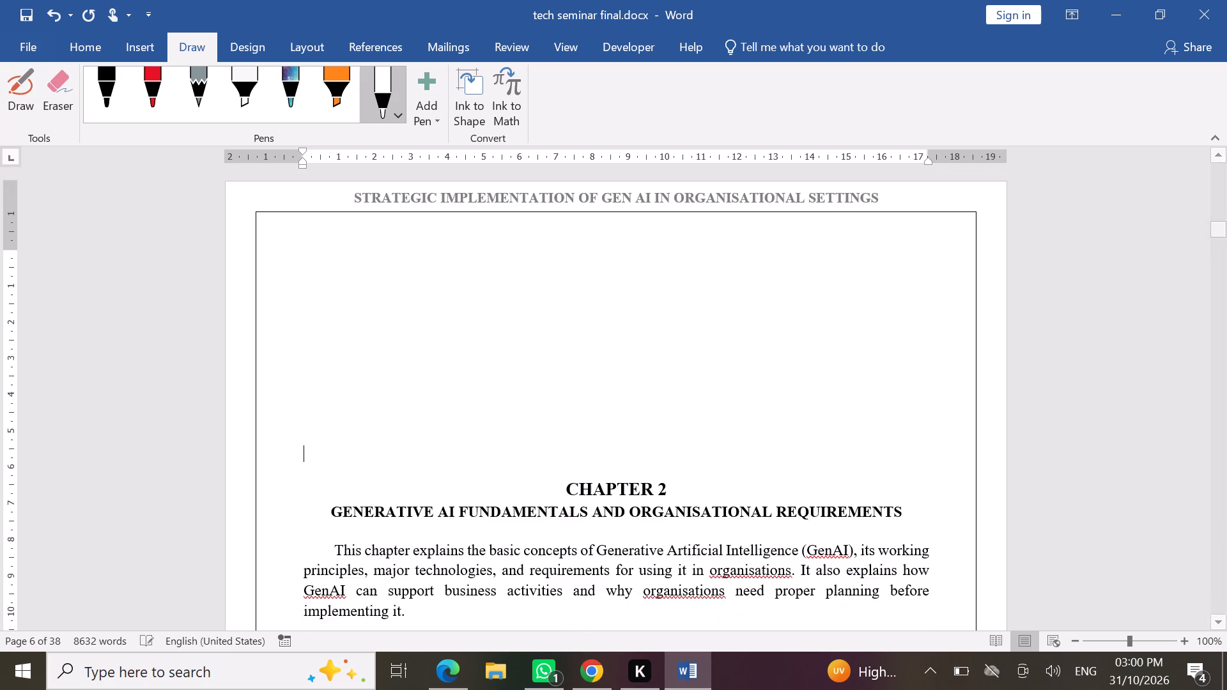
key(BackSpace)
key(BackSpace)
key(BackSpace)
key(BackSpace)
key(BackSpace)
key(BackSpace)
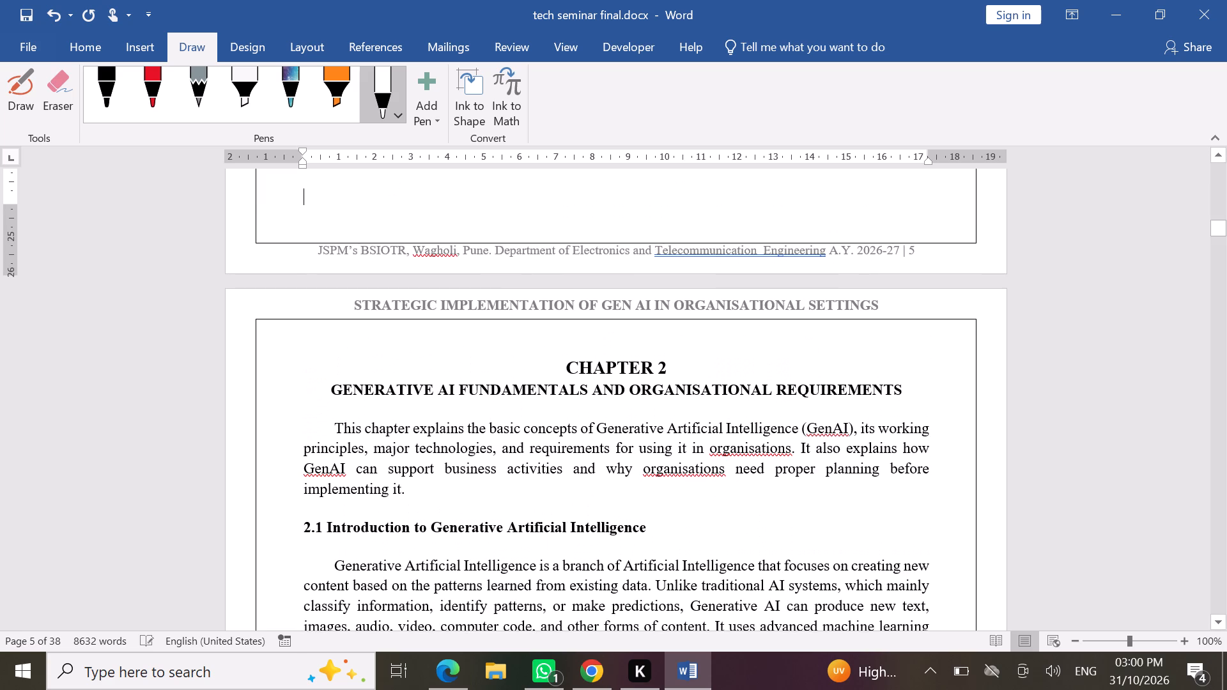
Delete the two empty paragraphs between the Fig. 2.1 caption and the heading "2.3 Working Principles of Generative AI".
scroll(705, 525, down, 3)
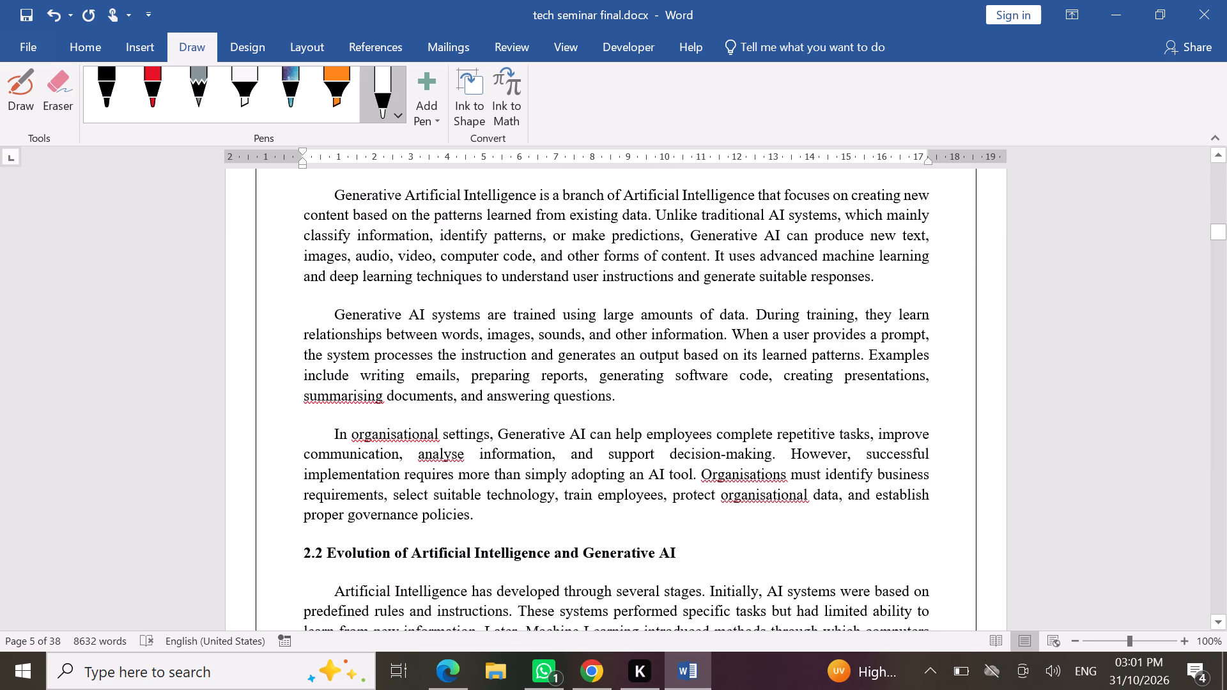
scroll(705, 525, down, 6)
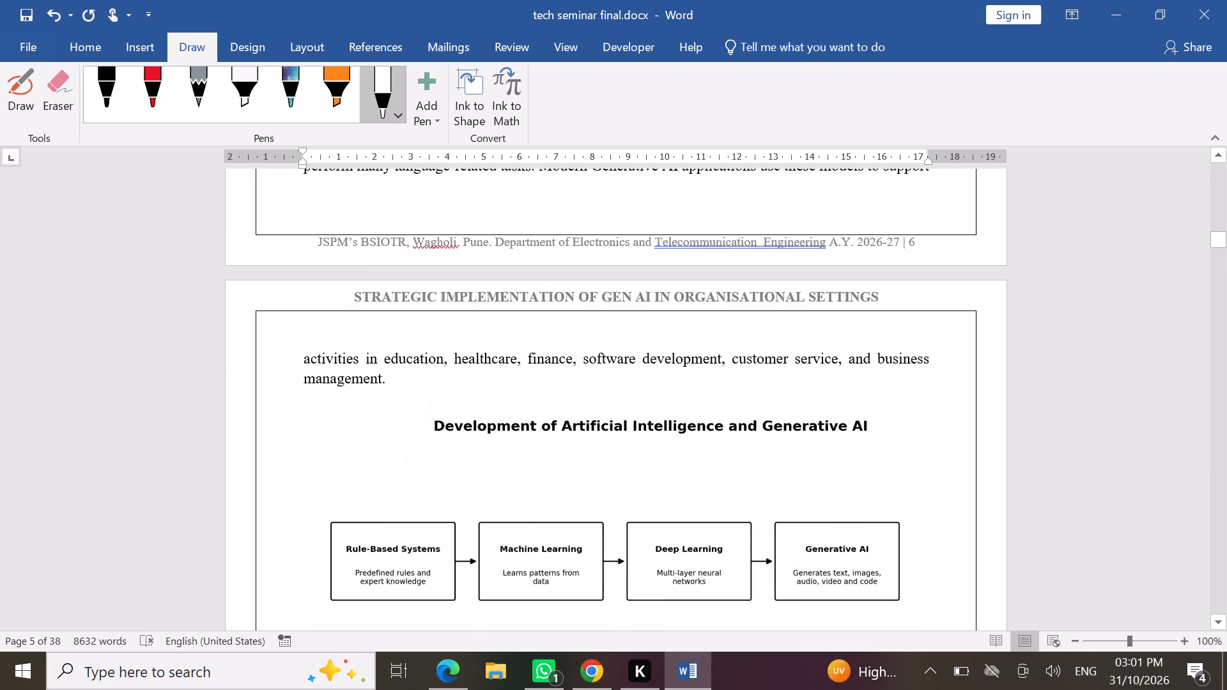
scroll(705, 525, down, 1)
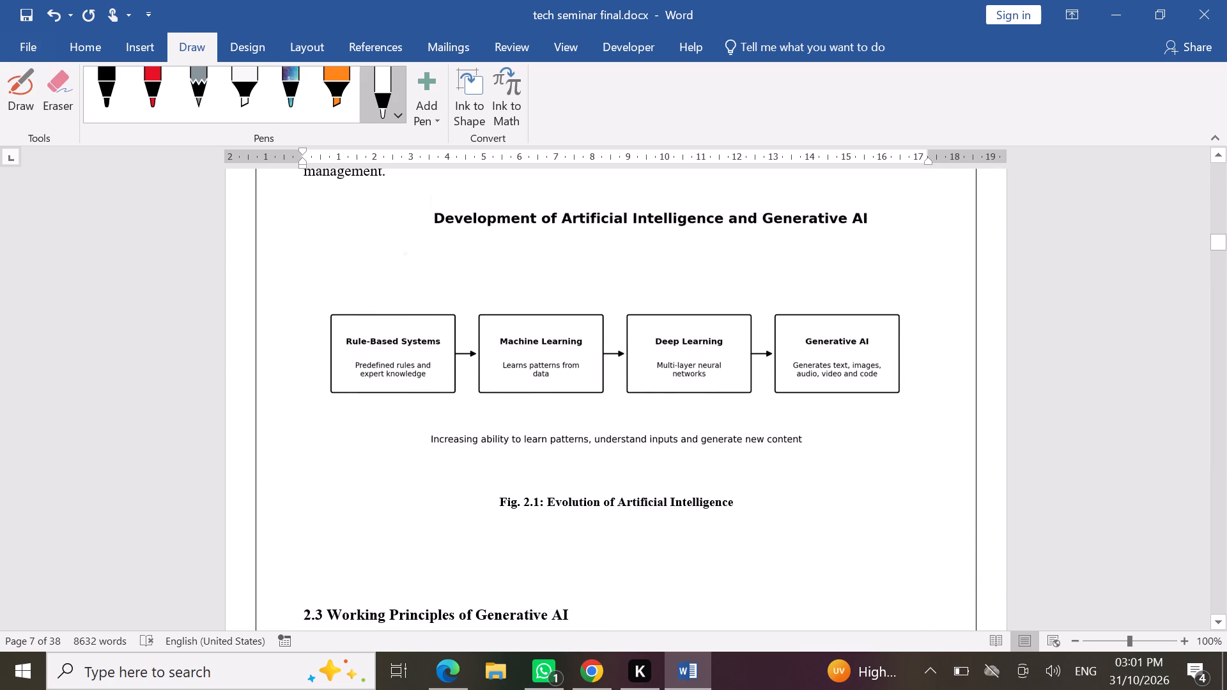
scroll(705, 525, down, 1)
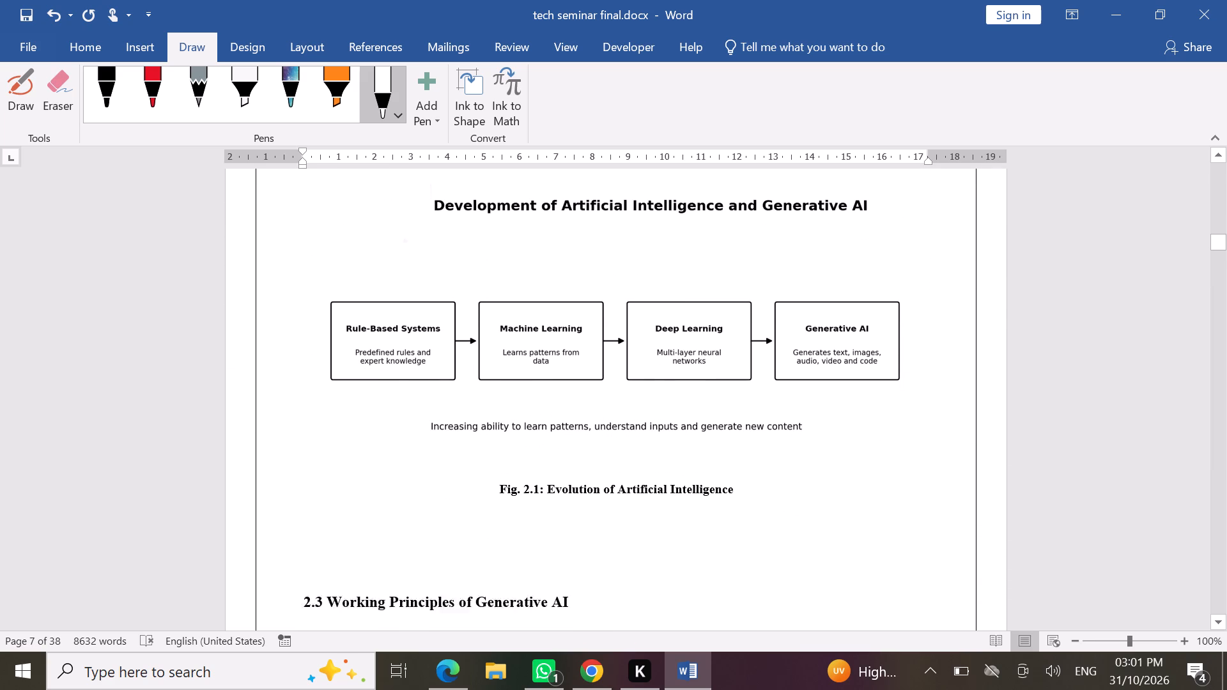
scroll(705, 525, down, 1)
click(426, 551)
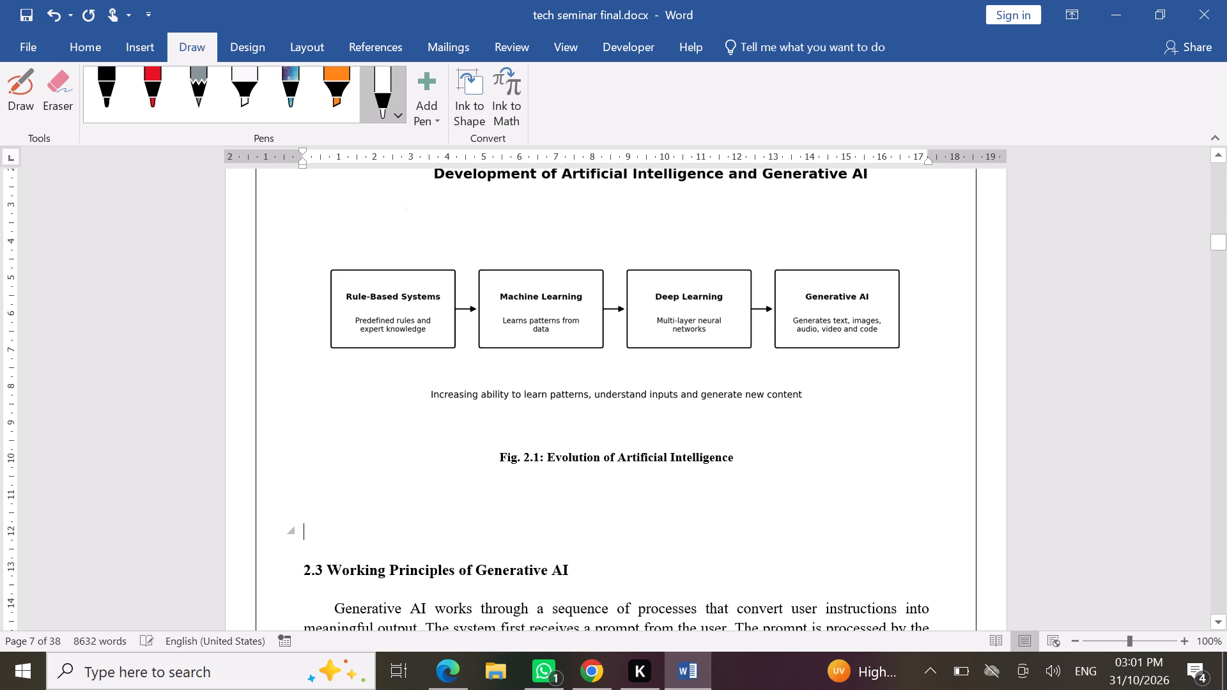
key(BackSpace)
key(BackSpace)
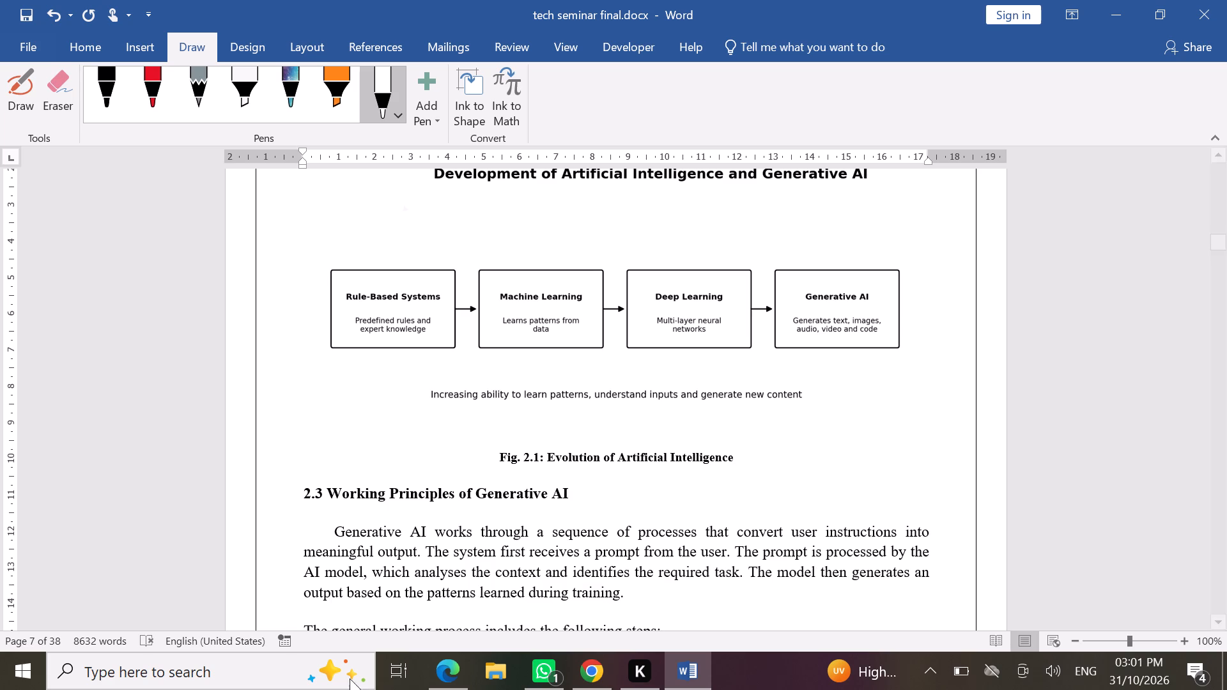
Check the page layout of the rest of Chapter 2, from section 2.3 through the summary in 2.8.
scroll(572, 583, down, 2)
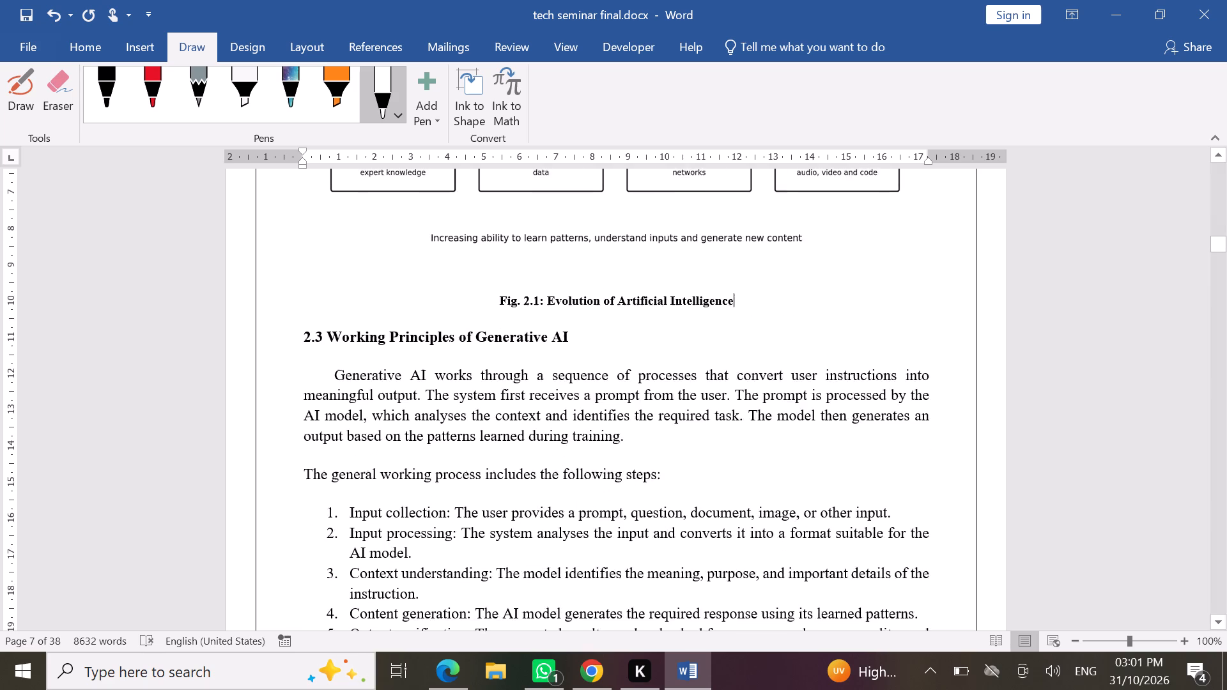
scroll(572, 583, down, 5)
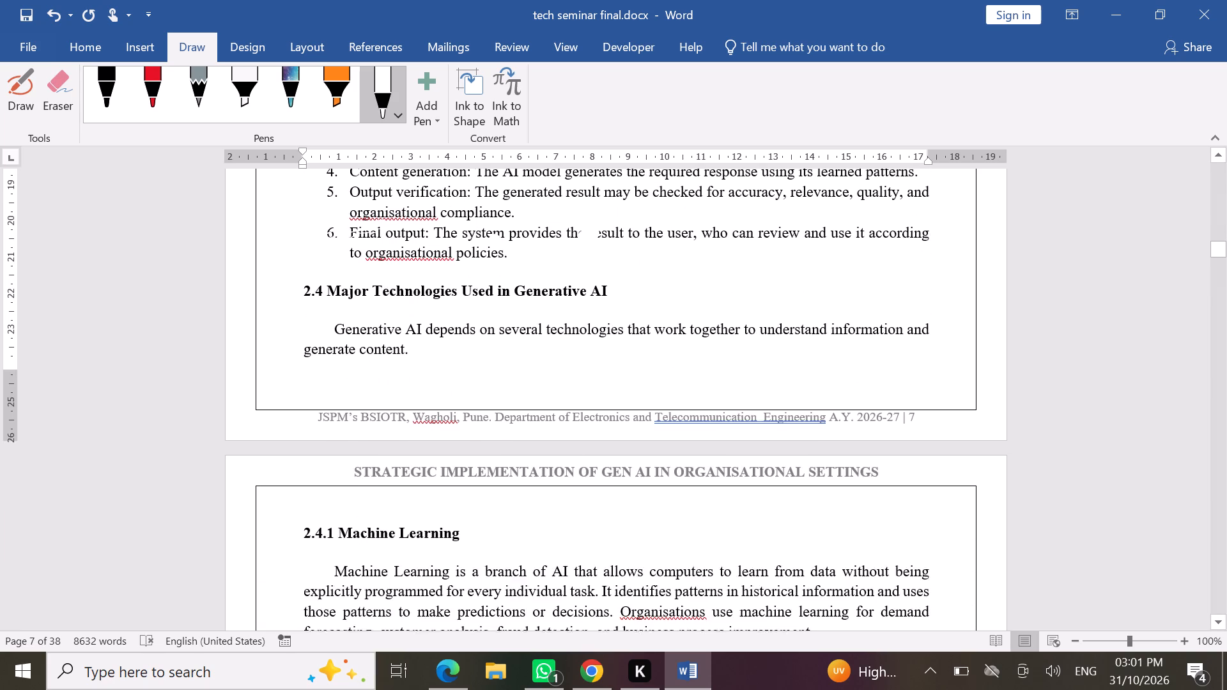
scroll(572, 583, down, 3)
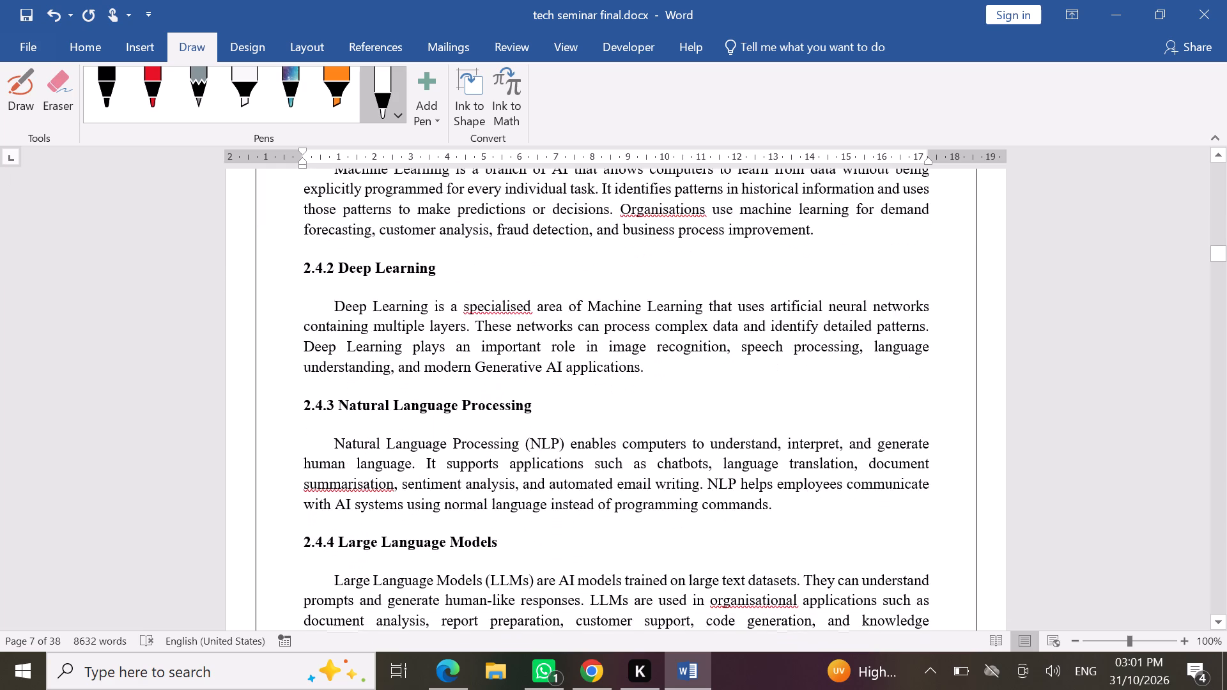
scroll(572, 583, down, 3)
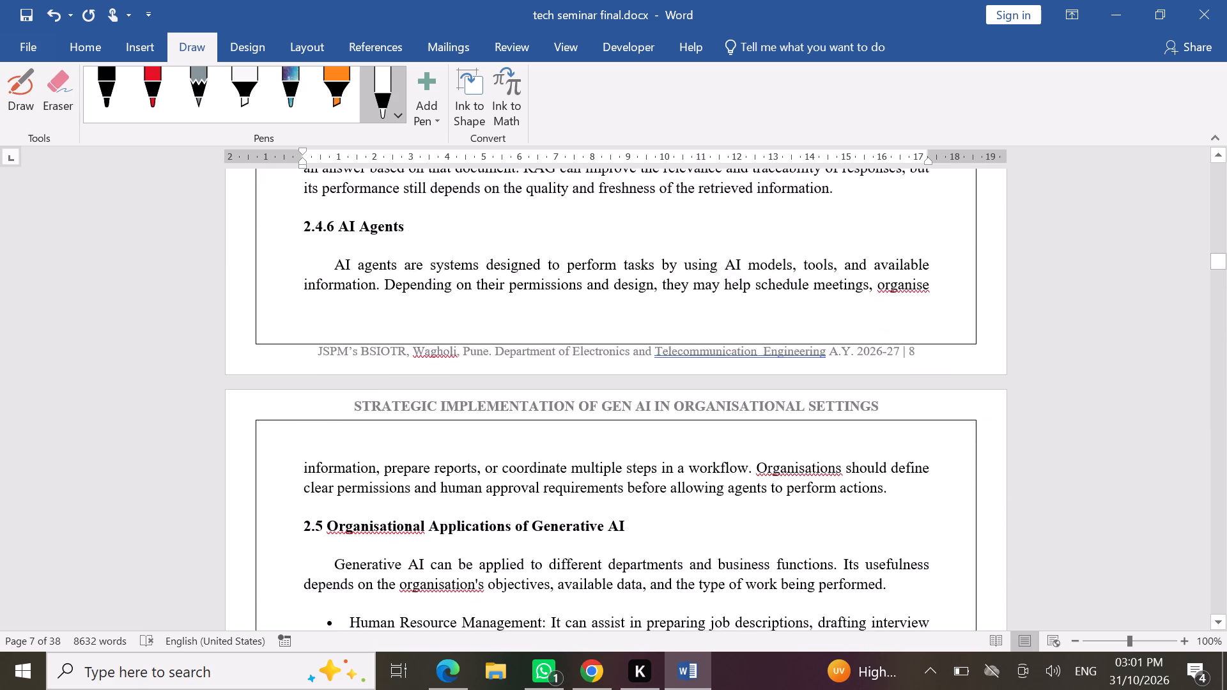
scroll(572, 583, down, 3)
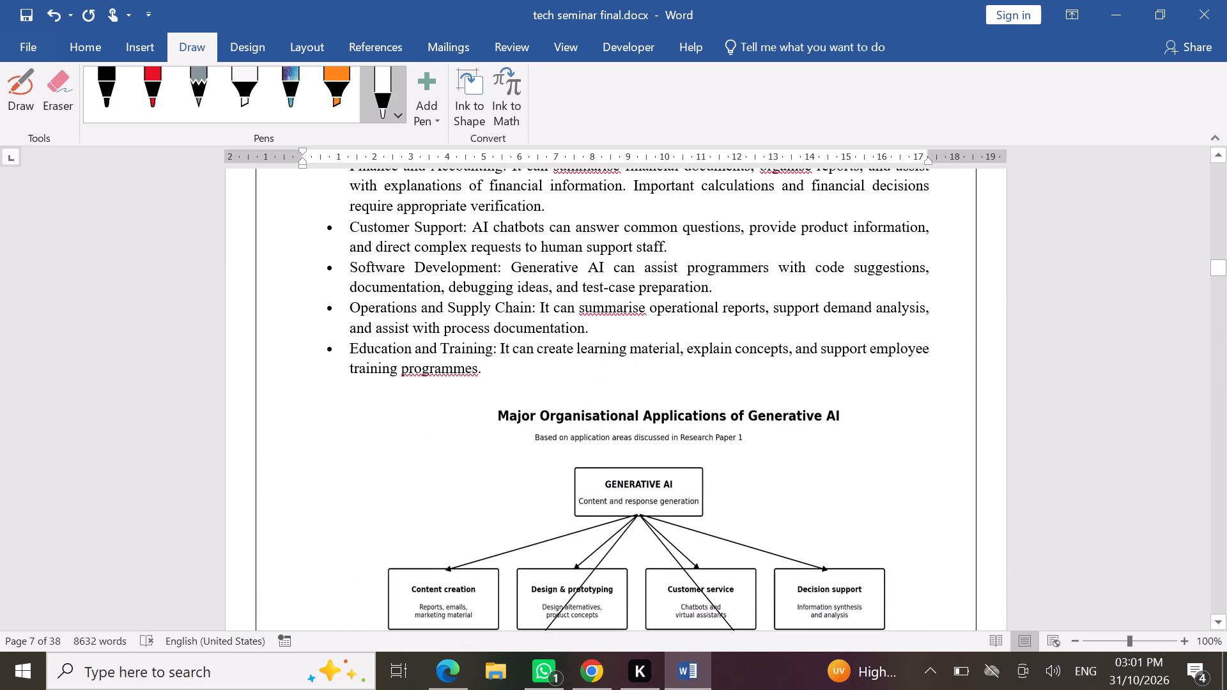
scroll(572, 583, down, 3)
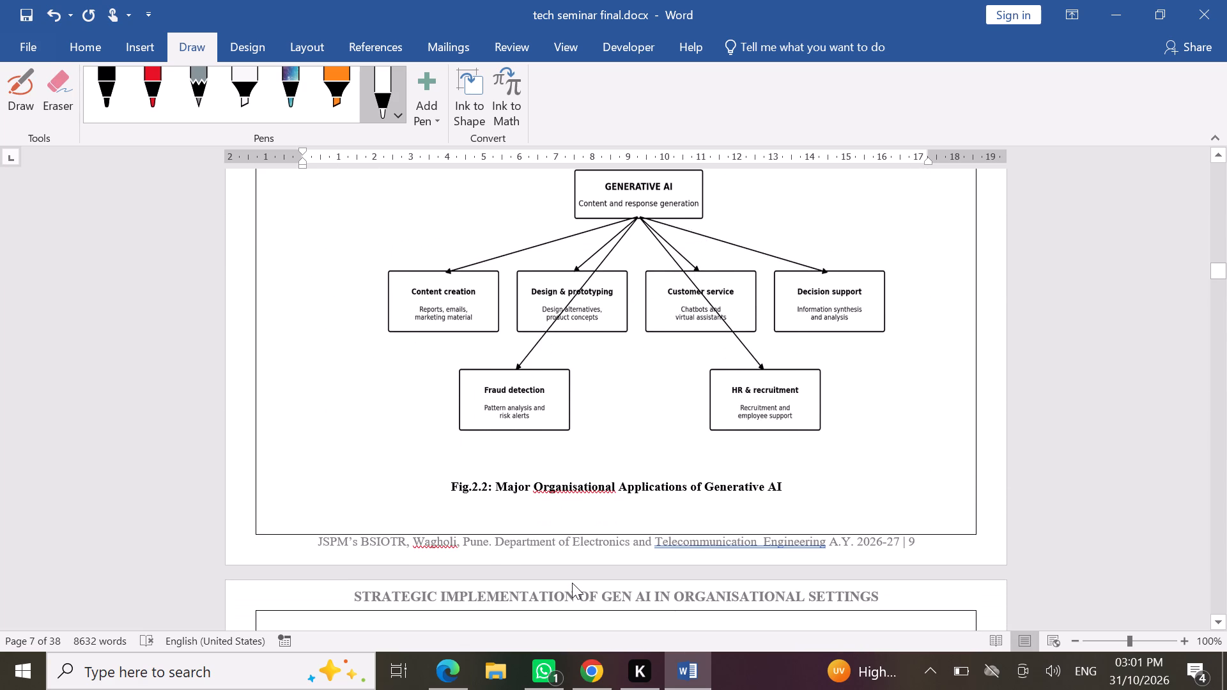
scroll(572, 583, down, 4)
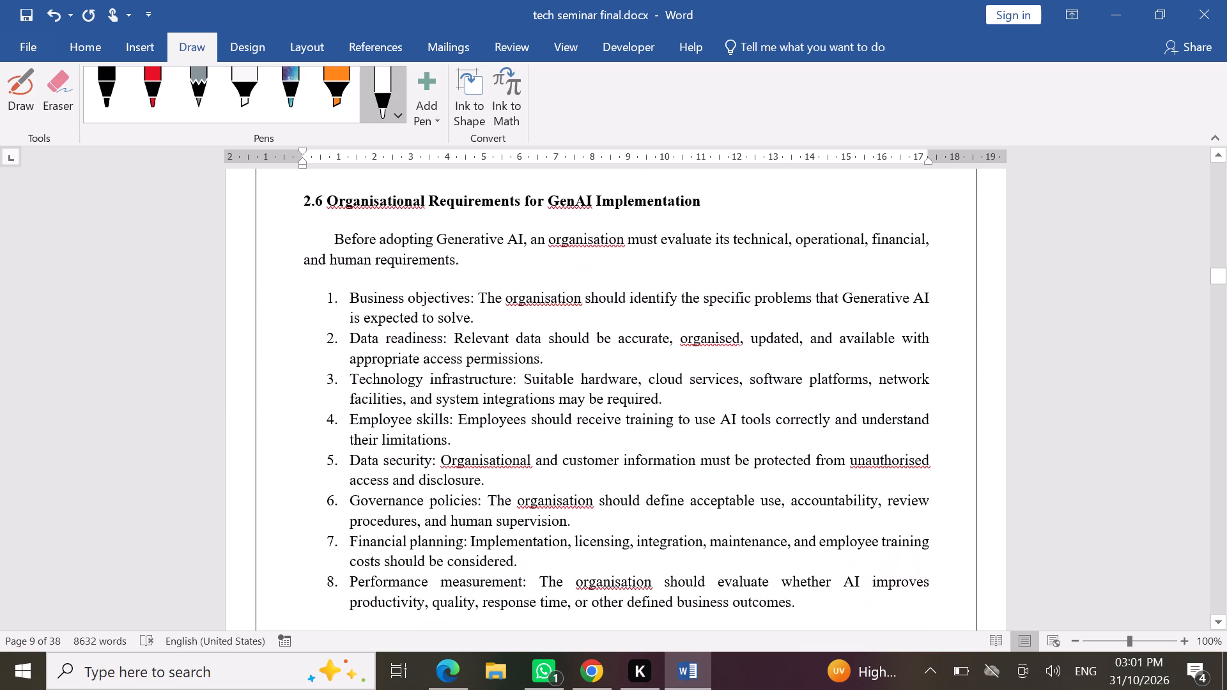
scroll(572, 583, down, 4)
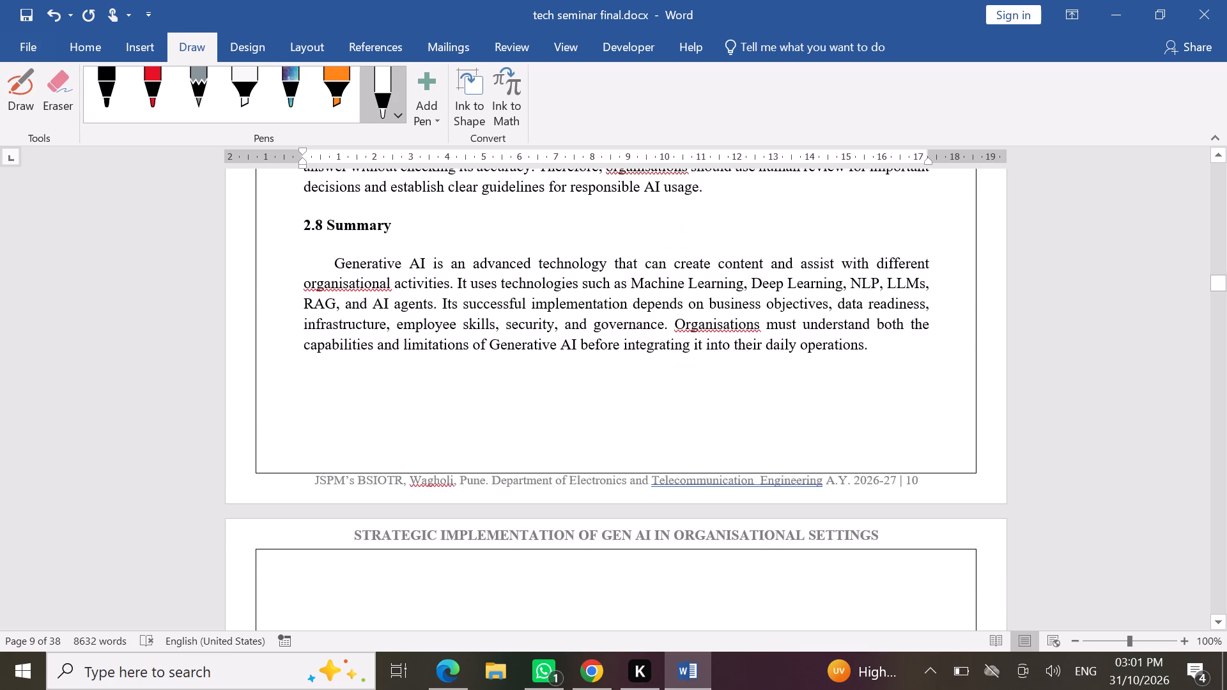
Delete the surplus empty paragraphs above the "CHAPTER 3" title so that it starts at the top of page 11.
scroll(572, 583, down, 3)
click(613, 473)
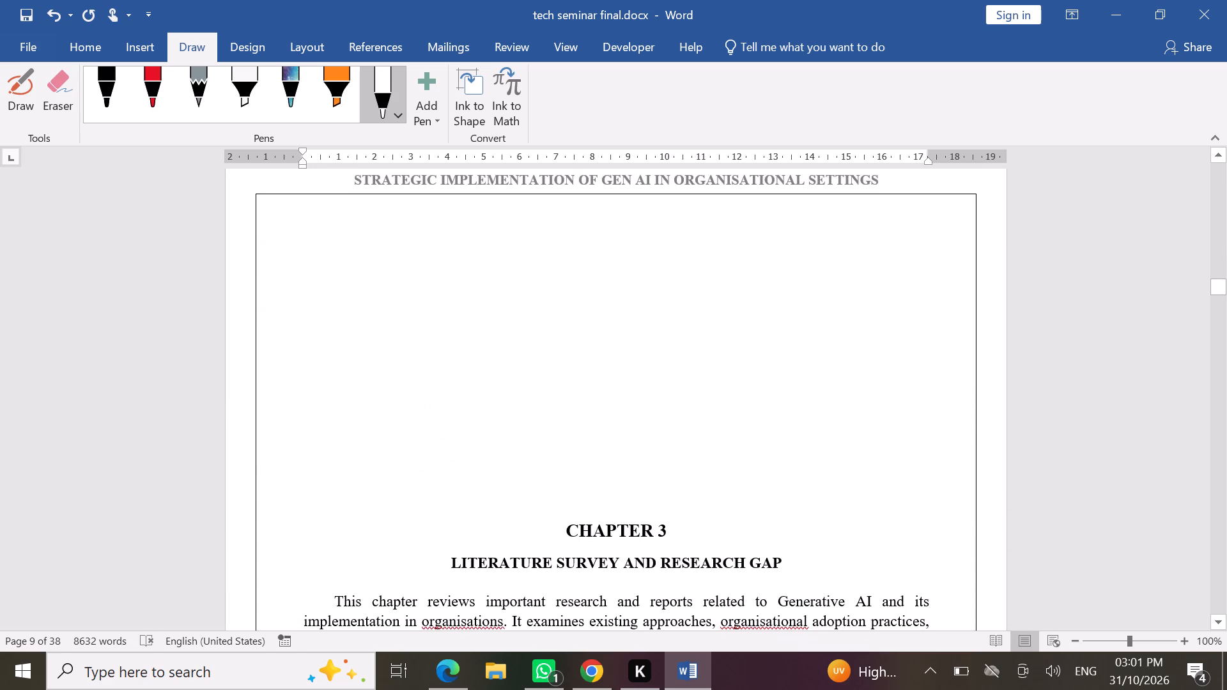
key(BackSpace)
key(BackSpace)
key(BackSpace)
key(BackSpace)
key(BackSpace)
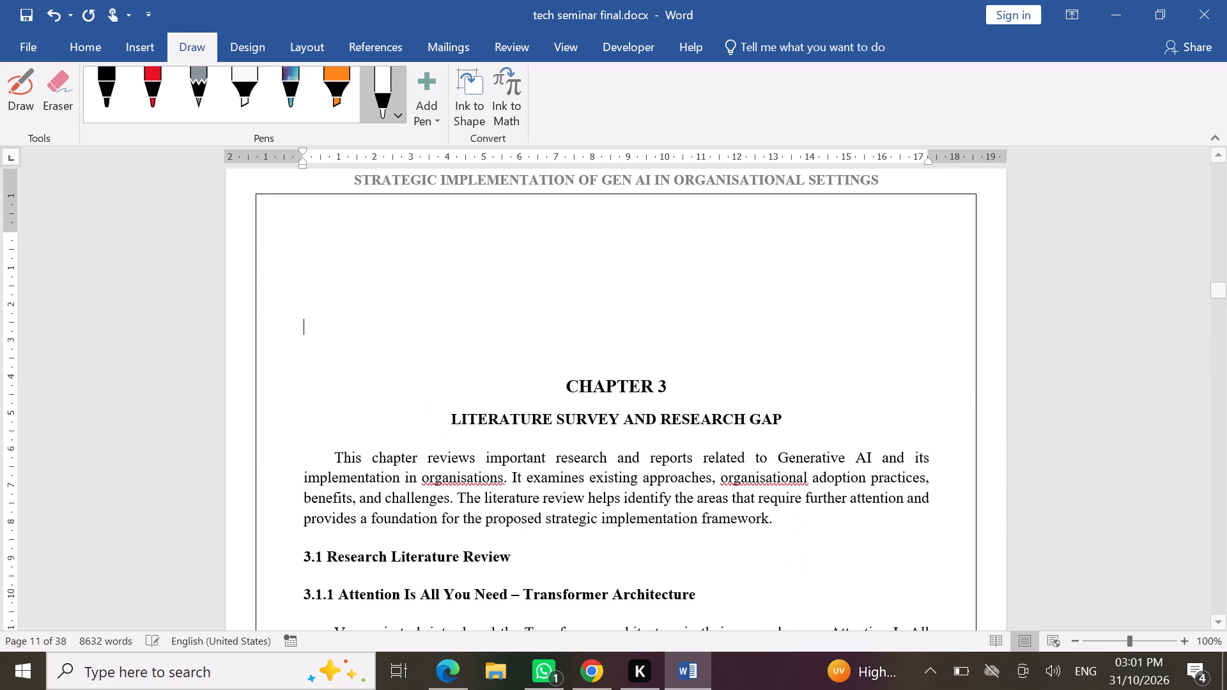
key(BackSpace)
key(BackSpace)
key(BackSpace)
key(BackSpace)
key(BackSpace)
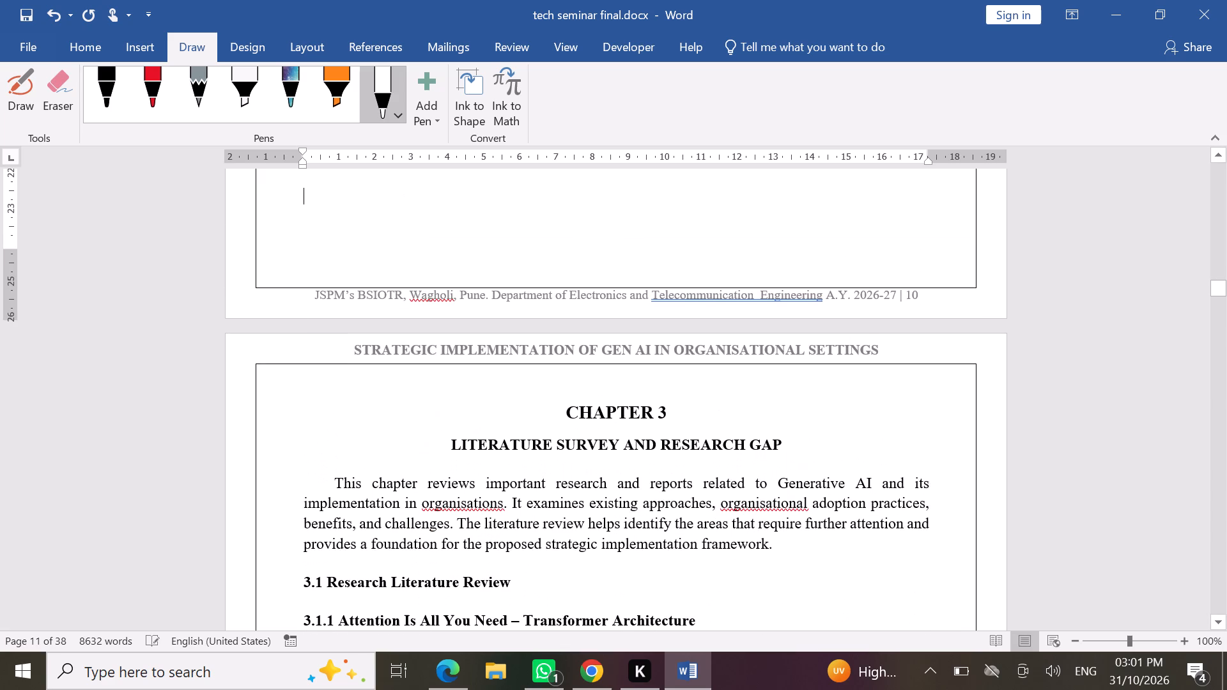
scroll(738, 556, up, 3)
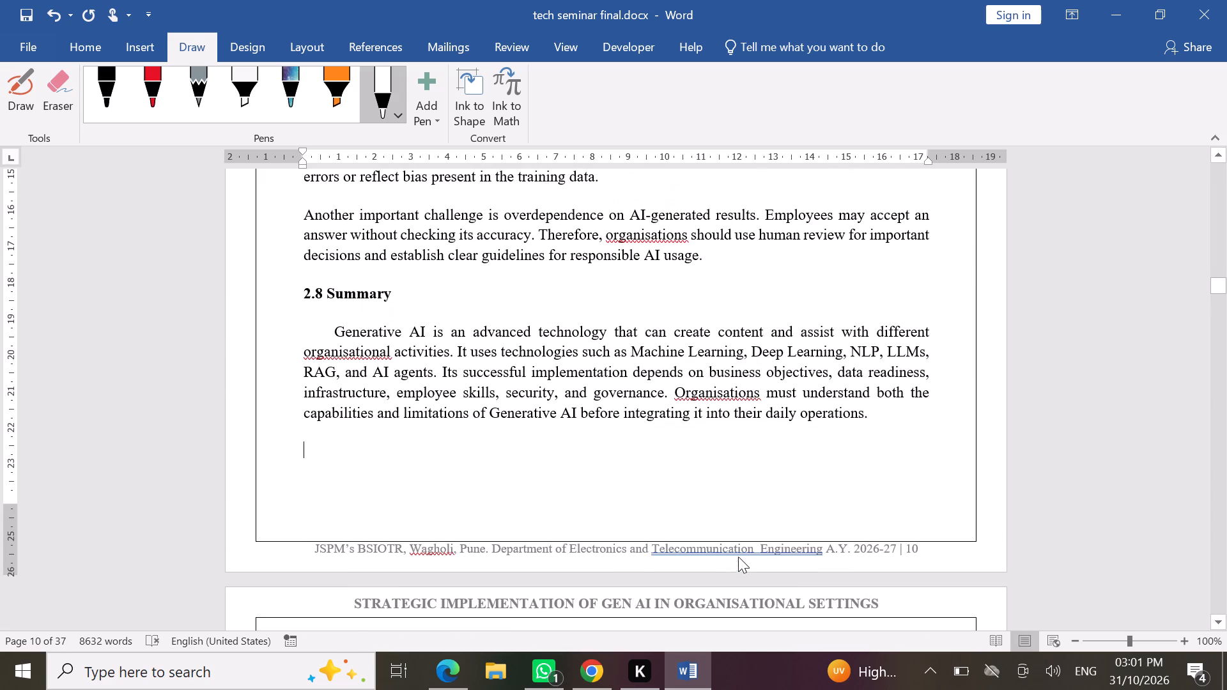
Check the page layout of Chapter 3 from its title through Fig. 3.1 and the start of section 3.2.
scroll(738, 556, down, 3)
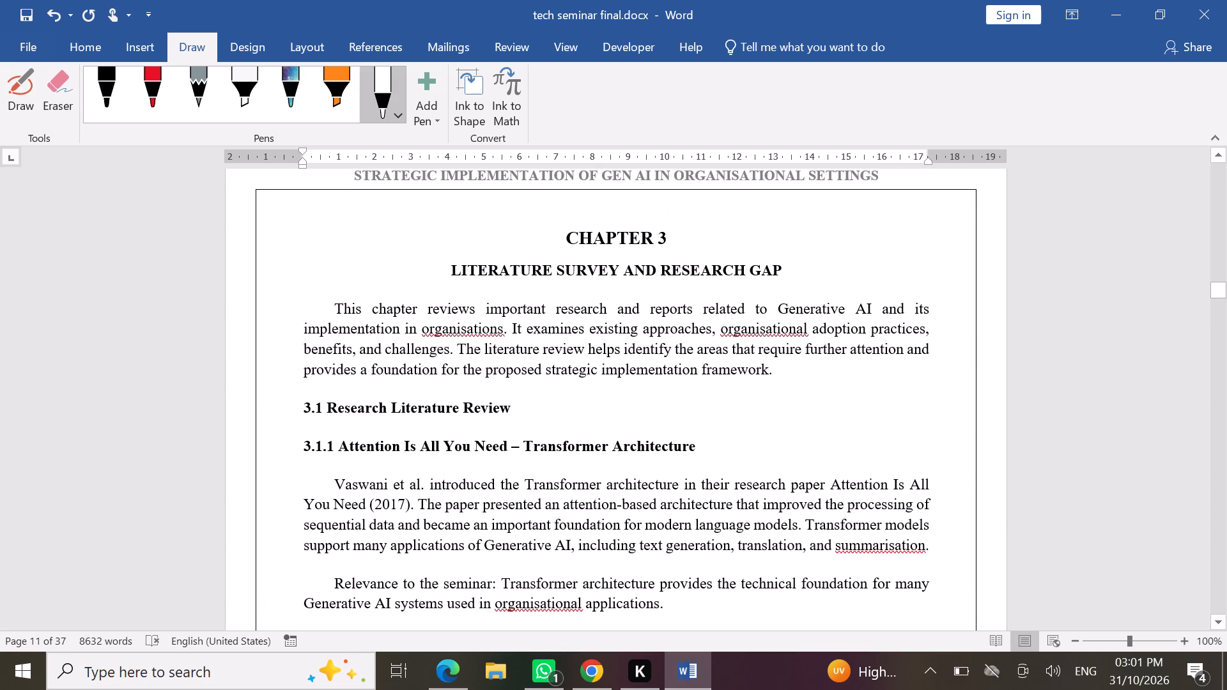
scroll(738, 556, down, 4)
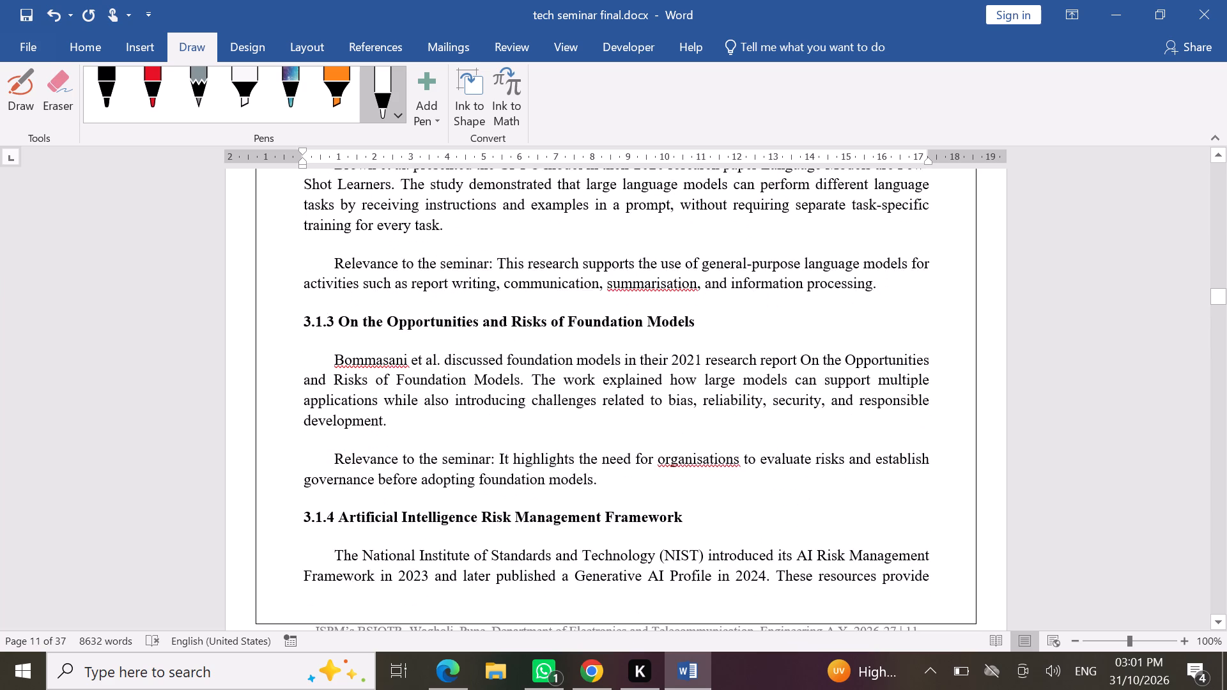
scroll(738, 556, down, 3)
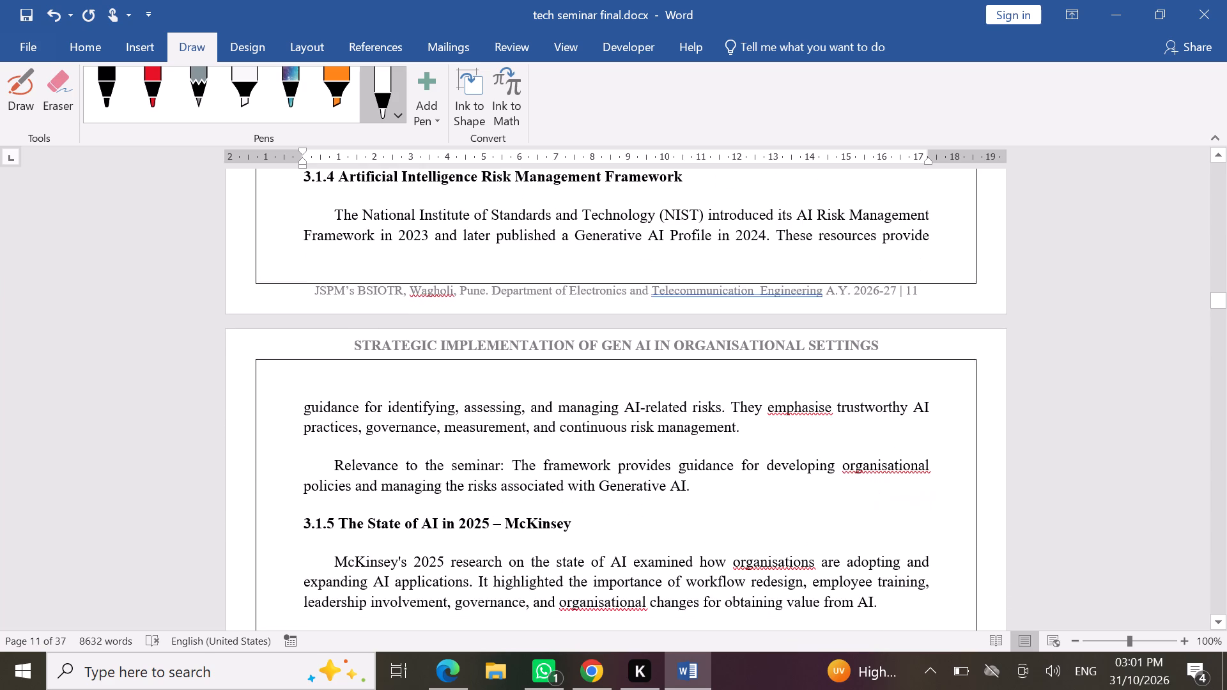
scroll(738, 556, down, 3)
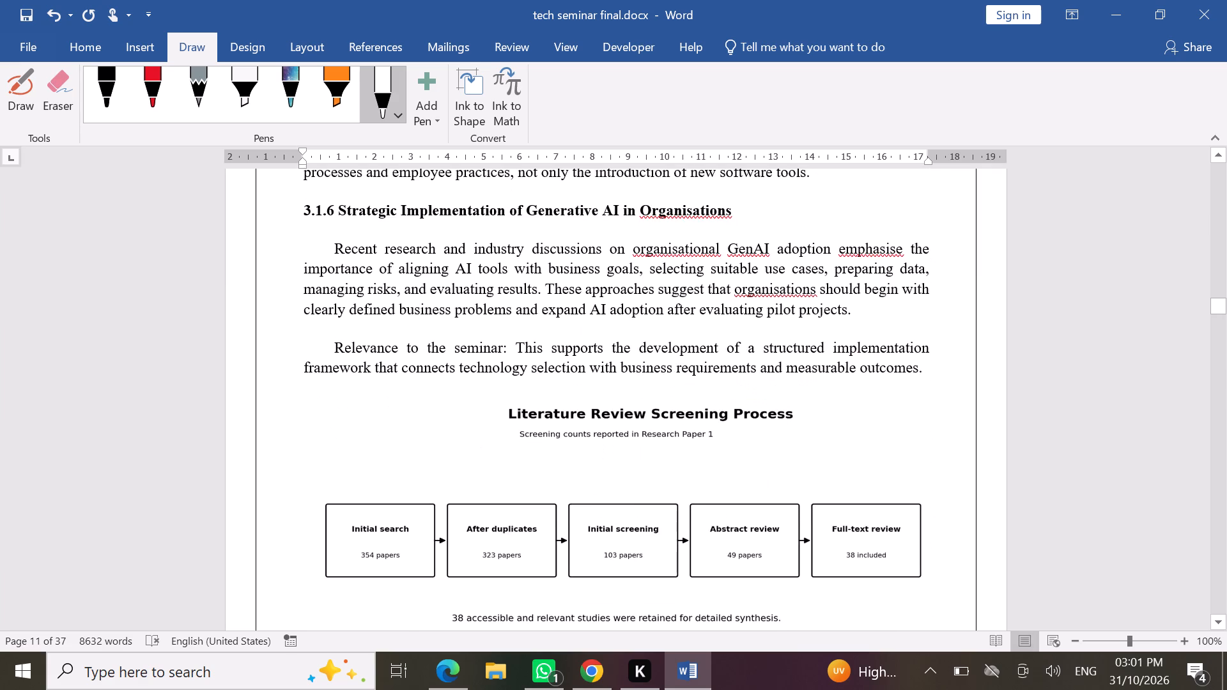
scroll(738, 556, down, 3)
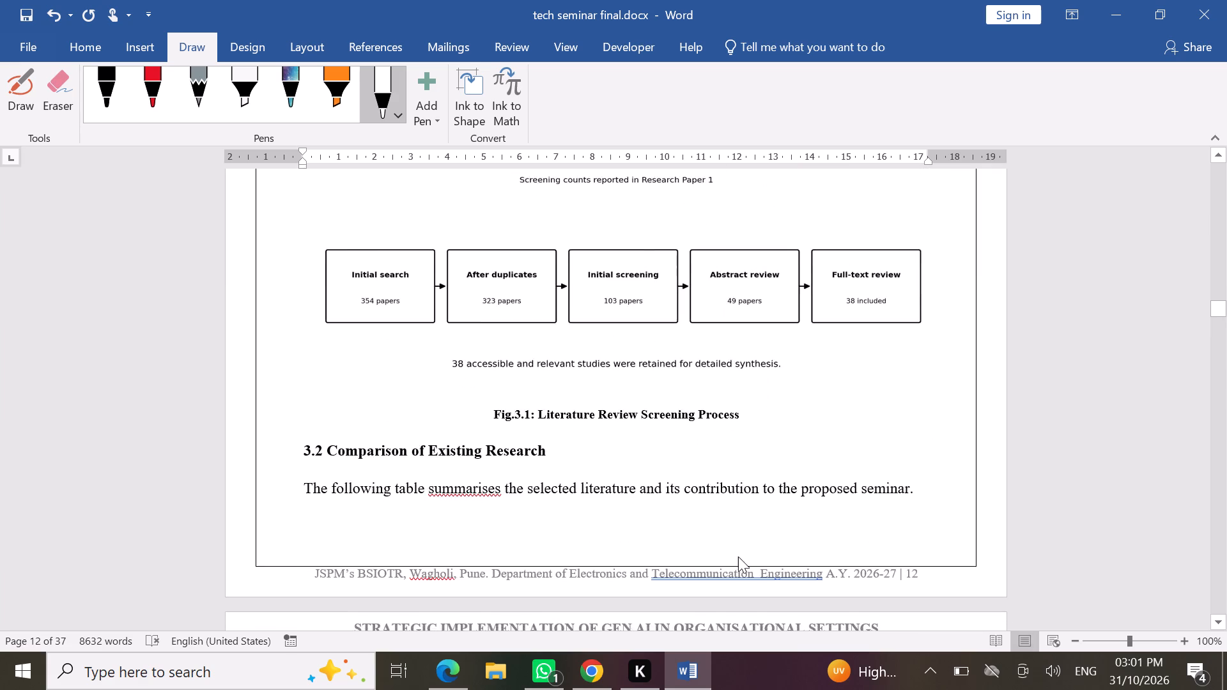
Check the page layout from section 3.2 through the end of Chapter 3 and on to Fig. 4.1 in Chapter 4.
scroll(738, 556, down, 4)
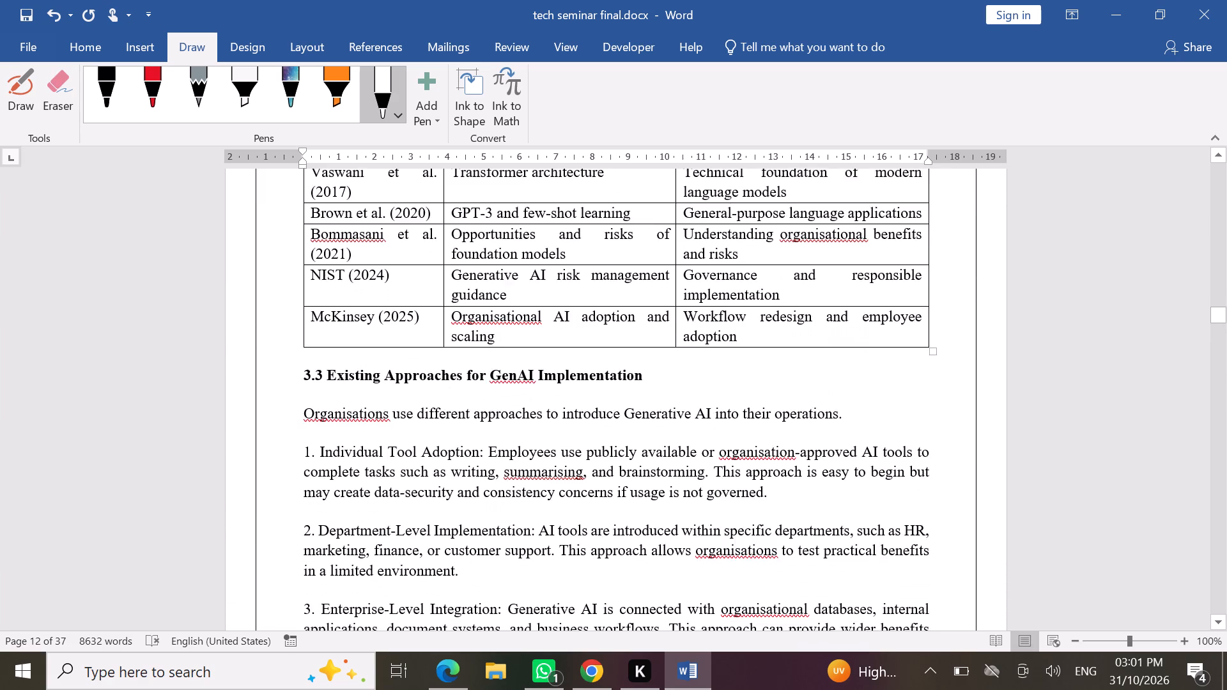
scroll(738, 556, down, 4)
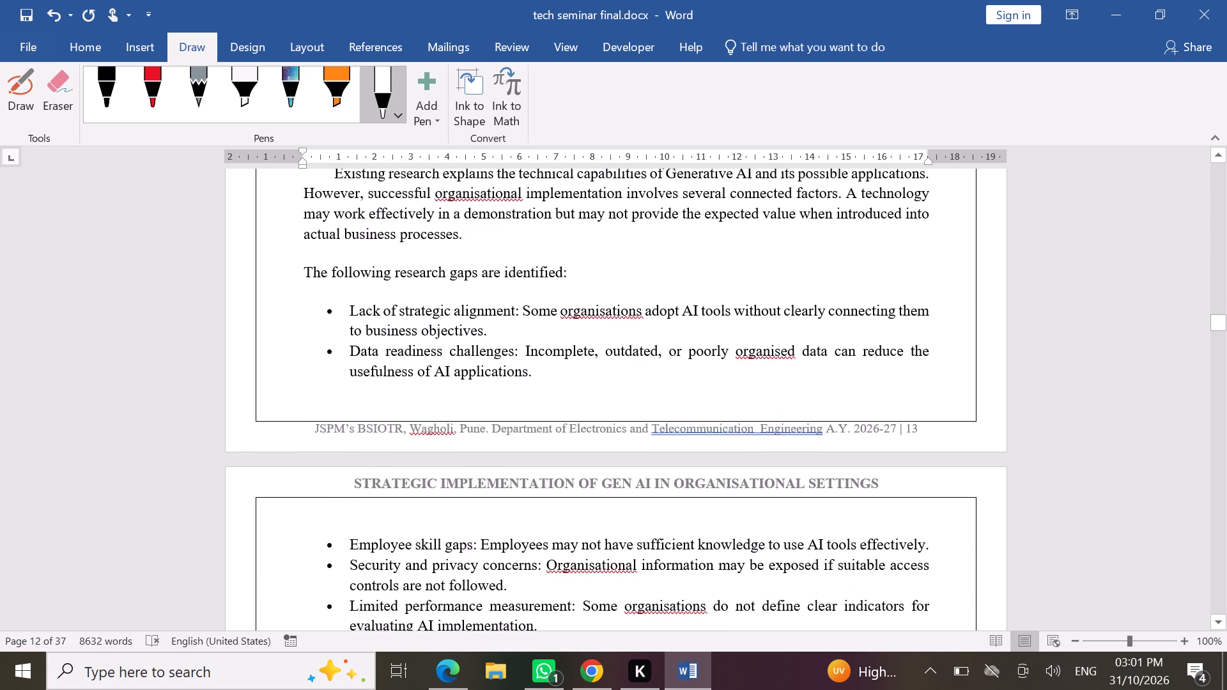
scroll(738, 556, down, 4)
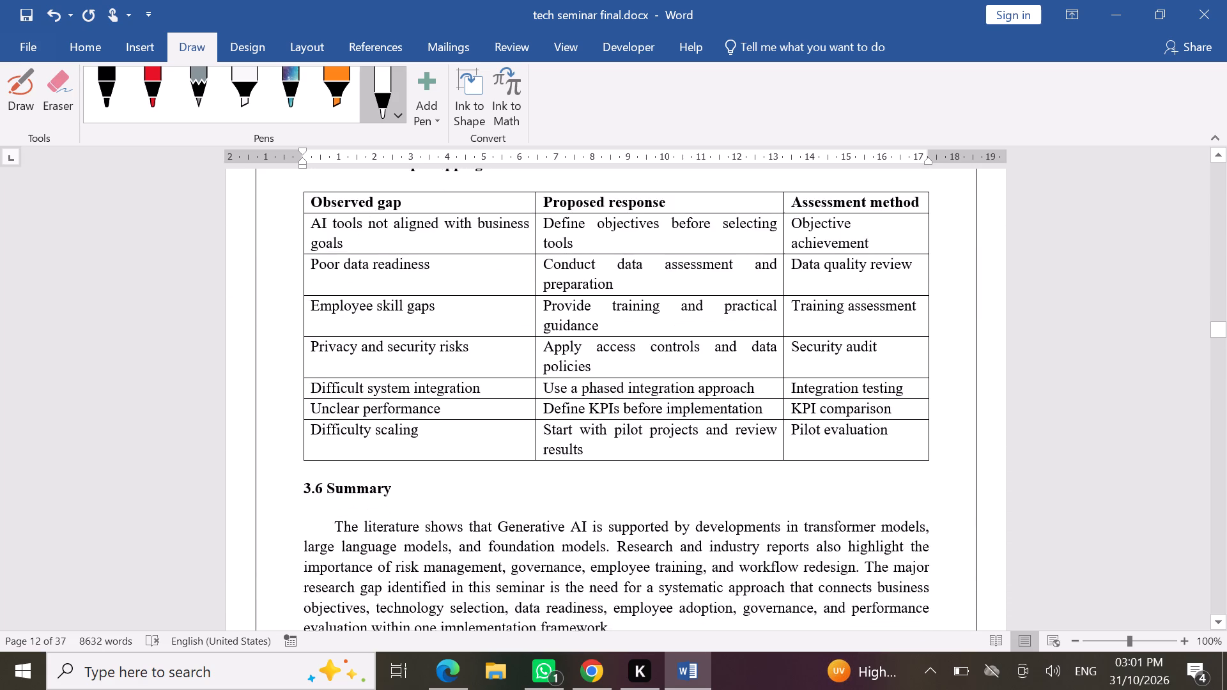
scroll(738, 556, down, 4)
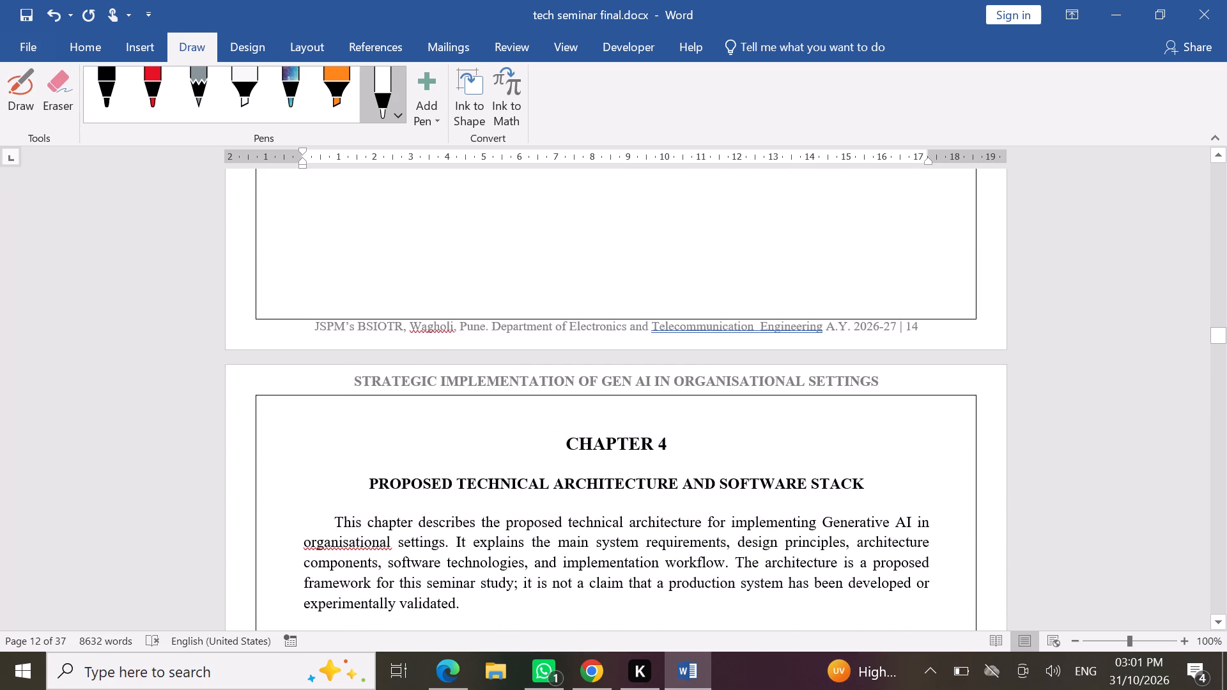
scroll(738, 556, down, 4)
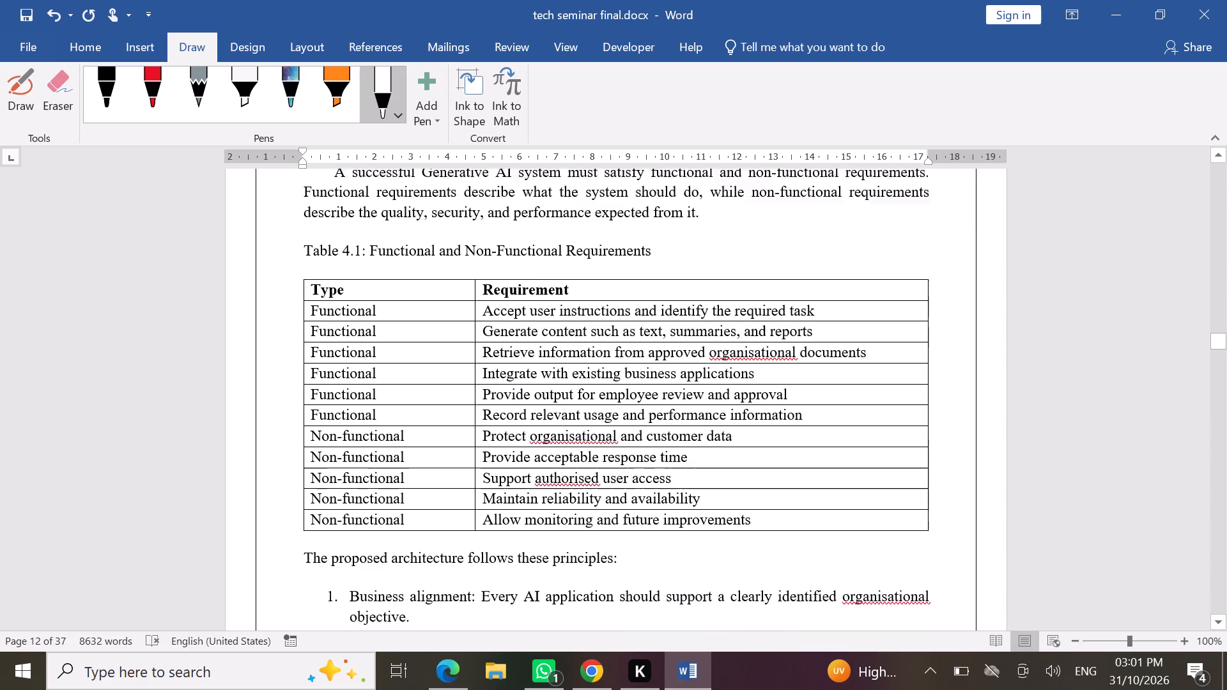
scroll(738, 556, down, 4)
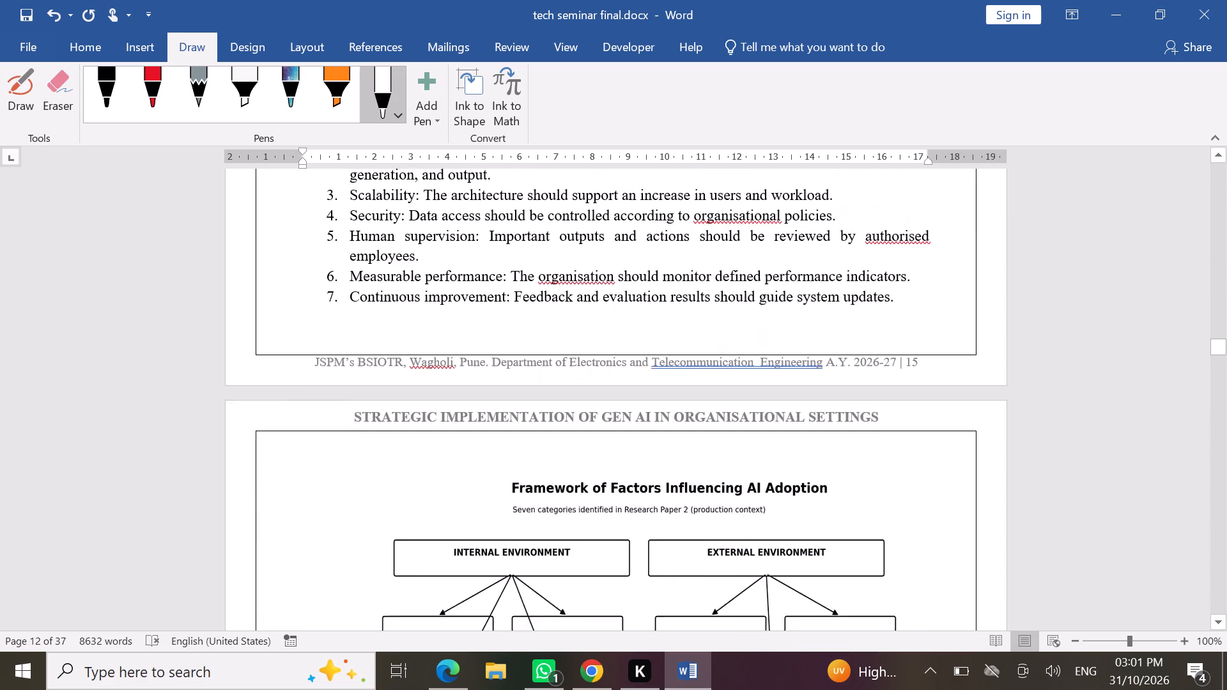
scroll(738, 556, down, 2)
scroll(738, 556, up, 2)
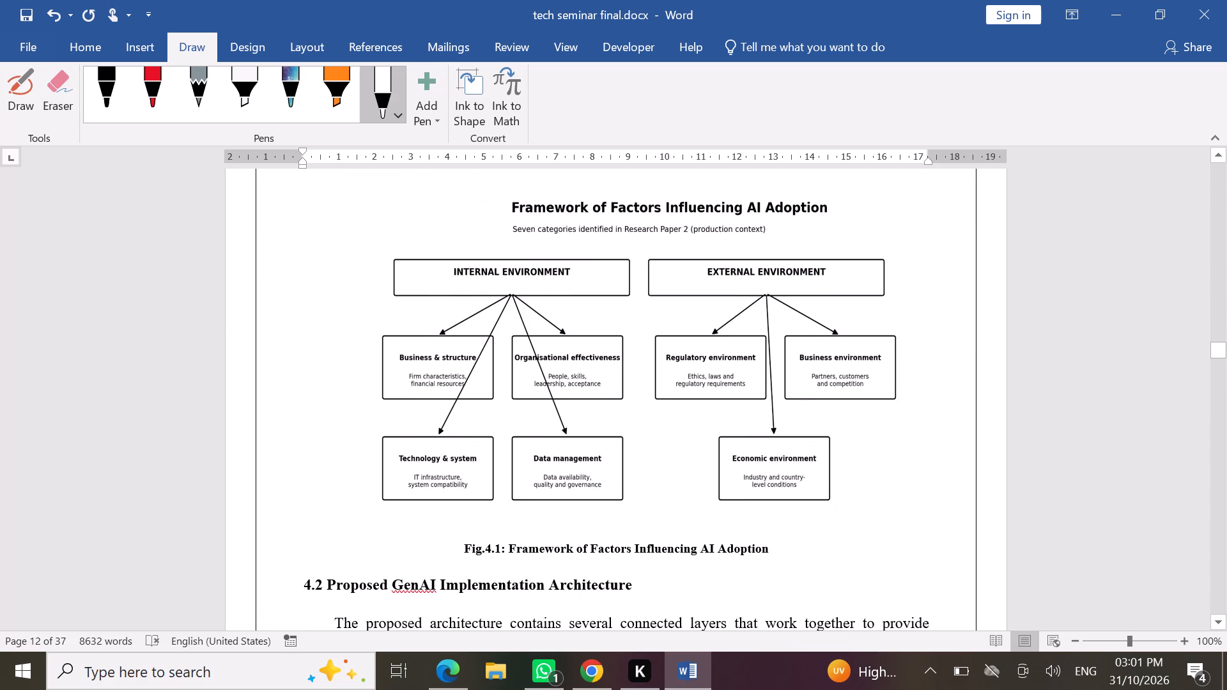
scroll(738, 556, up, 1)
scroll(738, 557, down, 3)
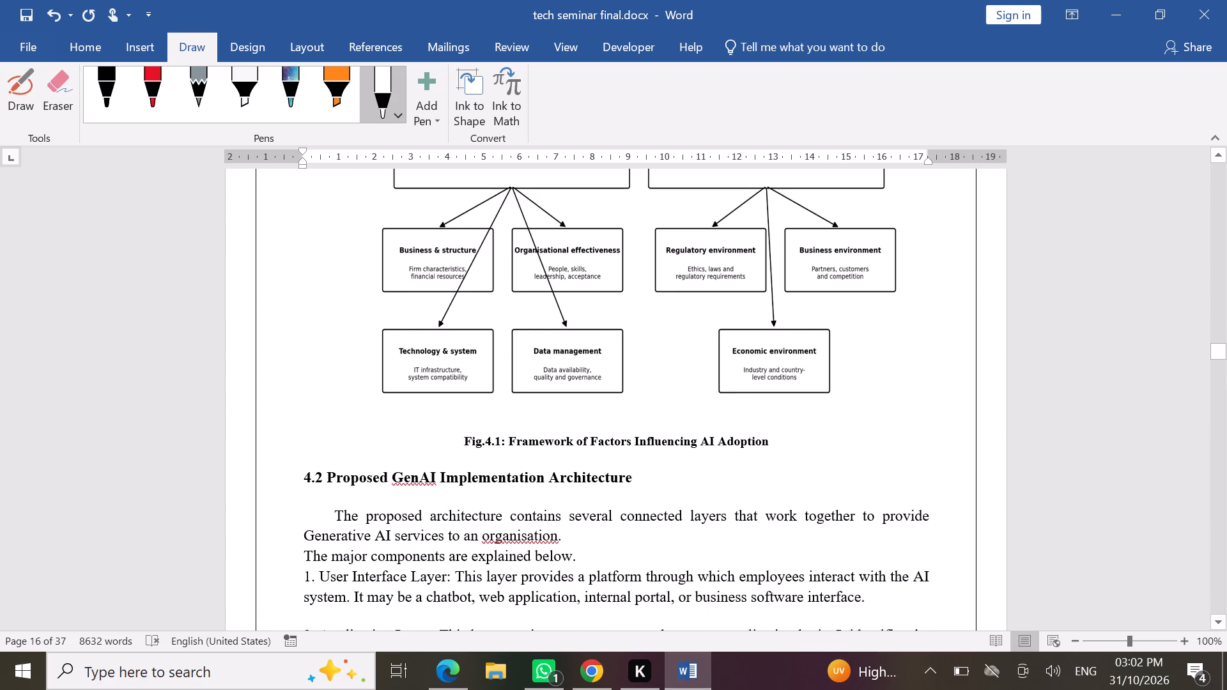
Check the page layout of the rest of Chapter 4, from section 4.2 through the 4.7 summary, including how Table 4.2 splits across pages.
scroll(738, 557, down, 5)
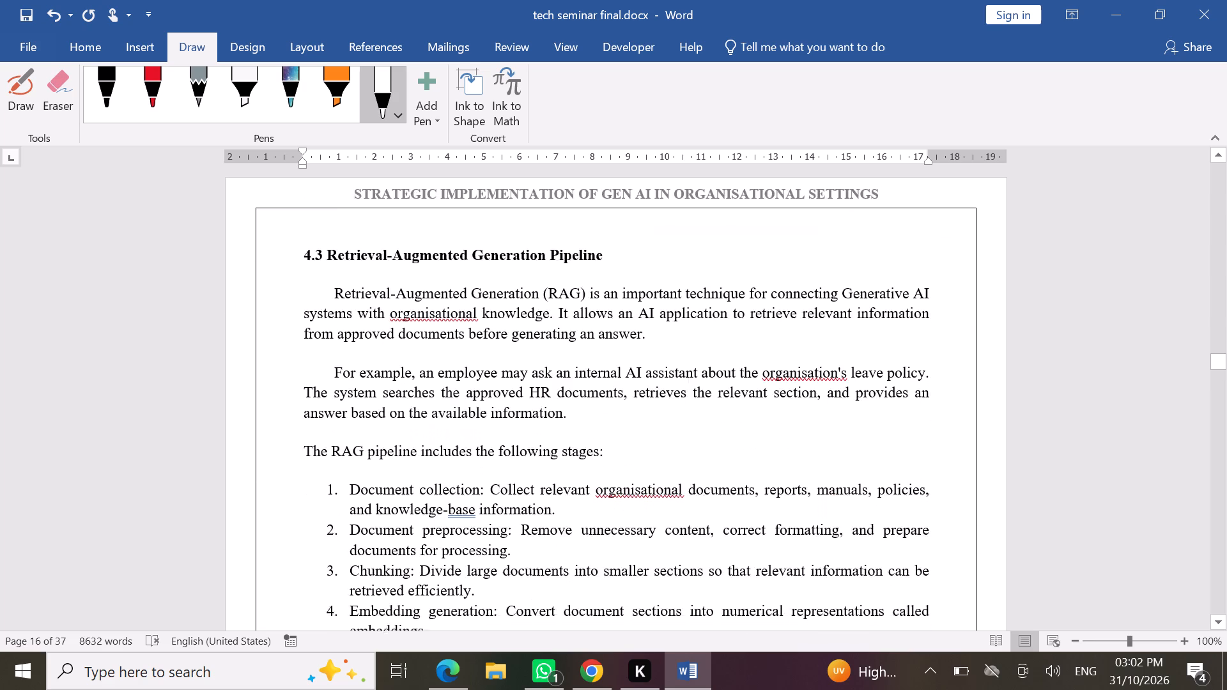
scroll(738, 557, down, 5)
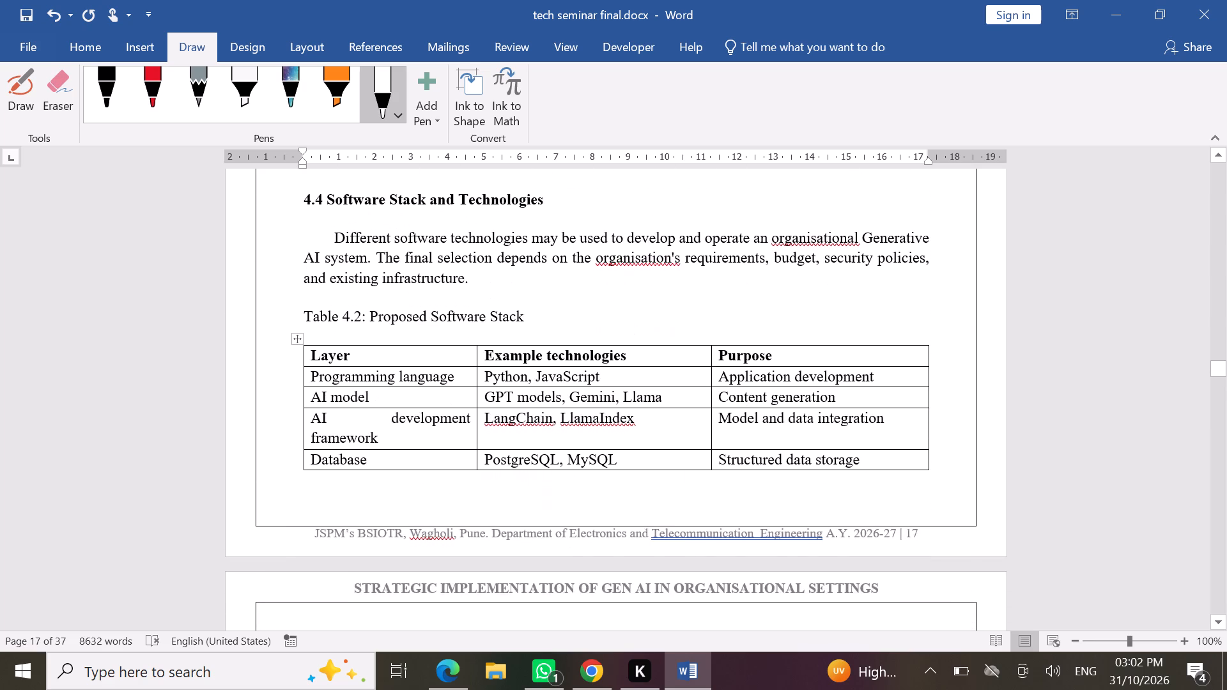
scroll(738, 557, down, 5)
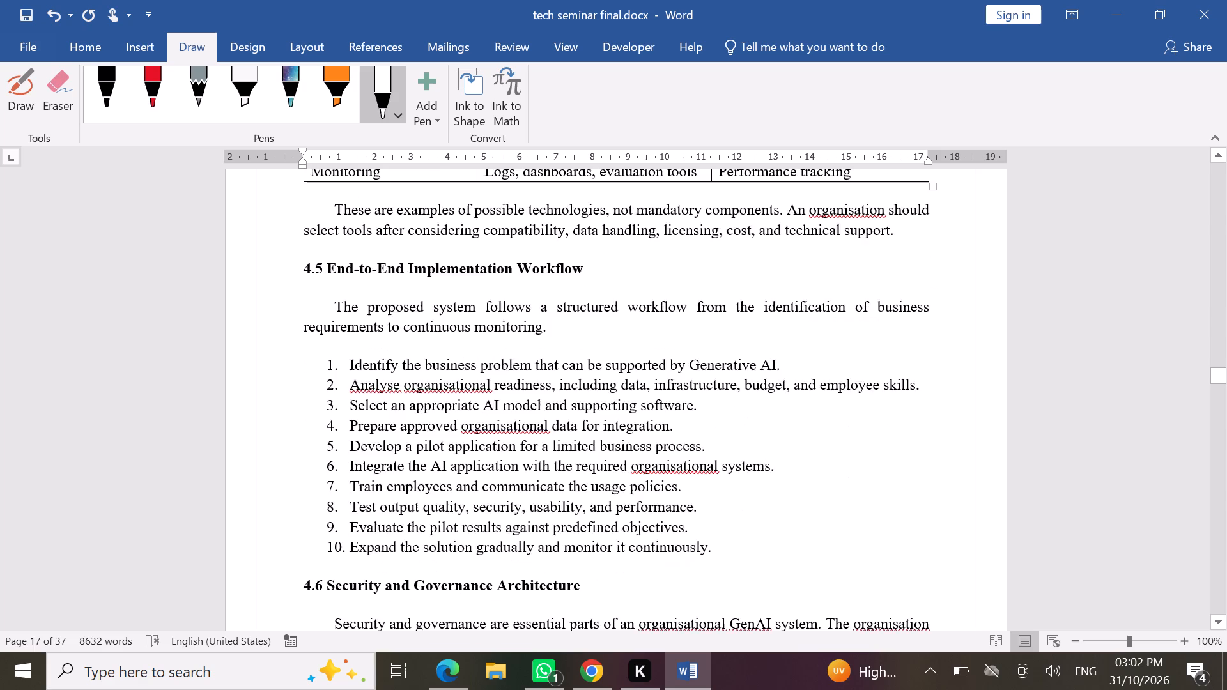
scroll(738, 557, down, 4)
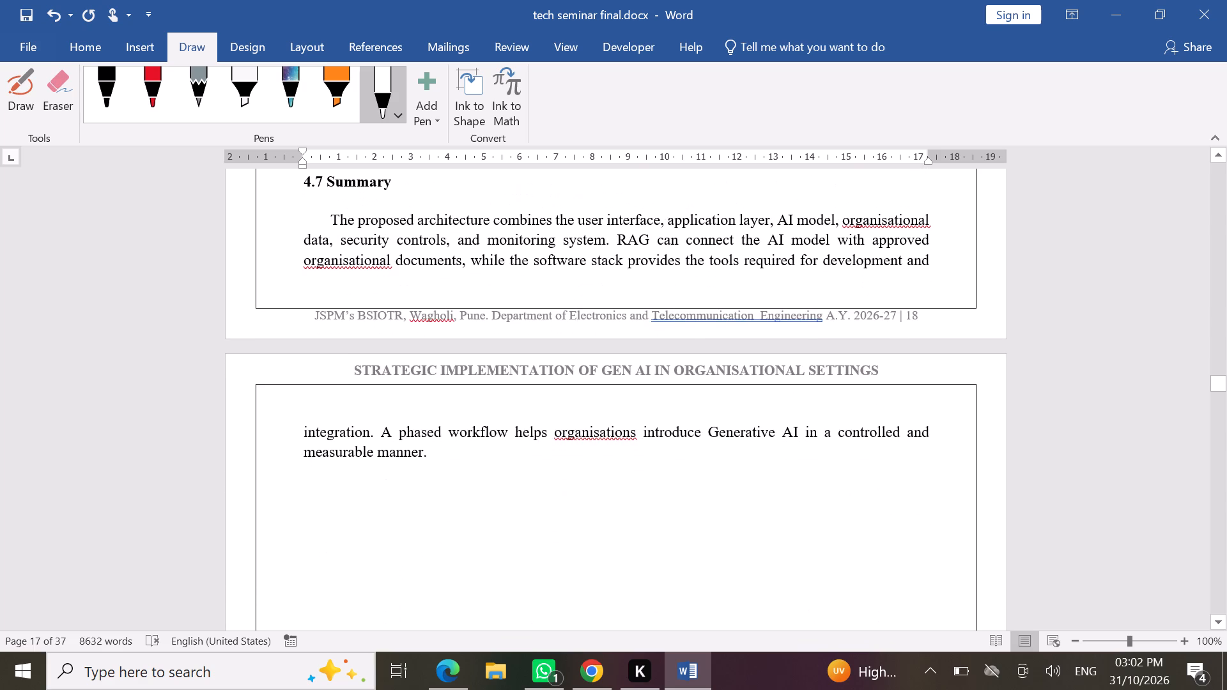
scroll(738, 557, up, 4)
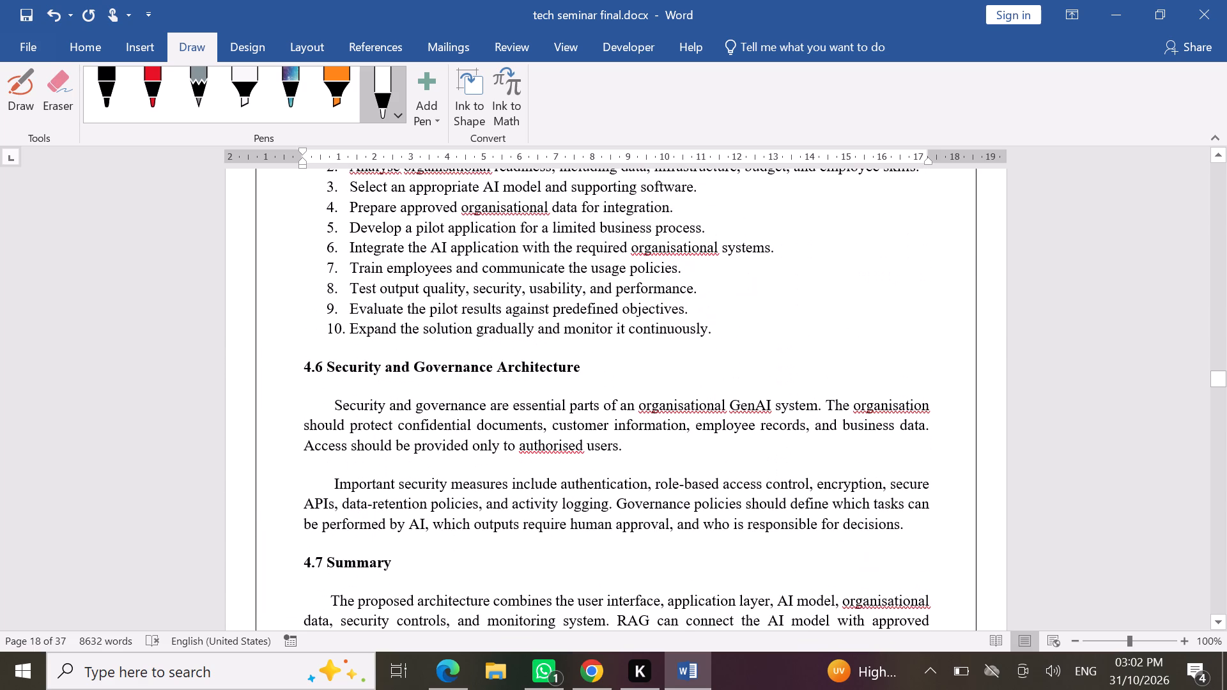
scroll(738, 557, up, 3)
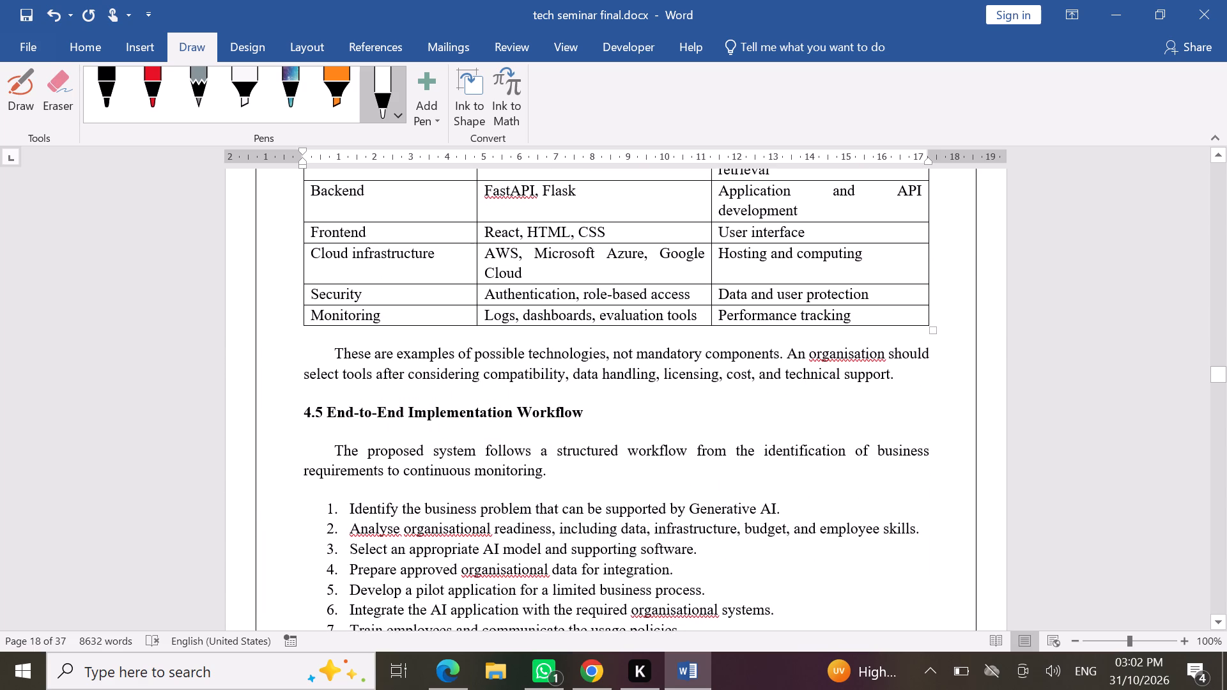
scroll(738, 557, up, 2)
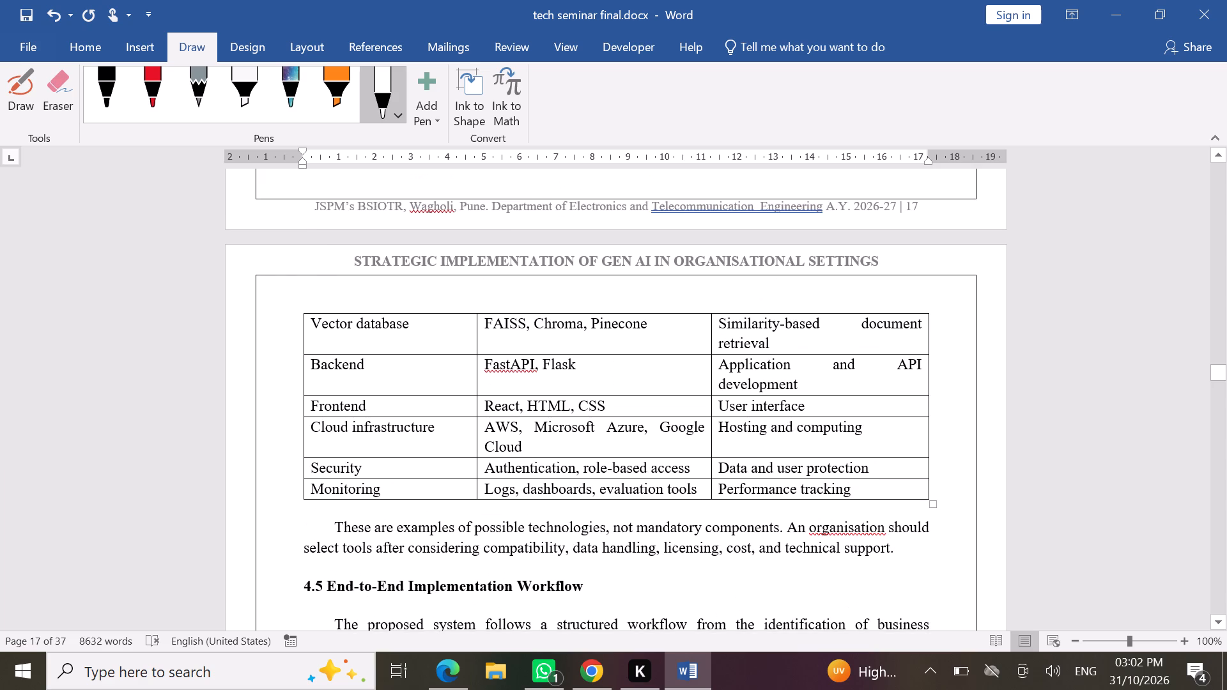
scroll(738, 557, up, 3)
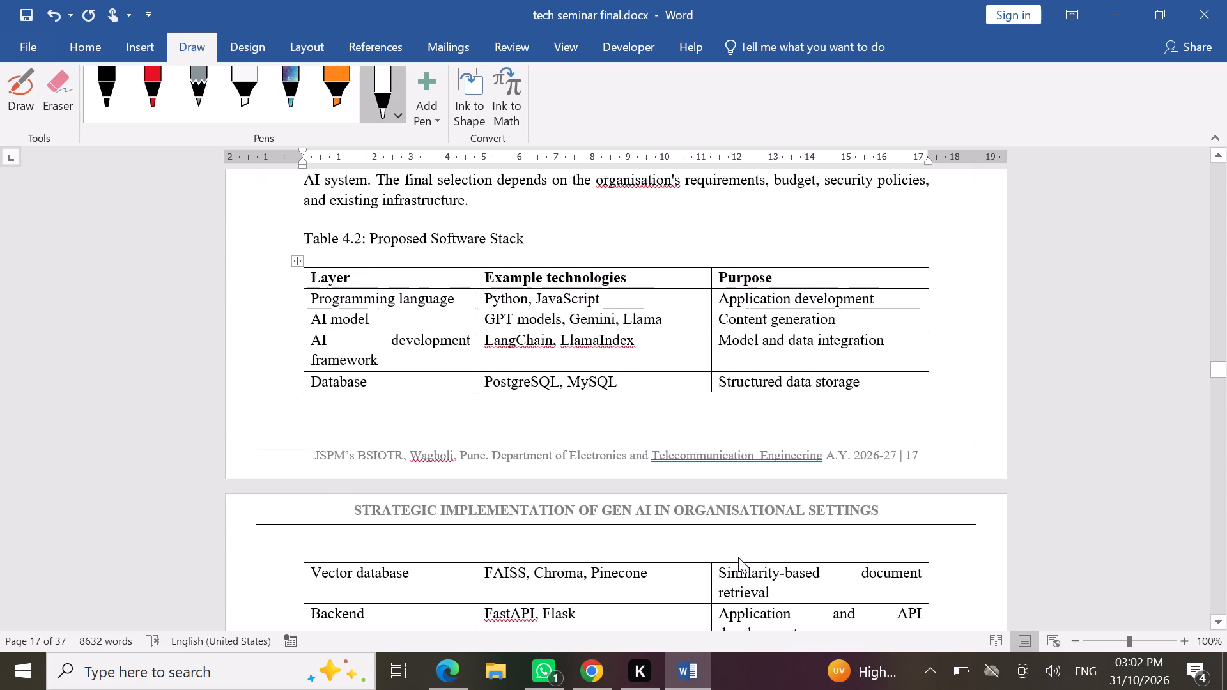
scroll(738, 557, up, 2)
scroll(738, 557, down, 1)
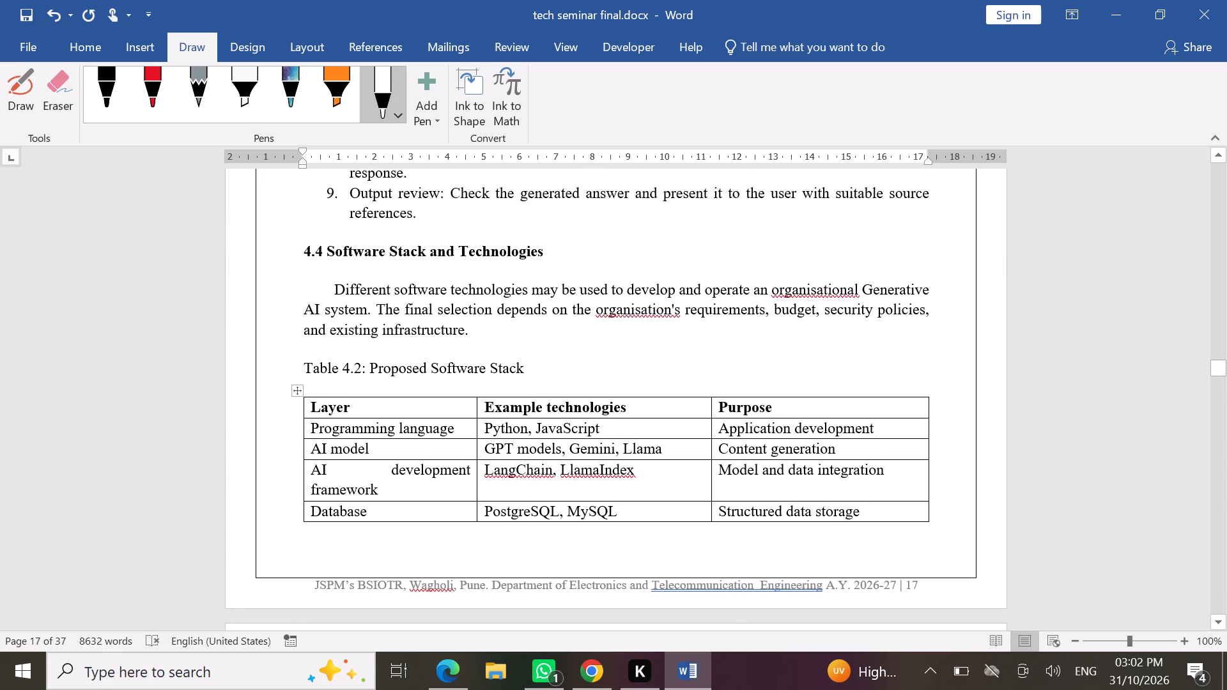
scroll(738, 557, down, 7)
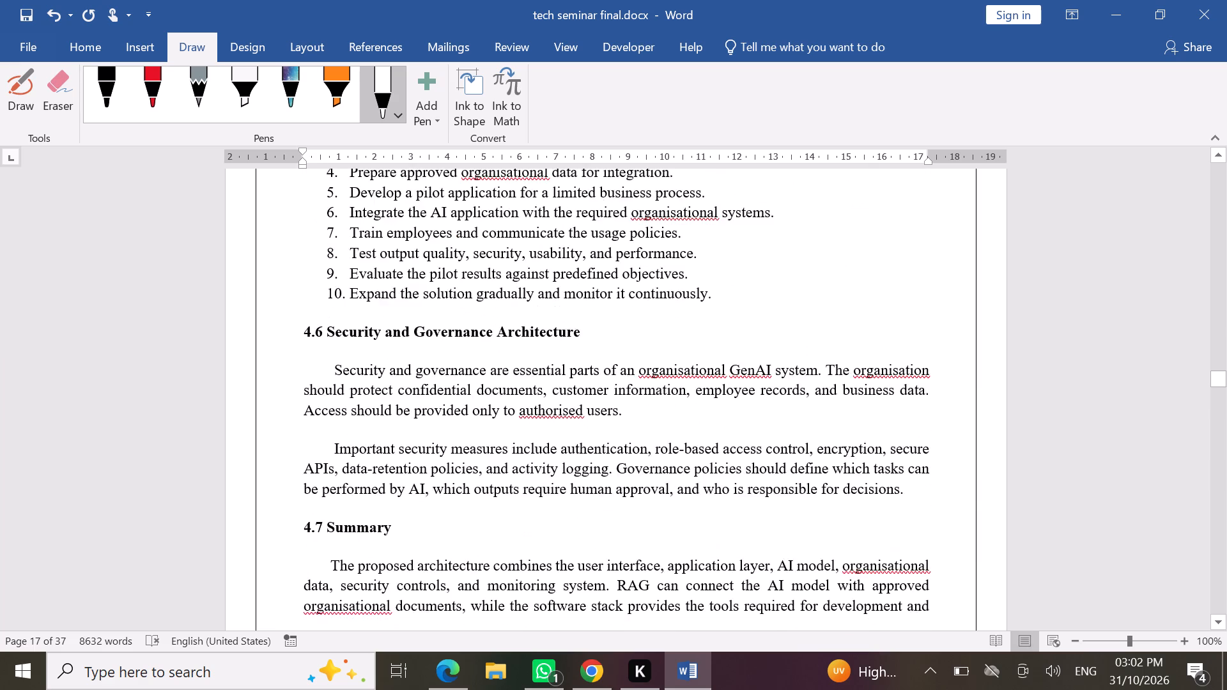
Insert eleven empty paragraphs above the "CHAPTER 5" title so that it starts at the top of page 20.
scroll(738, 557, down, 6)
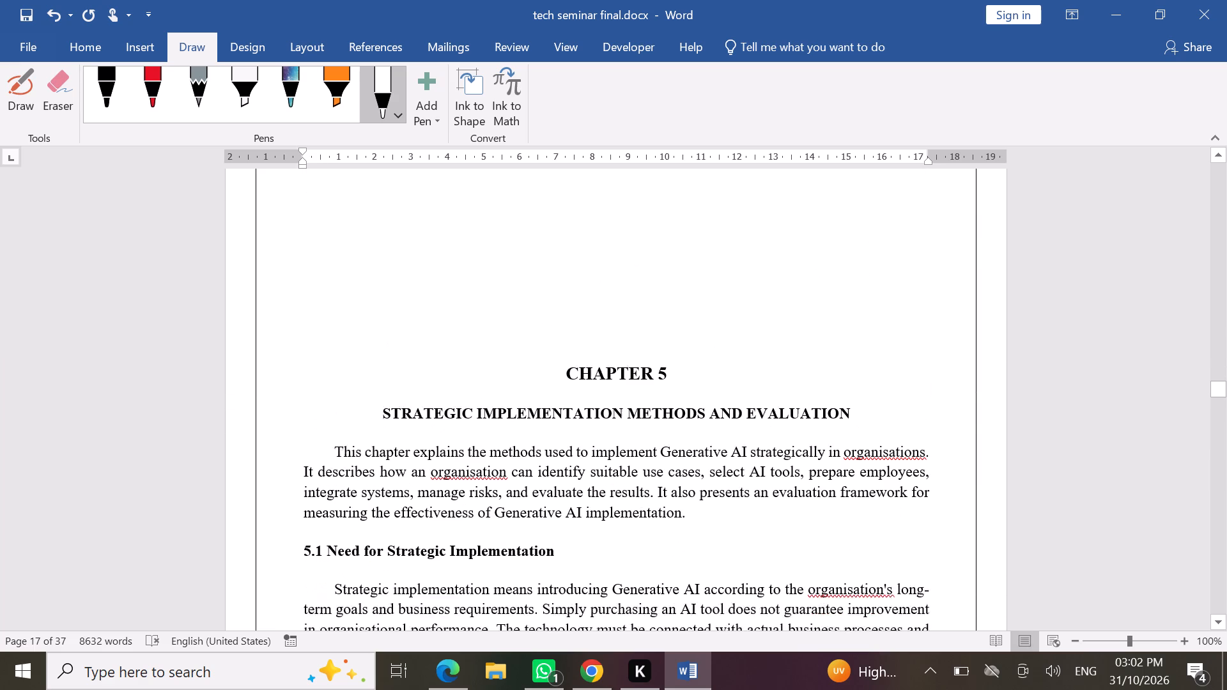
click(644, 382)
key(Return)
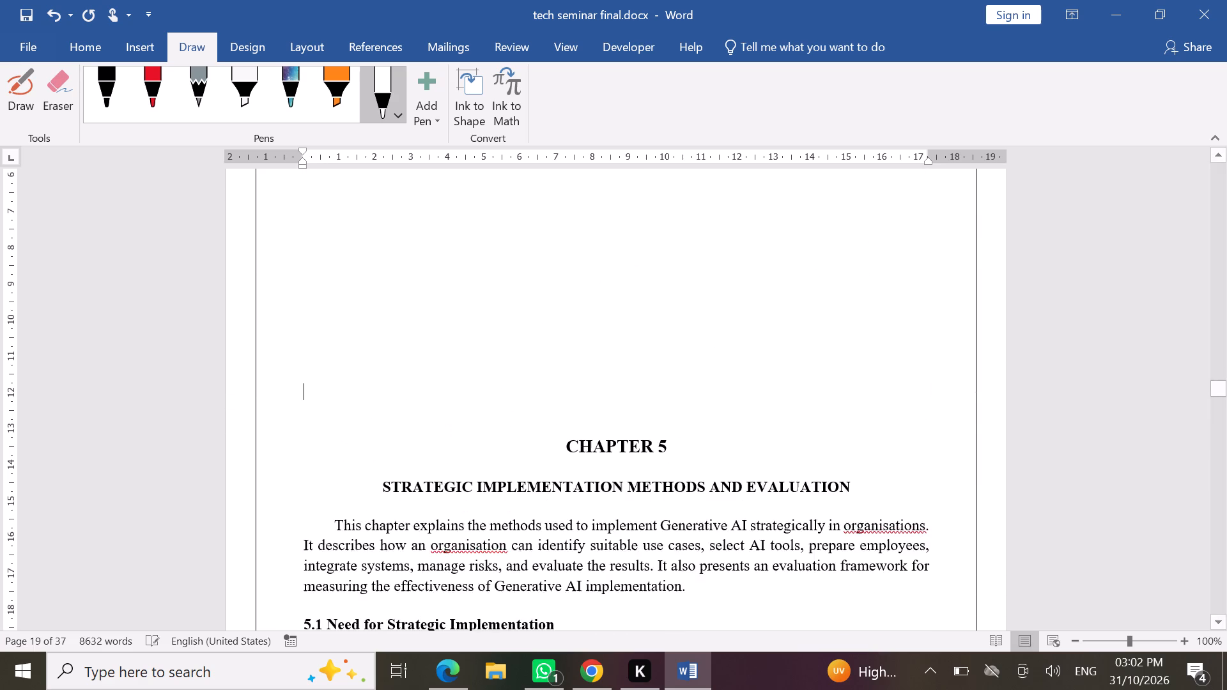
key(Return)
key(Return)
key(Return)
key(Return)
key(Return)
key(Return)
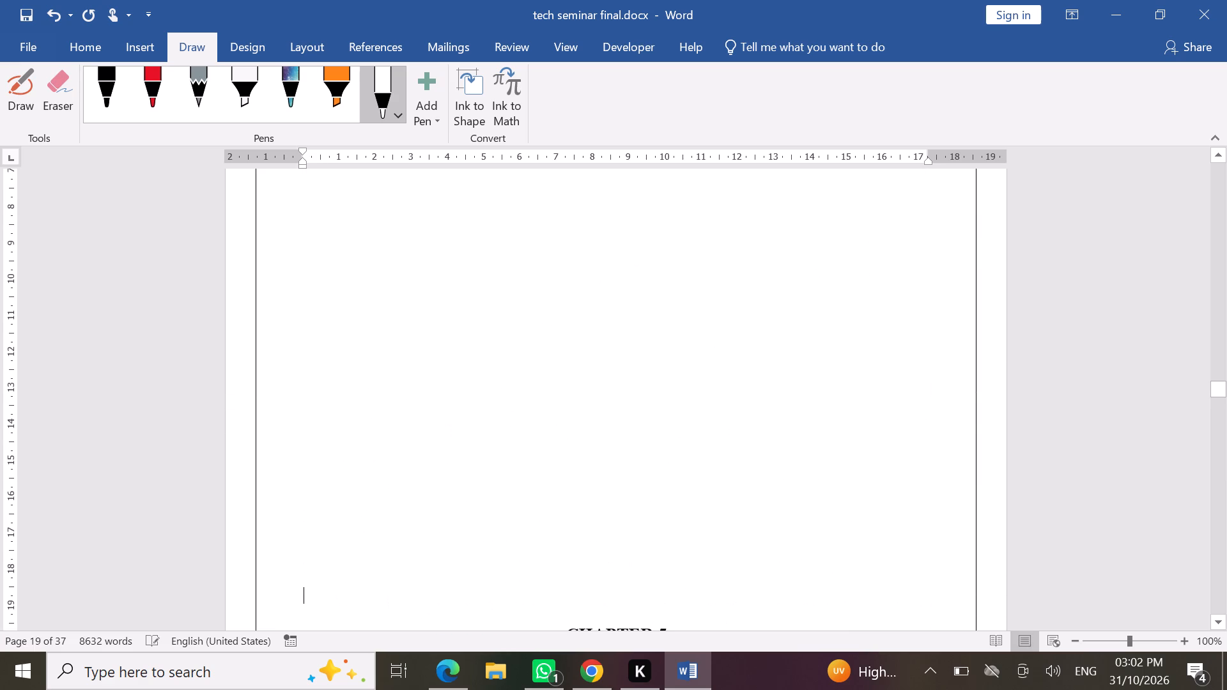
scroll(644, 382, down, 2)
key(Return)
key(Return)
key(Return)
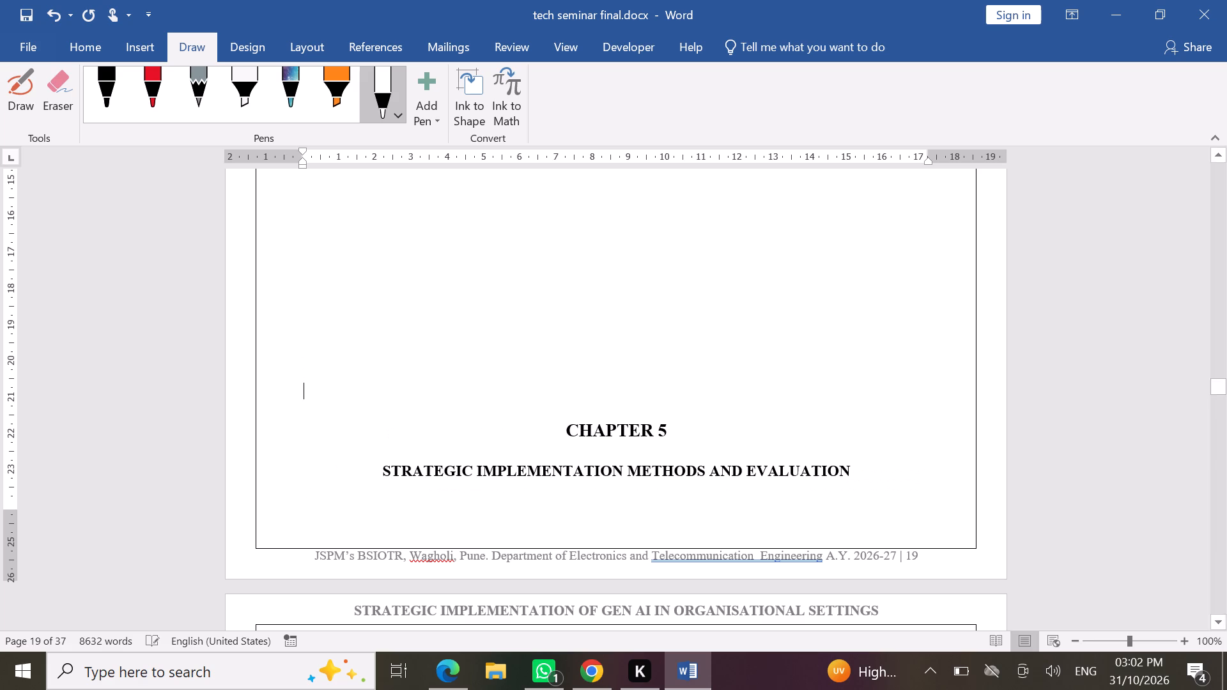
key(Return)
scroll(644, 382, down, 3)
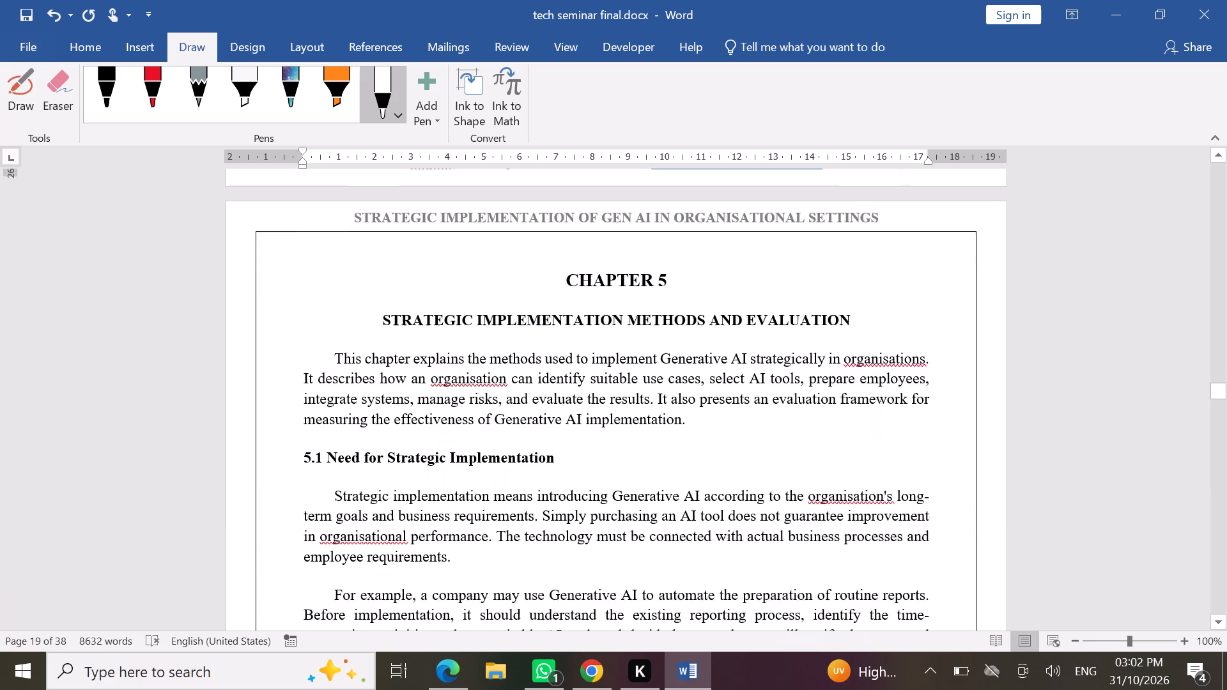
Insert an empty paragraph before the heading "5.2 Methods of Strategic Implementation" to move it from below Fig. 5.1 to page 21.
scroll(644, 382, down, 3)
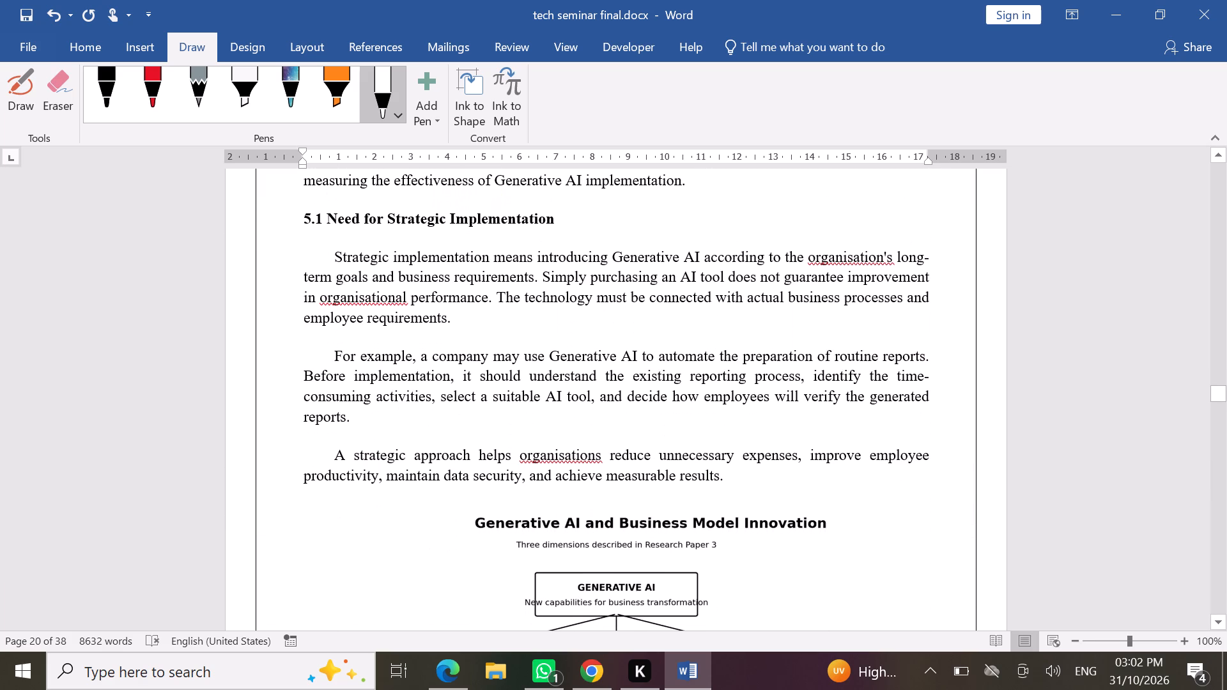
scroll(644, 382, down, 2)
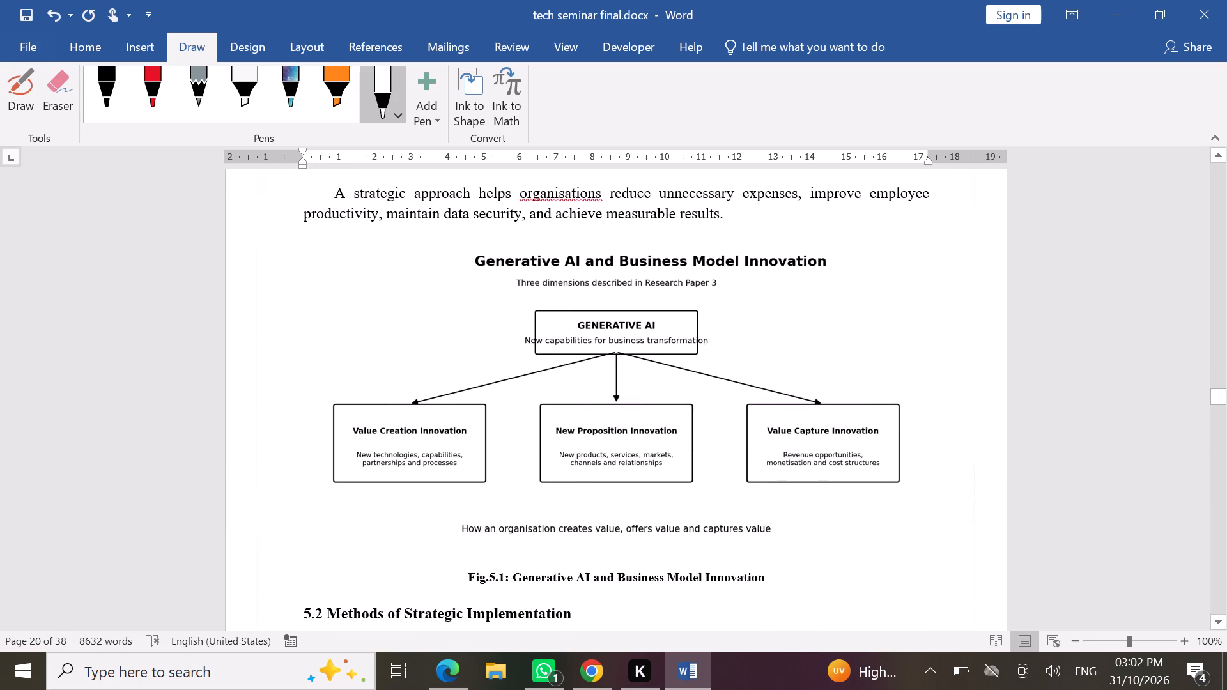
scroll(644, 382, down, 2)
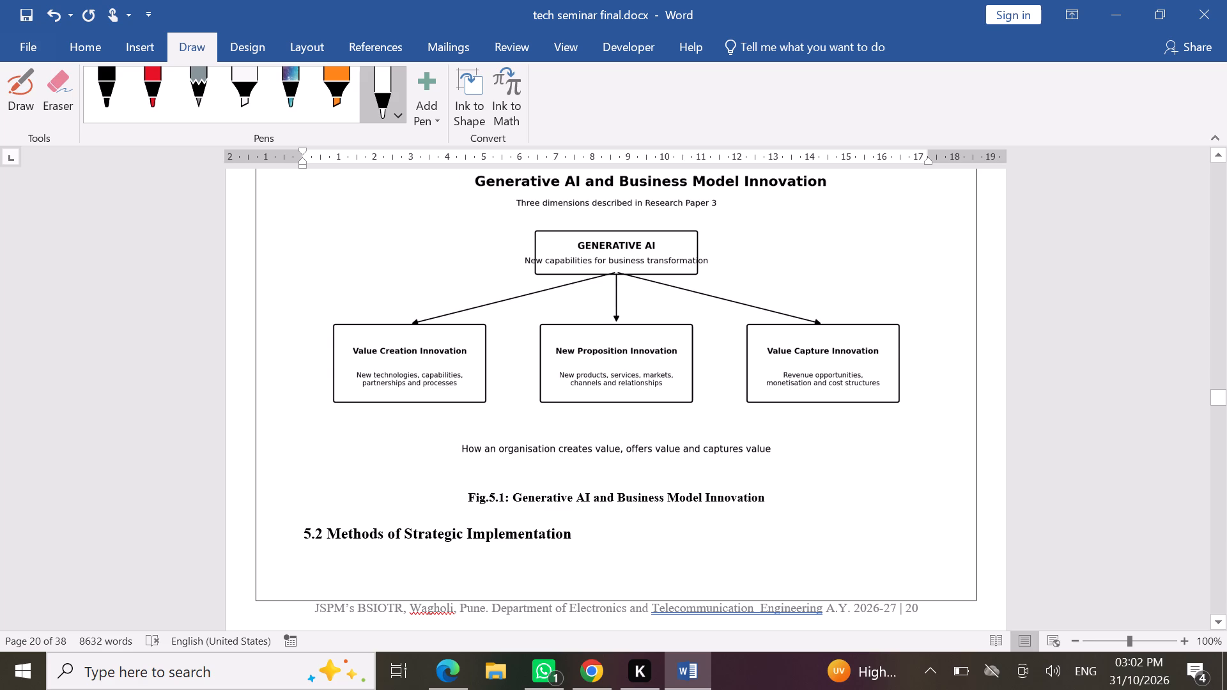
scroll(644, 382, down, 1)
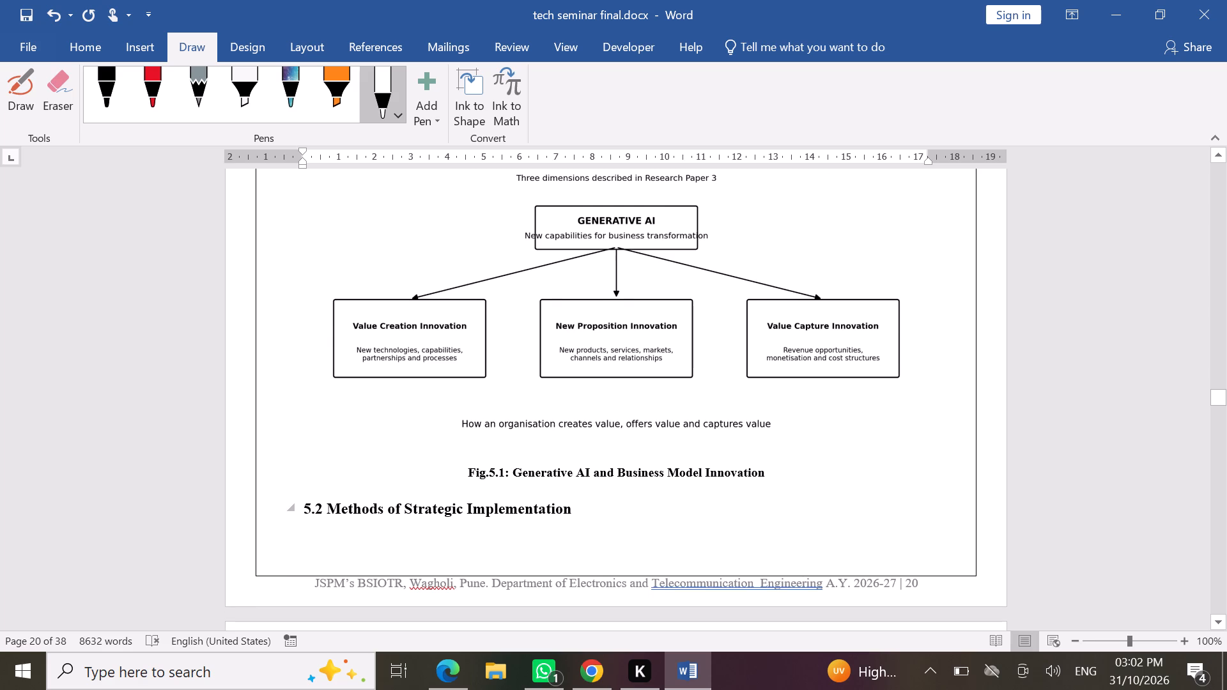
click(303, 505)
key(Return)
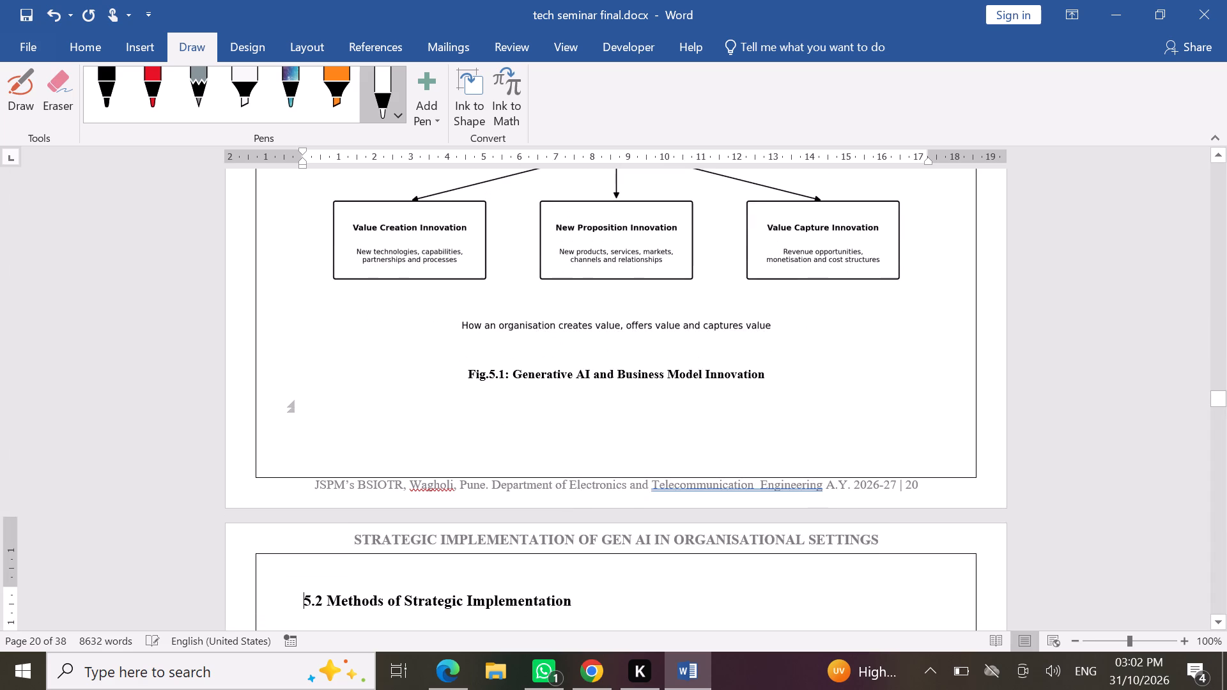
Check the page layout of sections 5.2.1 through 5.2.7 in Chapter 5.
scroll(419, 524, down, 4)
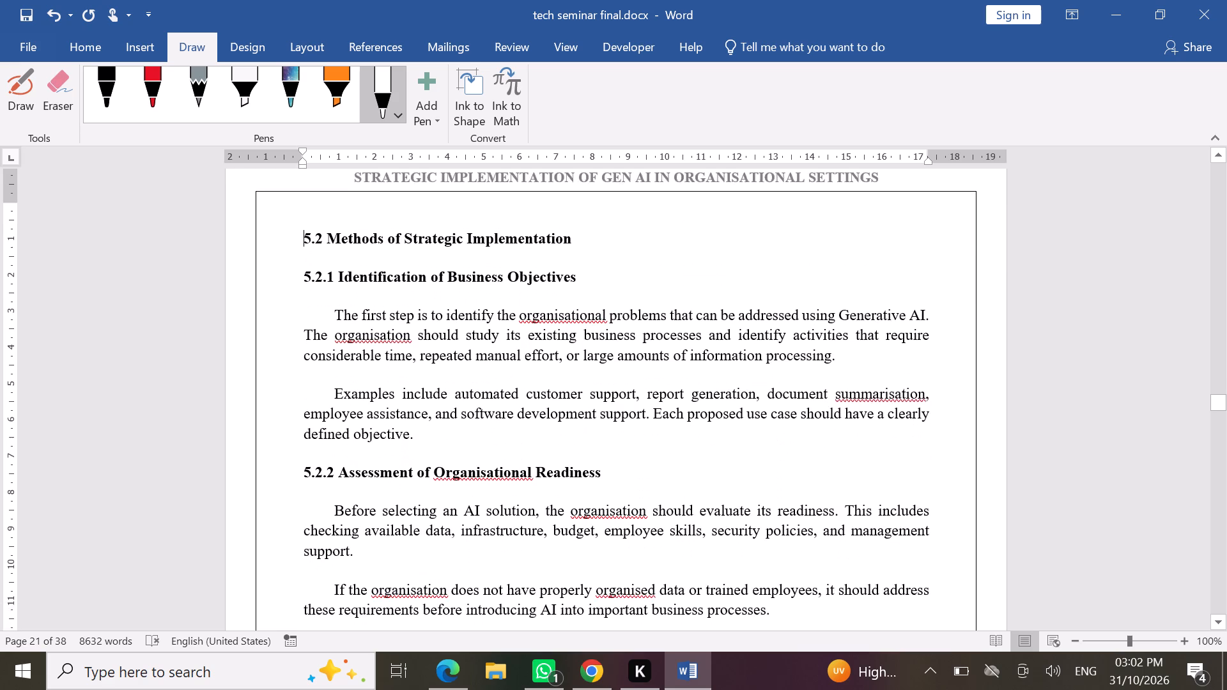
scroll(419, 524, down, 4)
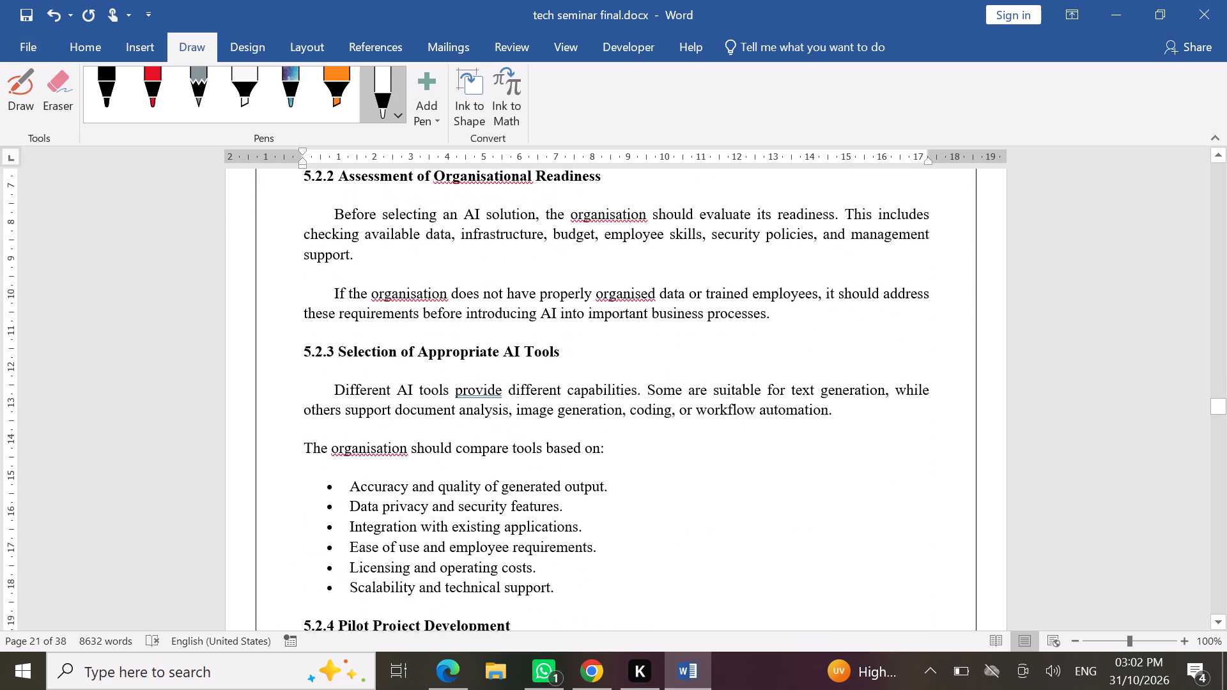
scroll(419, 524, down, 4)
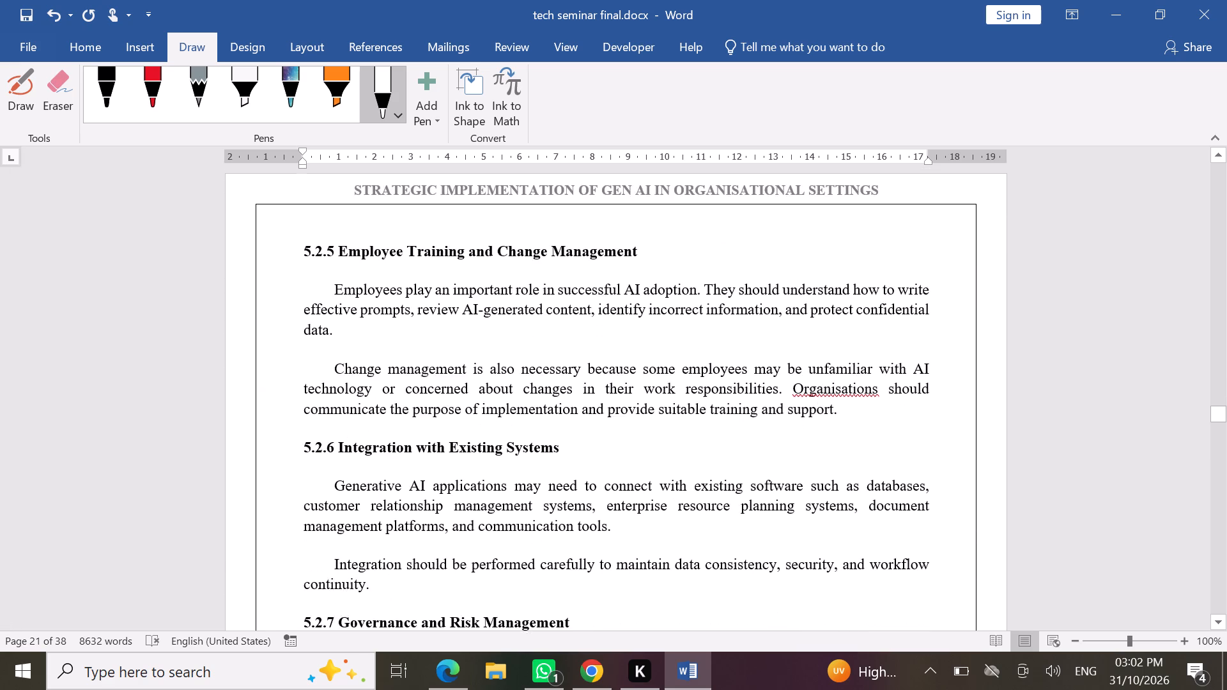
scroll(419, 524, down, 3)
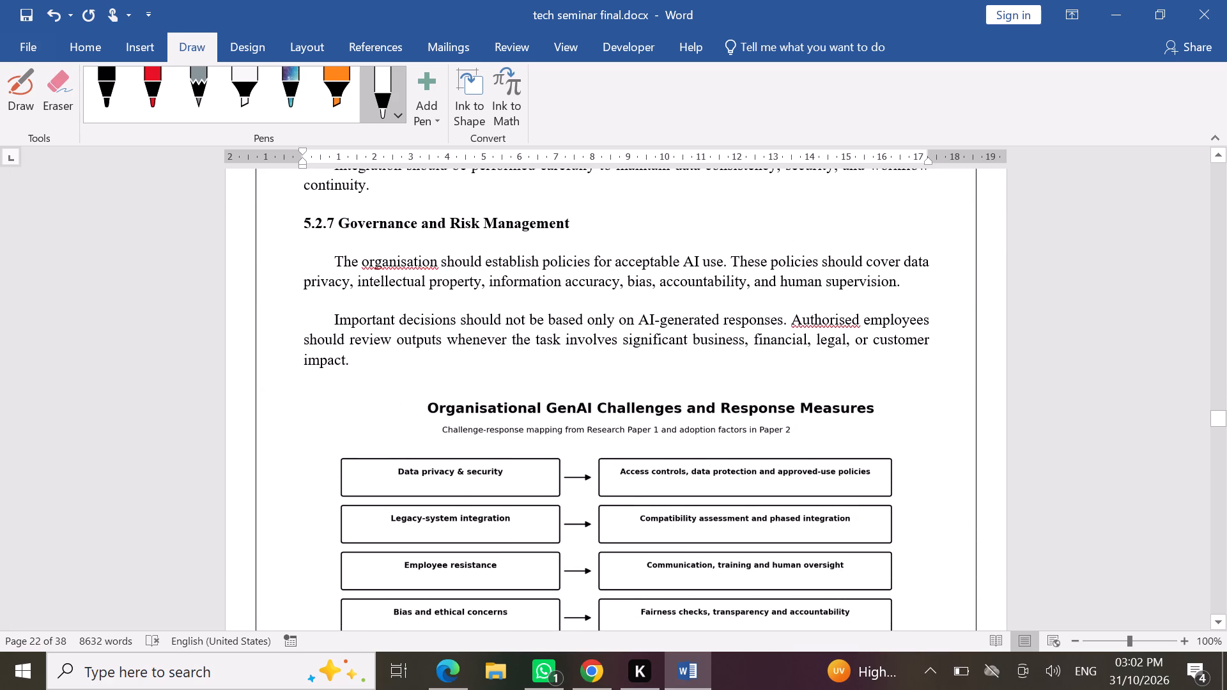
Reduce the height of the "Organisational GenAI Challenges and Response Measures" picture slightly so the Fig.5.2 caption fits below it on page 22.
scroll(419, 524, down, 3)
scroll(419, 524, up, 1)
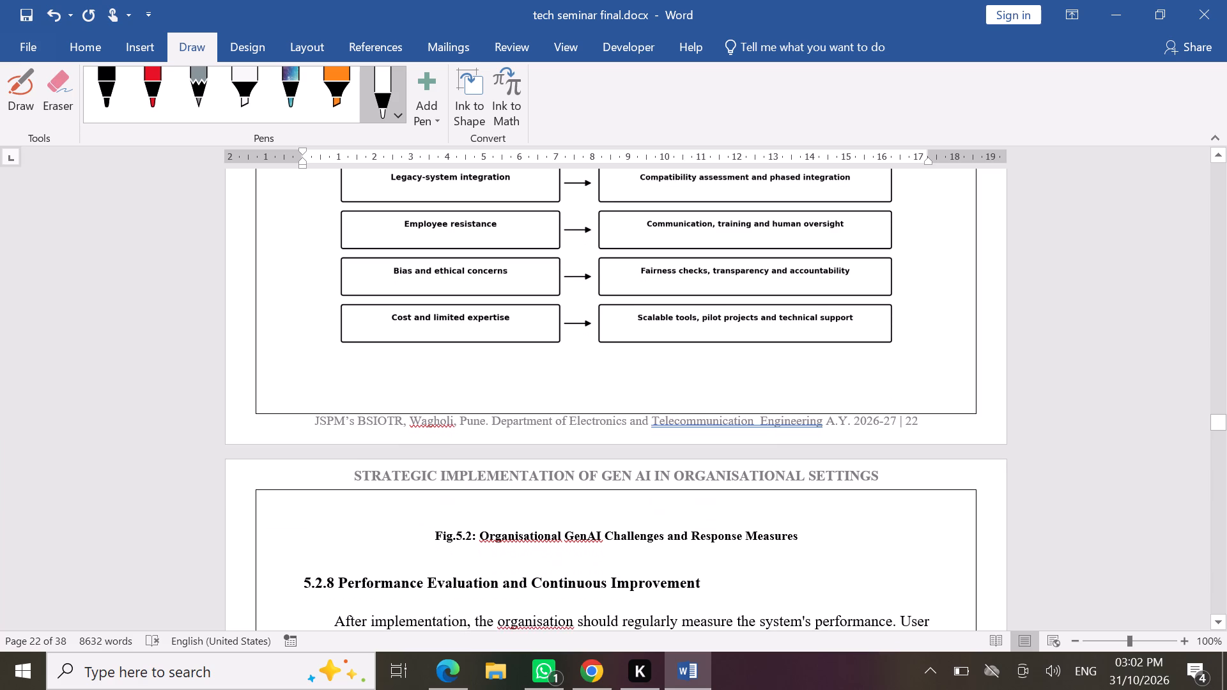
scroll(419, 524, up, 2)
scroll(419, 524, down, 1)
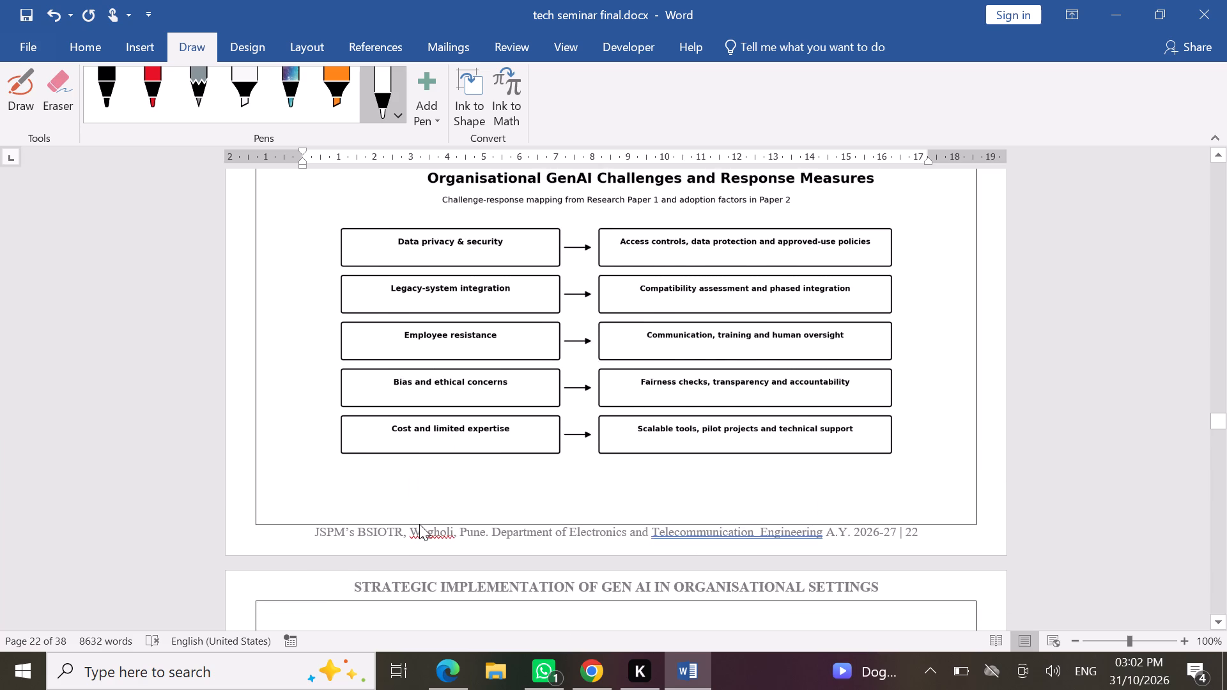
scroll(419, 524, down, 1)
scroll(419, 524, up, 1)
click(540, 450)
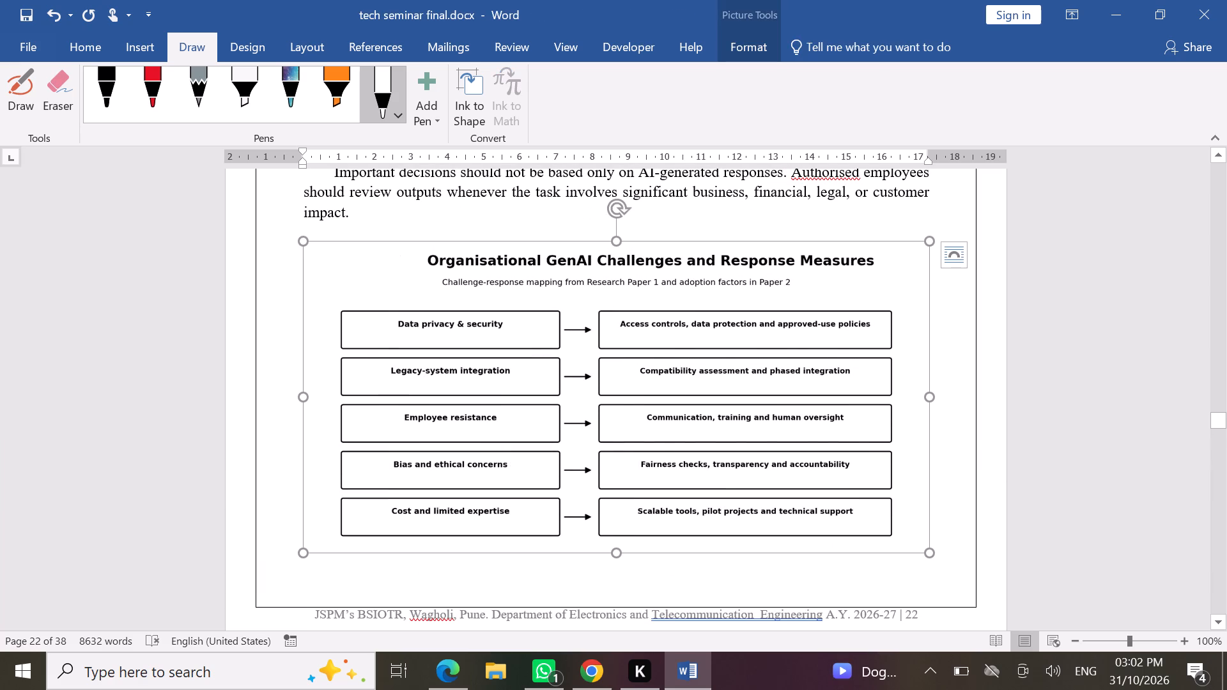
drag(617, 553, 625, 525)
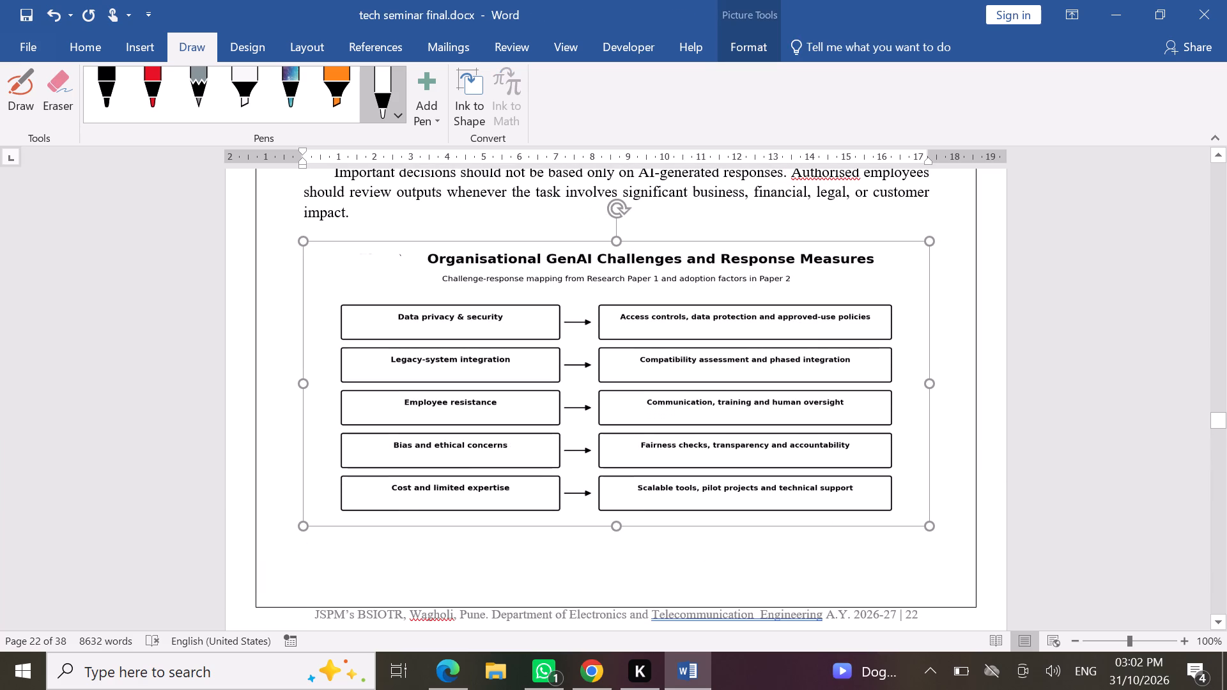
drag(625, 525, 625, 520)
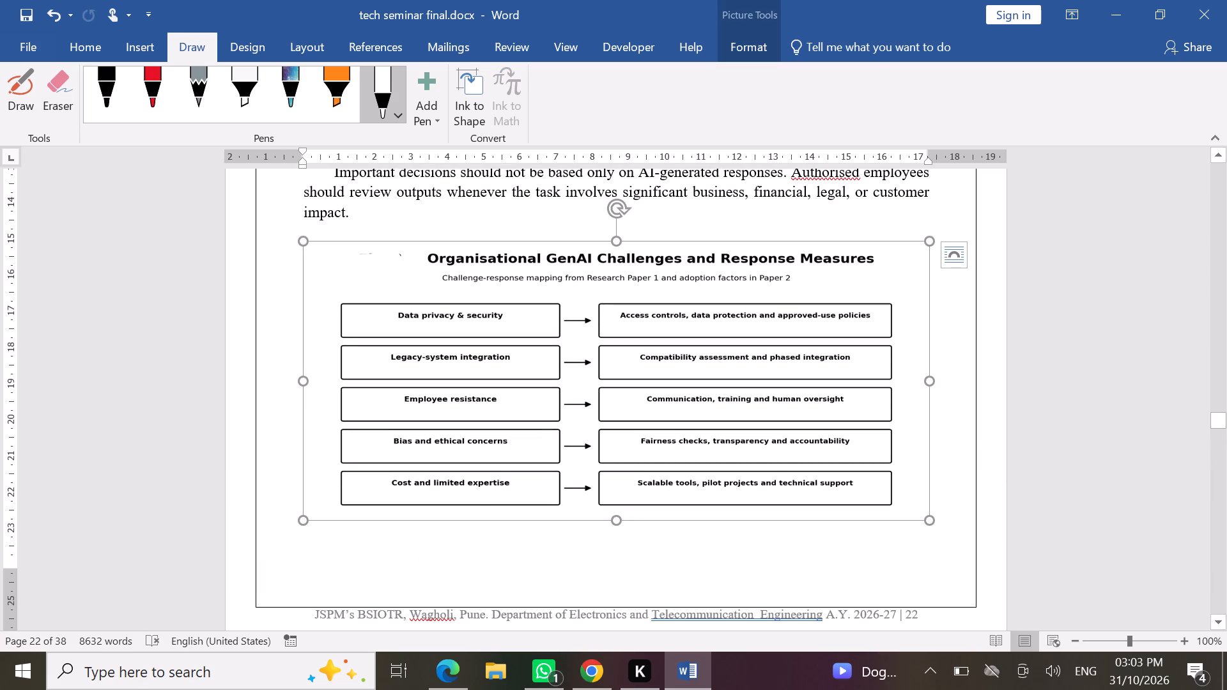
drag(615, 520, 621, 512)
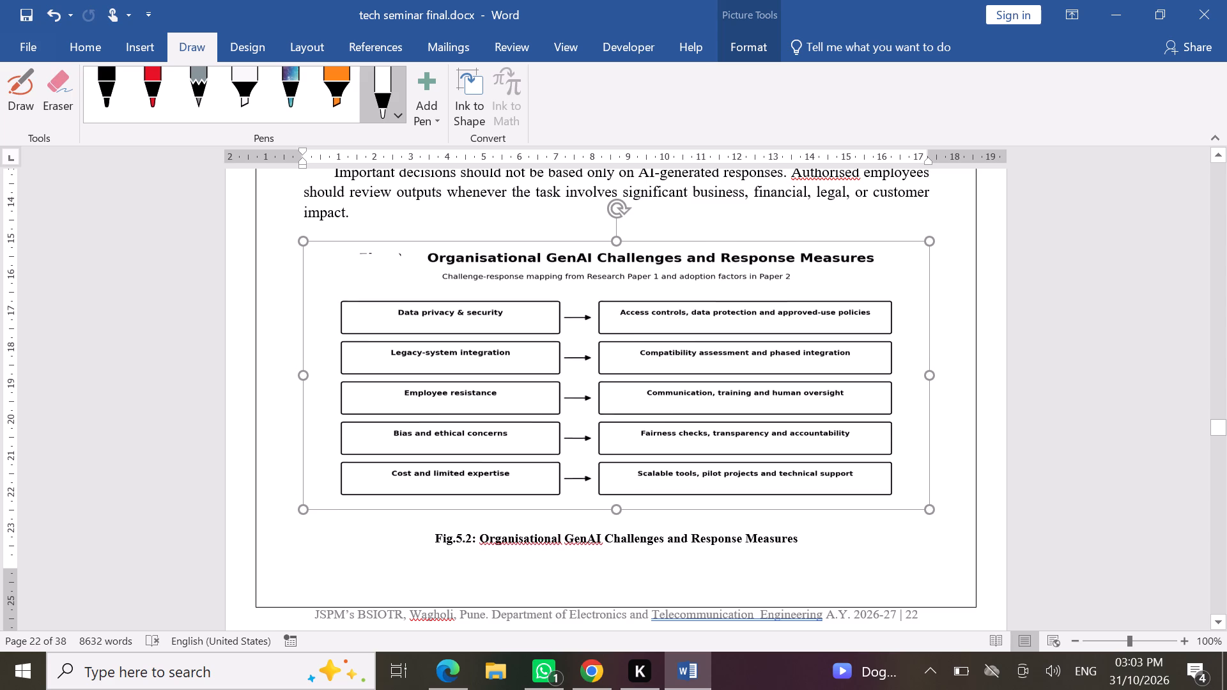
drag(621, 512, 621, 516)
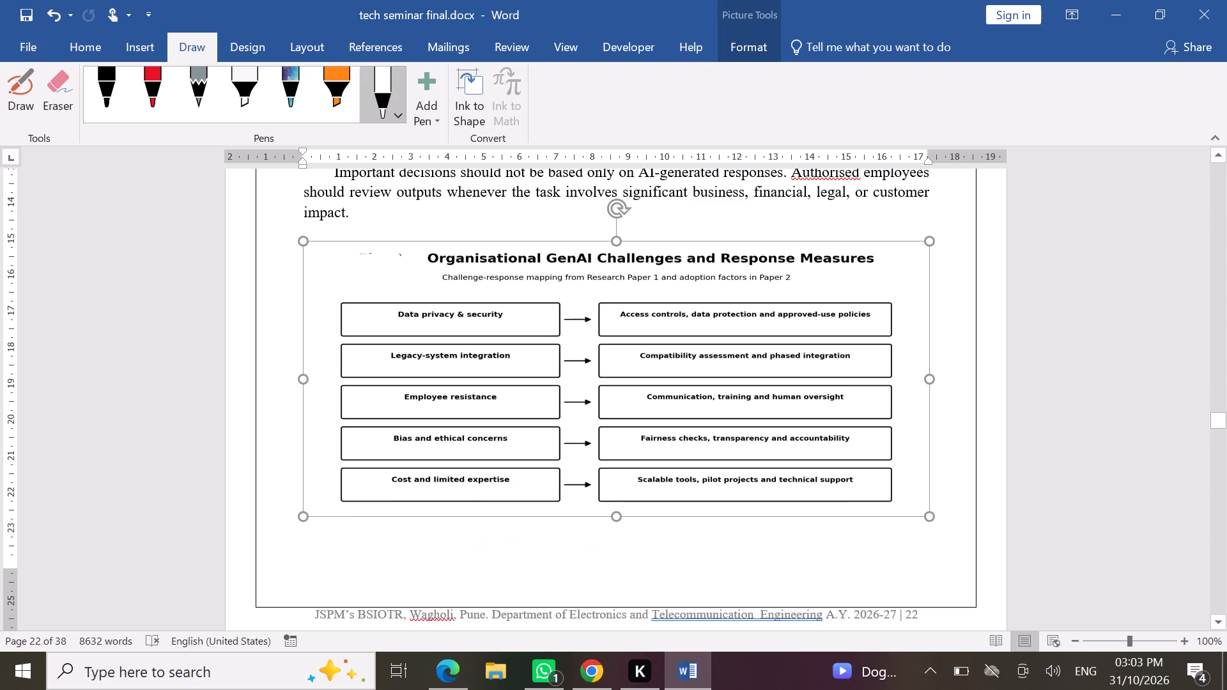
drag(621, 516, 621, 514)
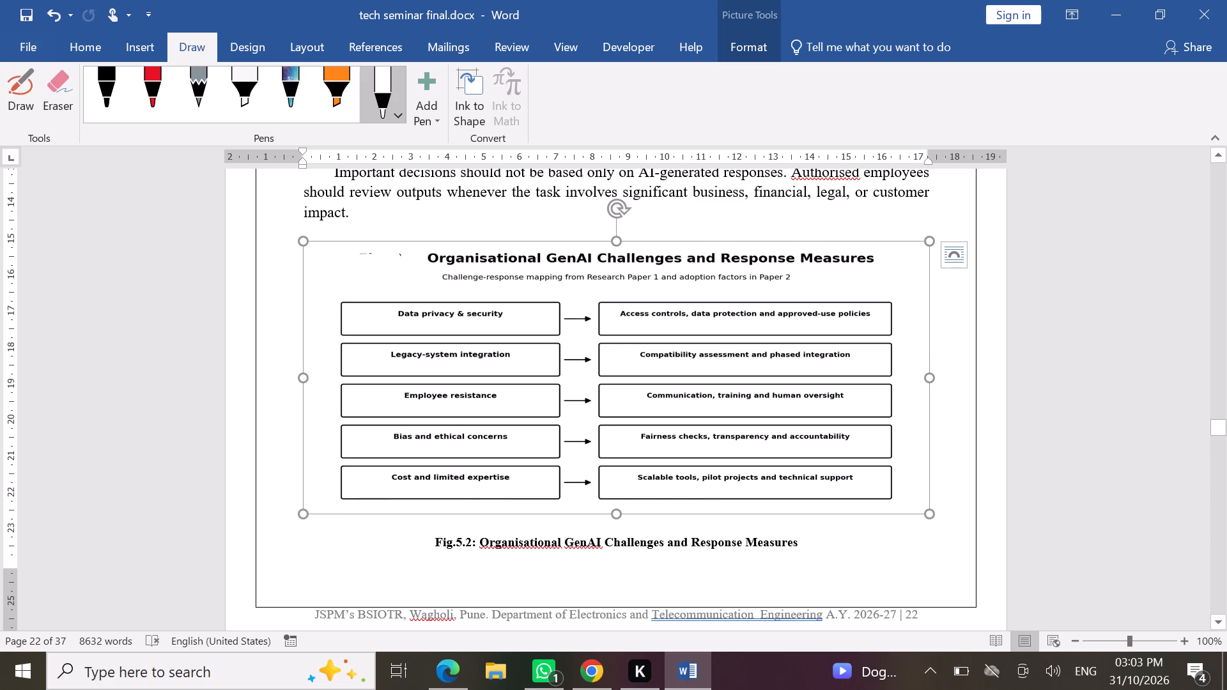
click(631, 588)
Insert an empty paragraph before the heading "5.4 Evaluation Metrics for GenAI Implementation" to move it from below Fig.5.3 to page 24.
scroll(631, 588, down, 1)
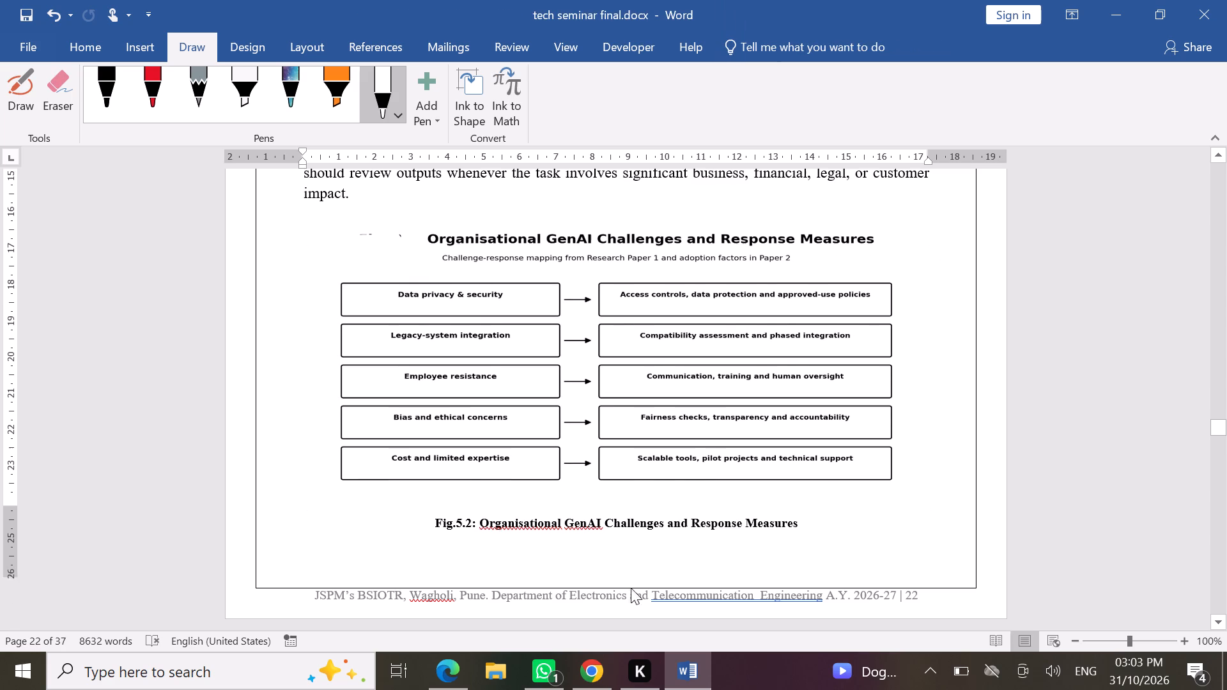
scroll(631, 588, down, 3)
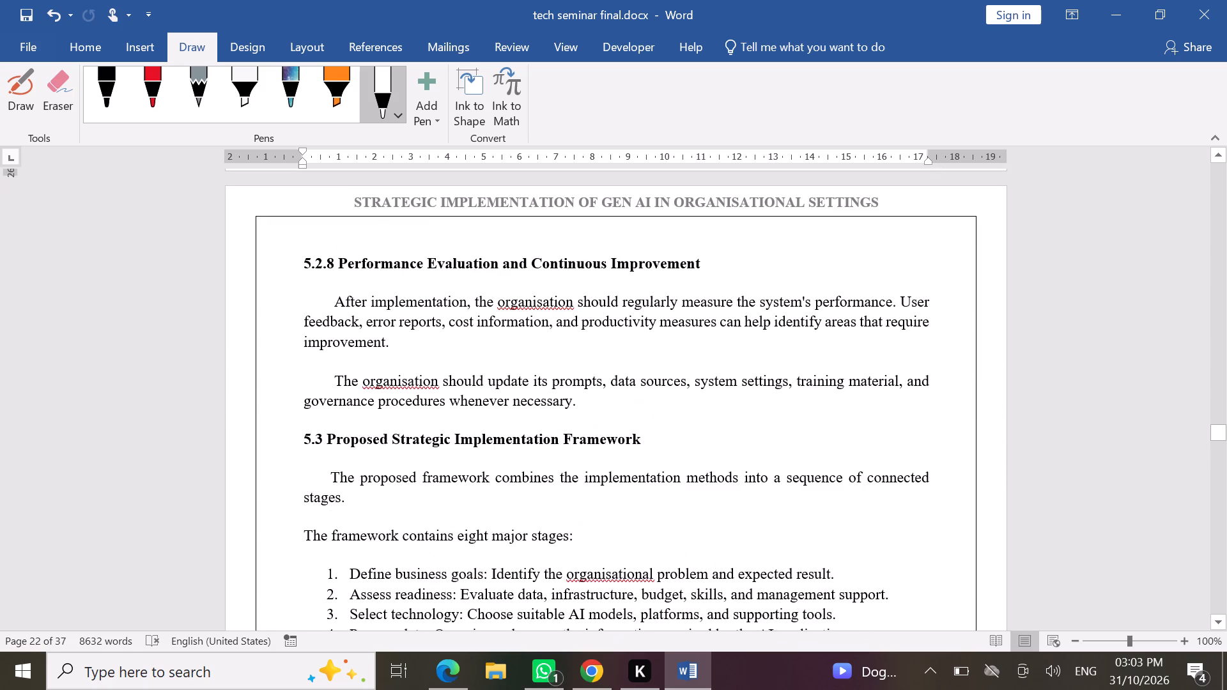
scroll(631, 588, up, 1)
scroll(631, 588, down, 3)
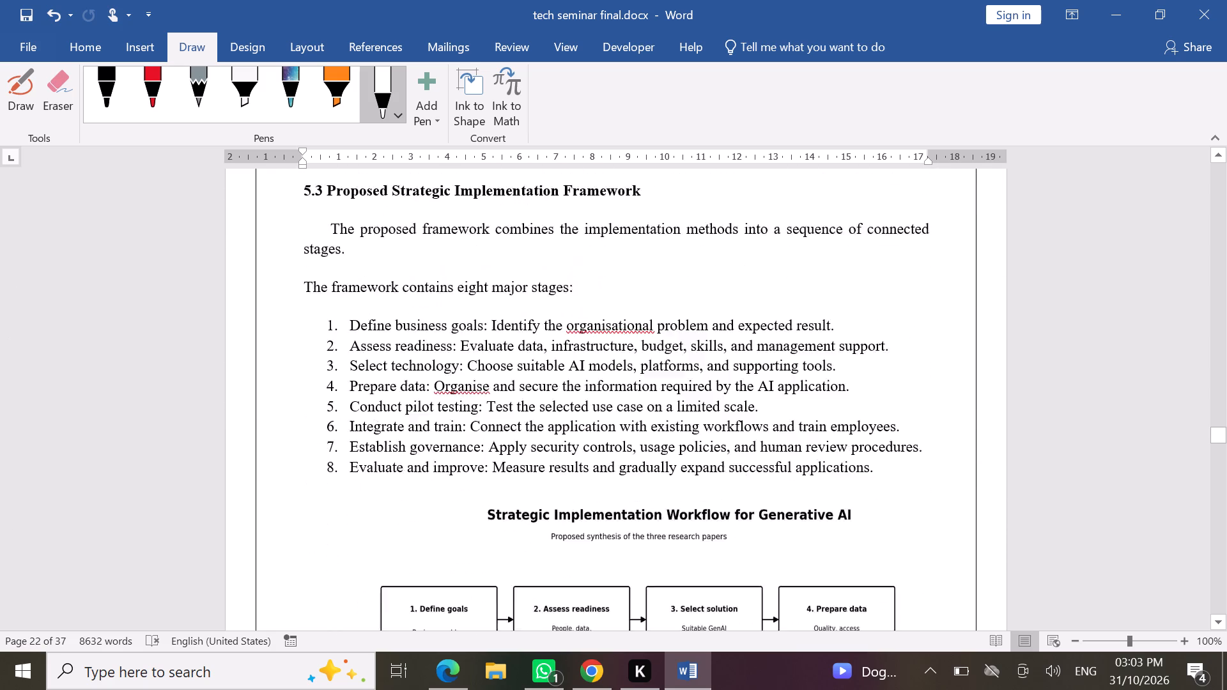
scroll(631, 588, down, 3)
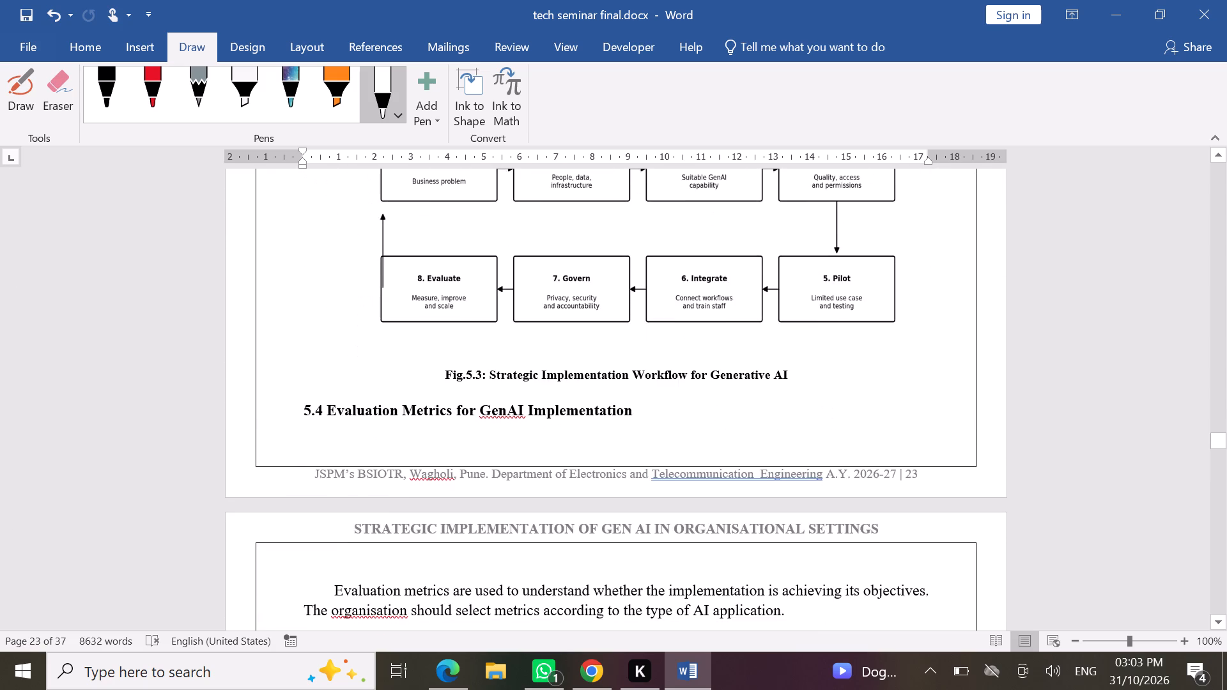
scroll(631, 588, down, 1)
click(304, 329)
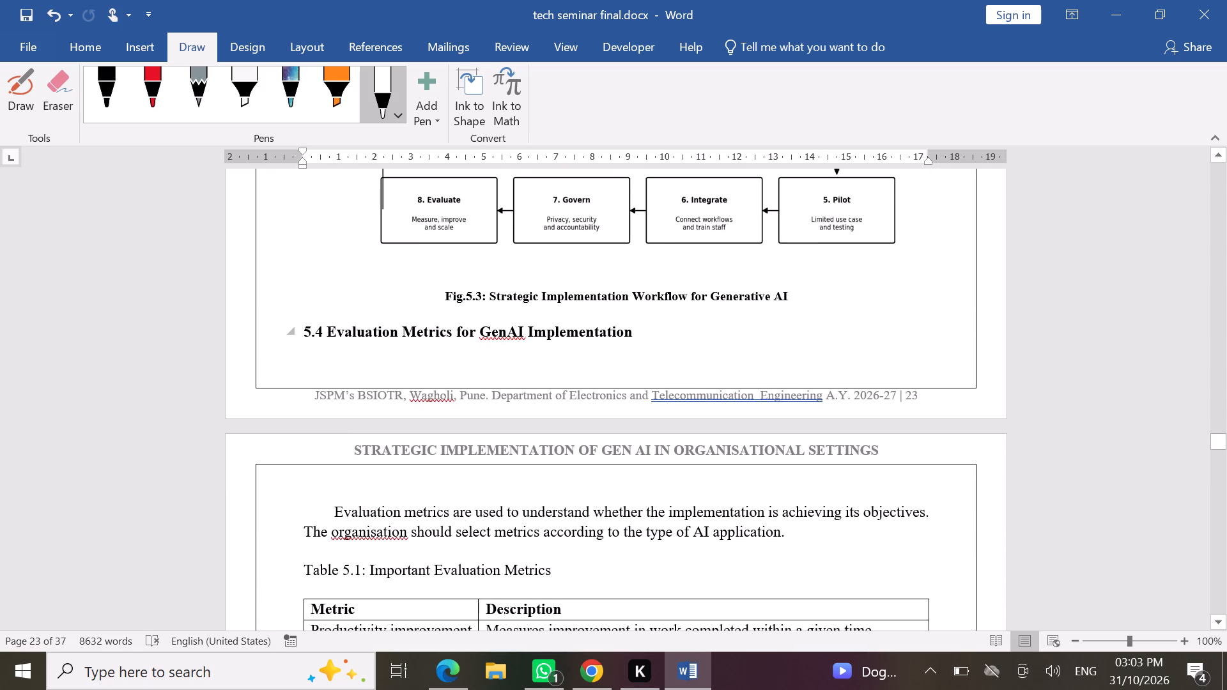
key(Return)
Insert thirteen empty paragraphs above the "CHAPTER 6" title so that it starts at the top of page 26.
scroll(304, 329, down, 2)
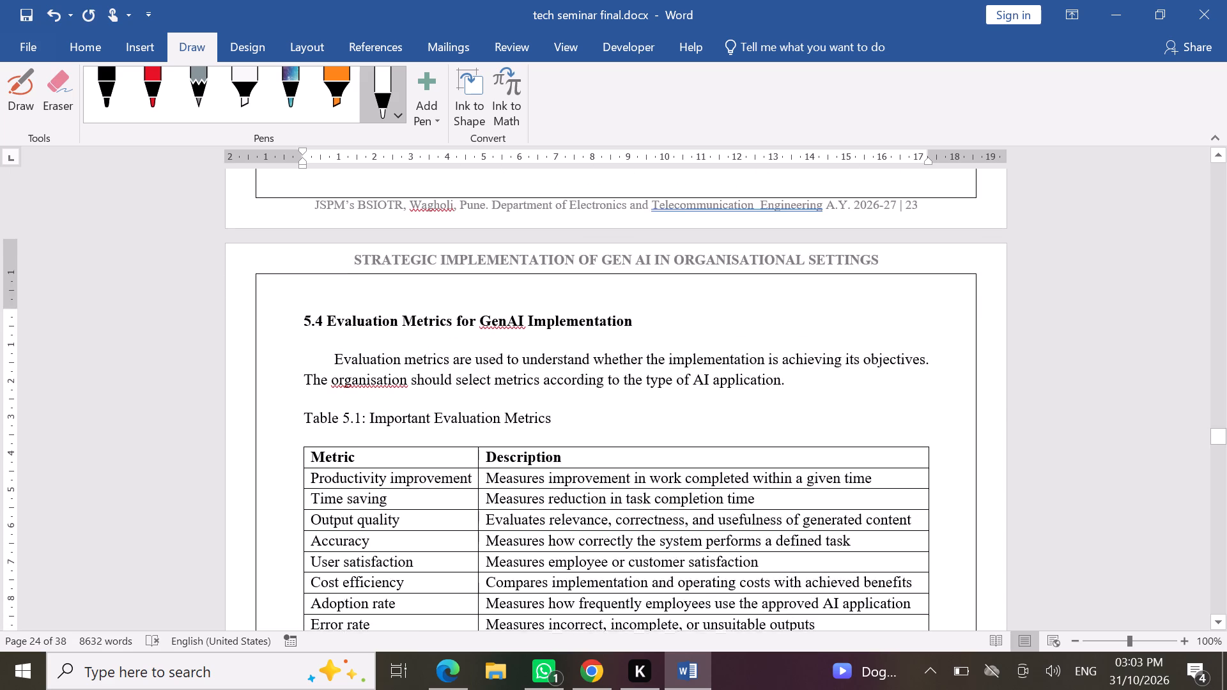
scroll(304, 329, down, 4)
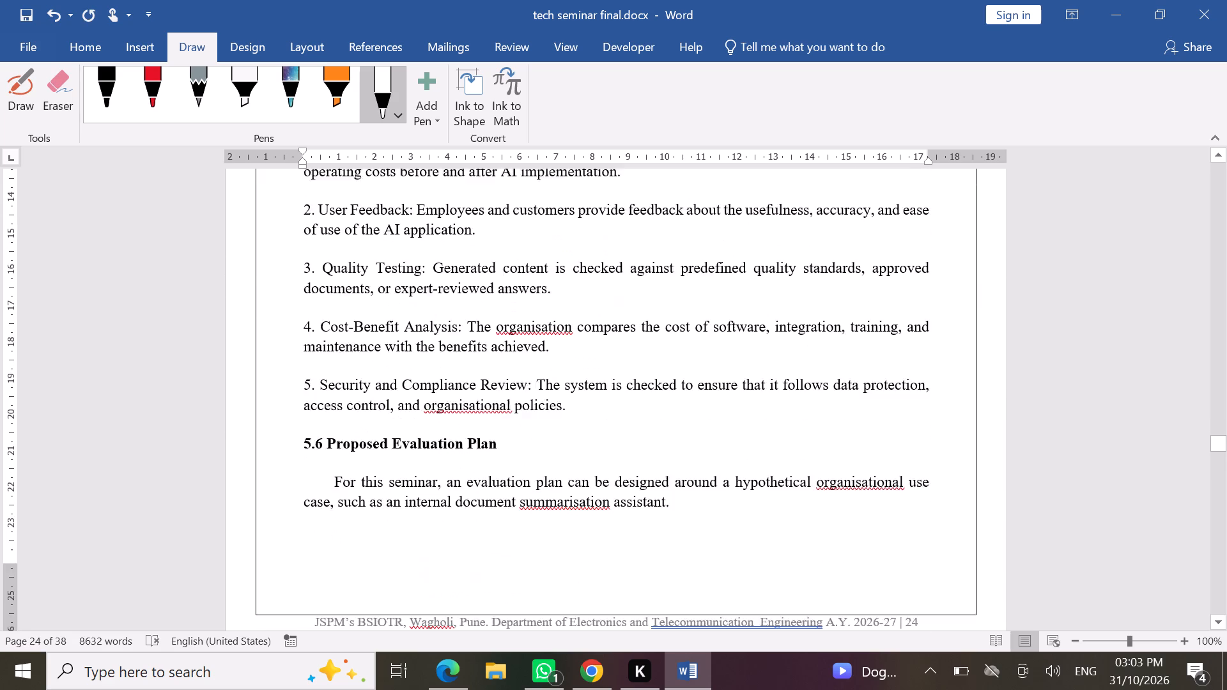
scroll(304, 329, down, 4)
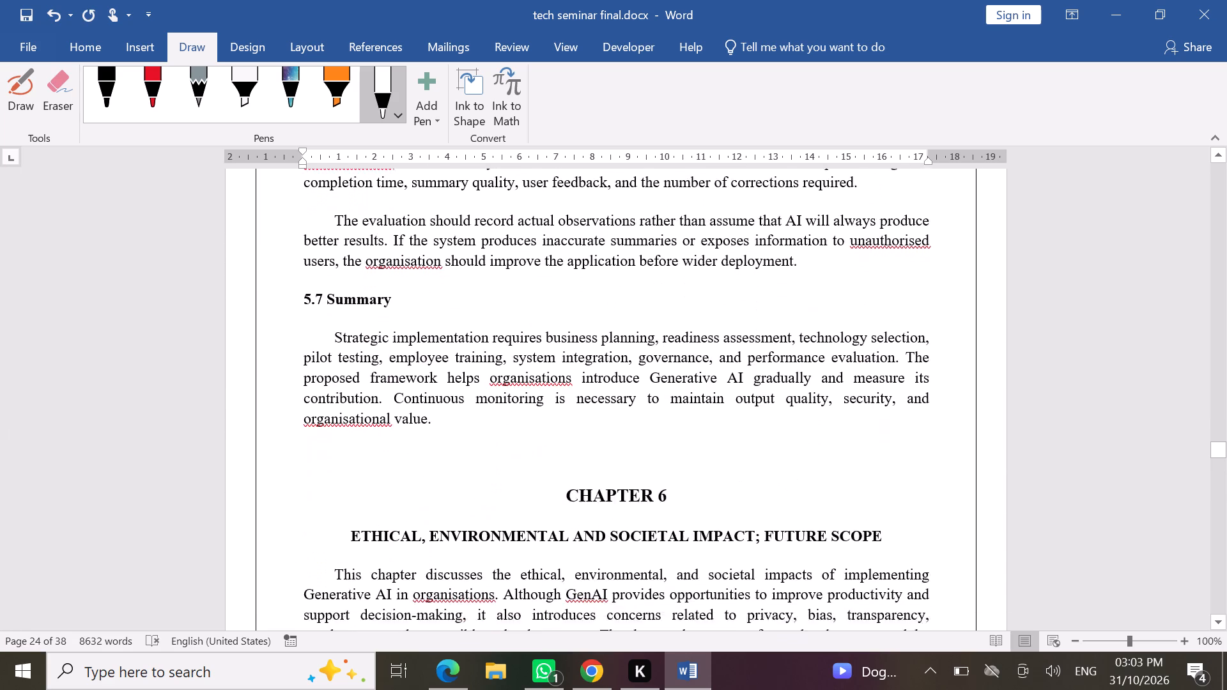
scroll(304, 329, down, 1)
click(557, 402)
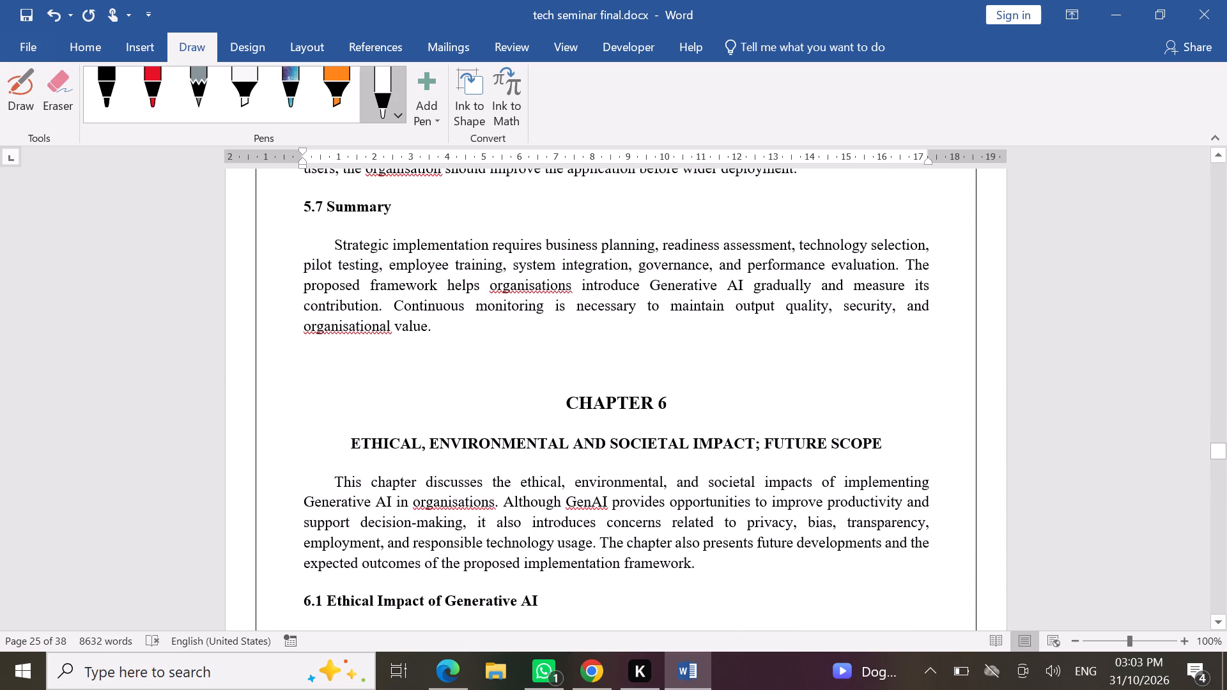
key(Return)
key(Return)
key(Return)
key(Return)
key(Return)
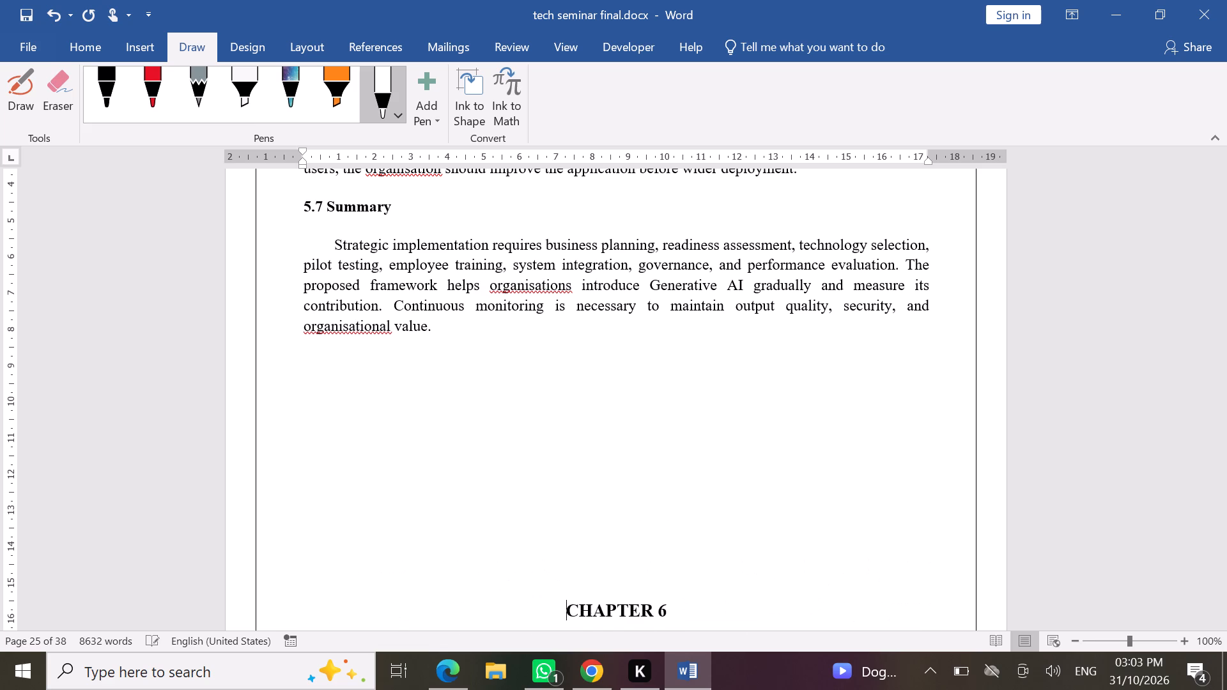
key(Return)
key(Return)
key(Return)
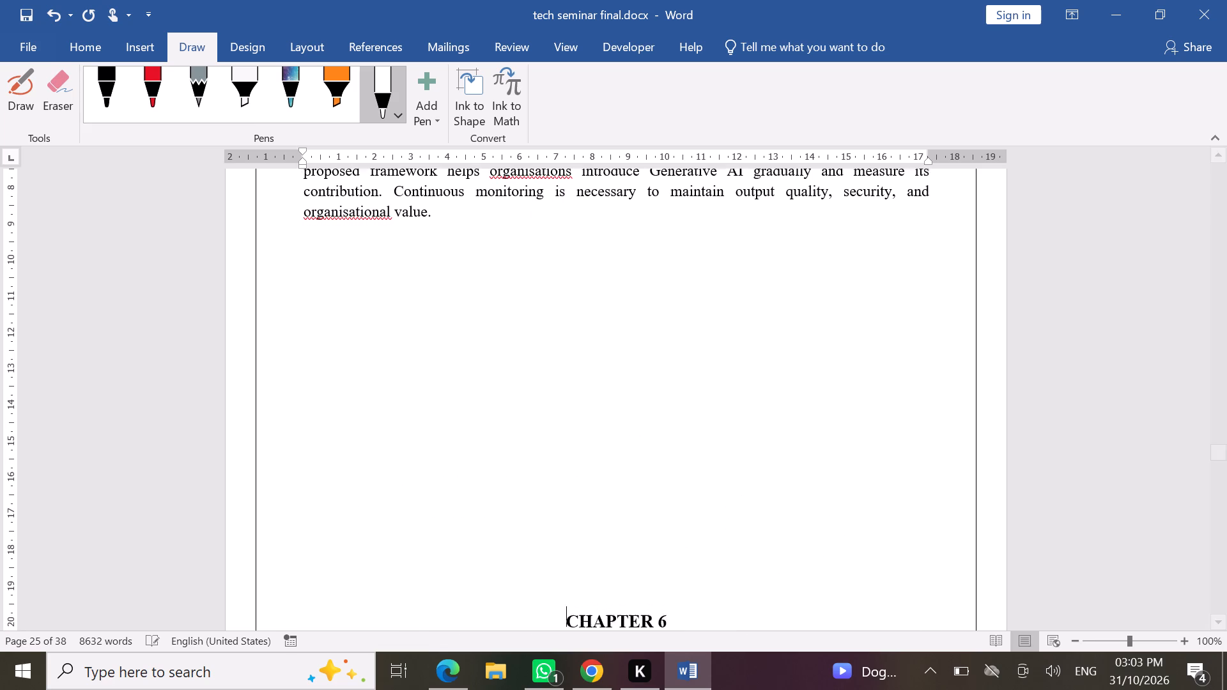
scroll(557, 402, down, 3)
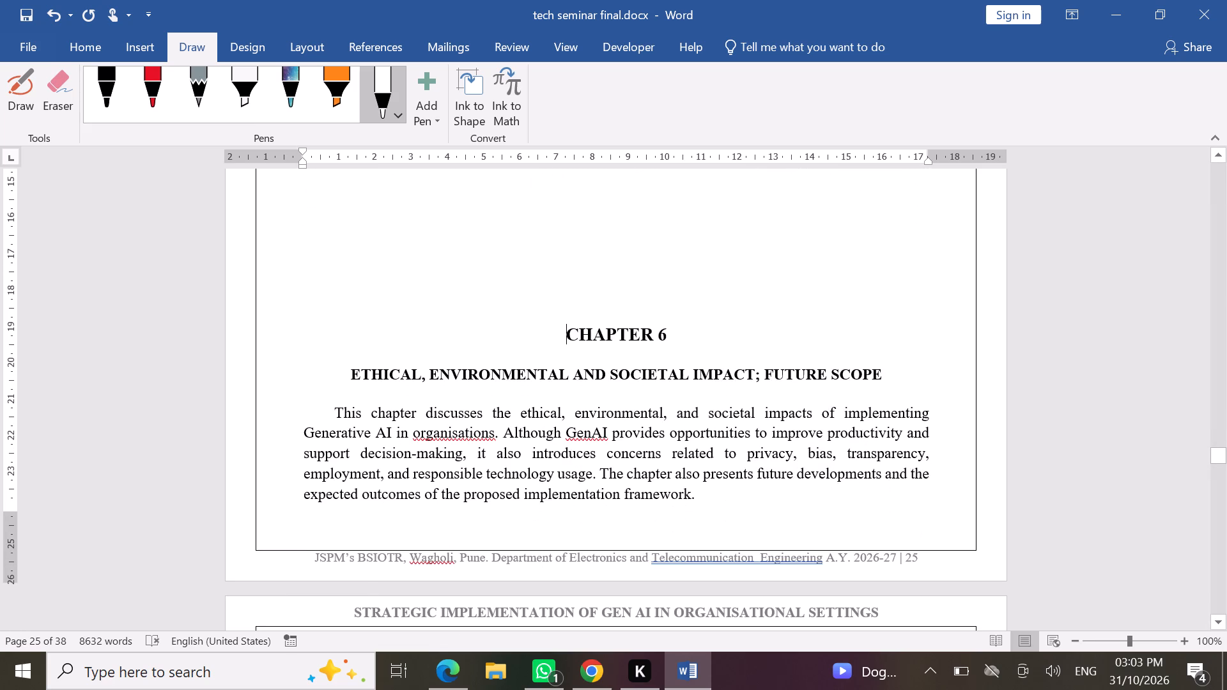
key(Return)
key(Return)
key(Return)
key(Return)
key(Return)
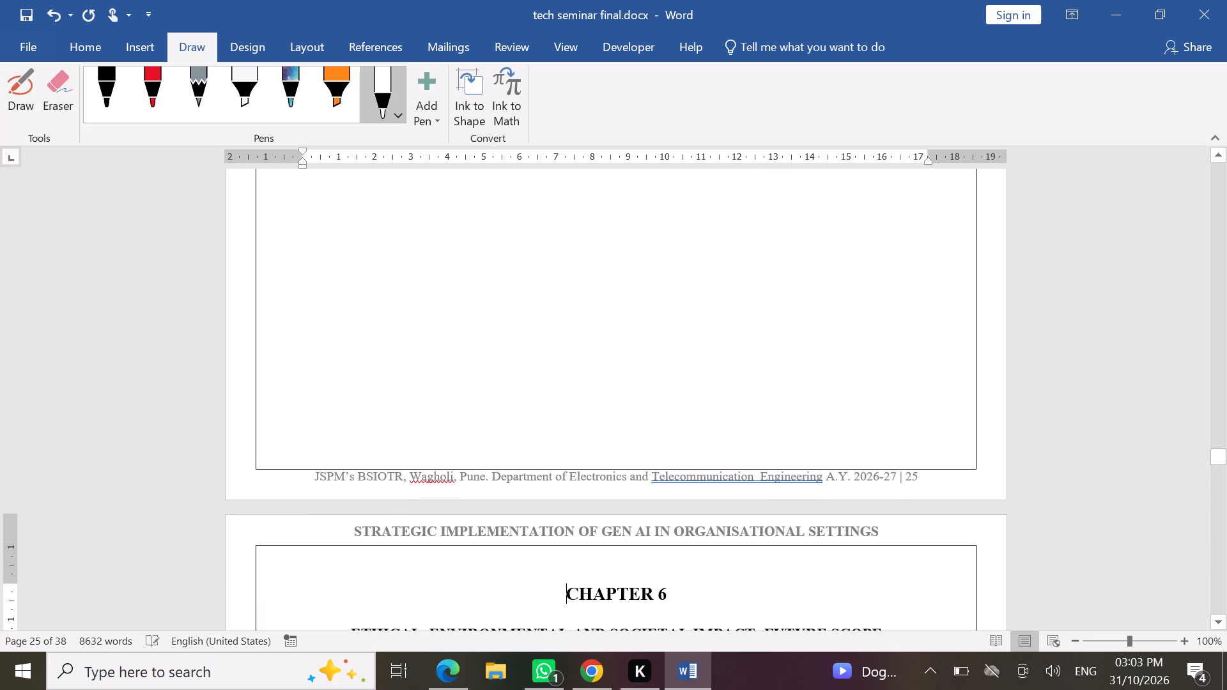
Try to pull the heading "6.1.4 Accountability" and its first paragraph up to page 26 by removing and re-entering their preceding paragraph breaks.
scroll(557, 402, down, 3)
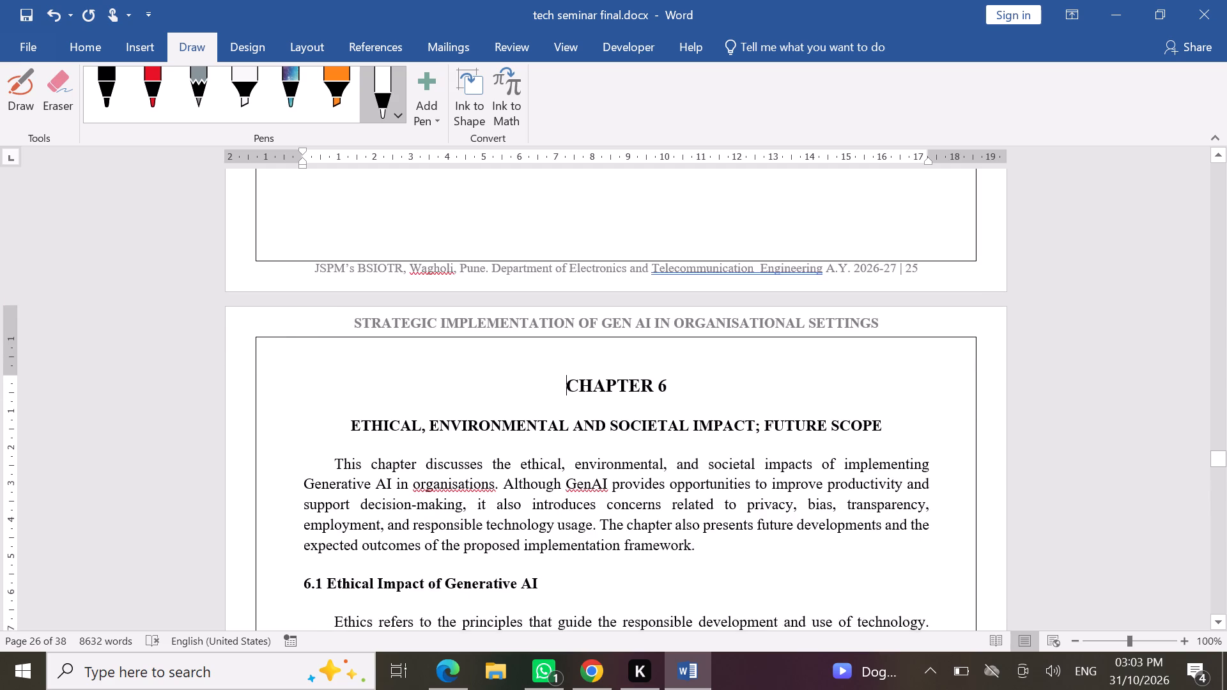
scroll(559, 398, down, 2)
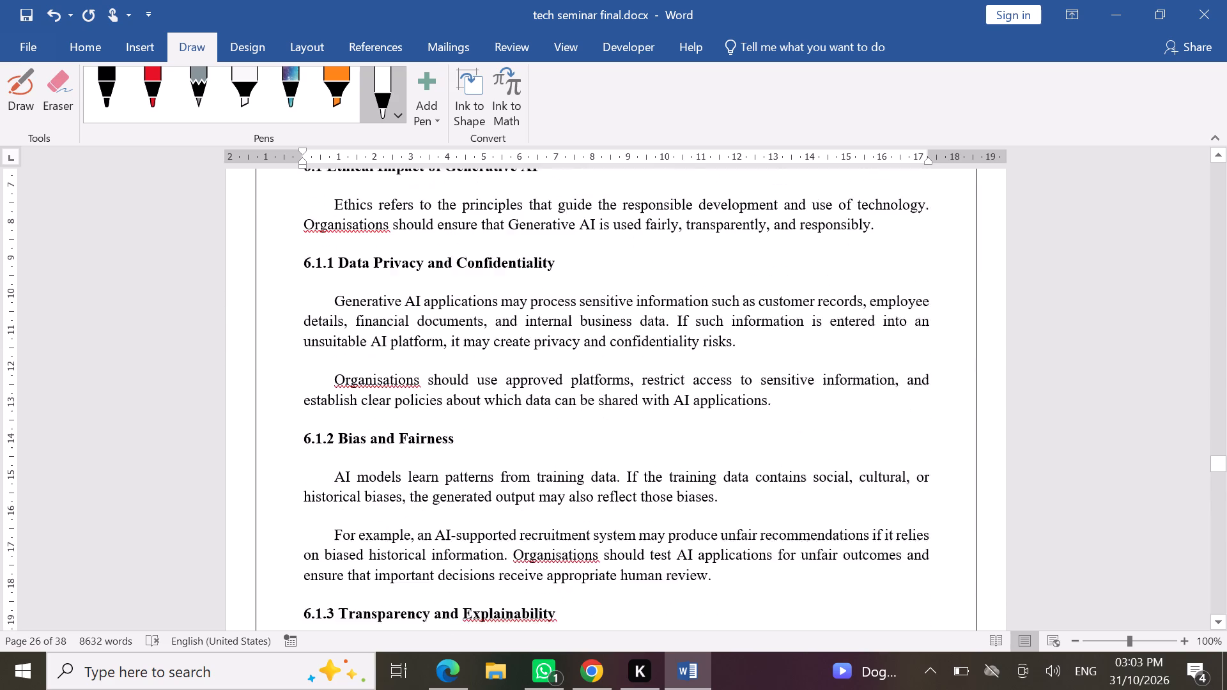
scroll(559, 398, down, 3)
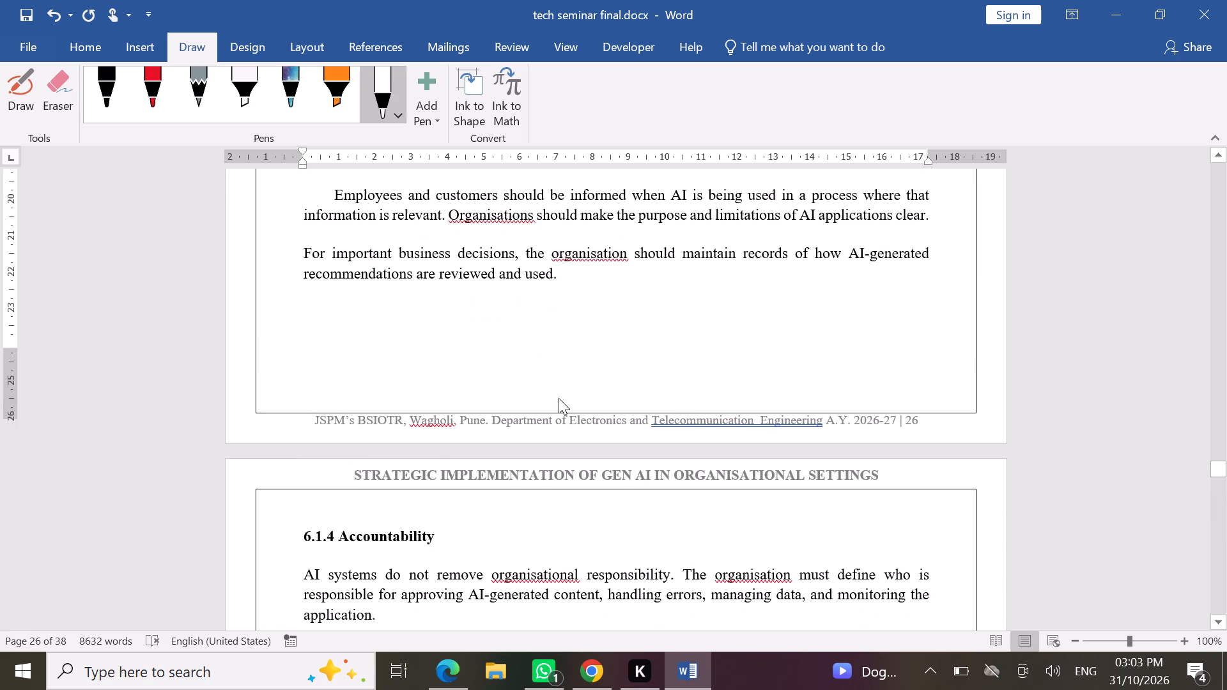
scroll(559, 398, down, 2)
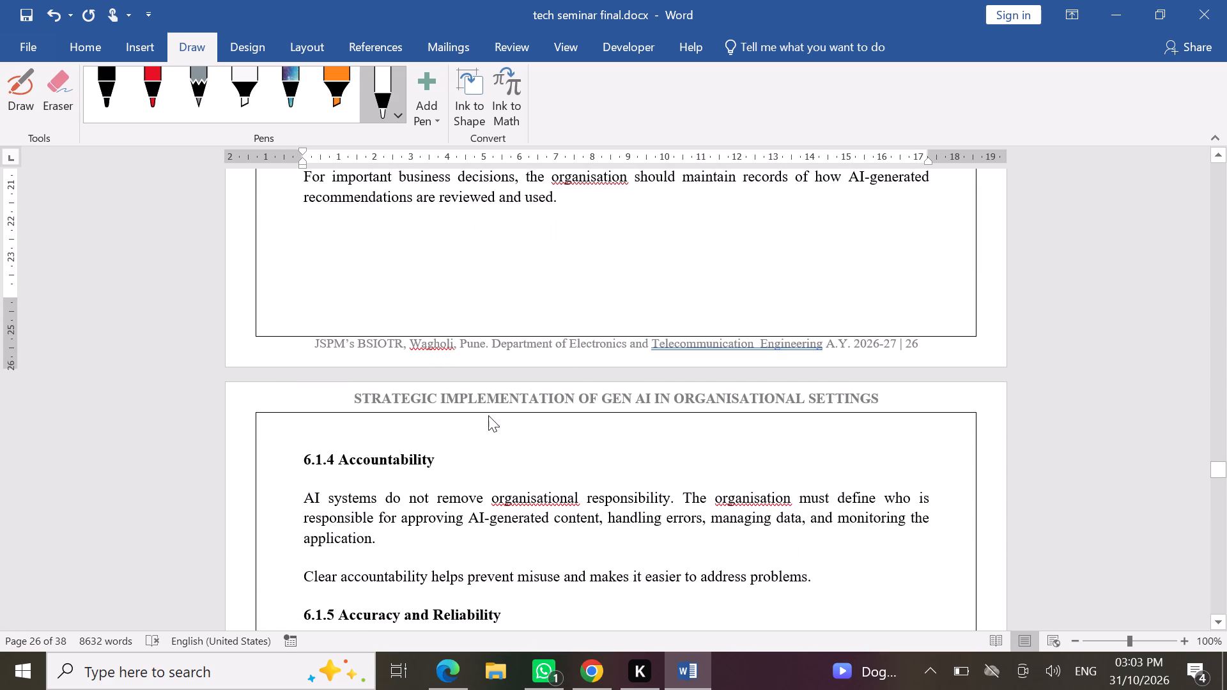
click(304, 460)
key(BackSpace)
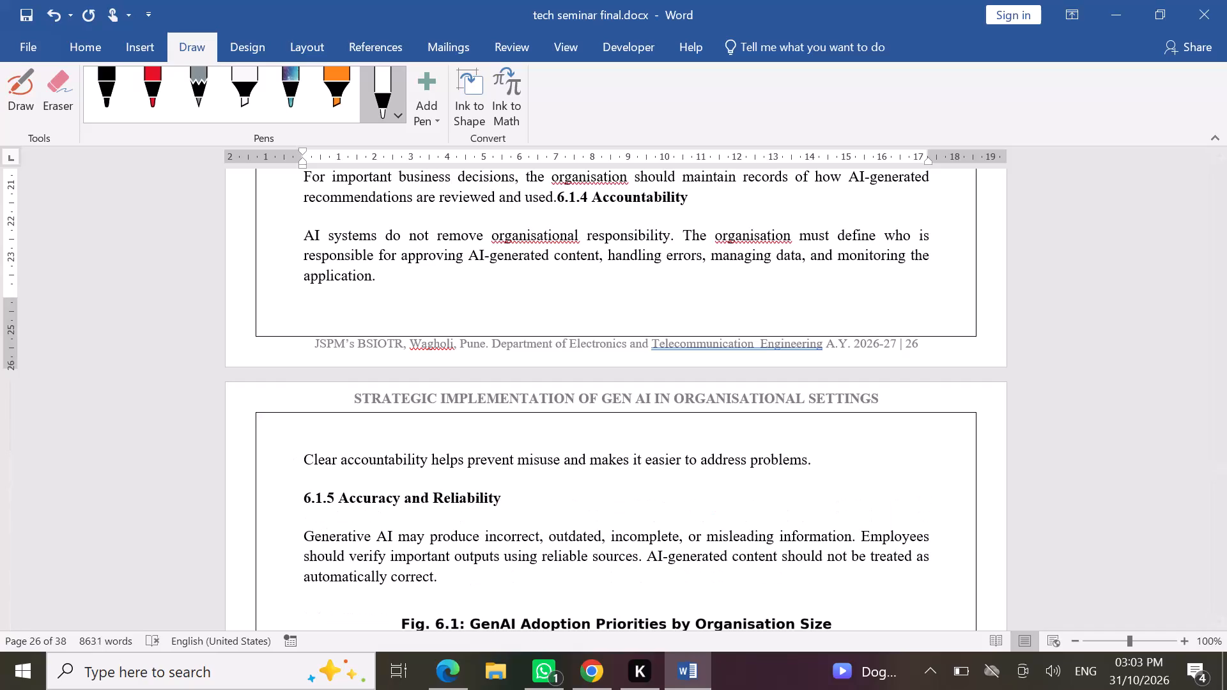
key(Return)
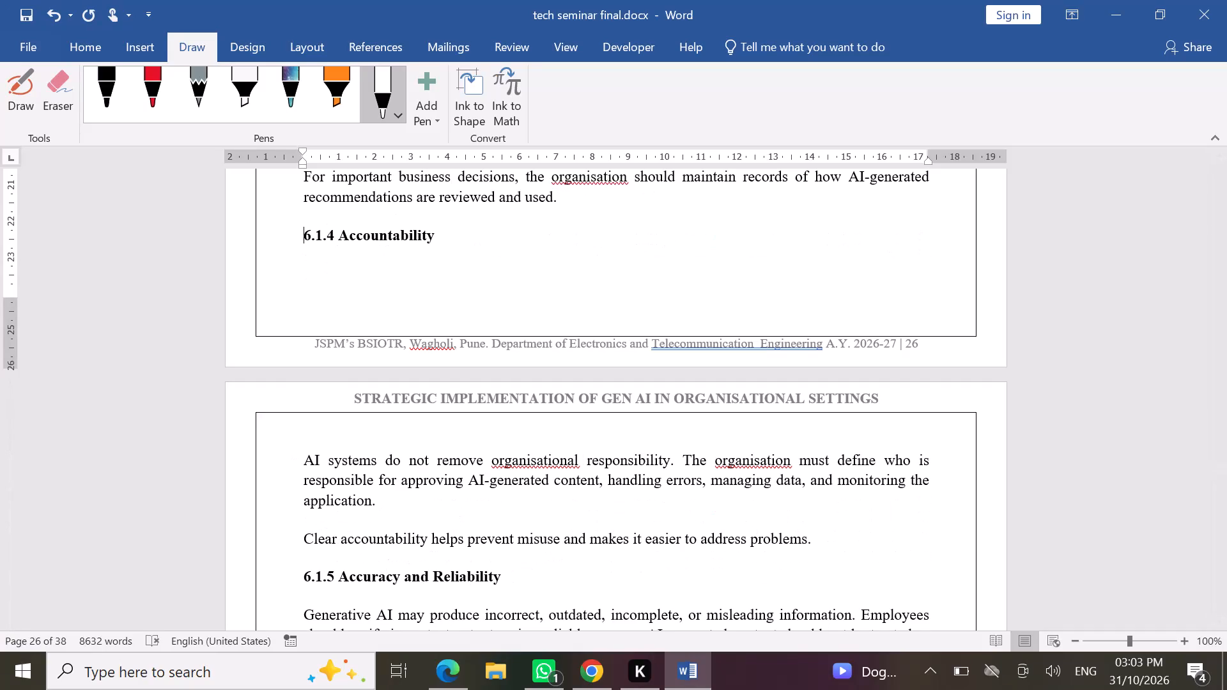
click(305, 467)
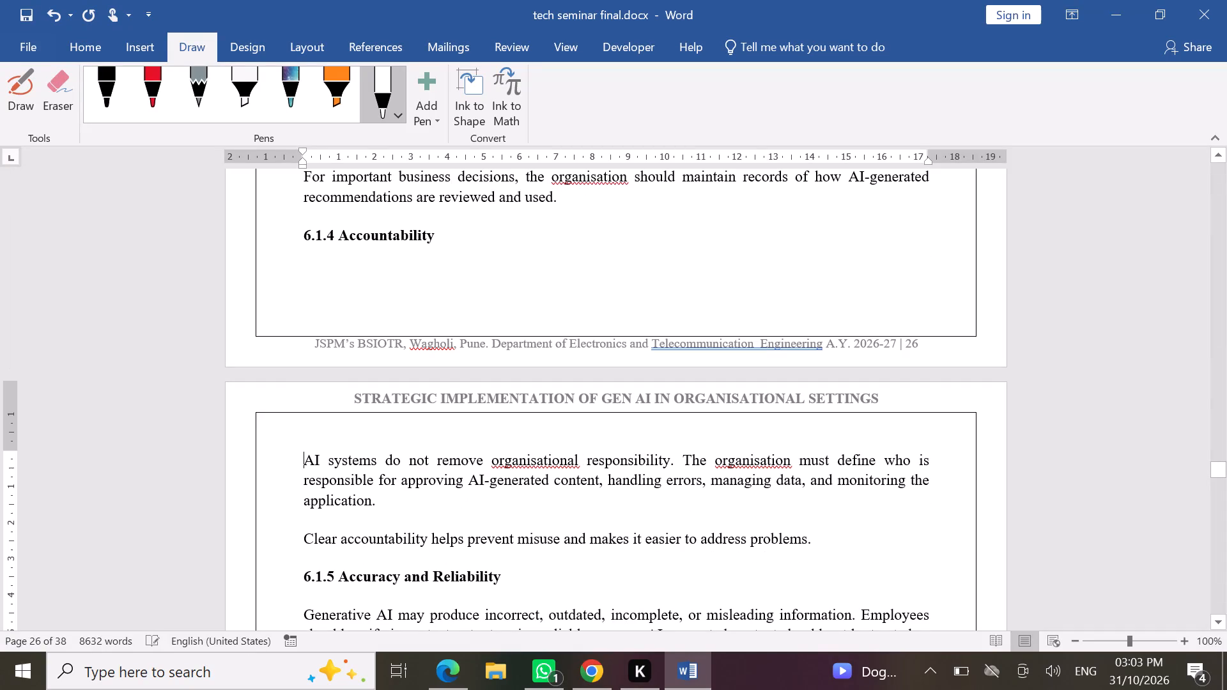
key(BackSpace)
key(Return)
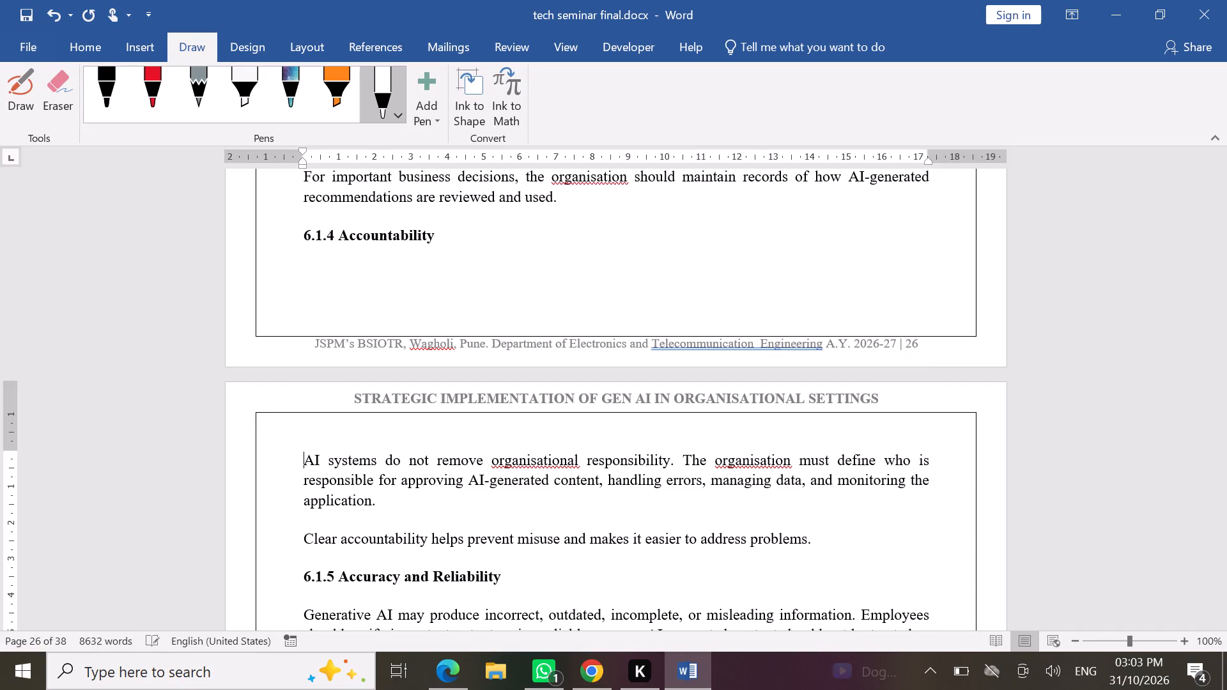
Insert two empty paragraphs before the heading "6.1.4 Accountability" so that it starts at the top of page 27.
click(300, 231)
key(Return)
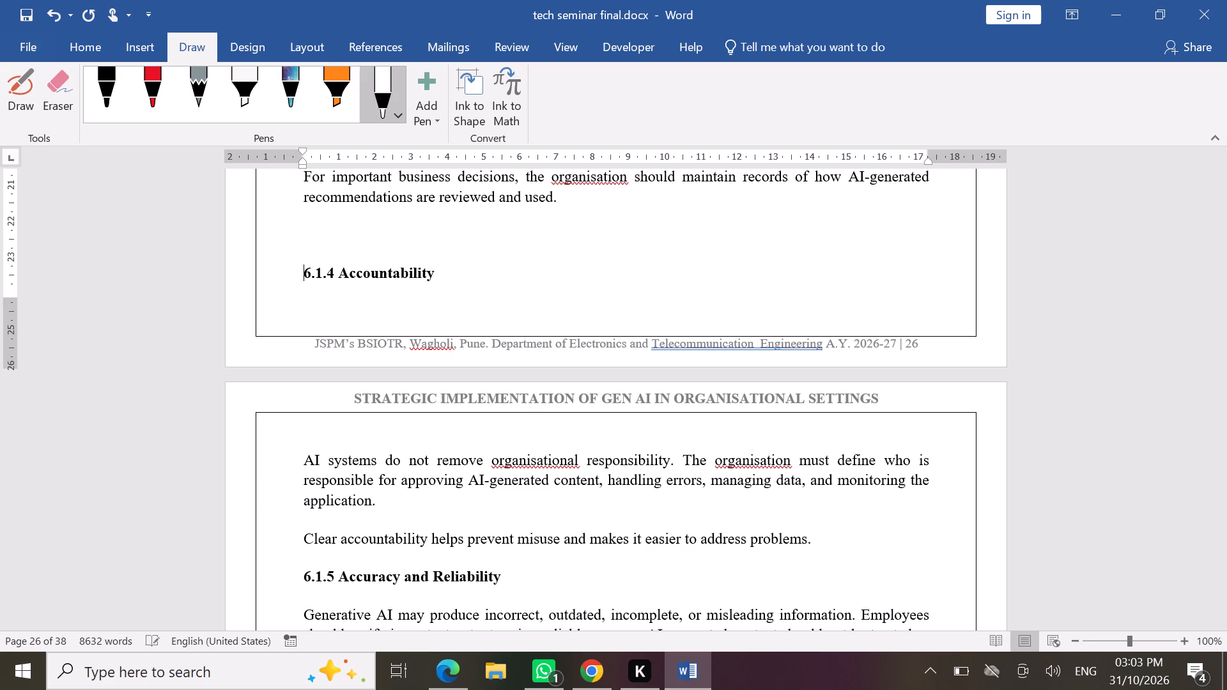
key(Return)
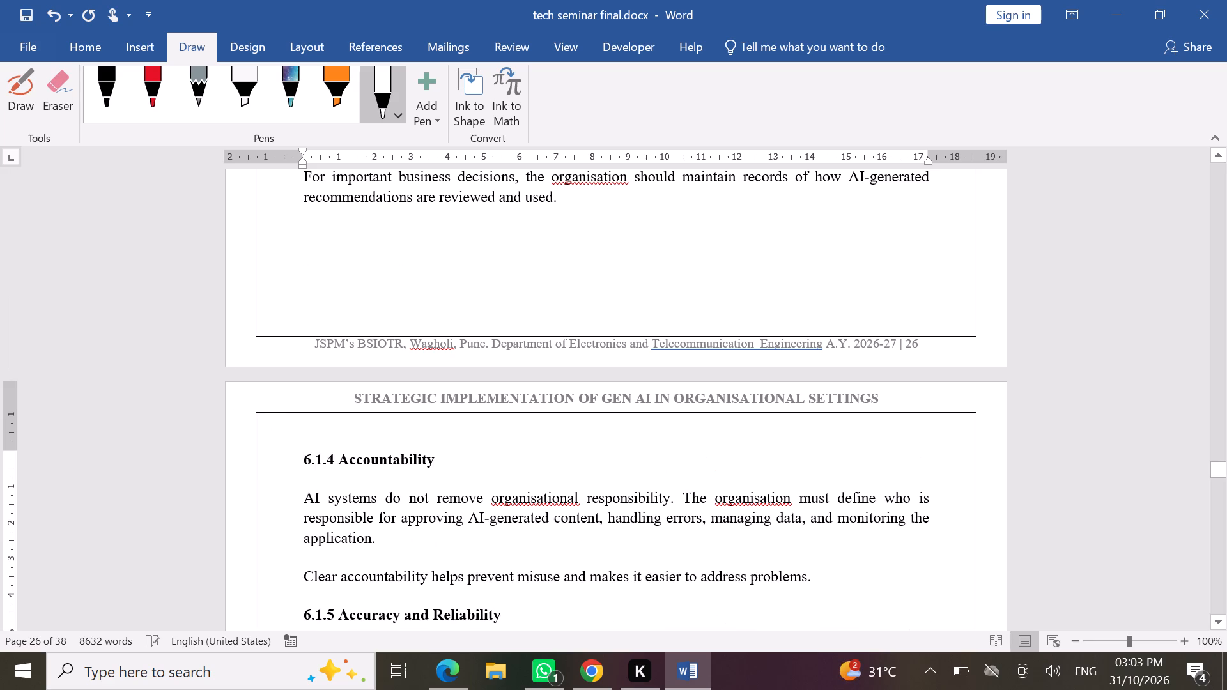
Indent the first line of the paragraph beginning "AI systems do not remove" under 6.1.4 with eight spaces.
click(306, 498)
key(space)
key(space)
key(space)
key(space)
key(space)
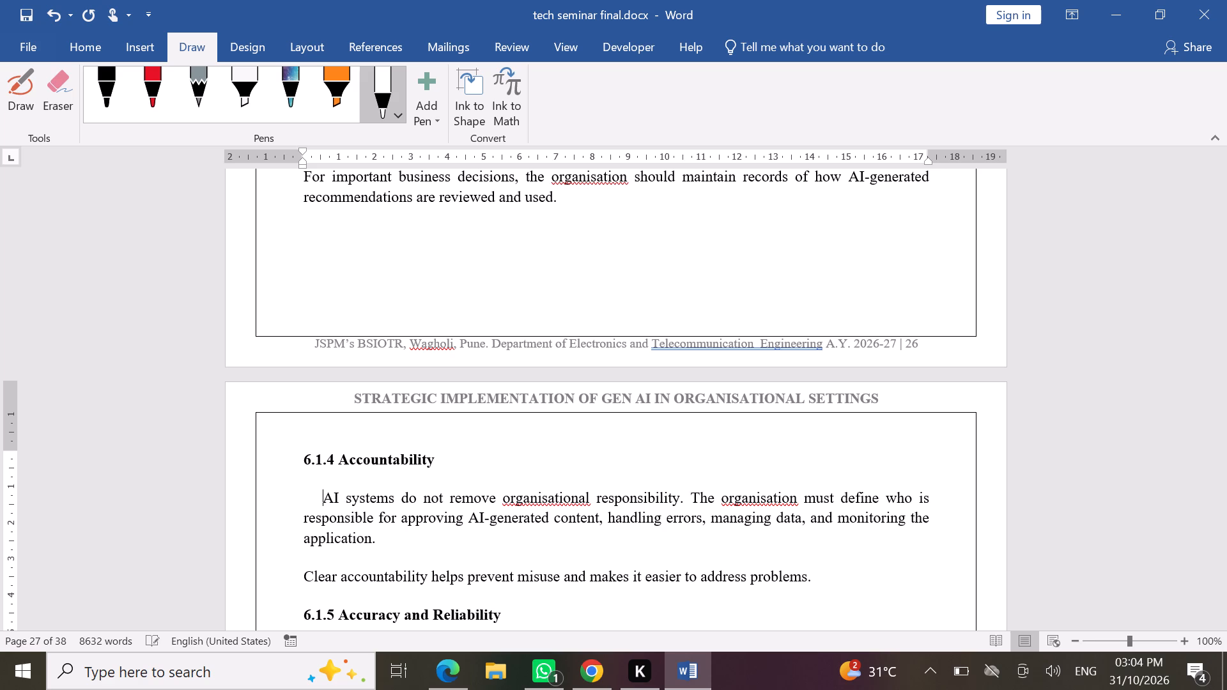
key(space)
key(space)
key(space)
scroll(306, 498, down, 1)
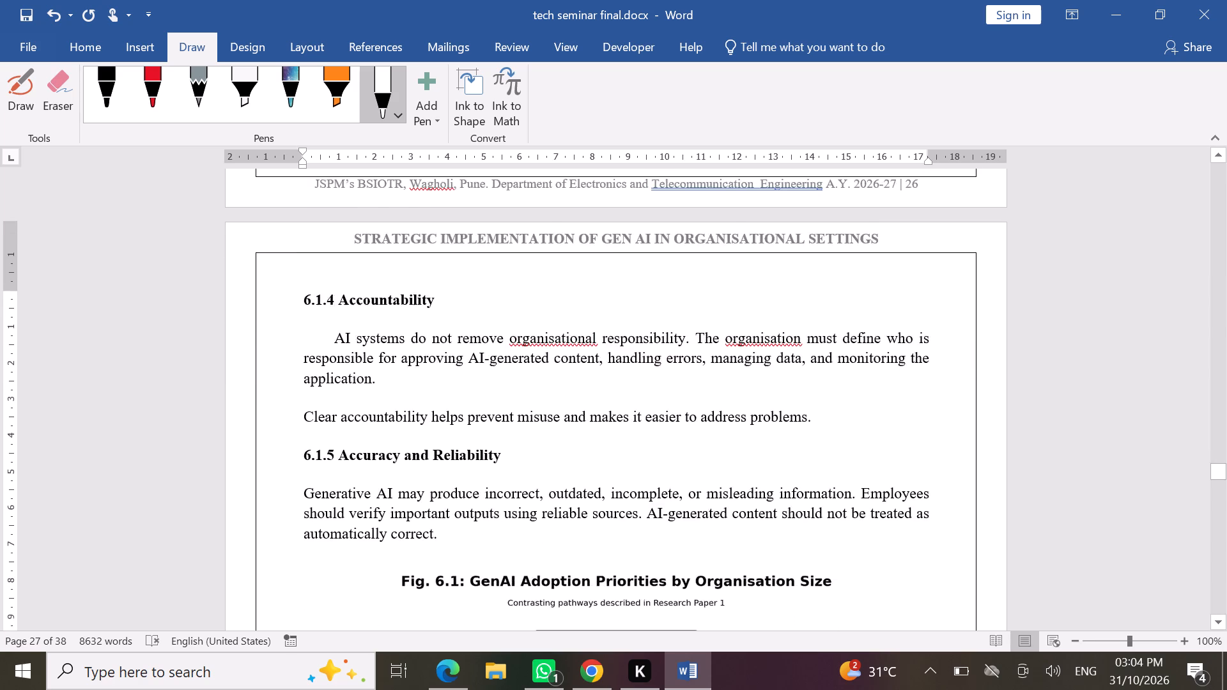
Cover the "Fig. 6.1:" prefix inside the GenAI Adoption Priorities figure on page 27 with white pen ink.
scroll(306, 498, down, 3)
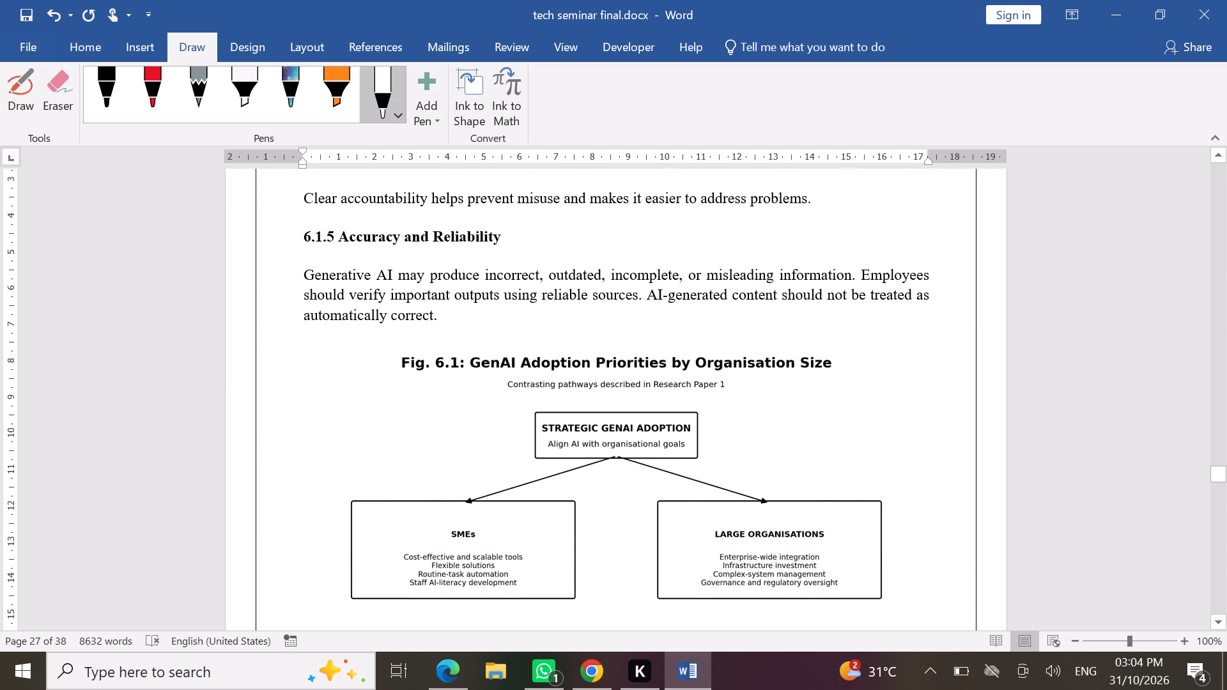
scroll(306, 498, down, 1)
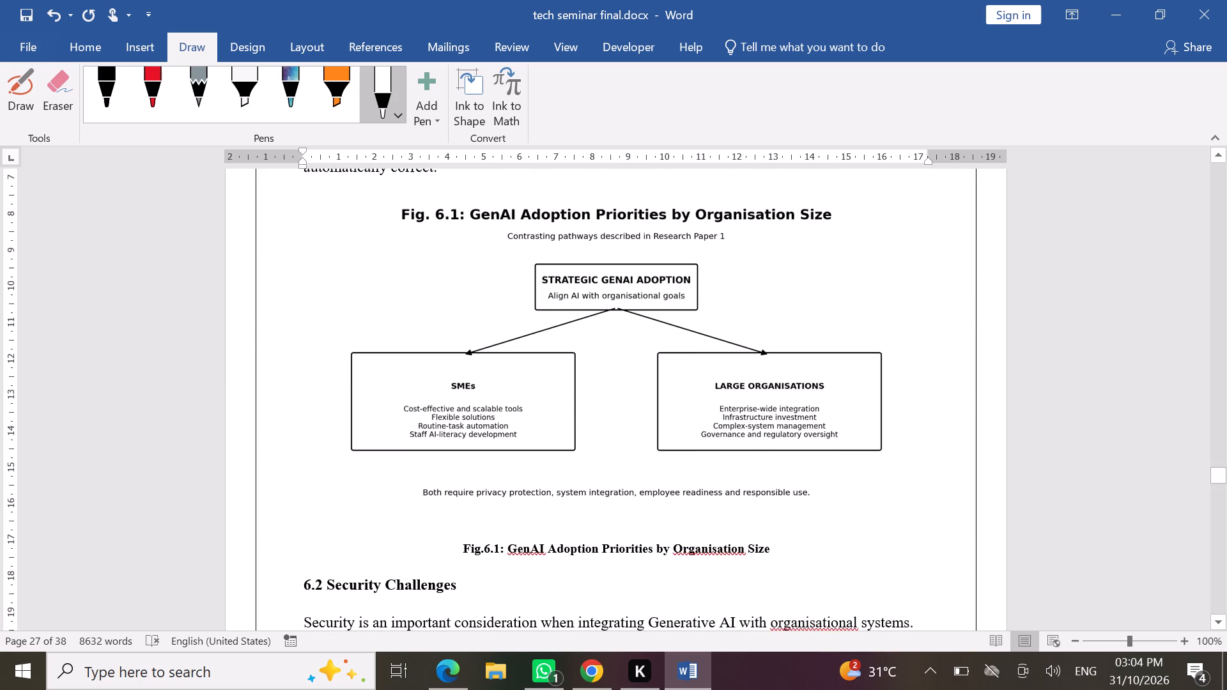
click(534, 406)
click(19, 89)
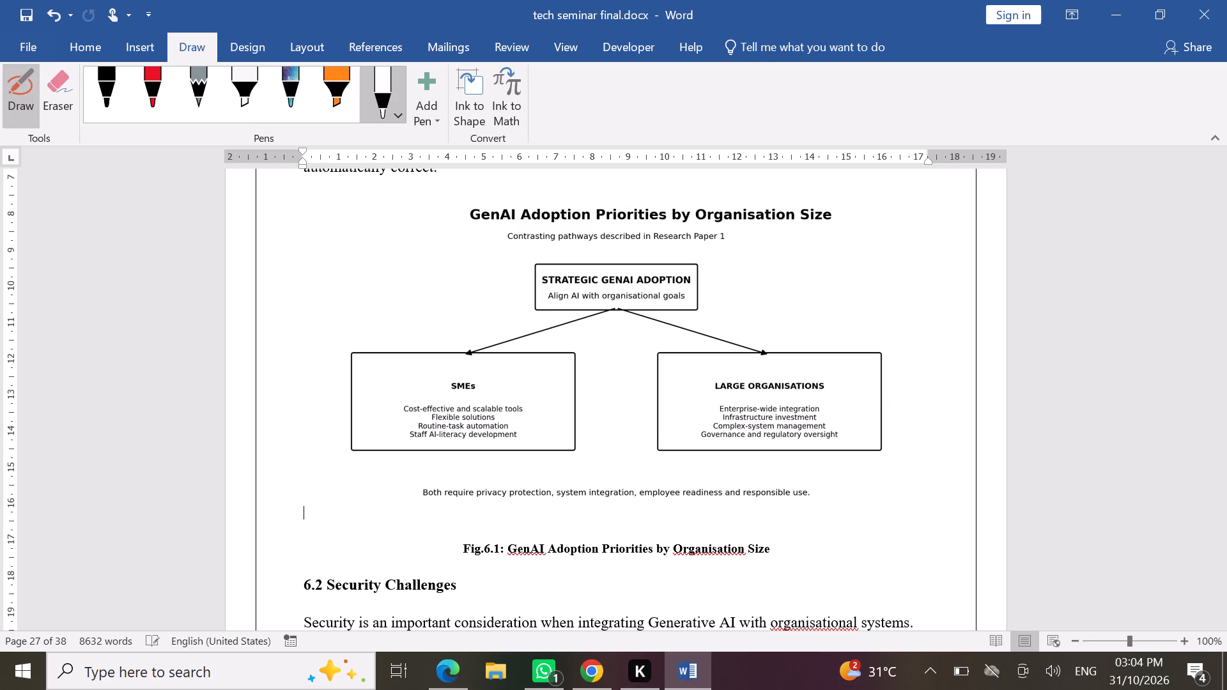
click(13, 95)
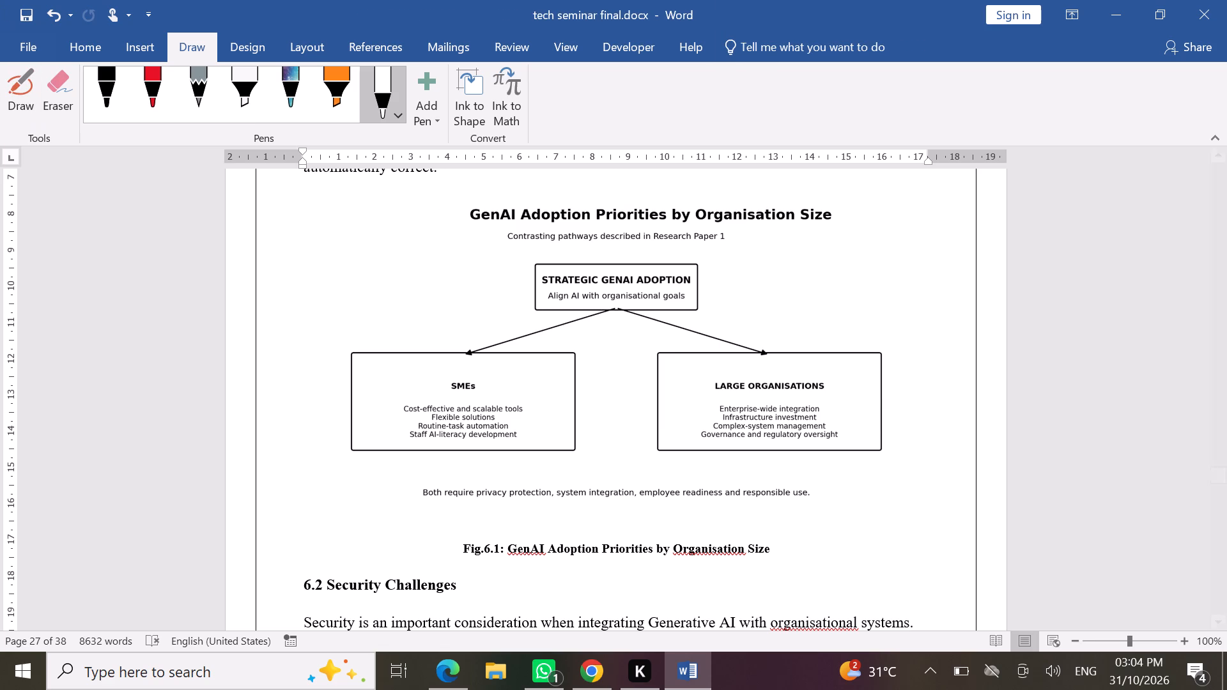
Review the page layout, figures and paragraph indents from section 6.2 Security Challenges through the HR assistant example in 7.1.1.
scroll(626, 464, down, 2)
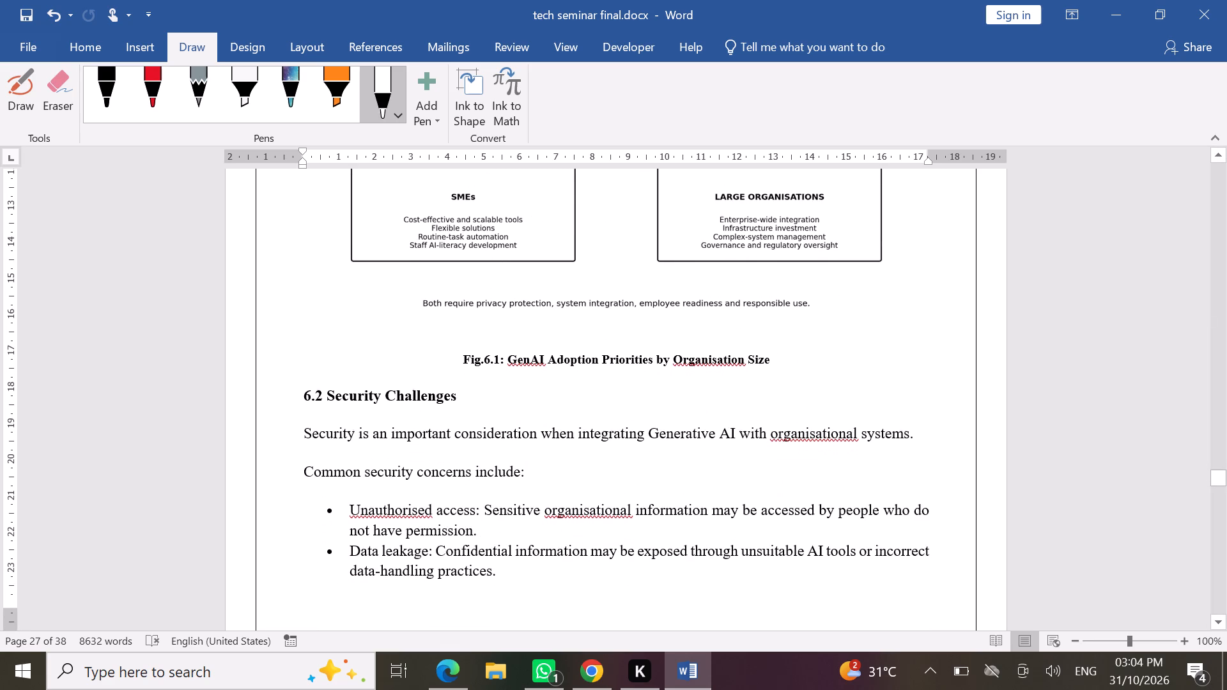
scroll(626, 464, down, 6)
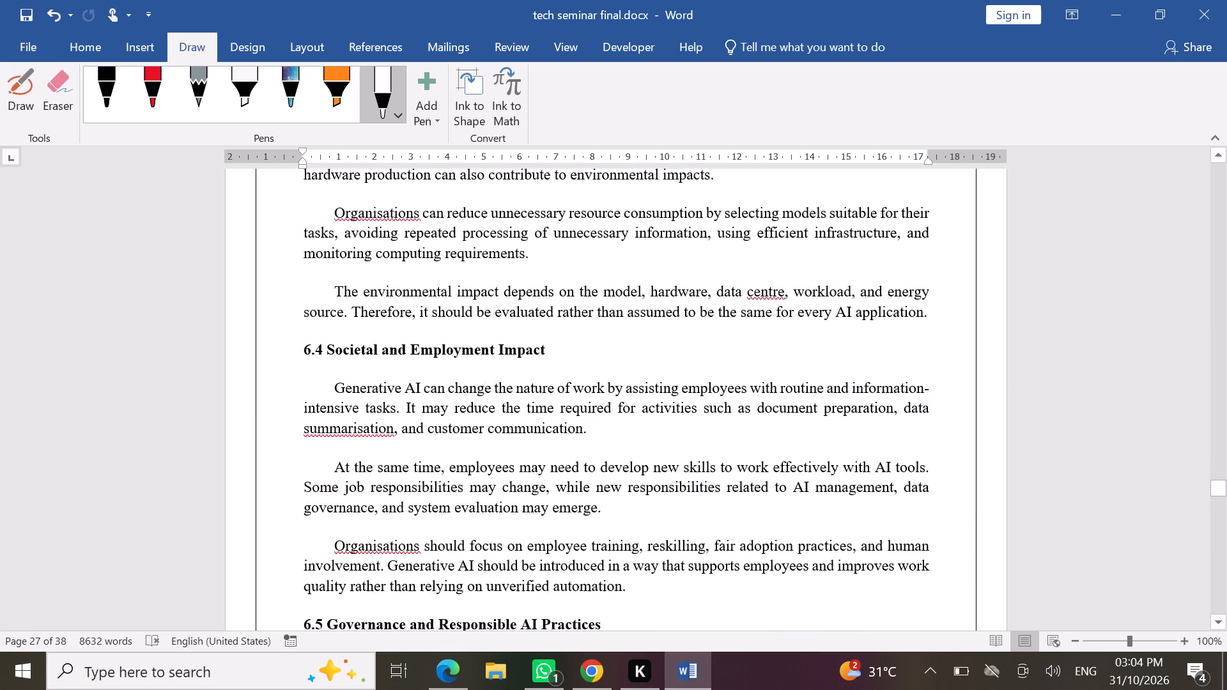
scroll(626, 464, down, 6)
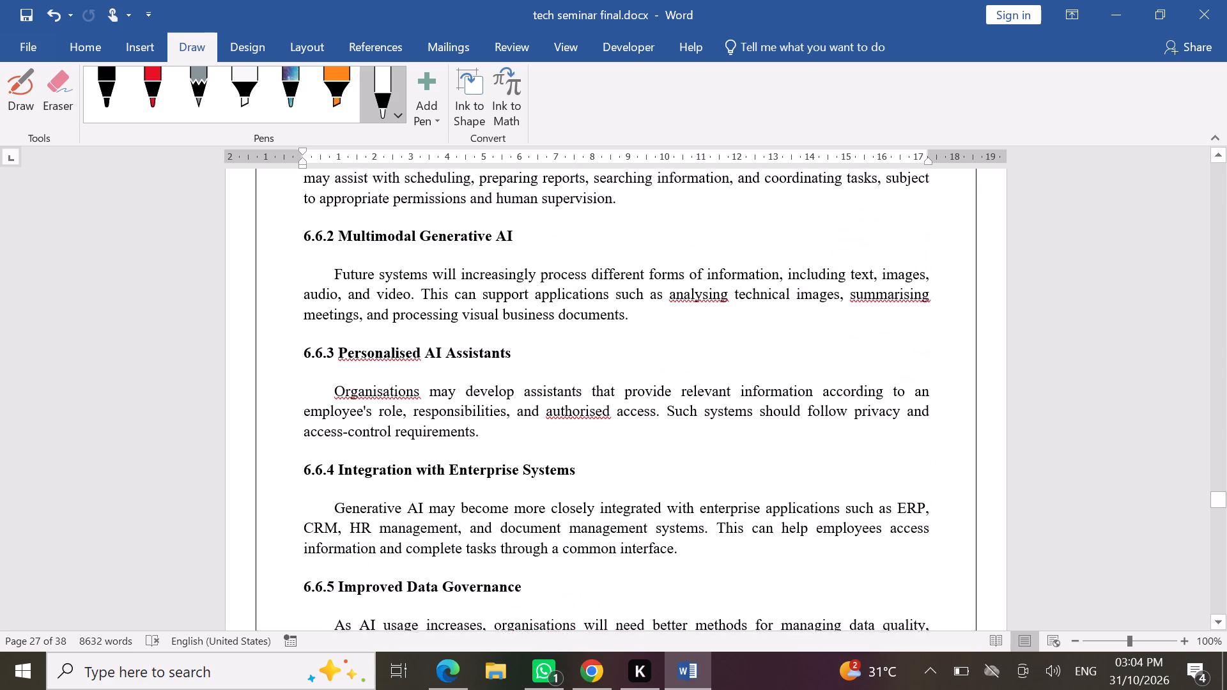
scroll(626, 464, down, 6)
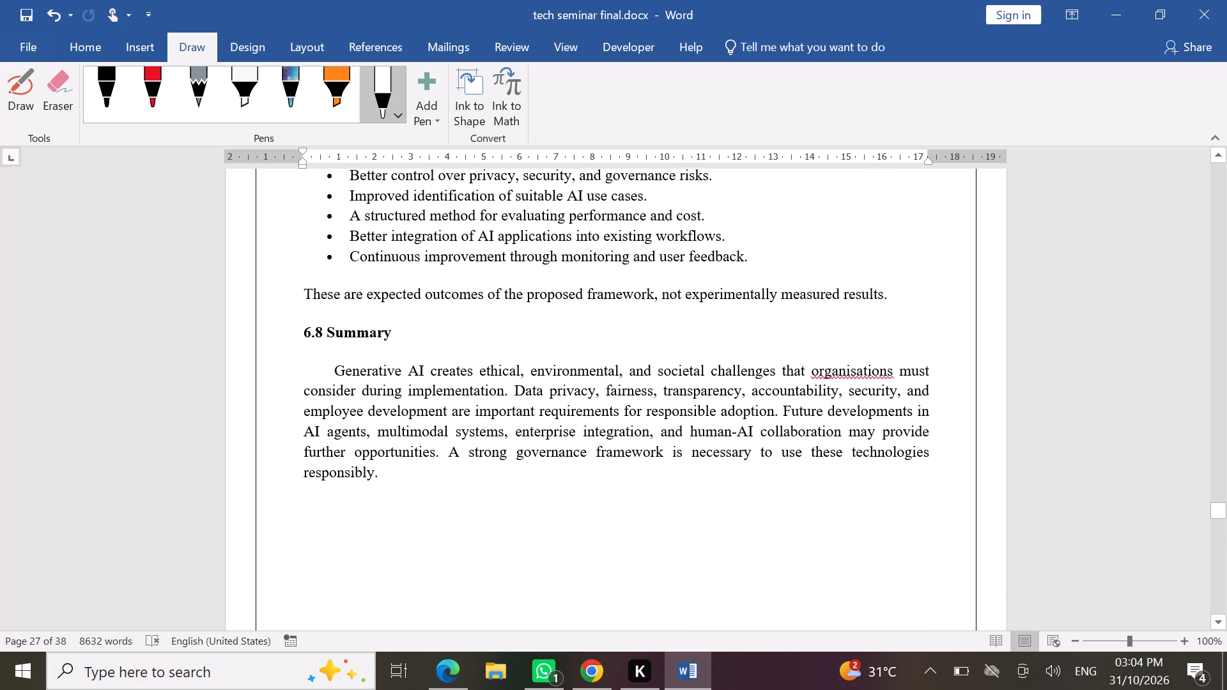
scroll(626, 464, down, 6)
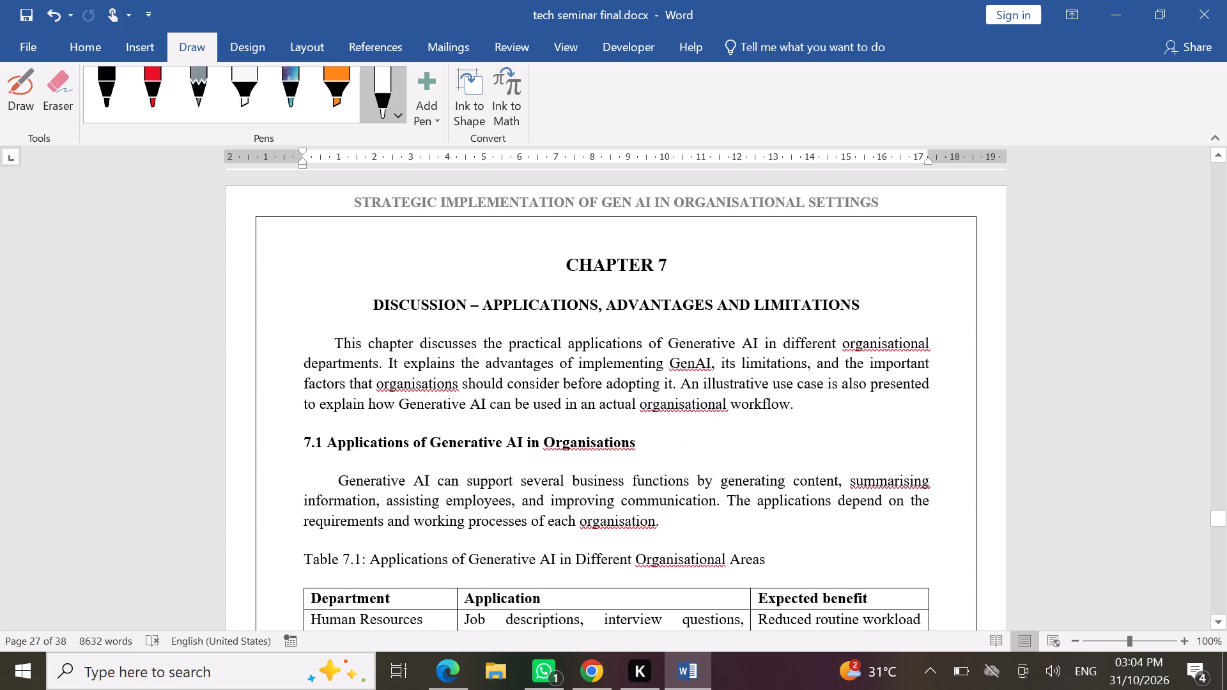
scroll(626, 464, down, 6)
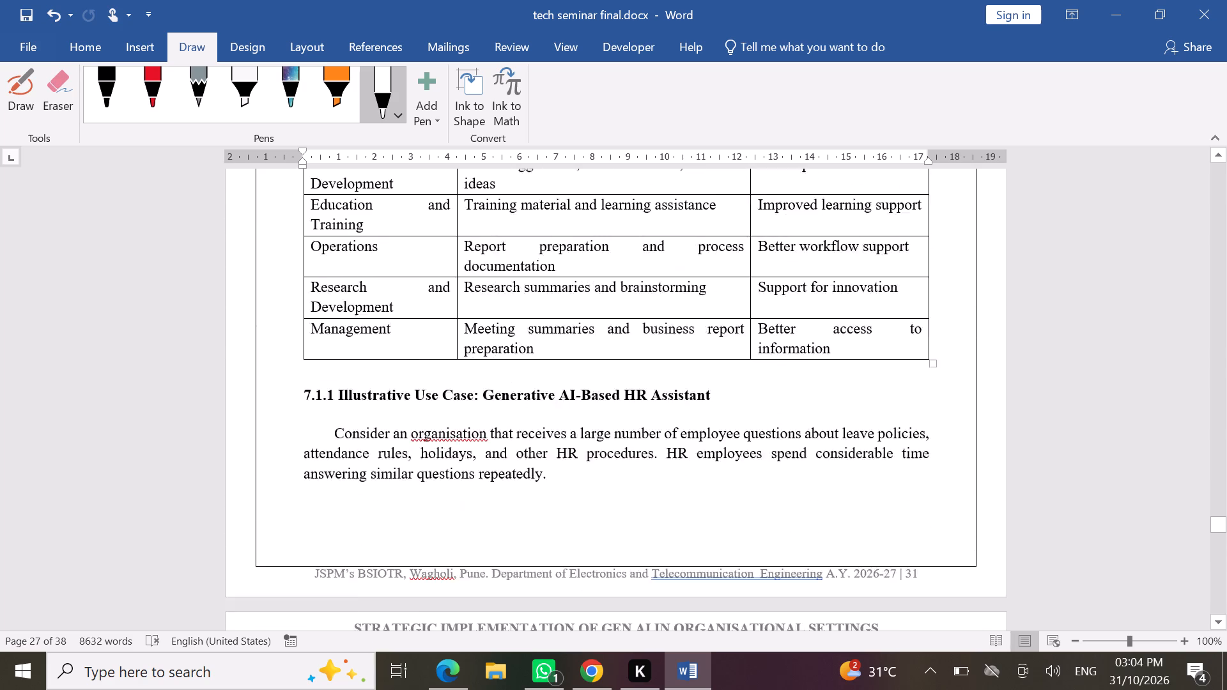
scroll(626, 464, down, 6)
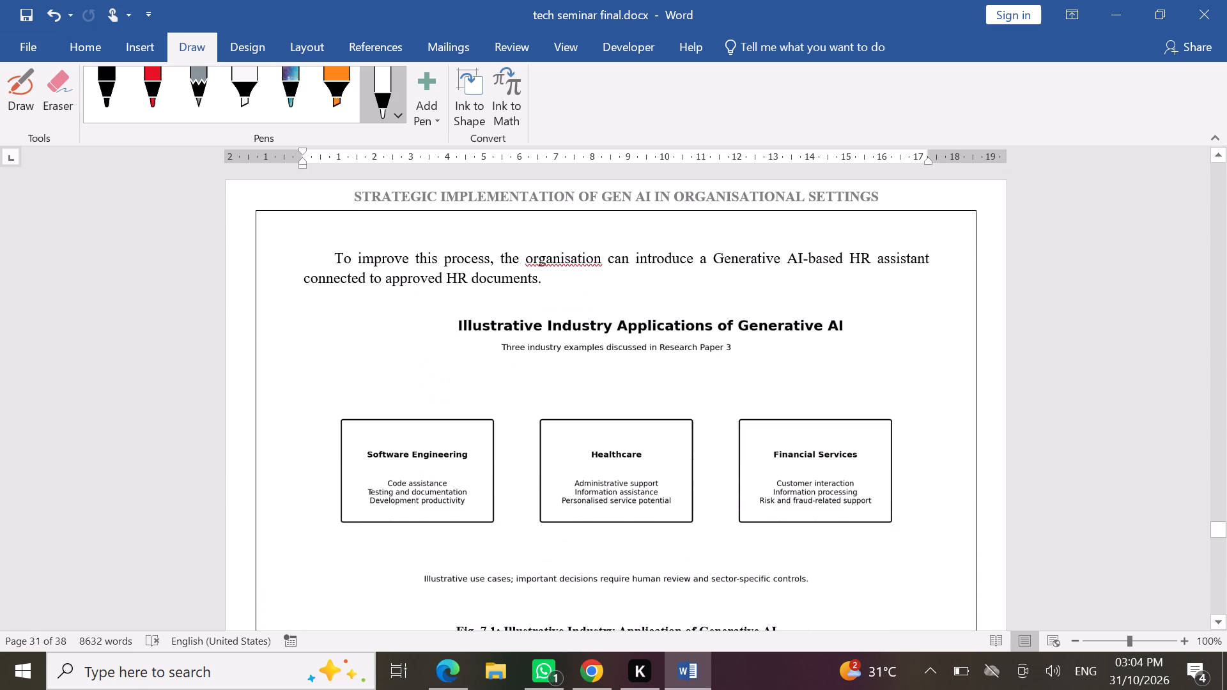
scroll(626, 464, down, 4)
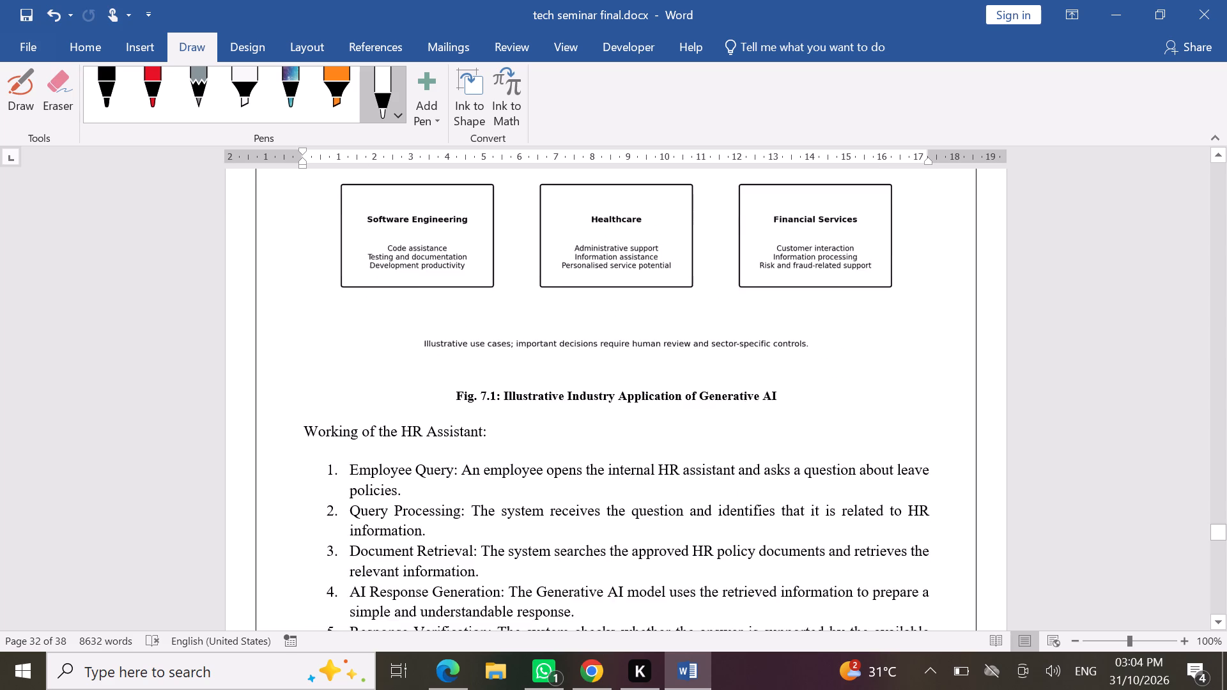
scroll(626, 464, down, 2)
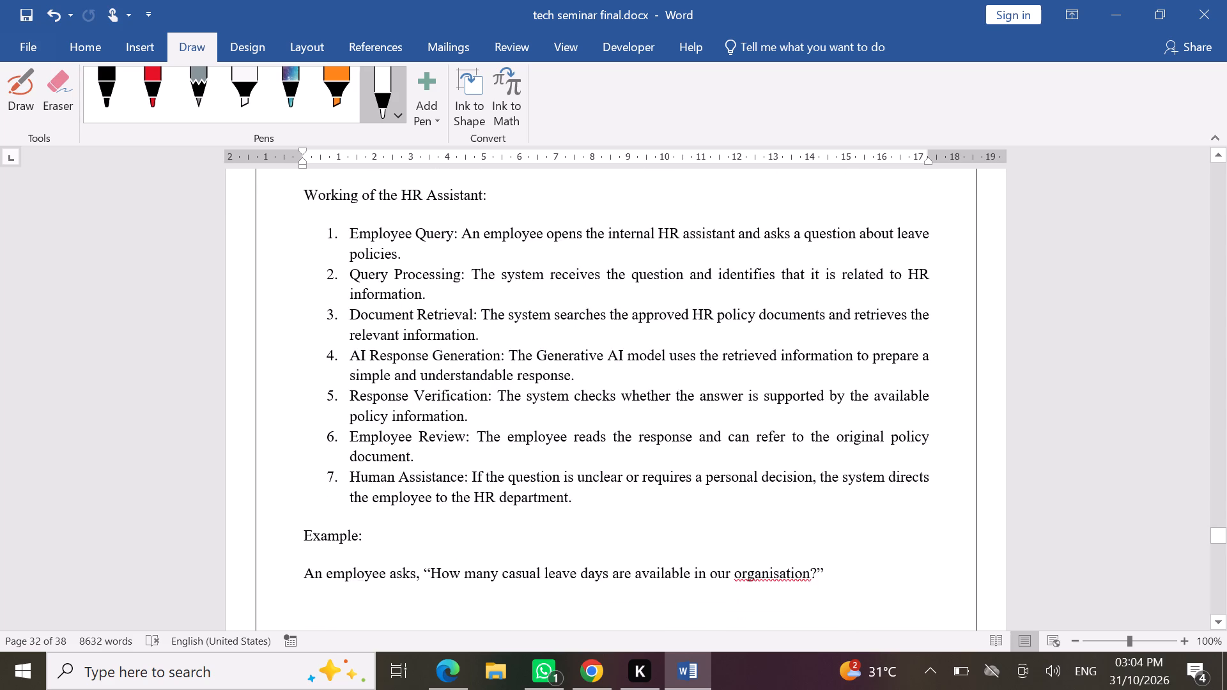
scroll(626, 464, down, 4)
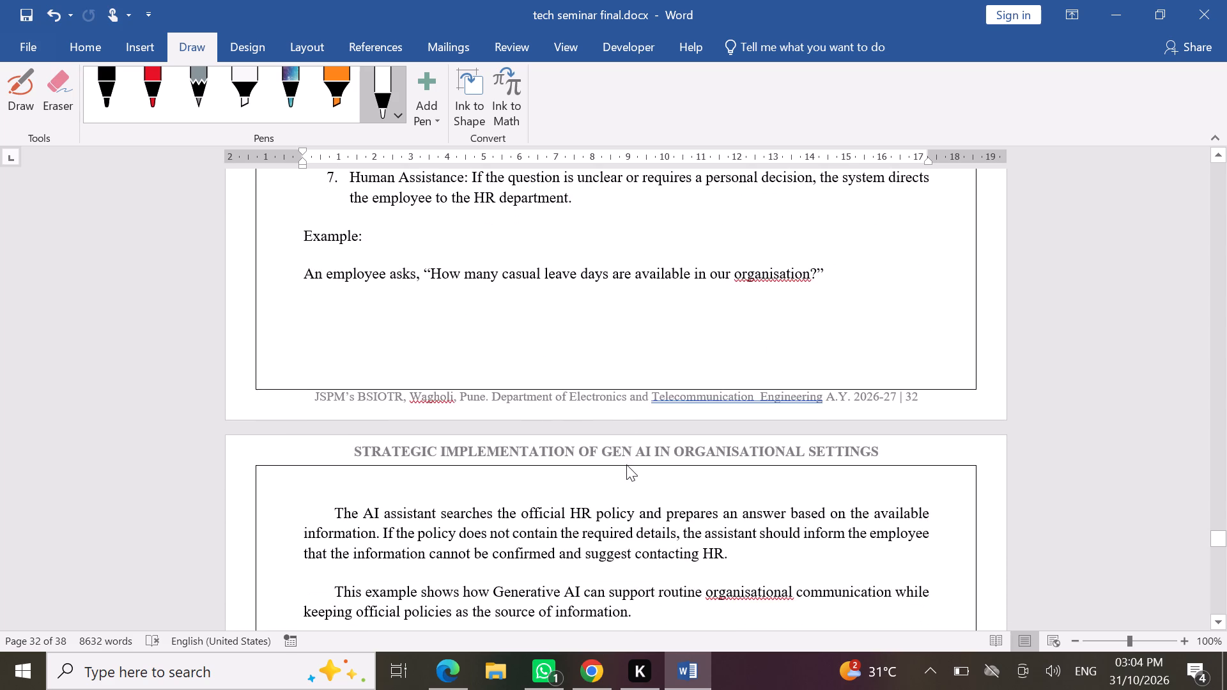
scroll(626, 464, down, 1)
scroll(626, 464, right, 1)
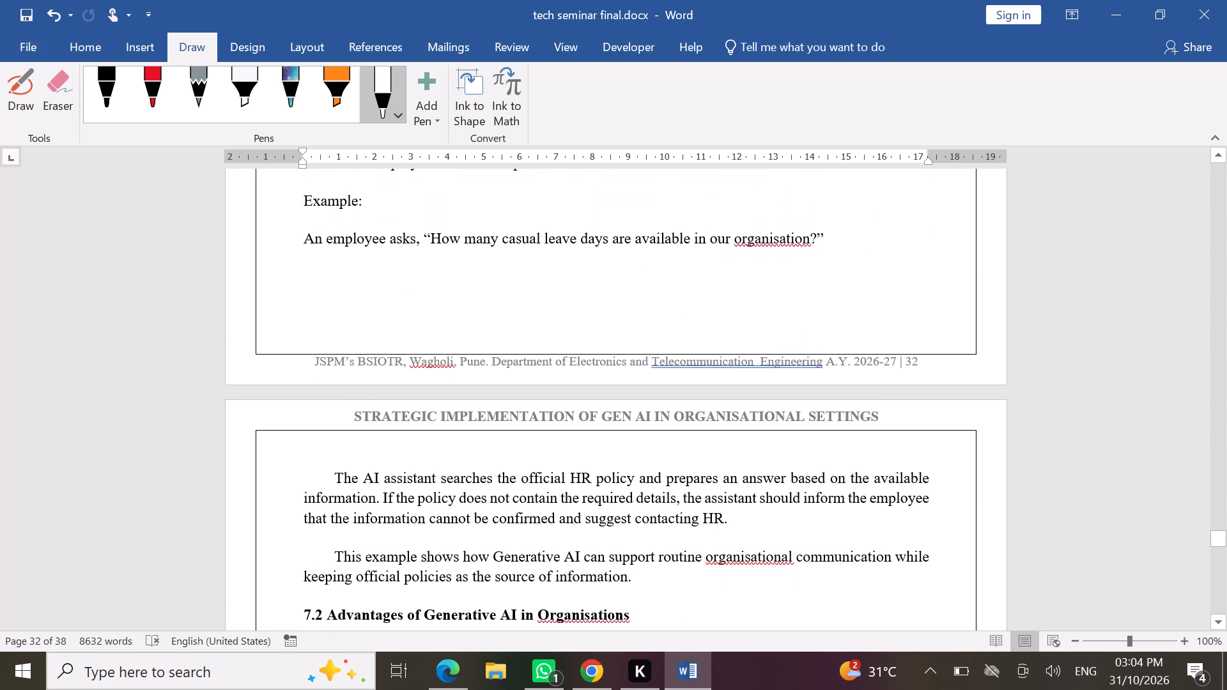
scroll(626, 464, right, 1)
Make the line "Working of the HR Assistant:" below the Fig. 7.1 caption bold.
scroll(626, 464, up, 2)
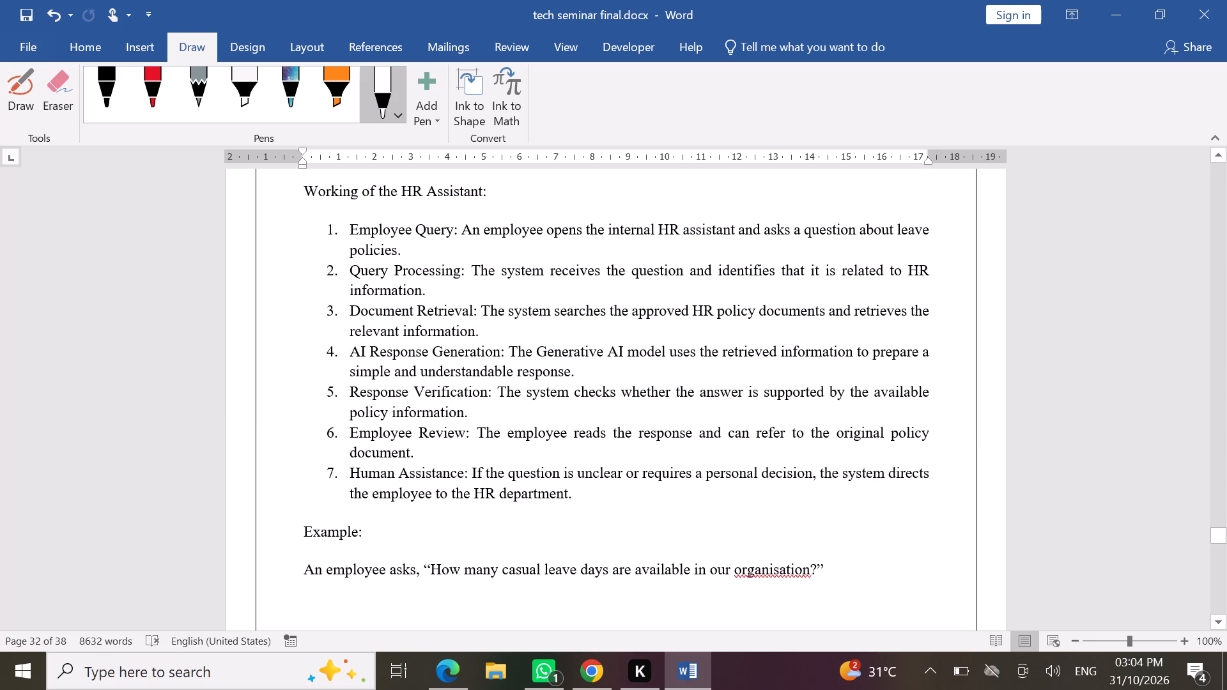
scroll(626, 464, up, 1)
click(275, 207)
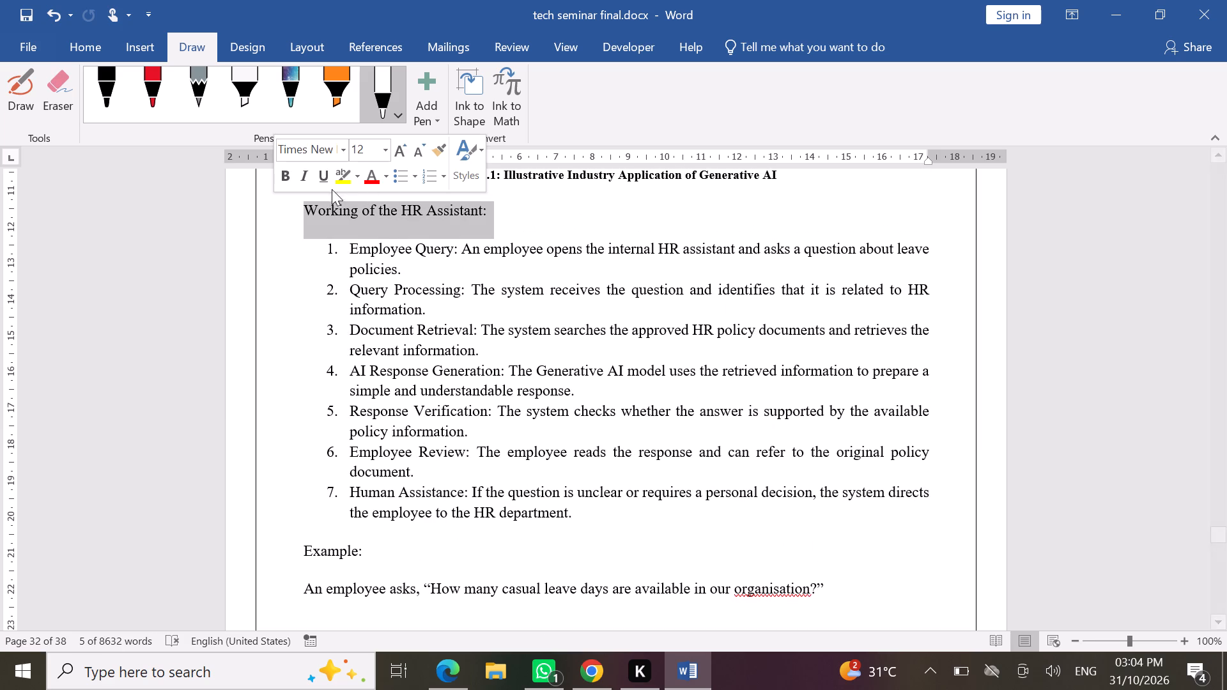
click(282, 177)
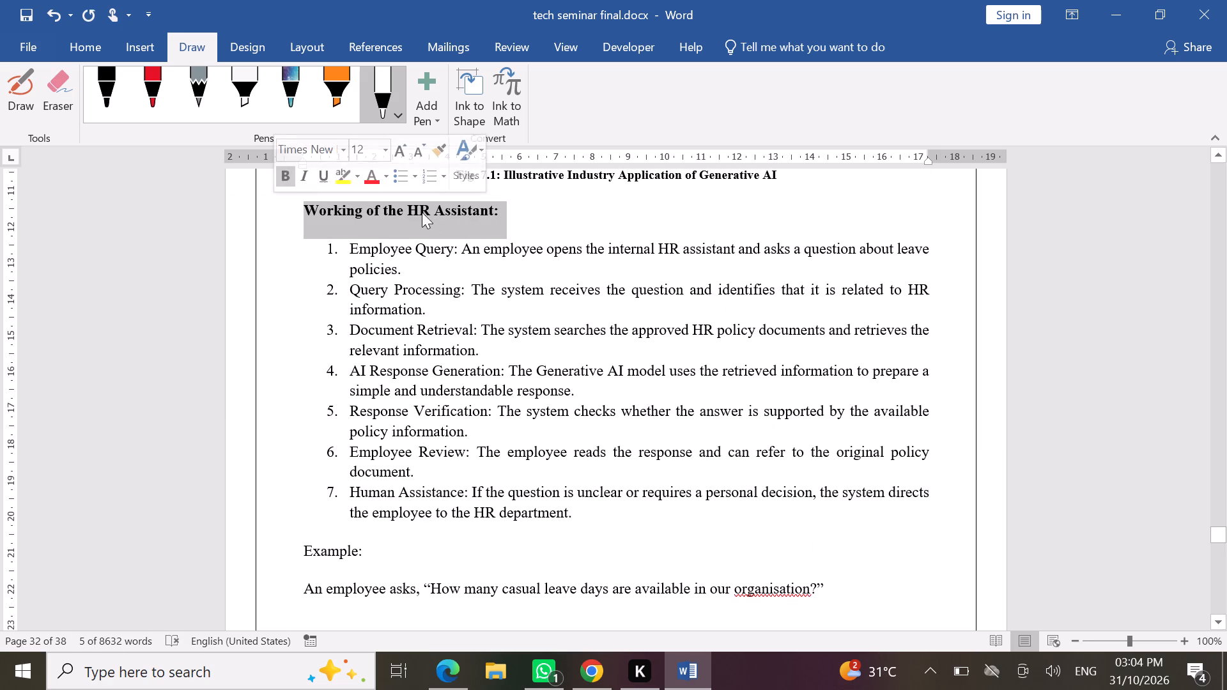
click(595, 218)
Review the layout of the rest of Chapter 7, from the HR assistant example to the end of 7.7 Conclusion.
scroll(595, 218, down, 2)
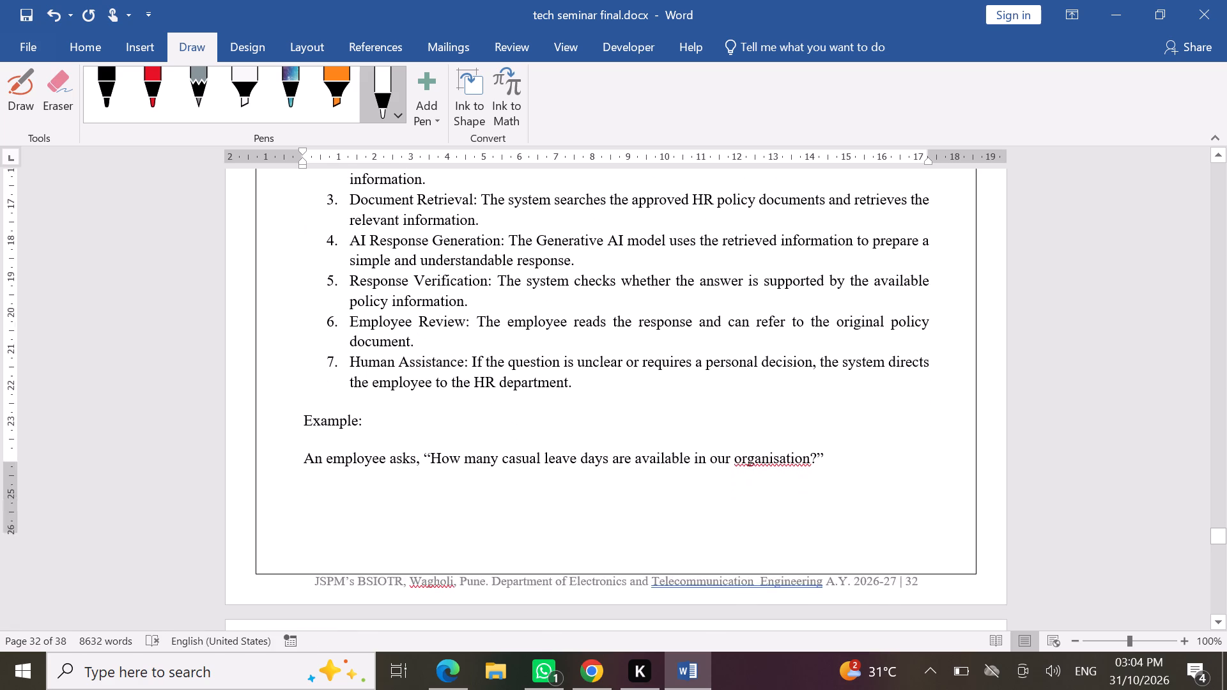
scroll(595, 218, down, 3)
scroll(595, 218, up, 1)
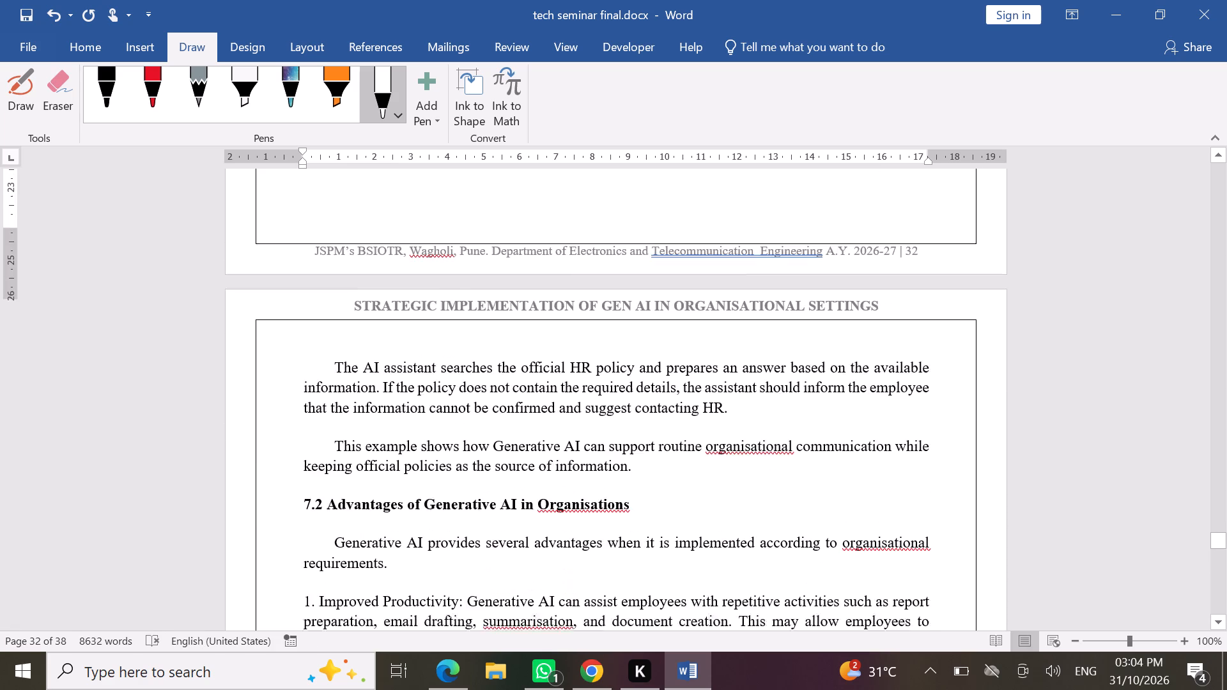
scroll(595, 218, down, 3)
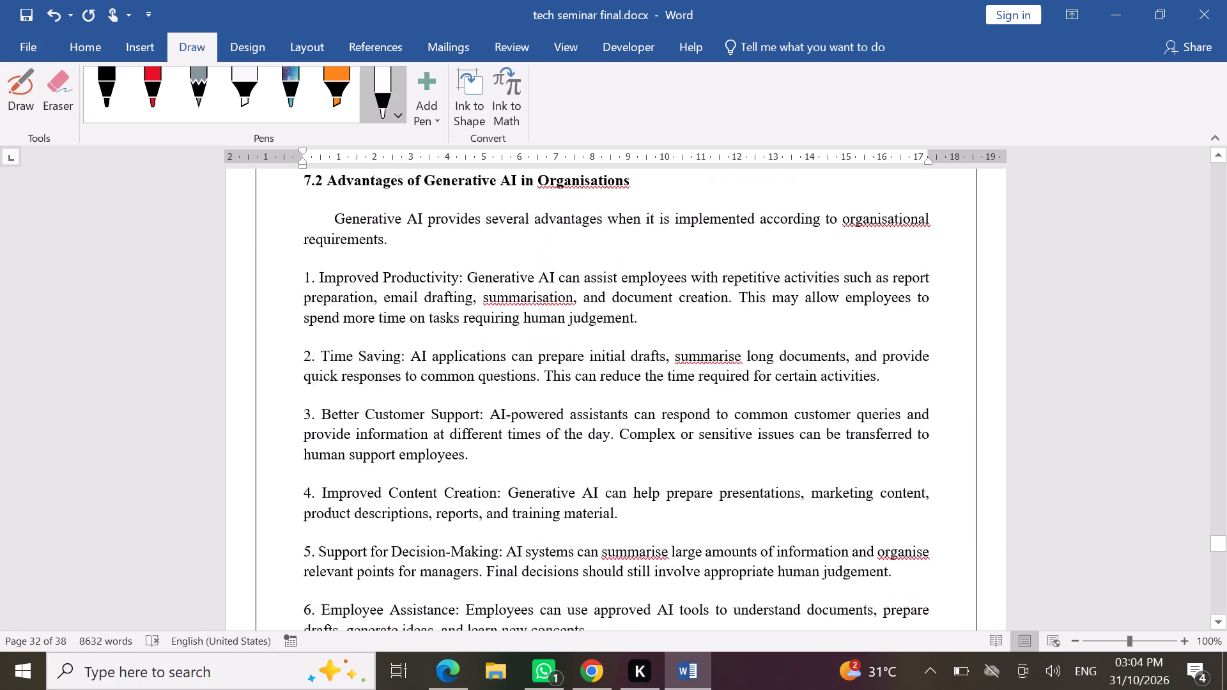
scroll(595, 218, down, 5)
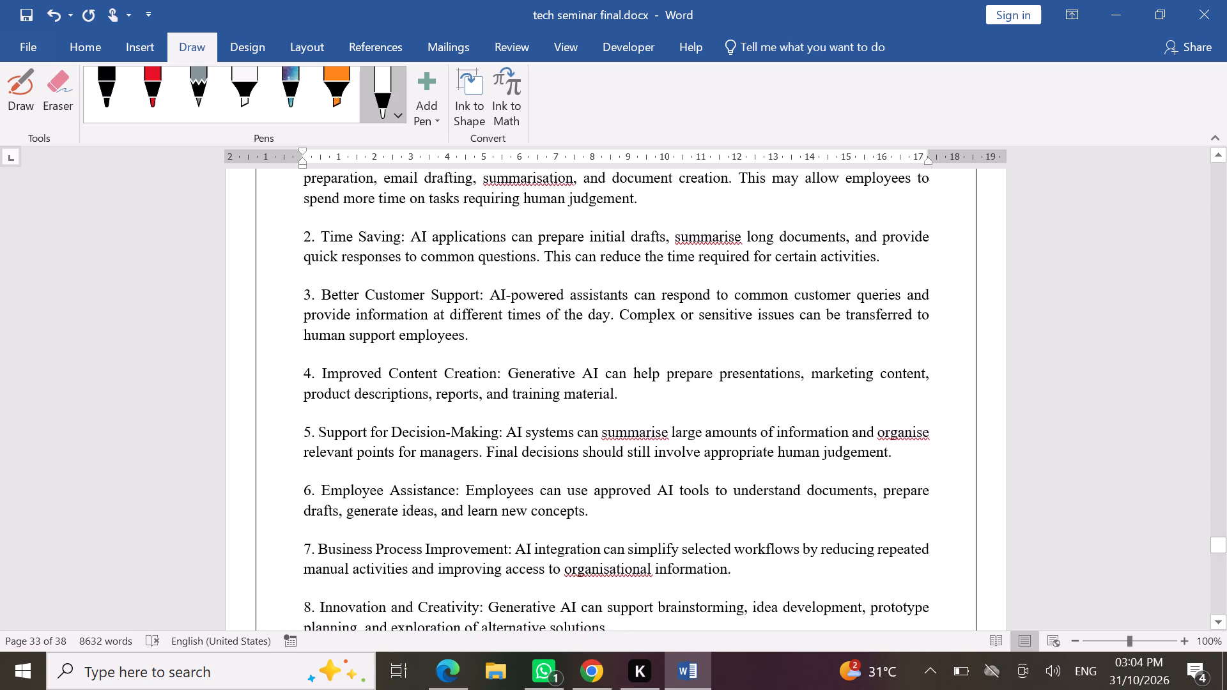
scroll(595, 218, down, 3)
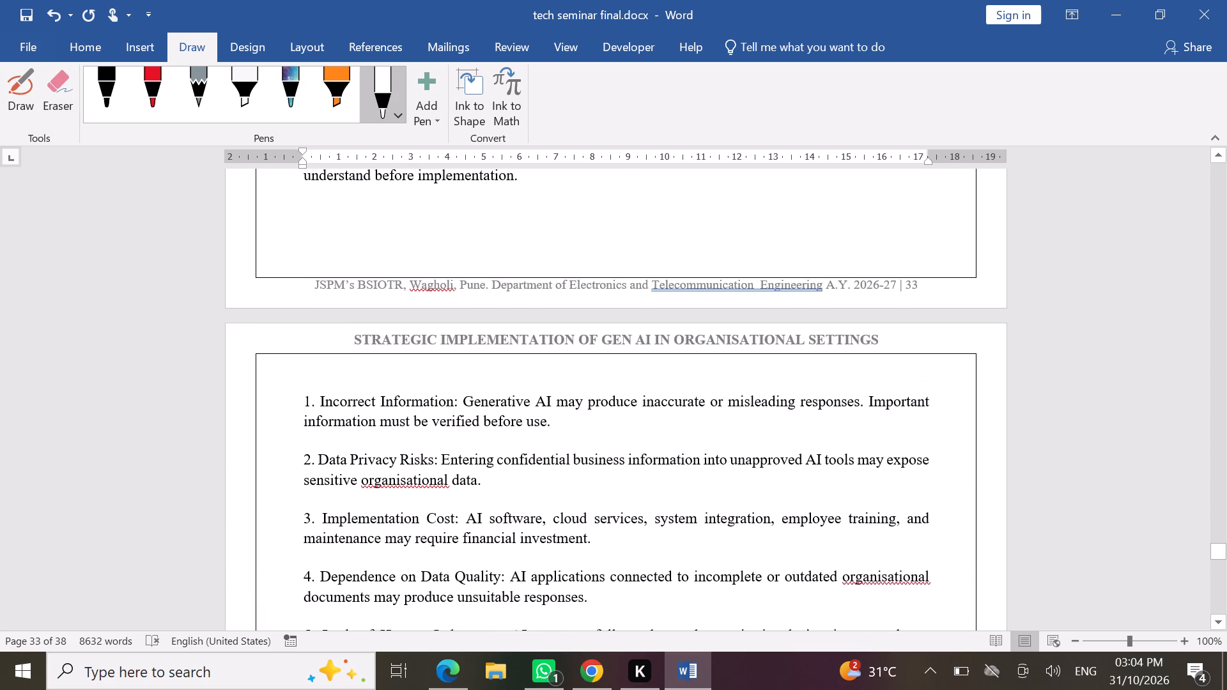
scroll(595, 218, down, 3)
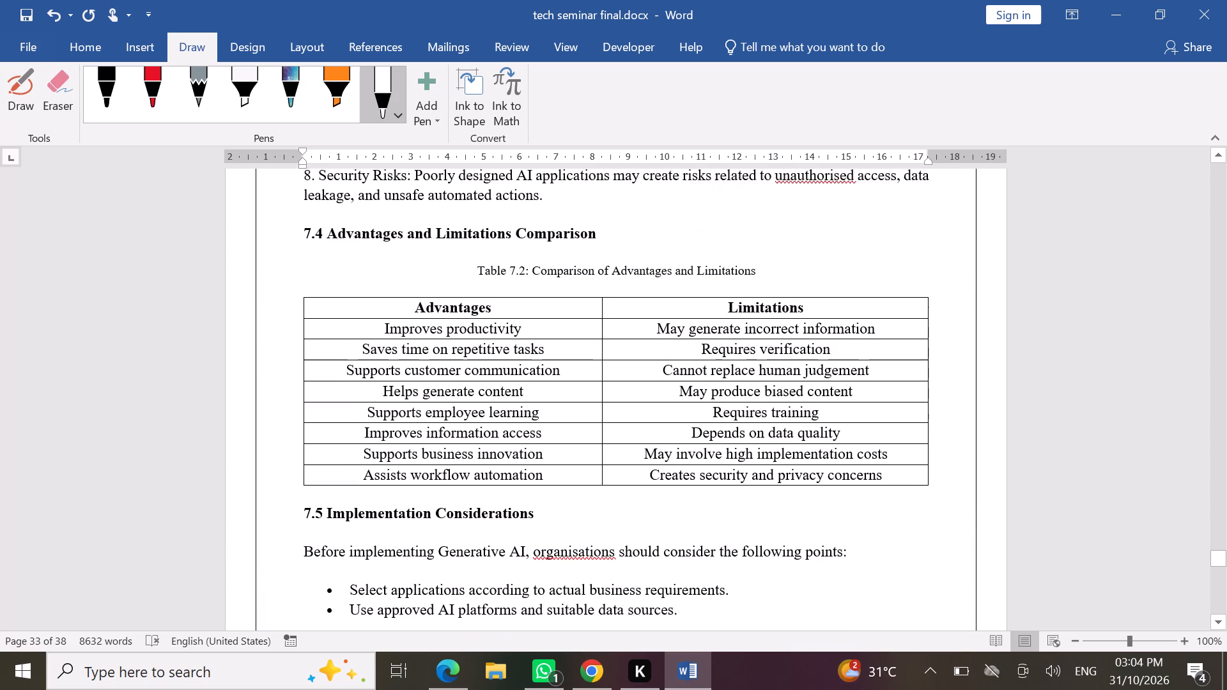
scroll(595, 218, down, 3)
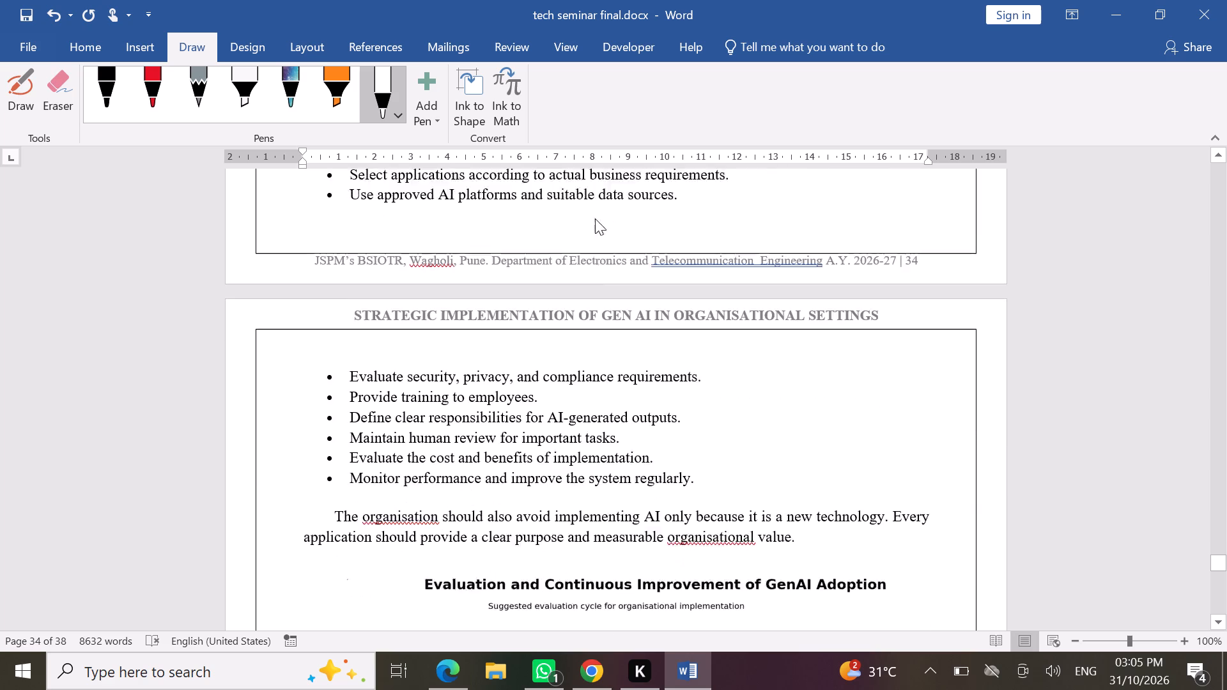
scroll(595, 218, down, 4)
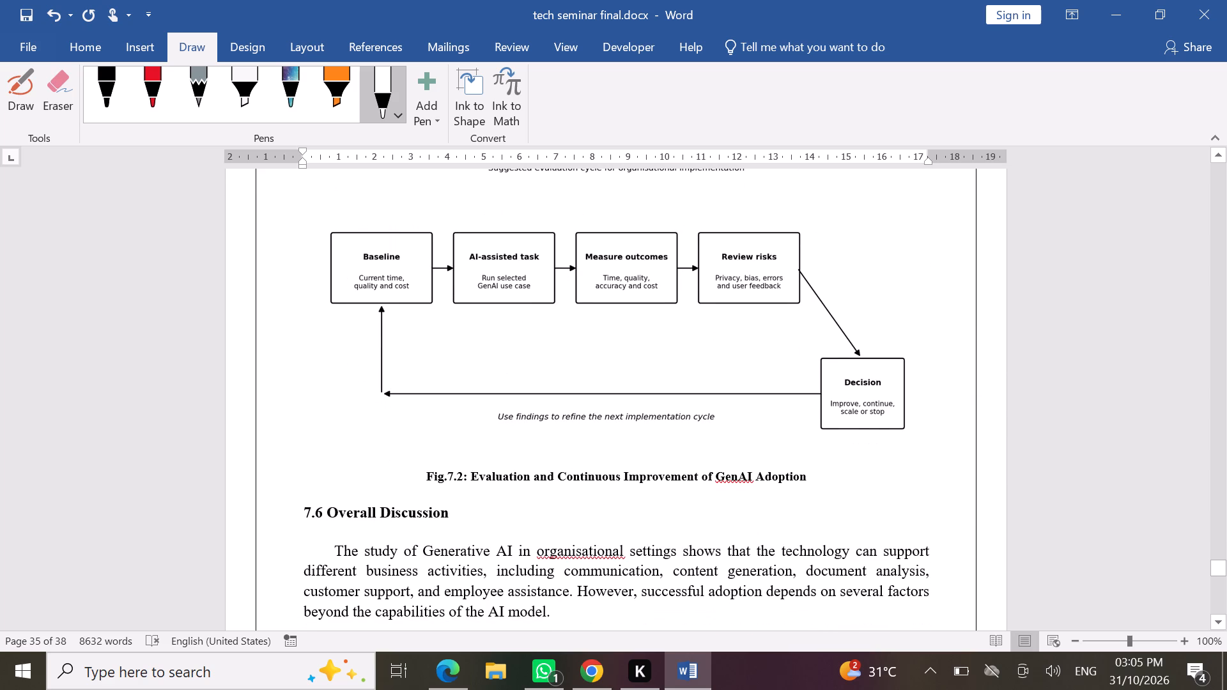
scroll(595, 218, down, 4)
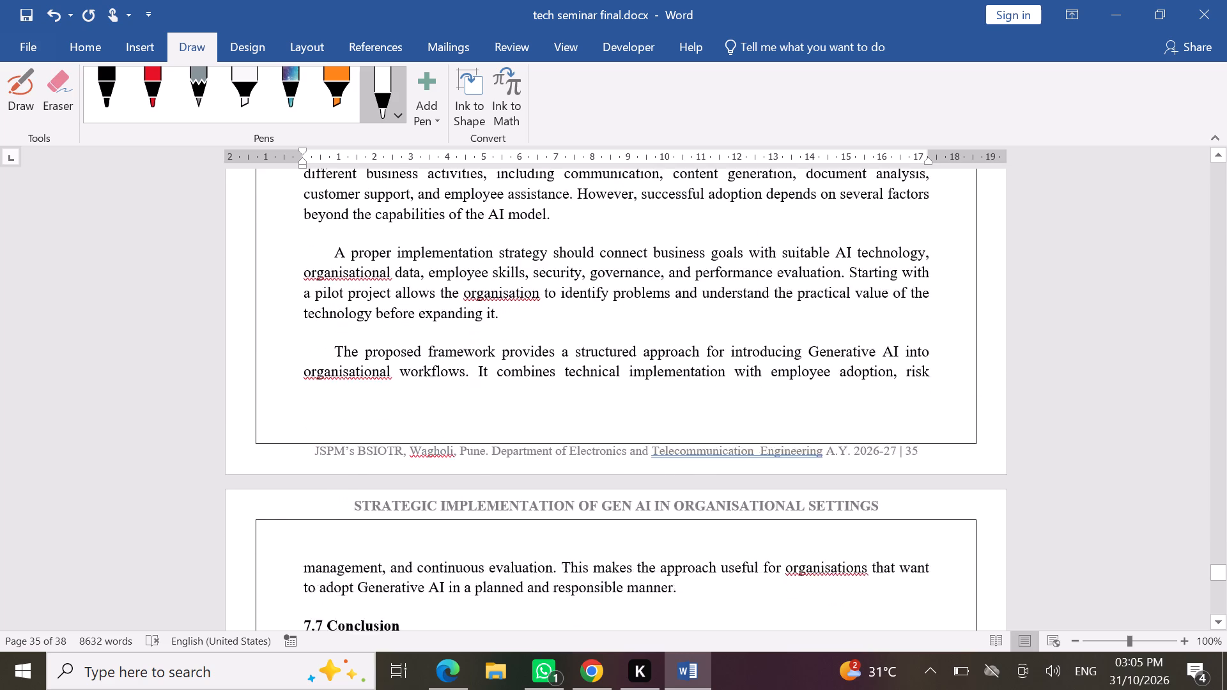
scroll(595, 218, down, 6)
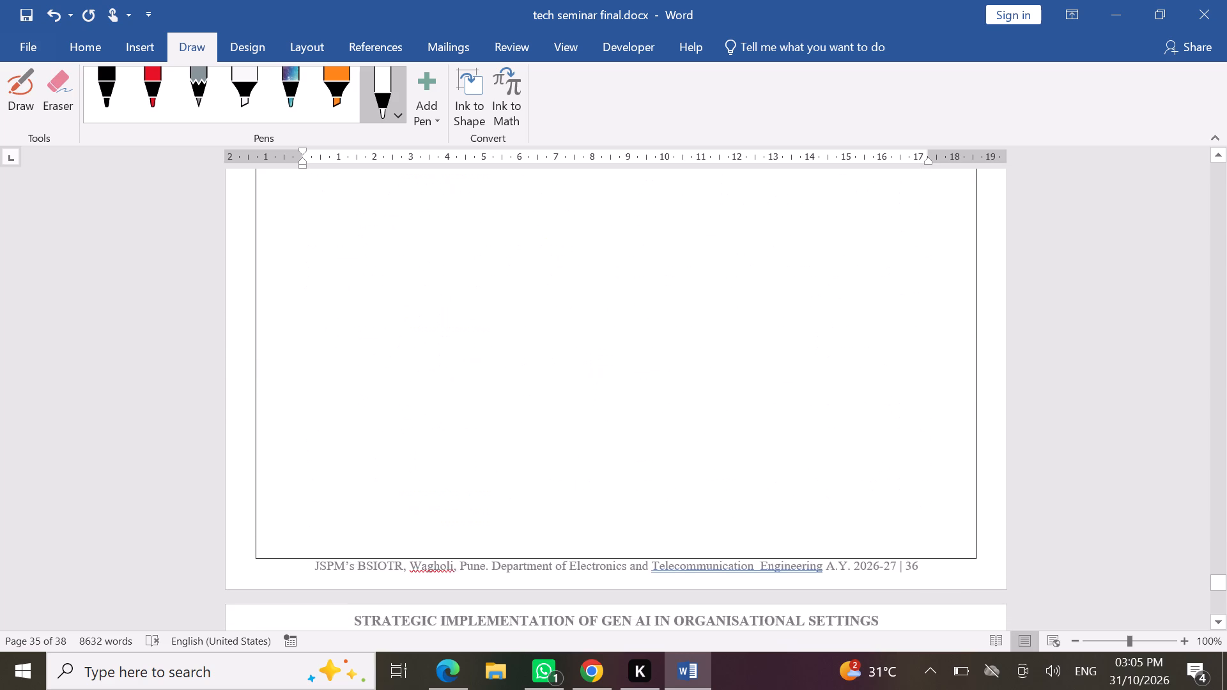
scroll(595, 218, down, 2)
Recheck the Fig. 7.2 figure and caption, the 7.7 Conclusion section and the REFERENCES page.
scroll(595, 218, up, 6)
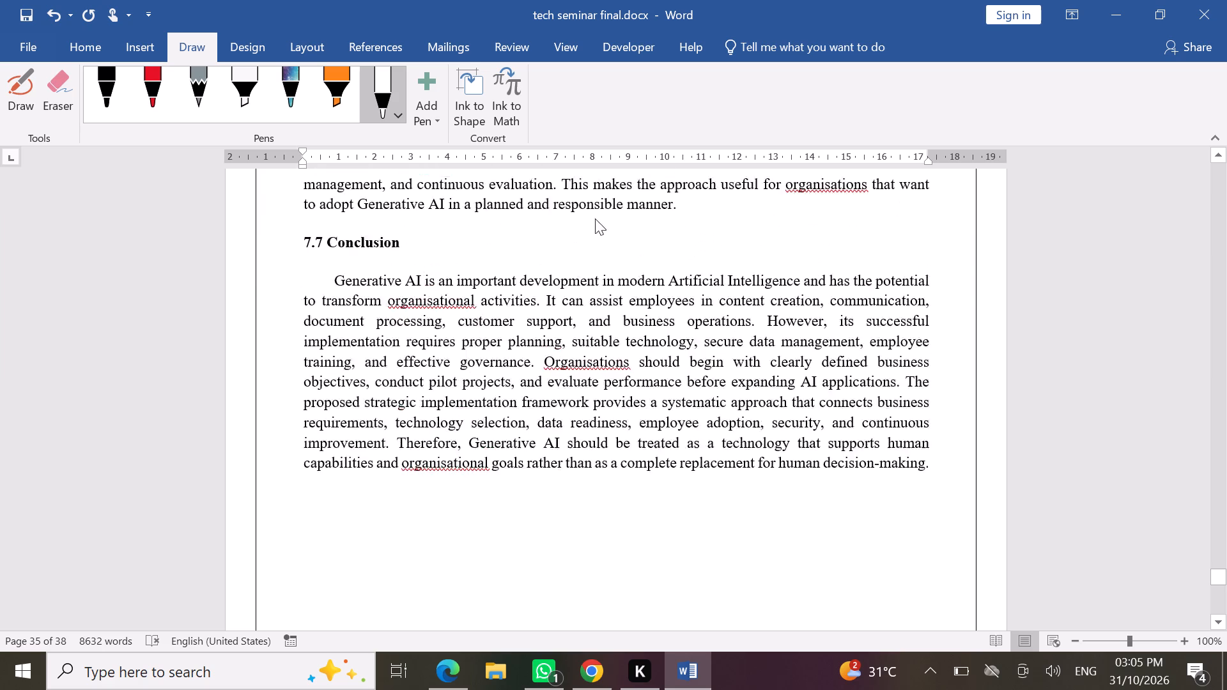
scroll(595, 218, up, 6)
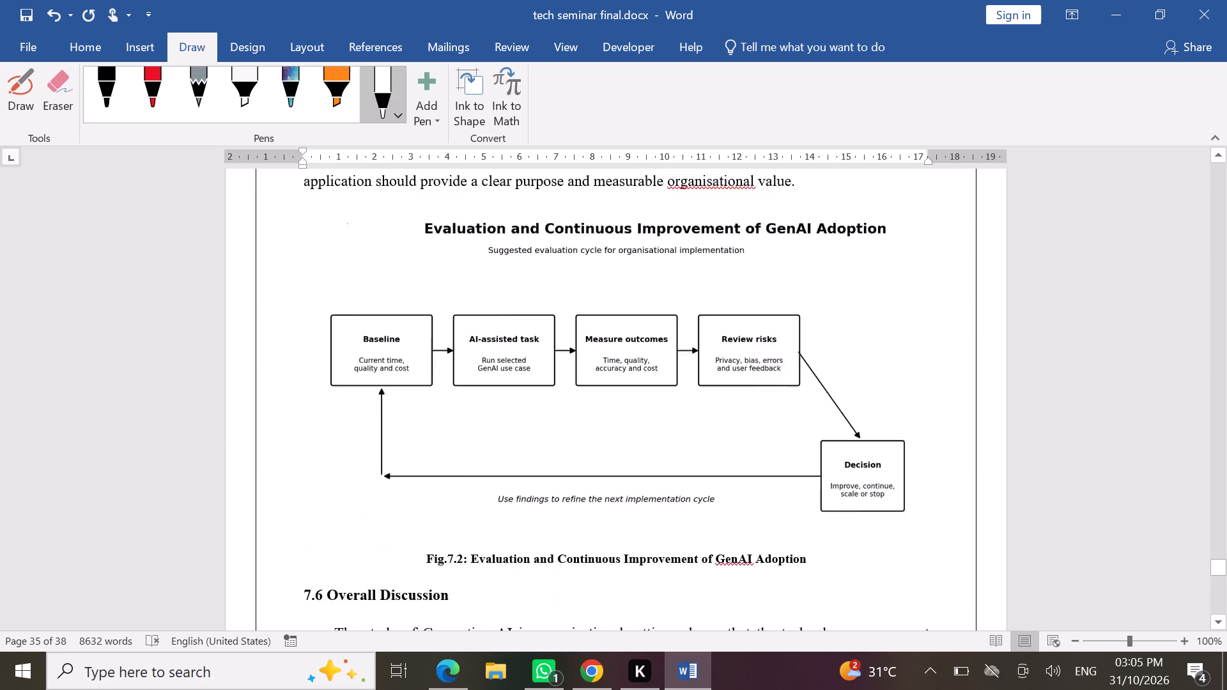
scroll(595, 218, up, 1)
scroll(595, 218, right, 1)
scroll(595, 218, down, 1)
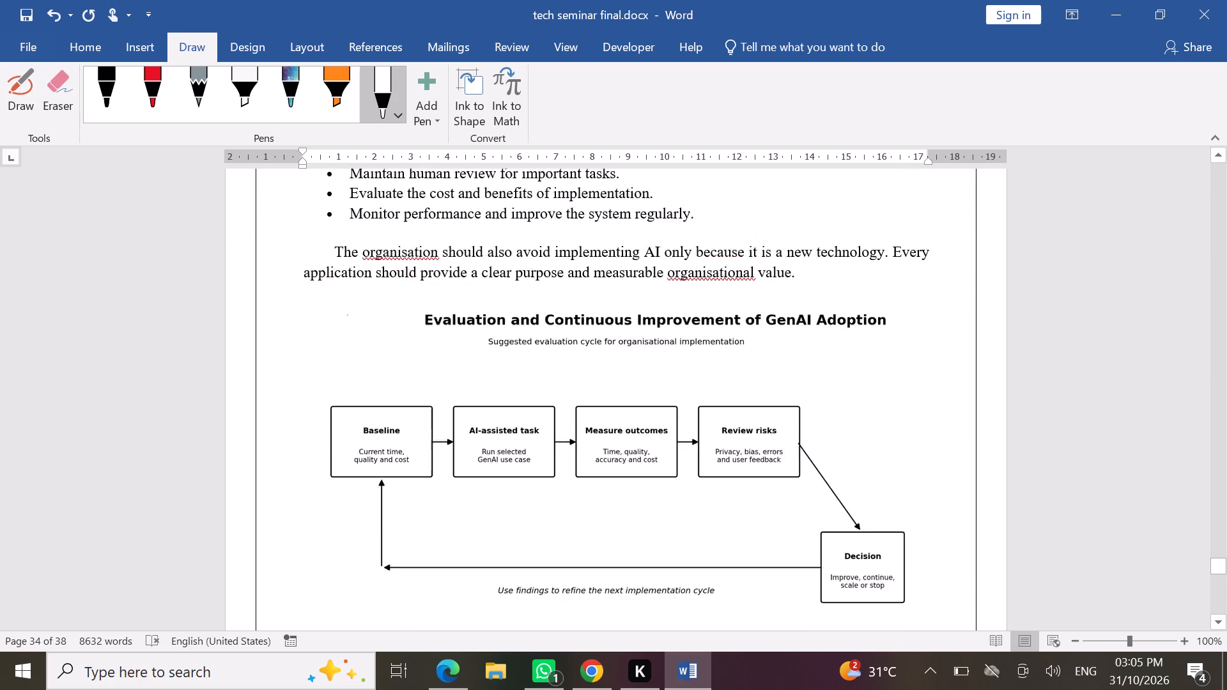
scroll(595, 218, down, 1)
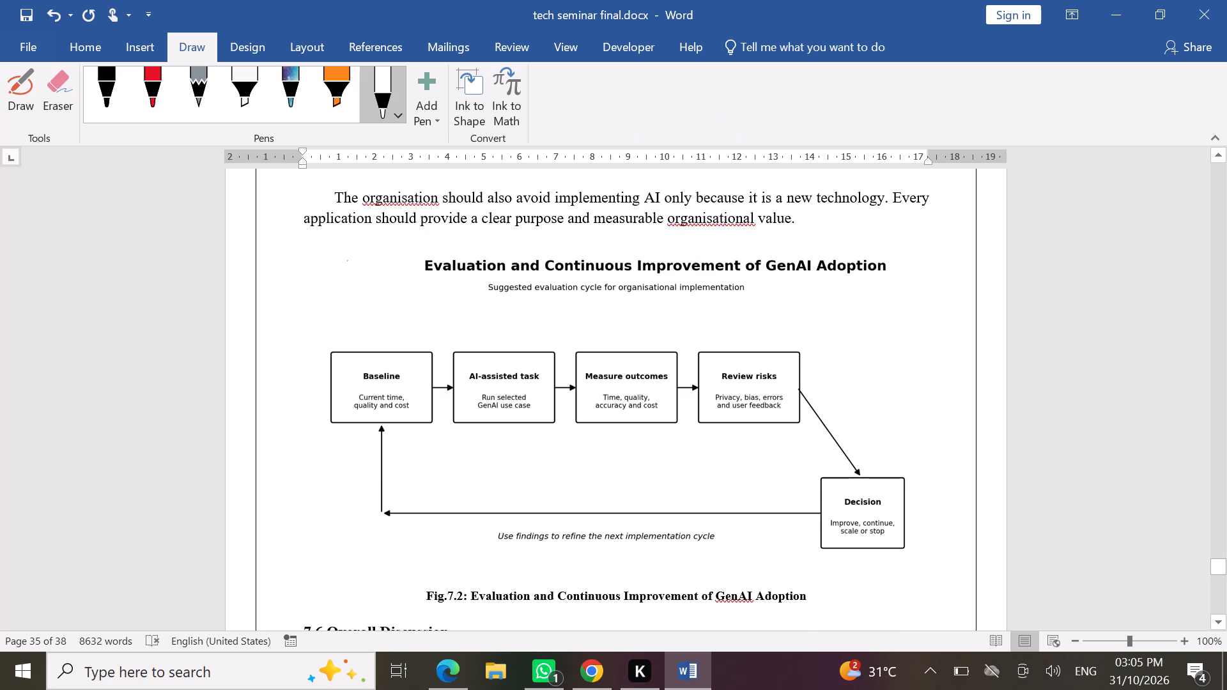
scroll(732, 278, down, 7)
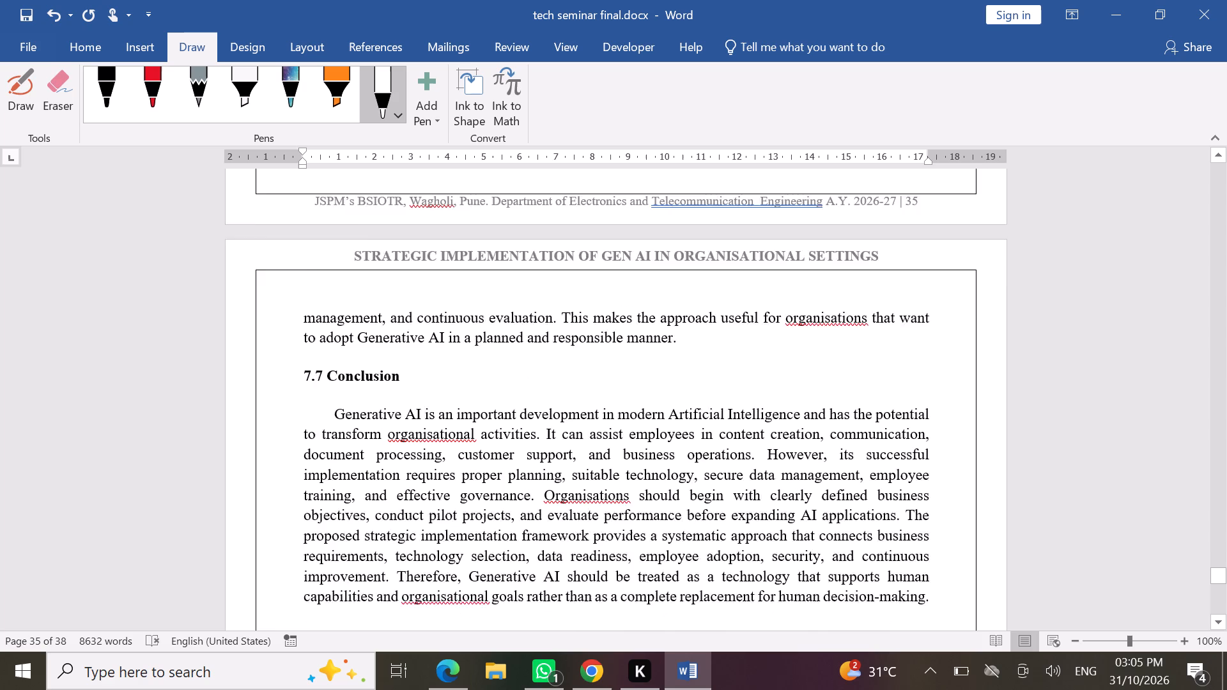
scroll(732, 278, down, 2)
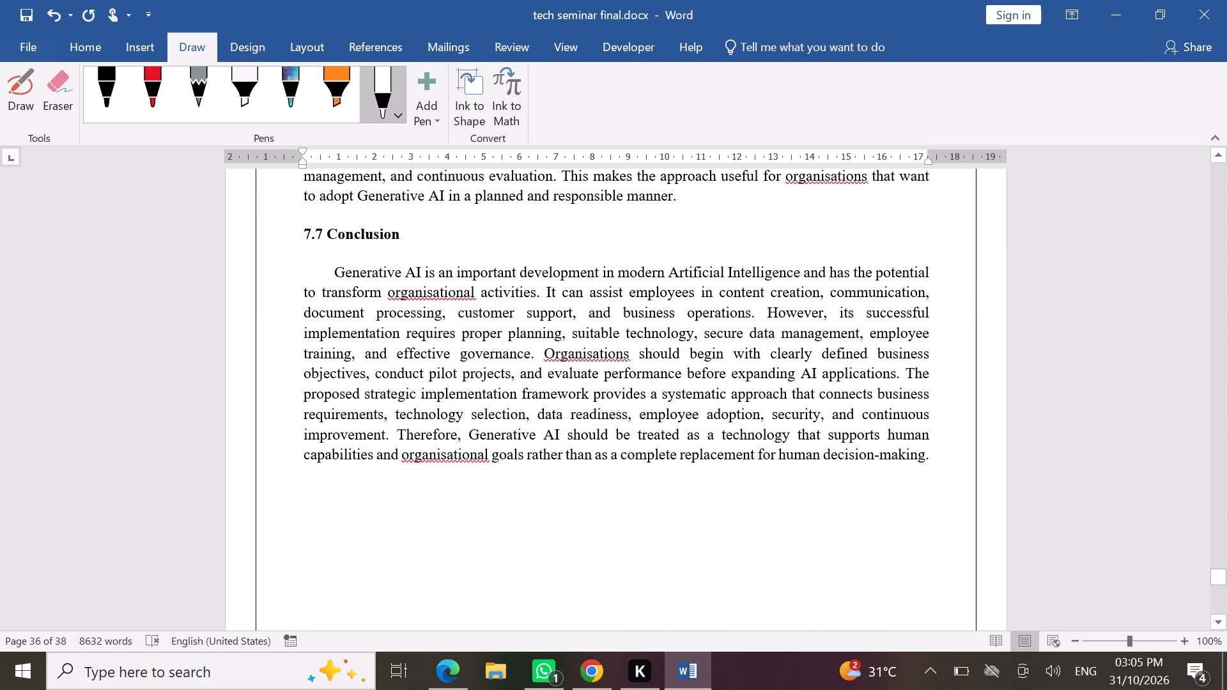
scroll(732, 278, down, 9)
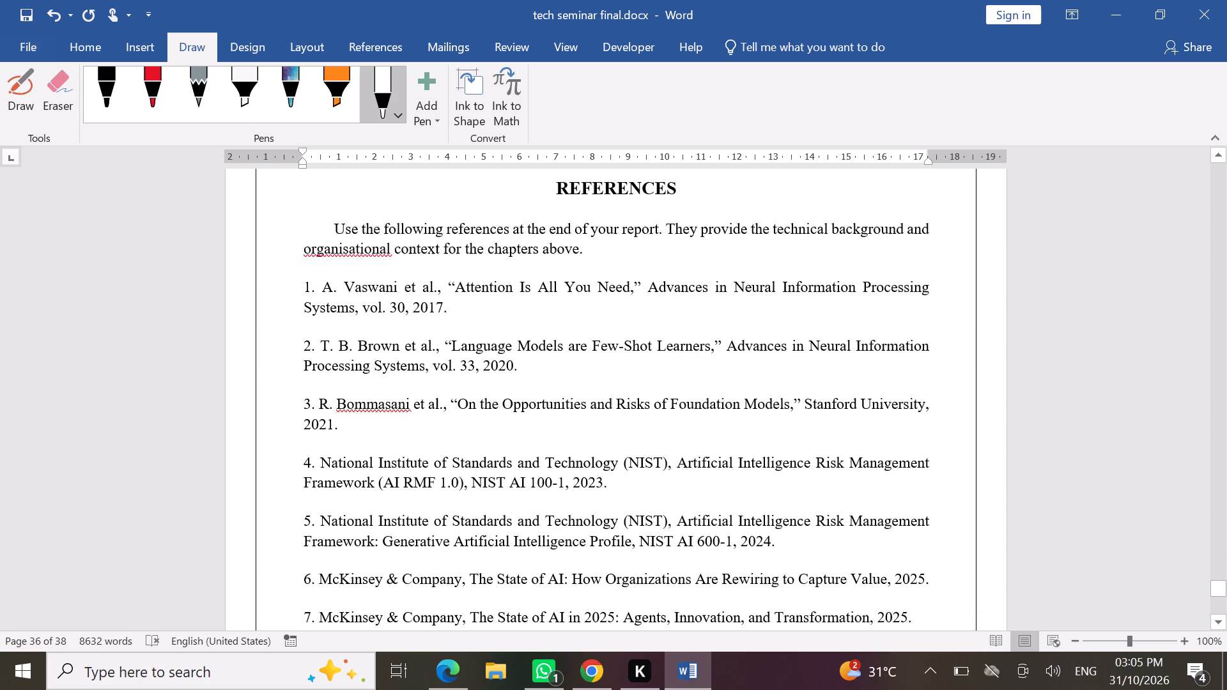
Check the REFERENCES section and the last pages of the report.
scroll(732, 278, down, 11)
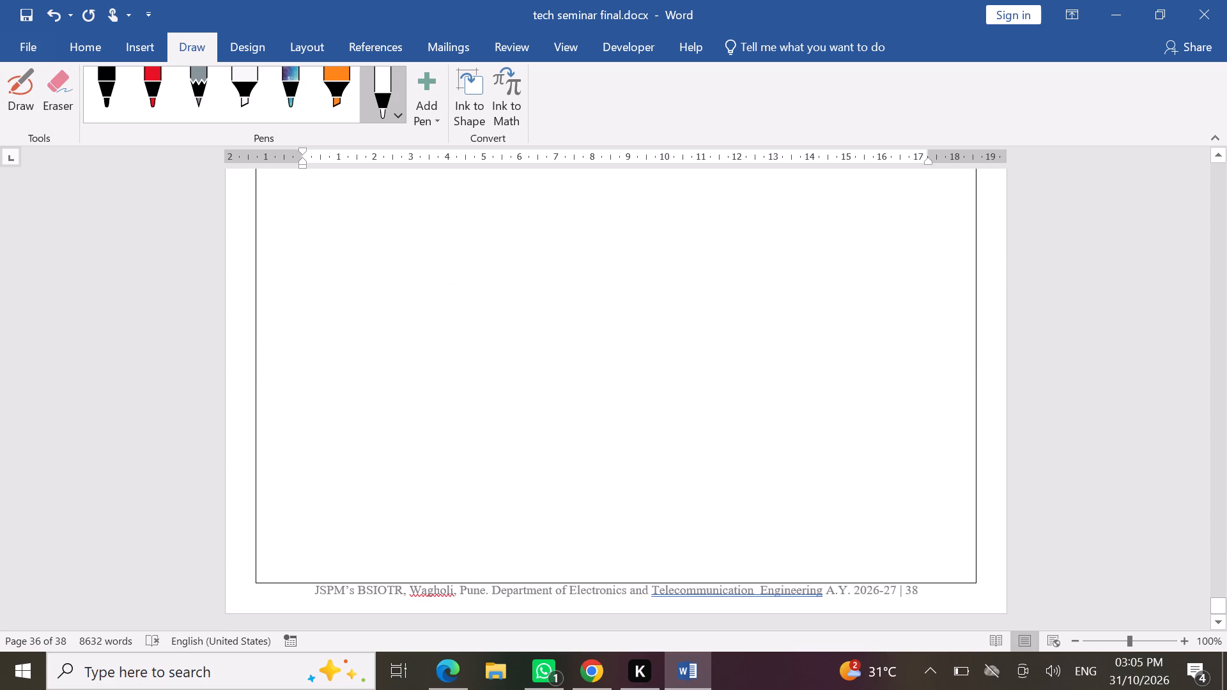
scroll(732, 278, down, 2)
scroll(732, 278, up, 8)
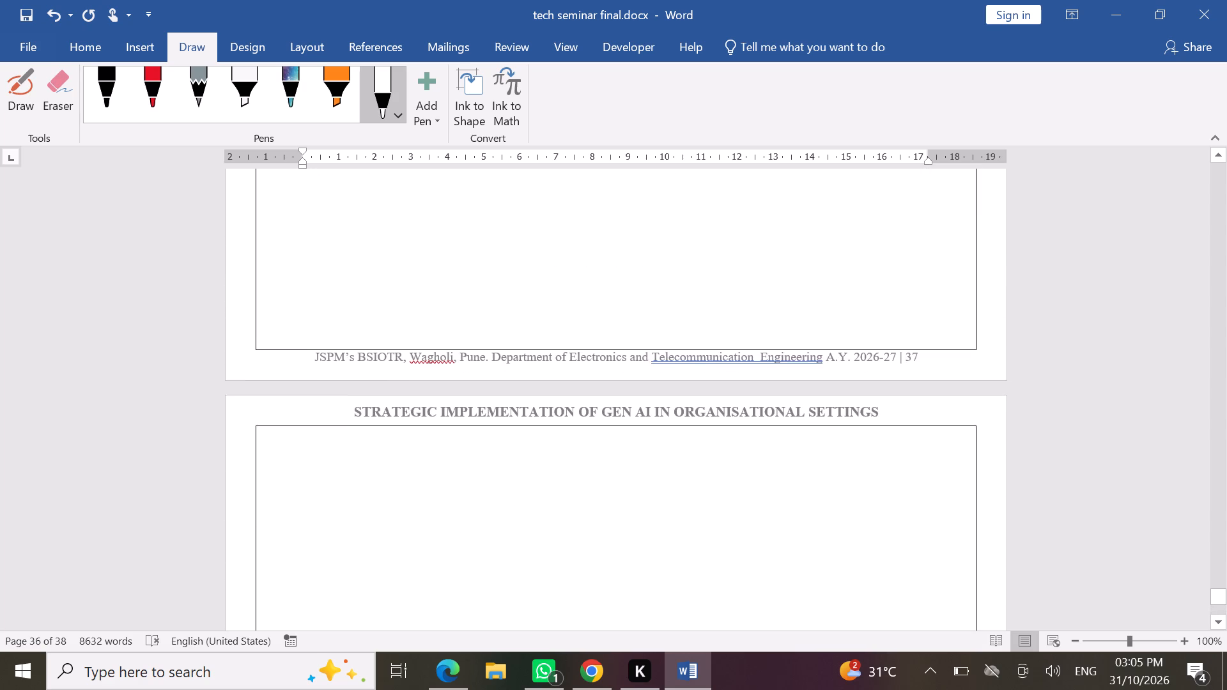
scroll(732, 278, up, 10)
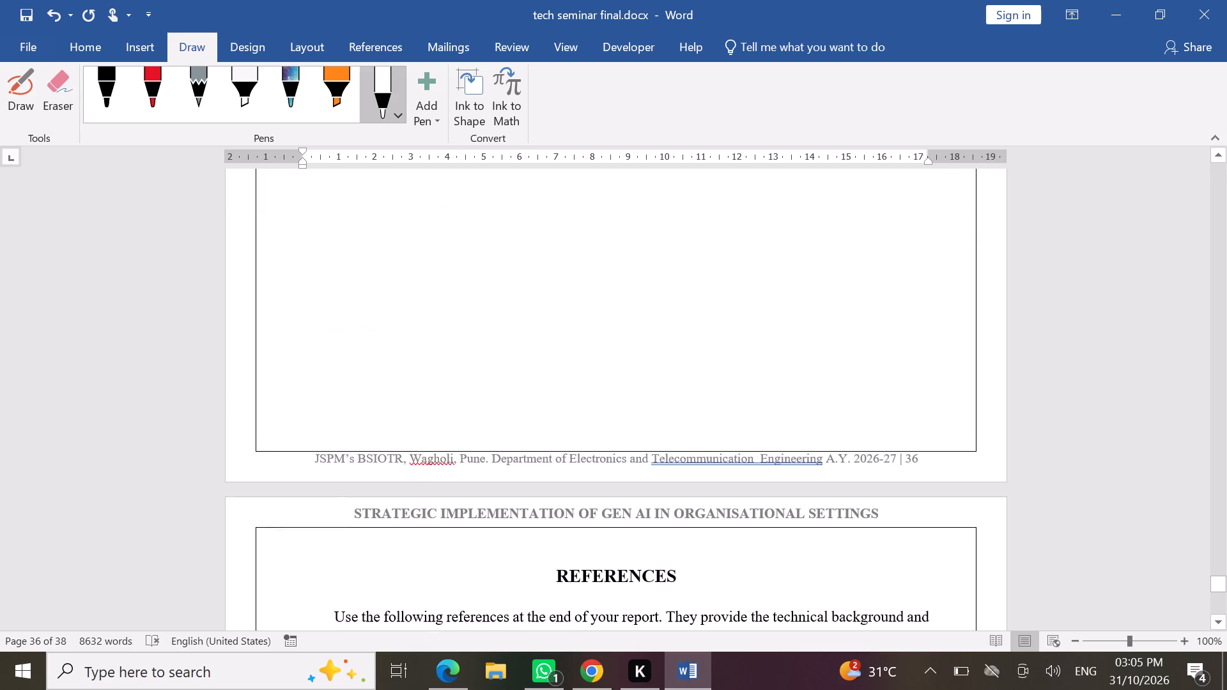
Return to the start of the report and review the headings, paragraph indents and page layout of Chapter 1.
scroll(732, 278, up, 6)
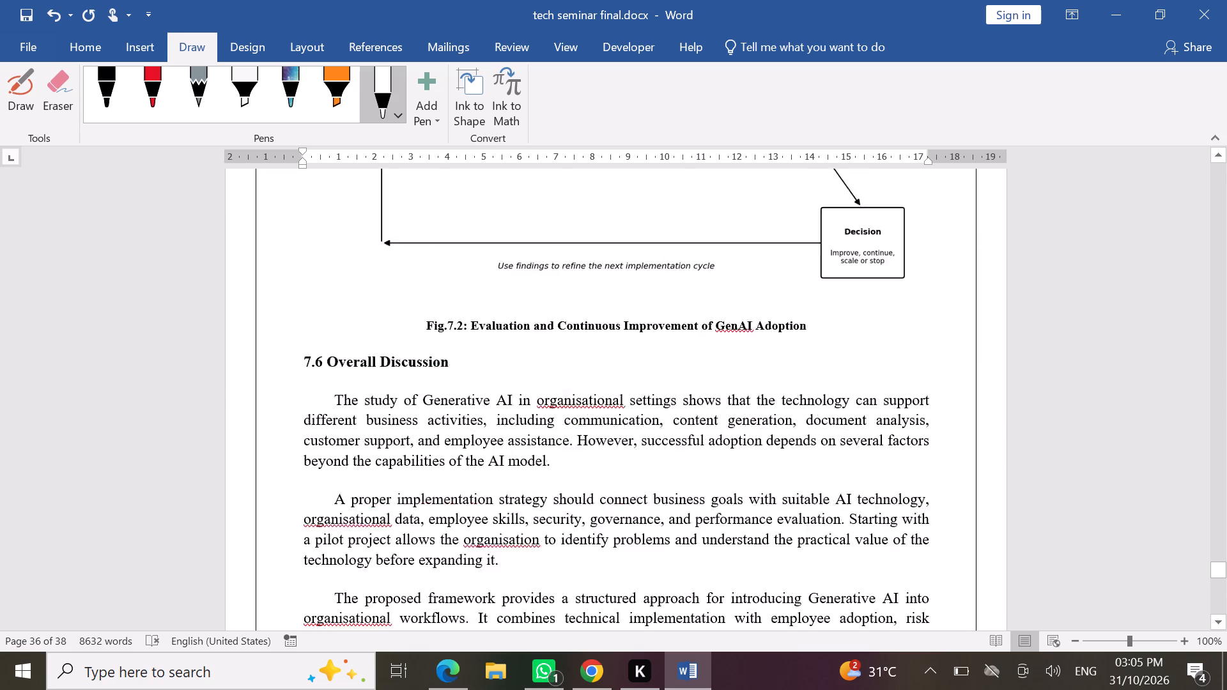
scroll(732, 278, up, 13)
scroll(732, 278, up, 16)
scroll(732, 278, up, 14)
scroll(732, 278, down, 1)
scroll(732, 278, up, 18)
scroll(732, 278, up, 7)
scroll(732, 278, up, 14)
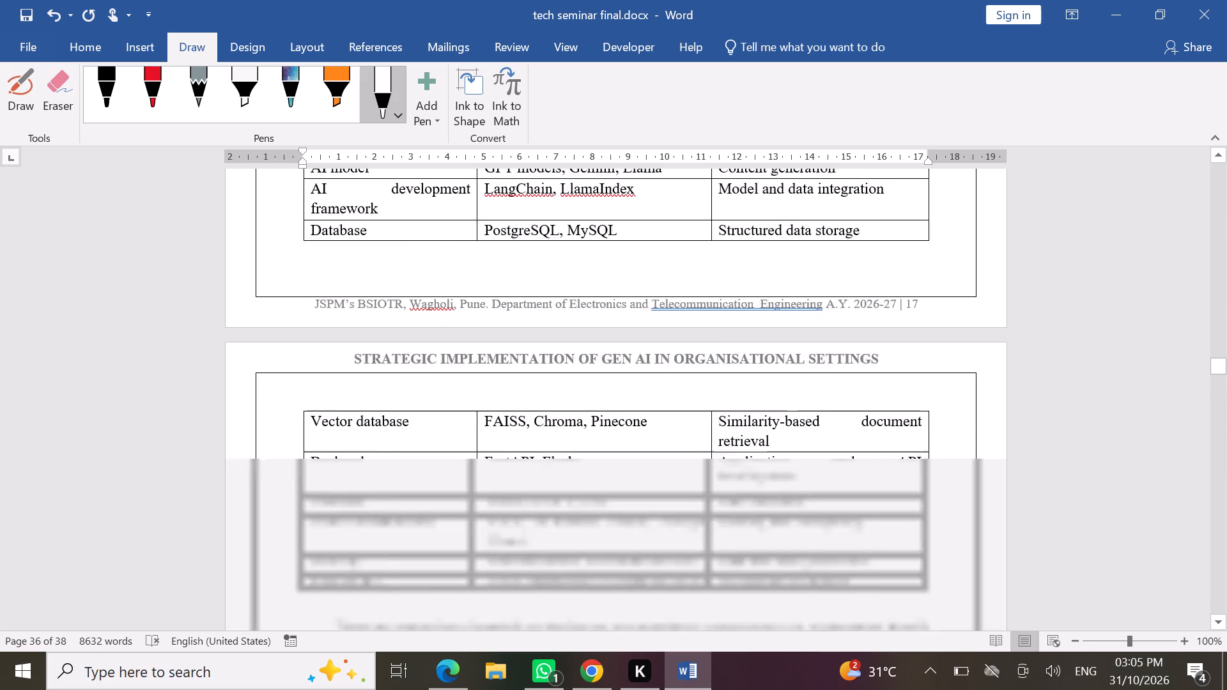
scroll(732, 278, up, 19)
scroll(732, 278, up, 20)
scroll(732, 278, up, 19)
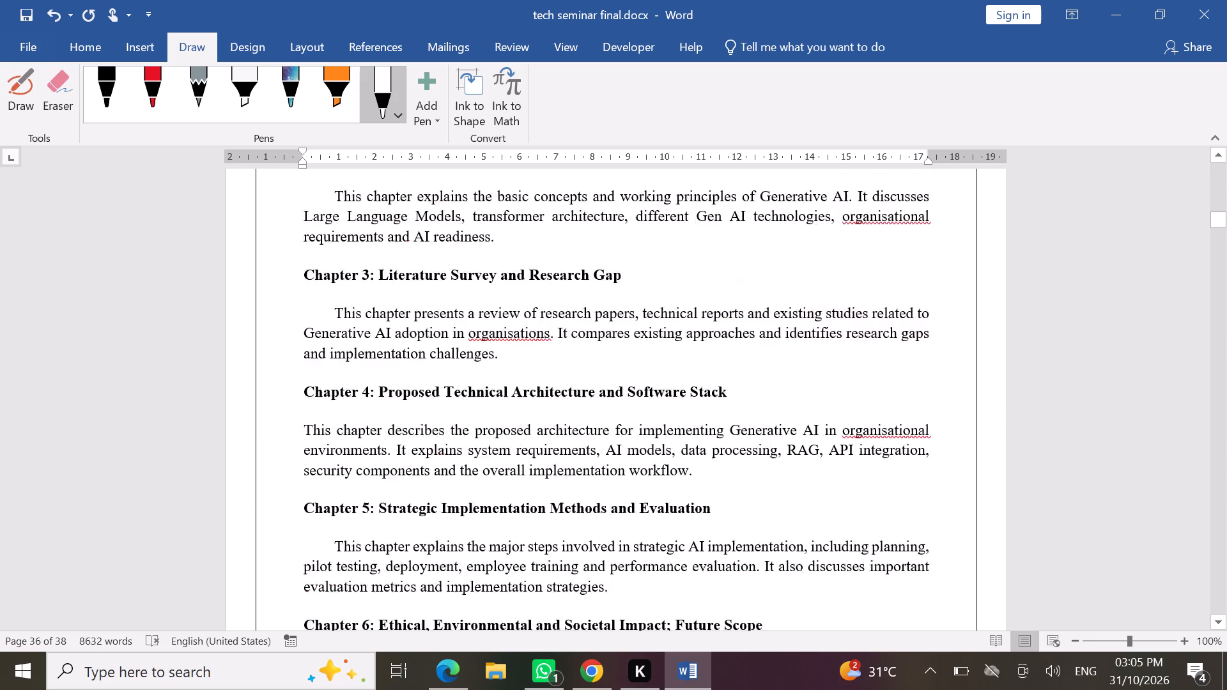
scroll(732, 278, up, 17)
scroll(732, 278, up, 4)
scroll(732, 278, down, 1)
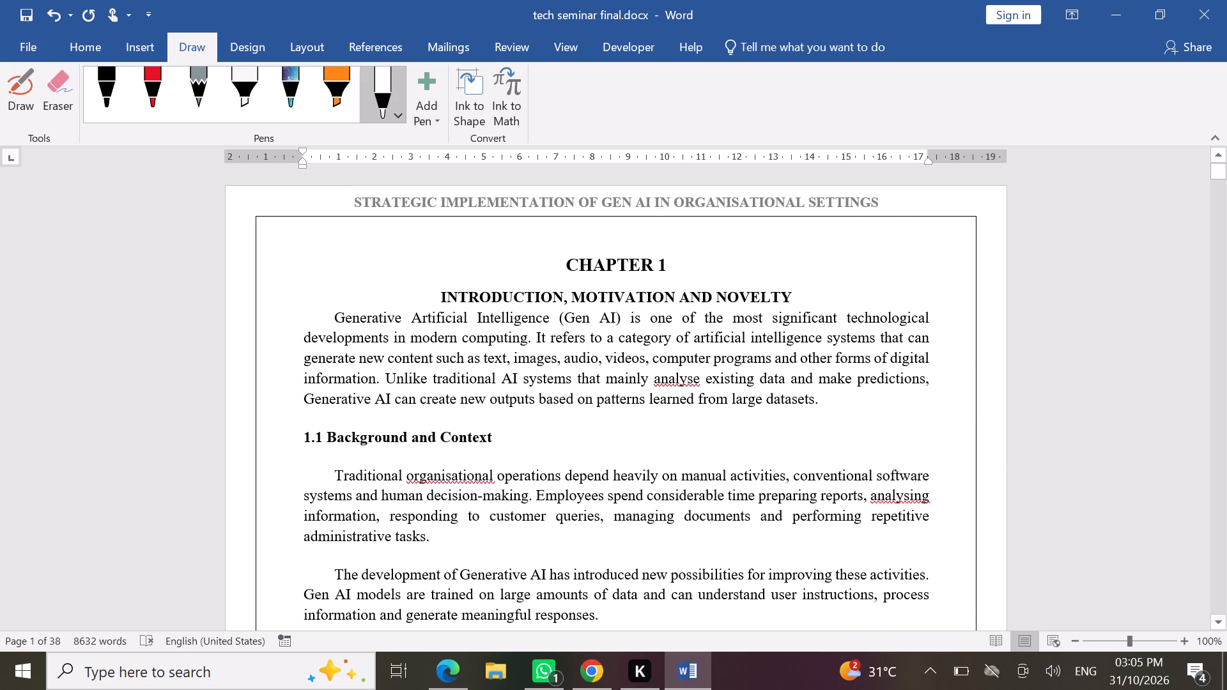
scroll(732, 278, down, 7)
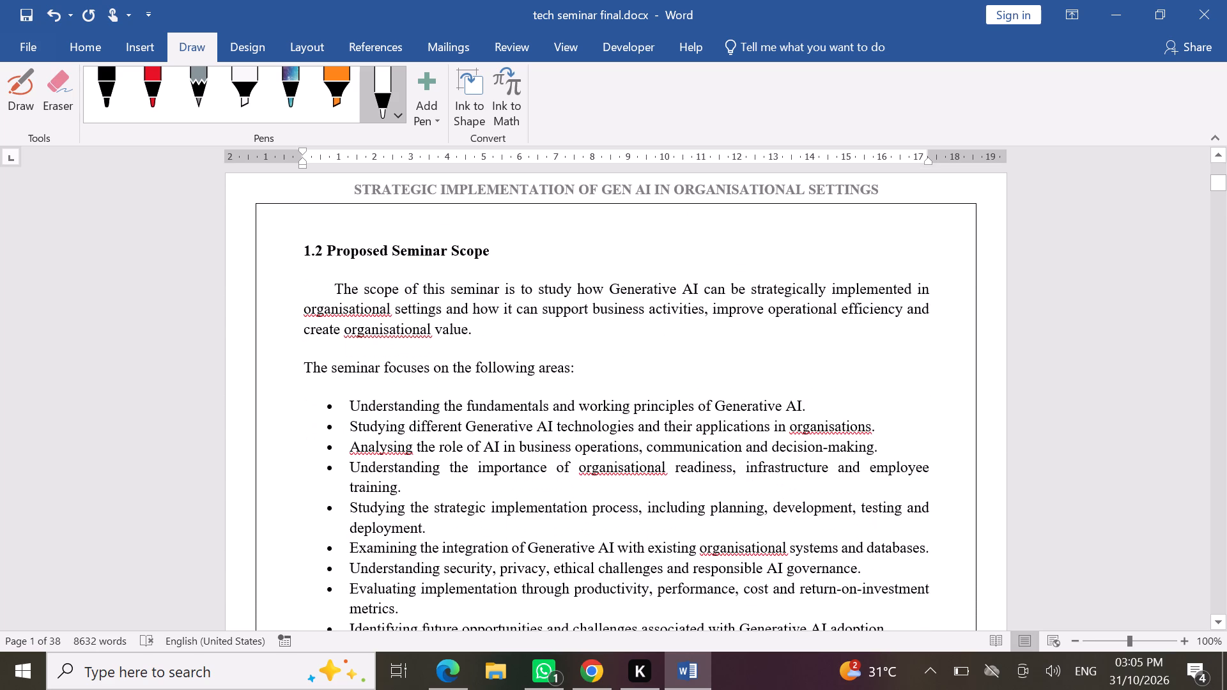
scroll(732, 278, down, 6)
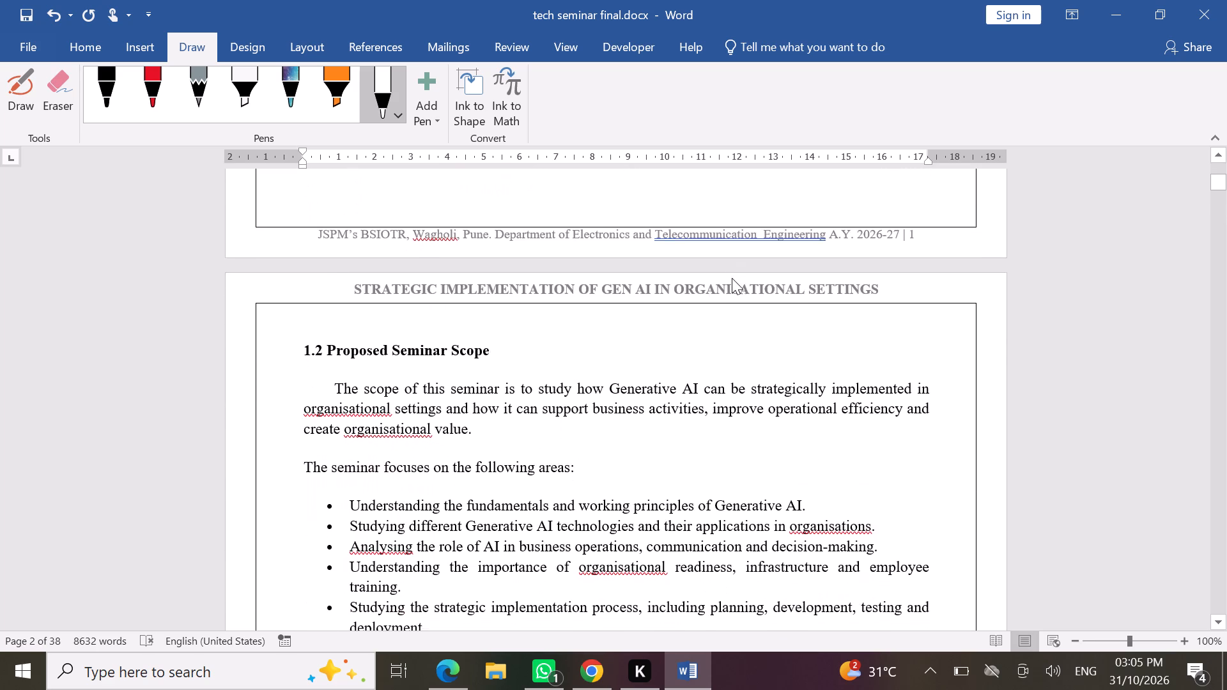
scroll(732, 278, down, 6)
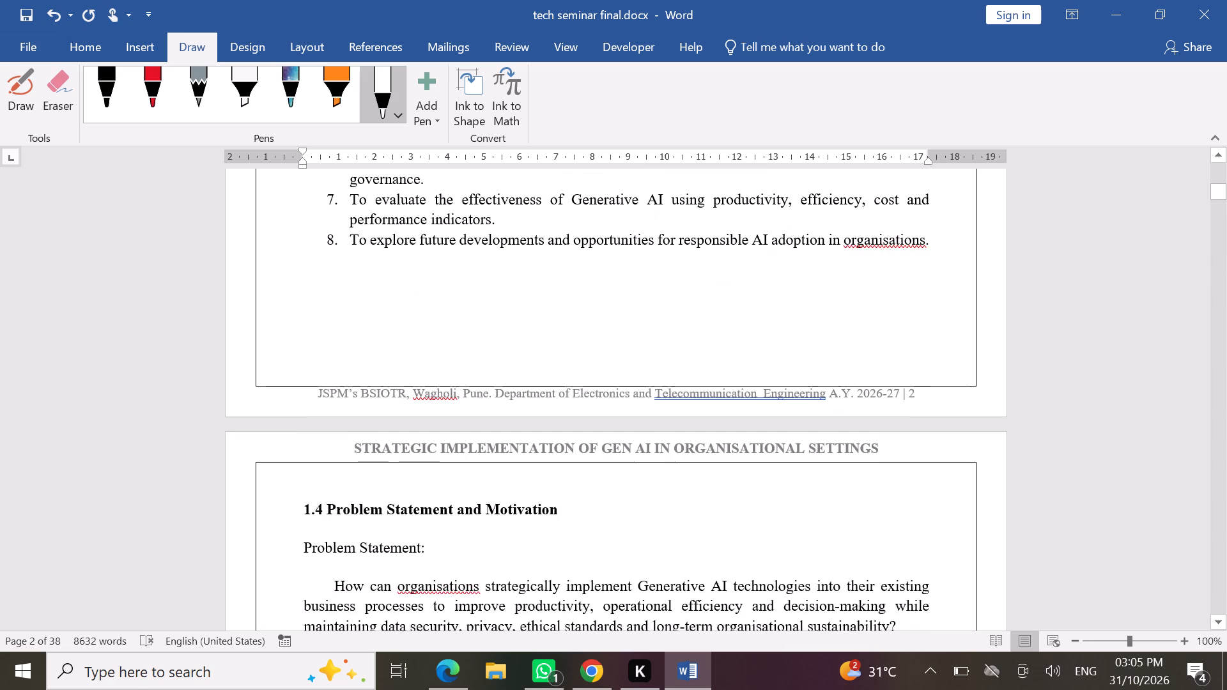
scroll(732, 278, down, 6)
click(732, 278)
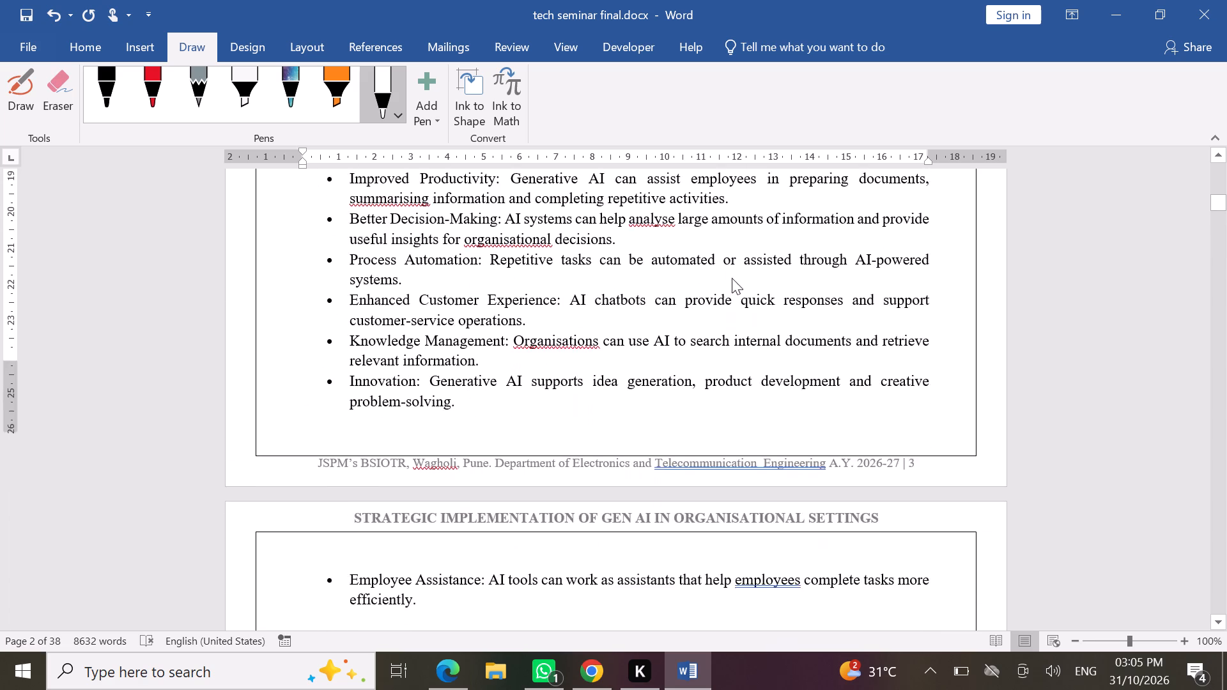
scroll(732, 278, down, 6)
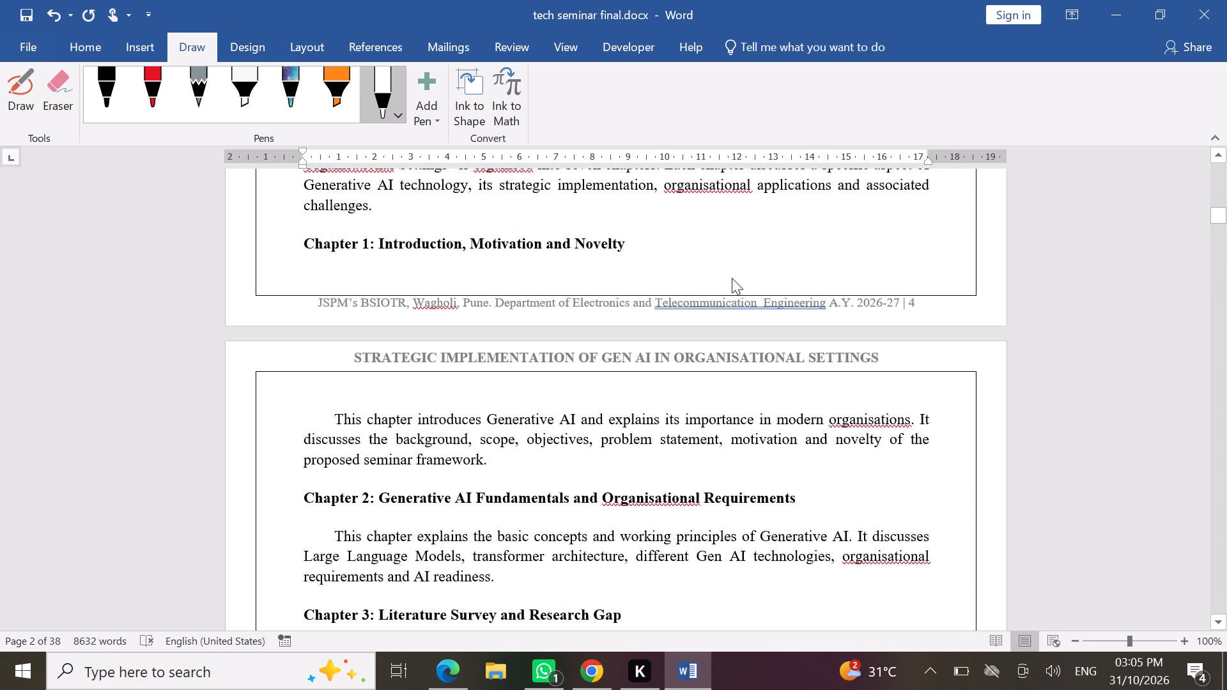
Review the headings, lists, figure captions and paragraph indents of Chapter 2, through 2.8 Summary.
scroll(732, 278, down, 6)
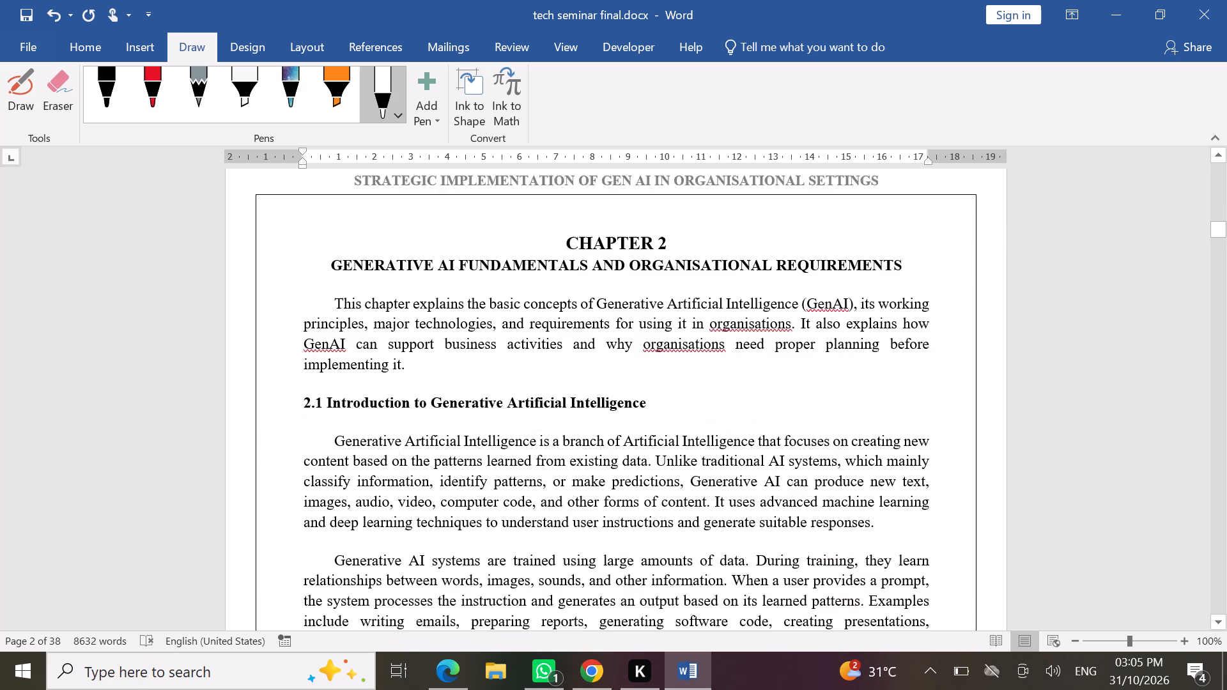
scroll(732, 278, down, 6)
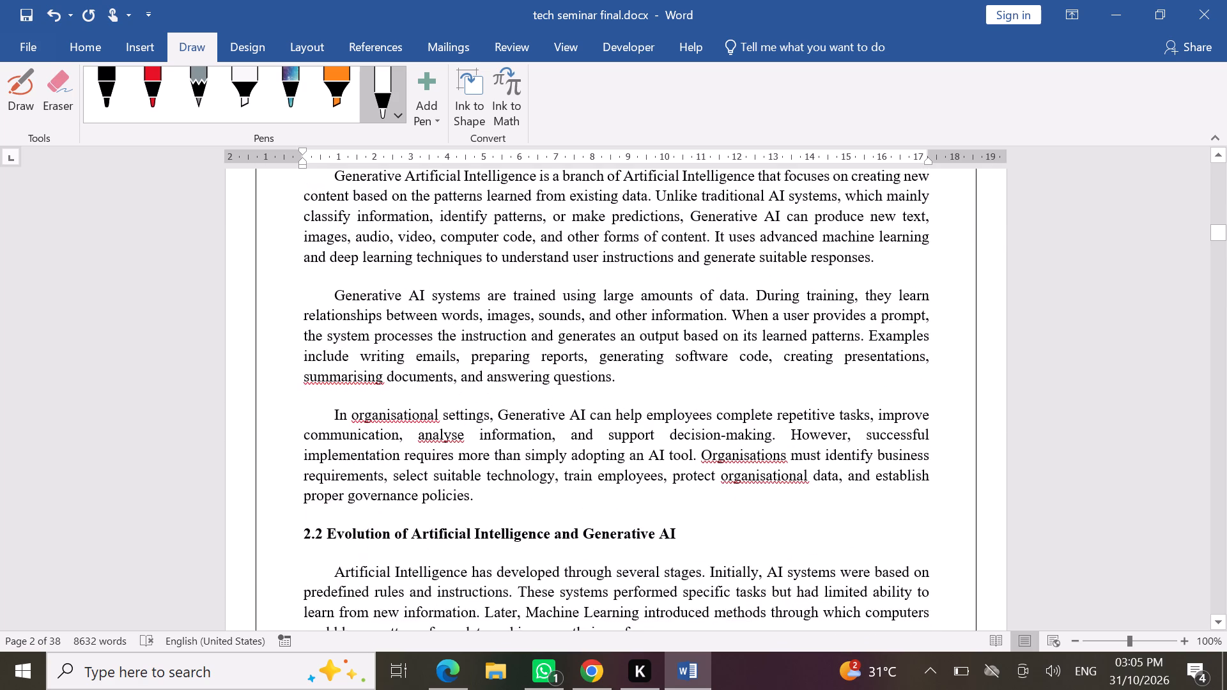
scroll(732, 278, down, 11)
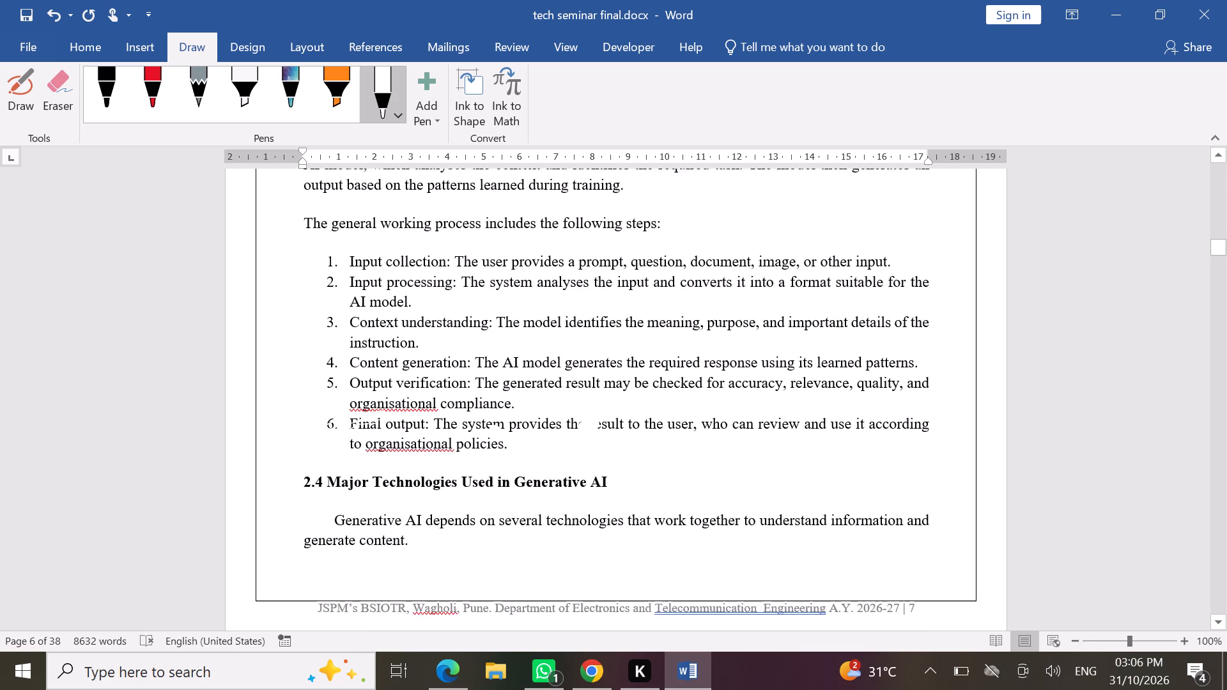
scroll(732, 278, down, 5)
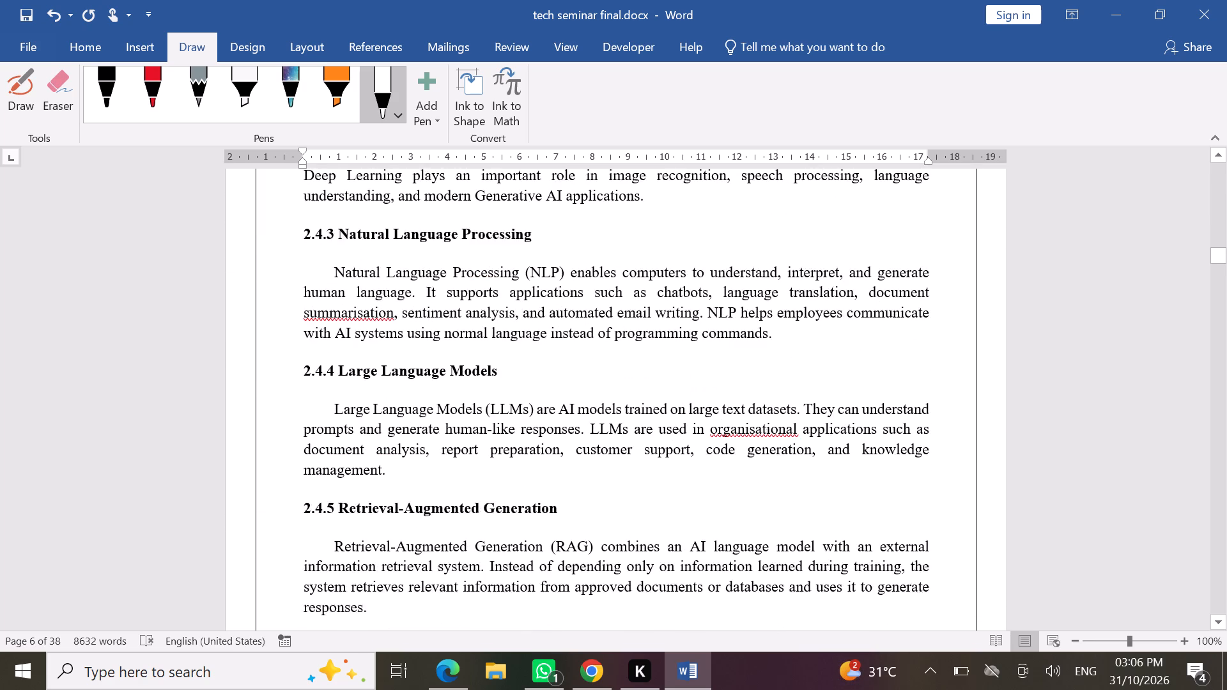
scroll(732, 278, down, 5)
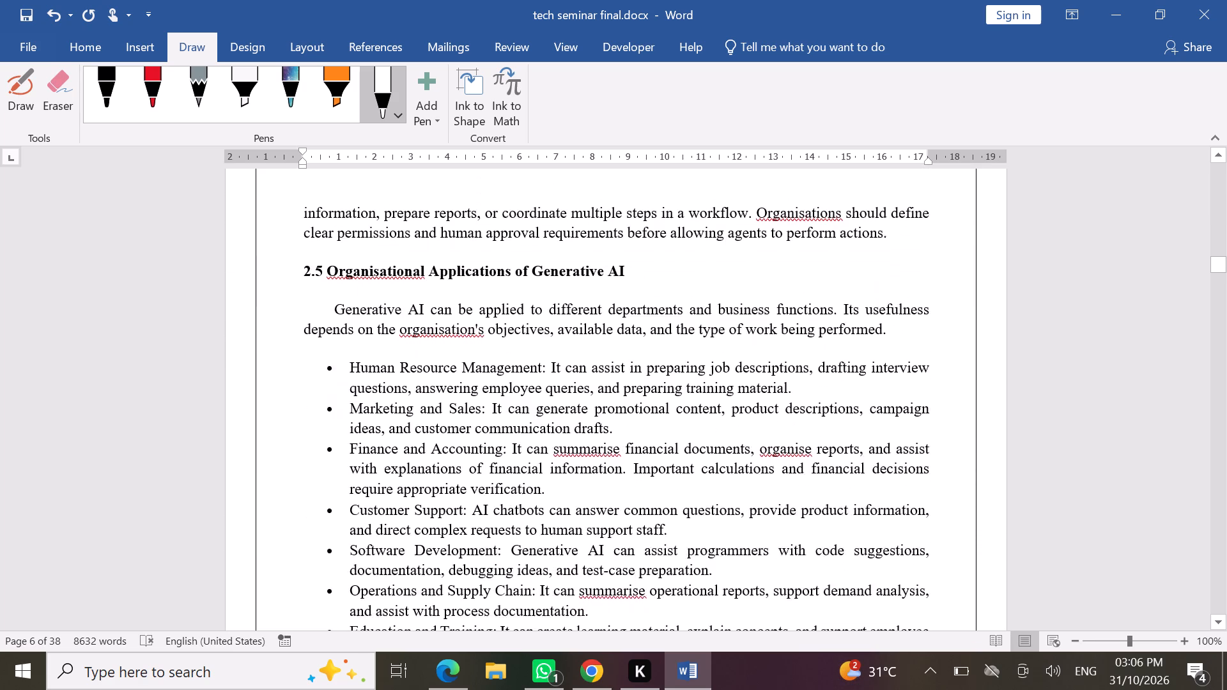
scroll(732, 278, down, 5)
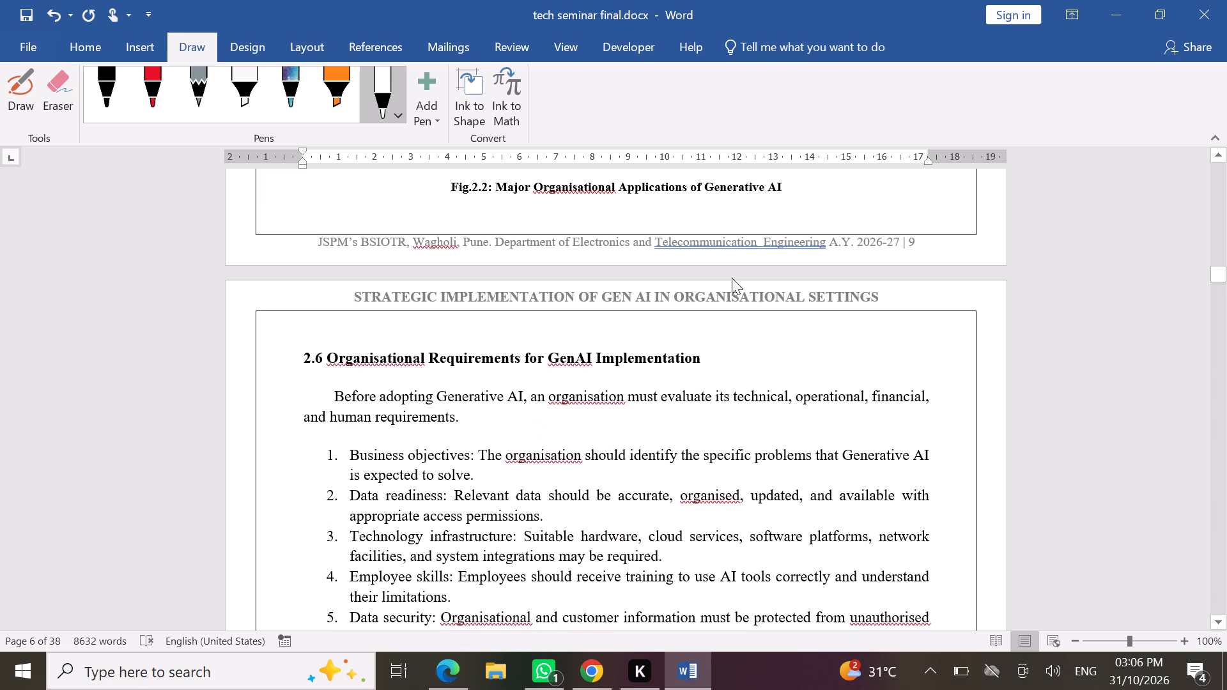
scroll(732, 278, down, 5)
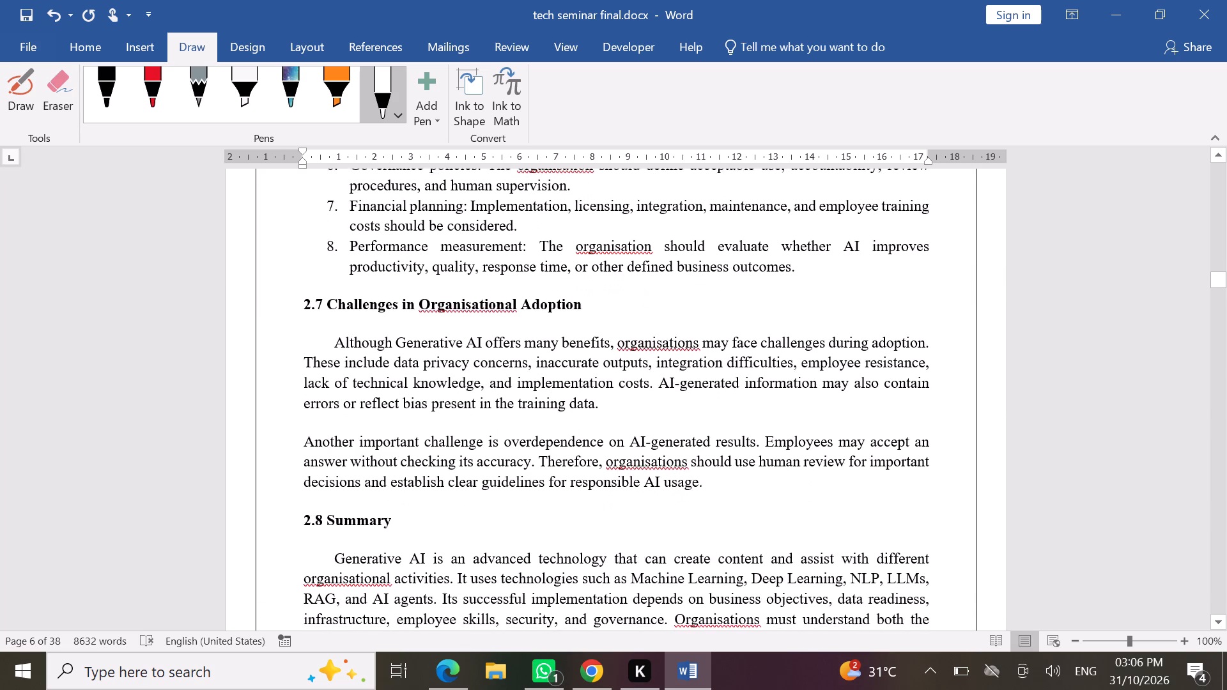
scroll(732, 278, down, 4)
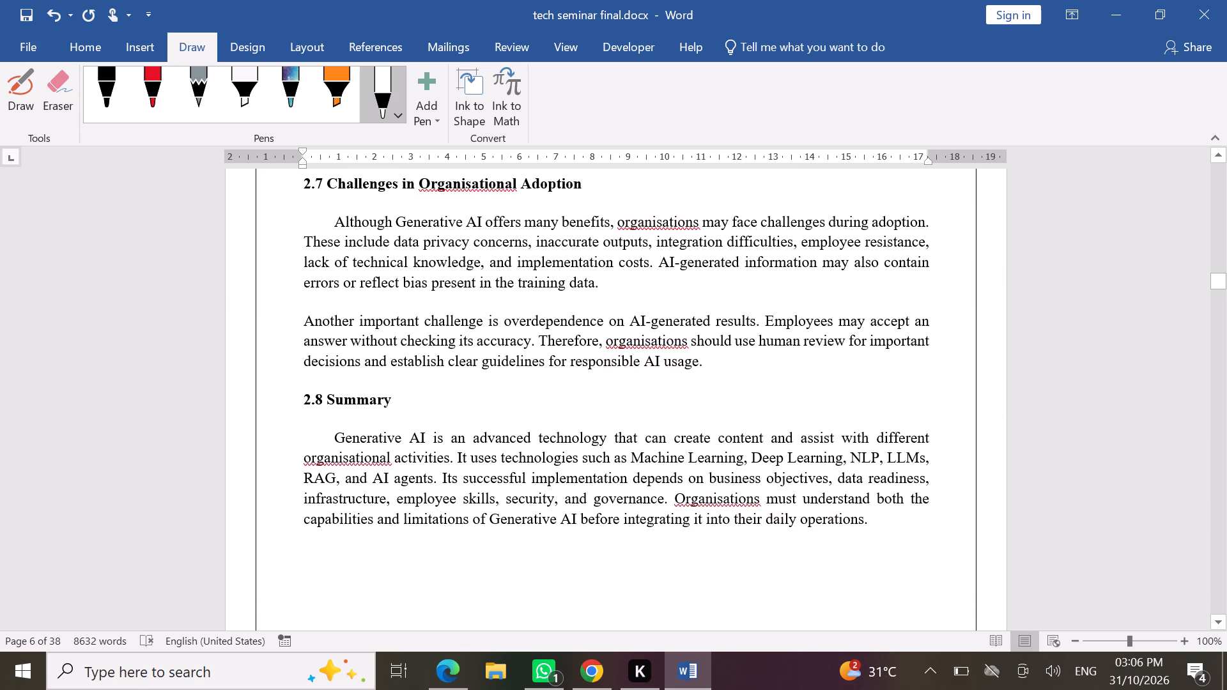
Review the layout of Chapter 3, from 3.1 Research Literature Review to the table in 3.2 Comparison of Existing Research.
scroll(732, 278, down, 6)
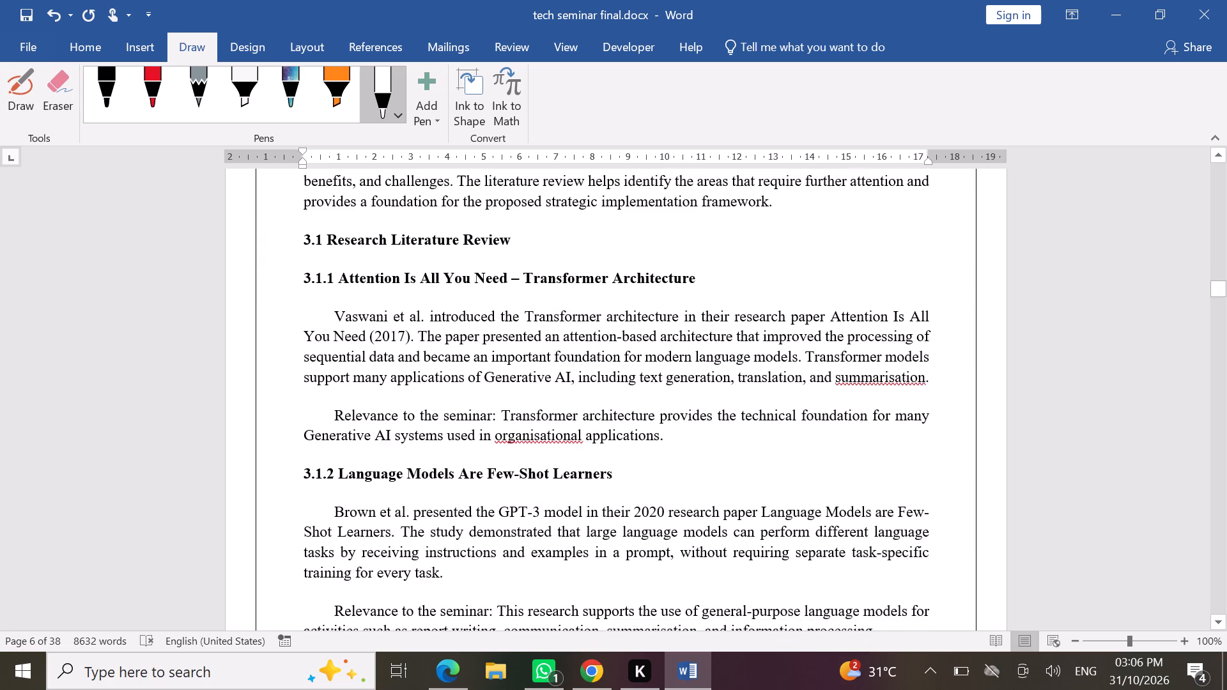
scroll(732, 278, down, 6)
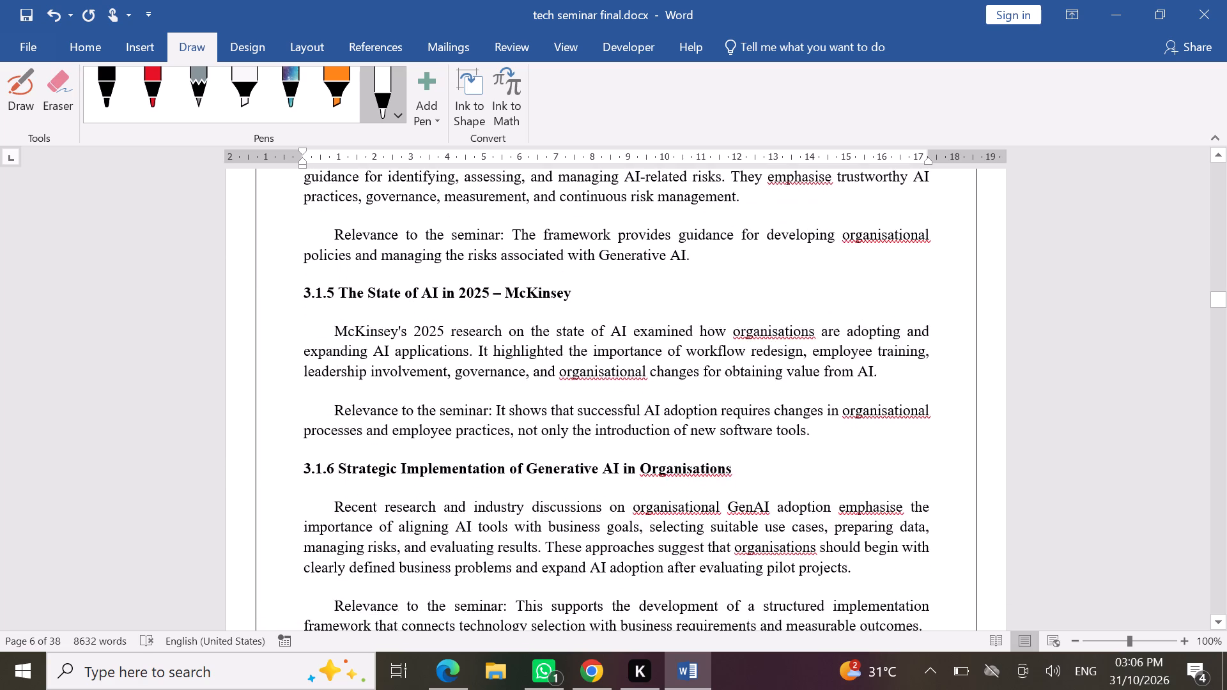
scroll(732, 278, down, 3)
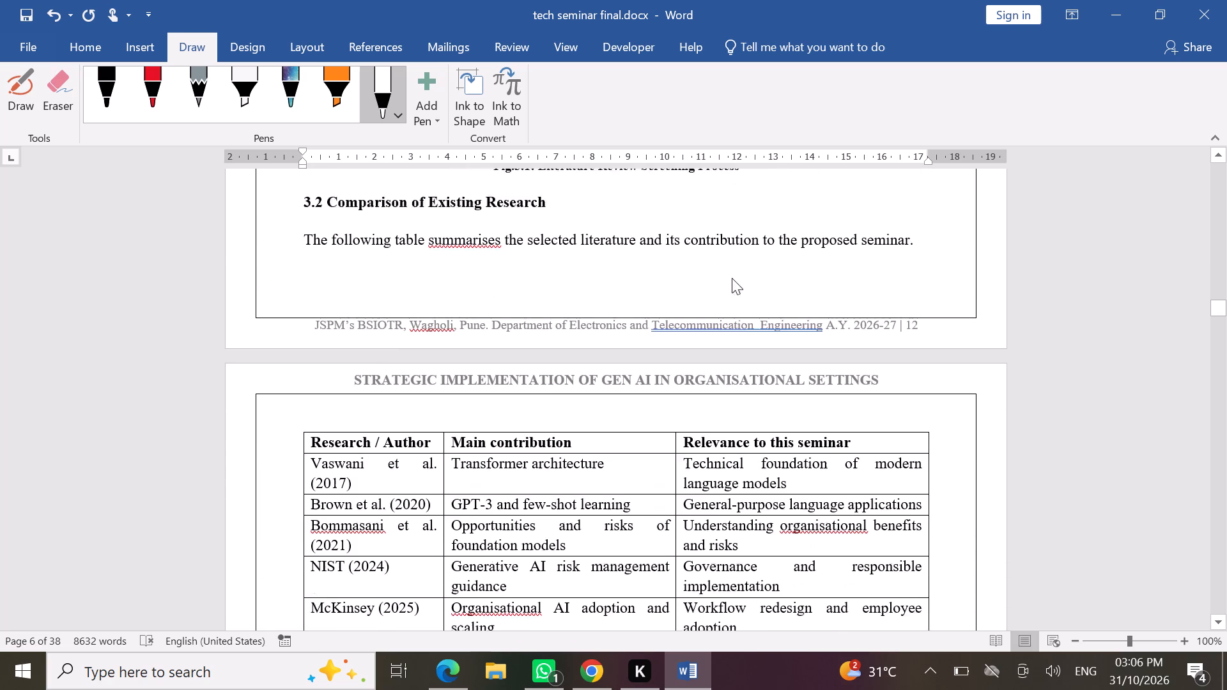
scroll(732, 278, down, 1)
scroll(732, 278, right, 1)
scroll(732, 278, up, 1)
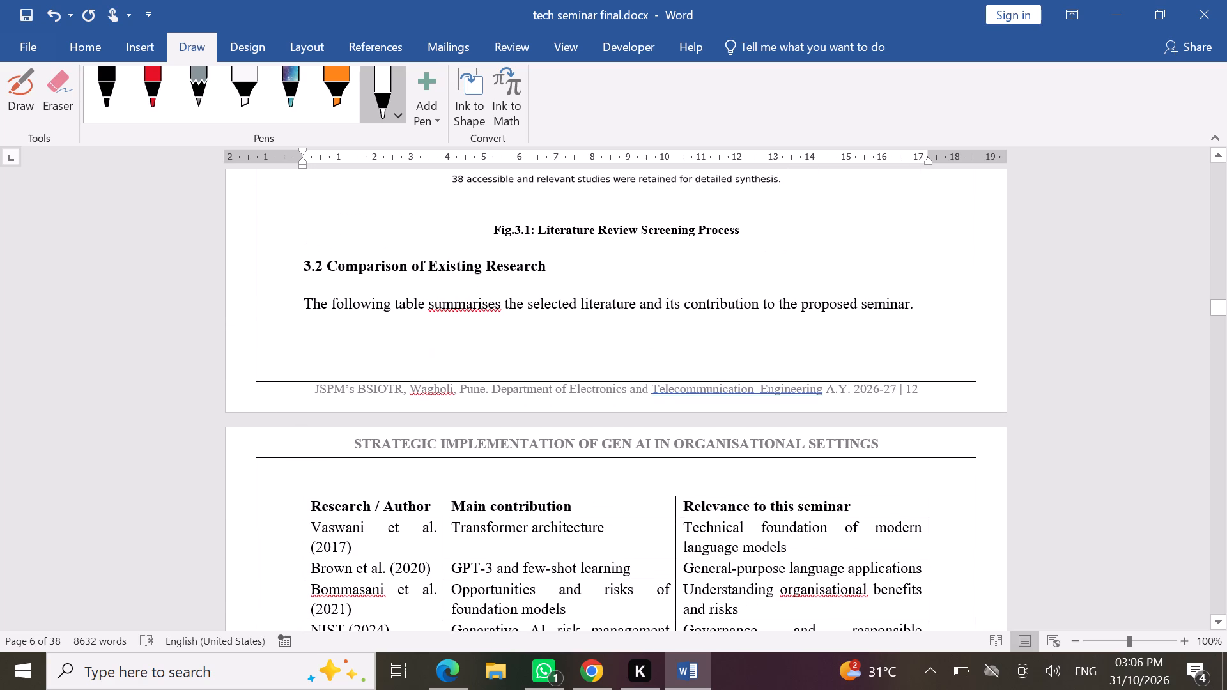
scroll(732, 278, up, 1)
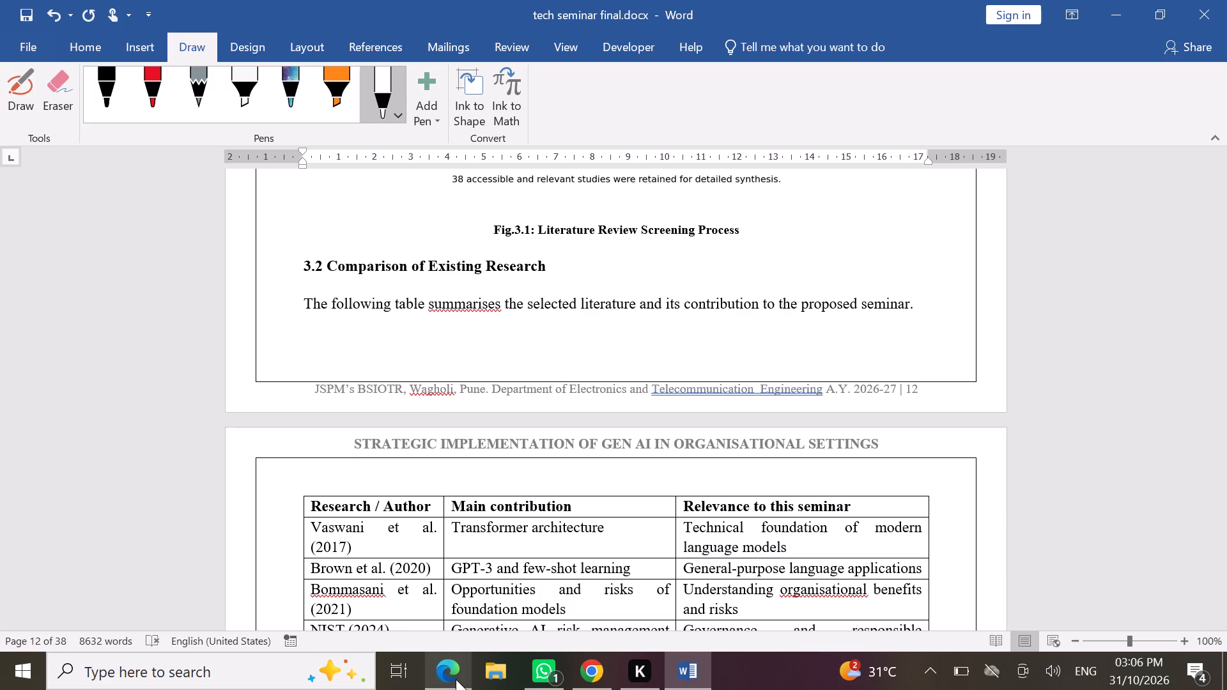
Switch to the reference report PDF in Edge and examine how the software stack table in section 4.5 is captioned.
click(456, 679)
scroll(534, 421, down, 2)
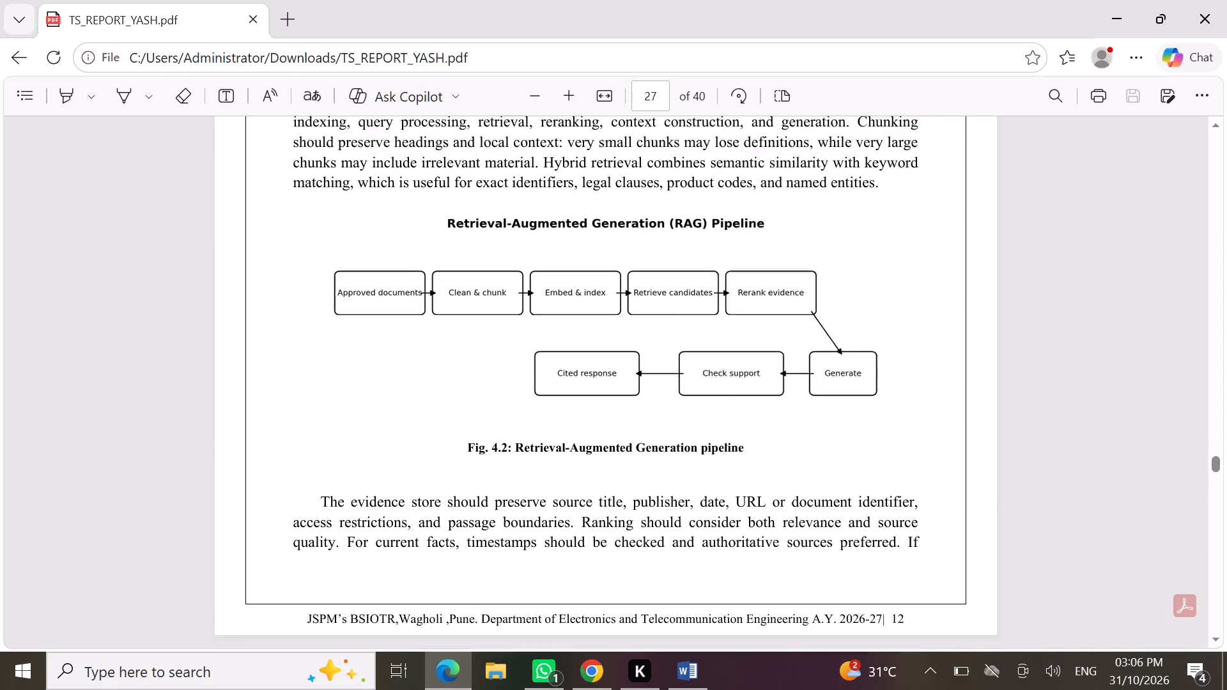
scroll(534, 421, down, 7)
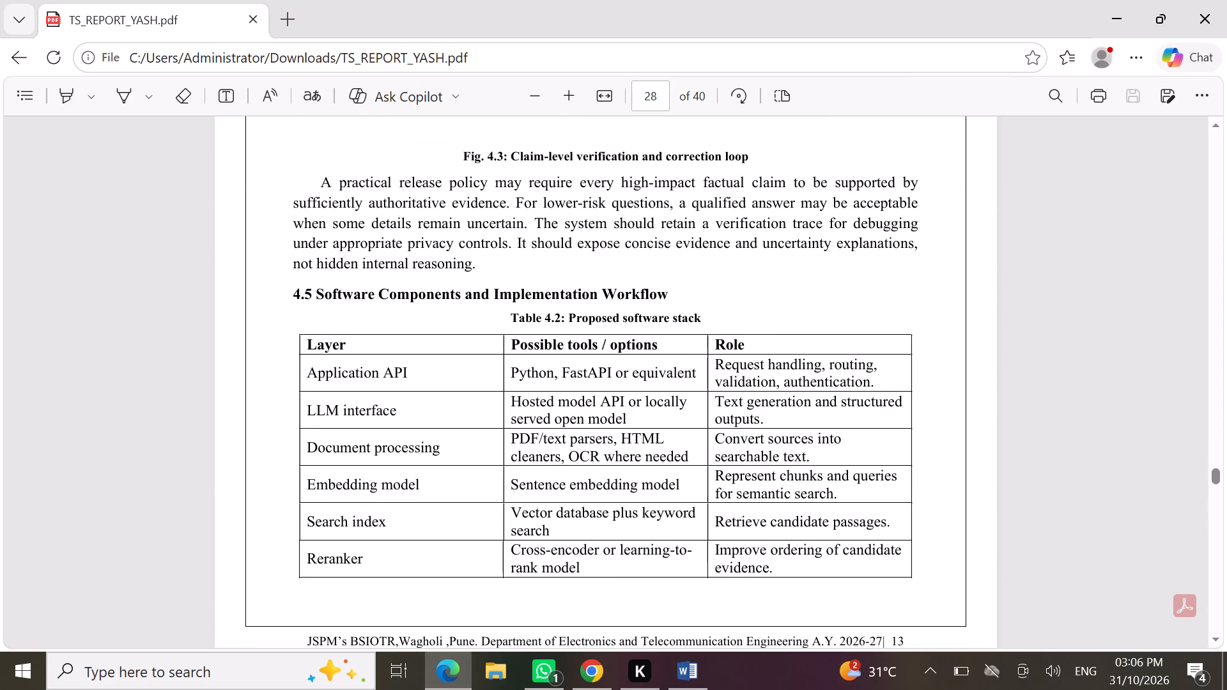
scroll(534, 421, down, 2)
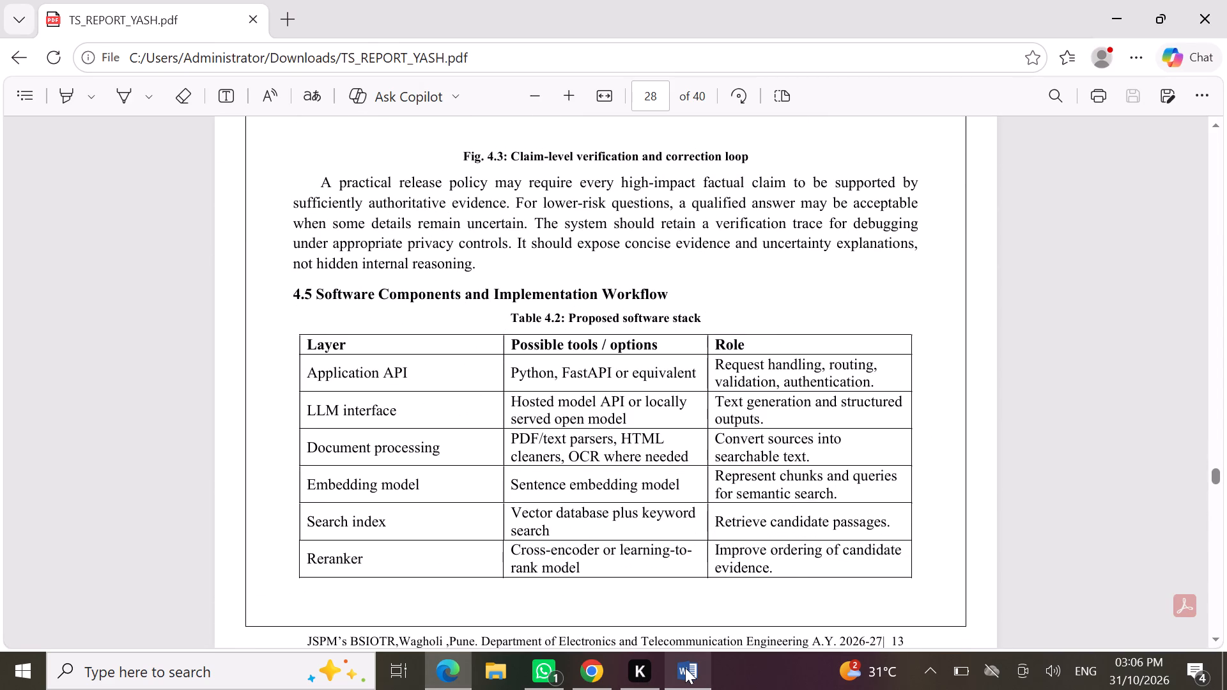
Back in the Word report, add an empty caption line above the section 3.2 comparison table, formatted centred, bold and 10 pt.
click(685, 668)
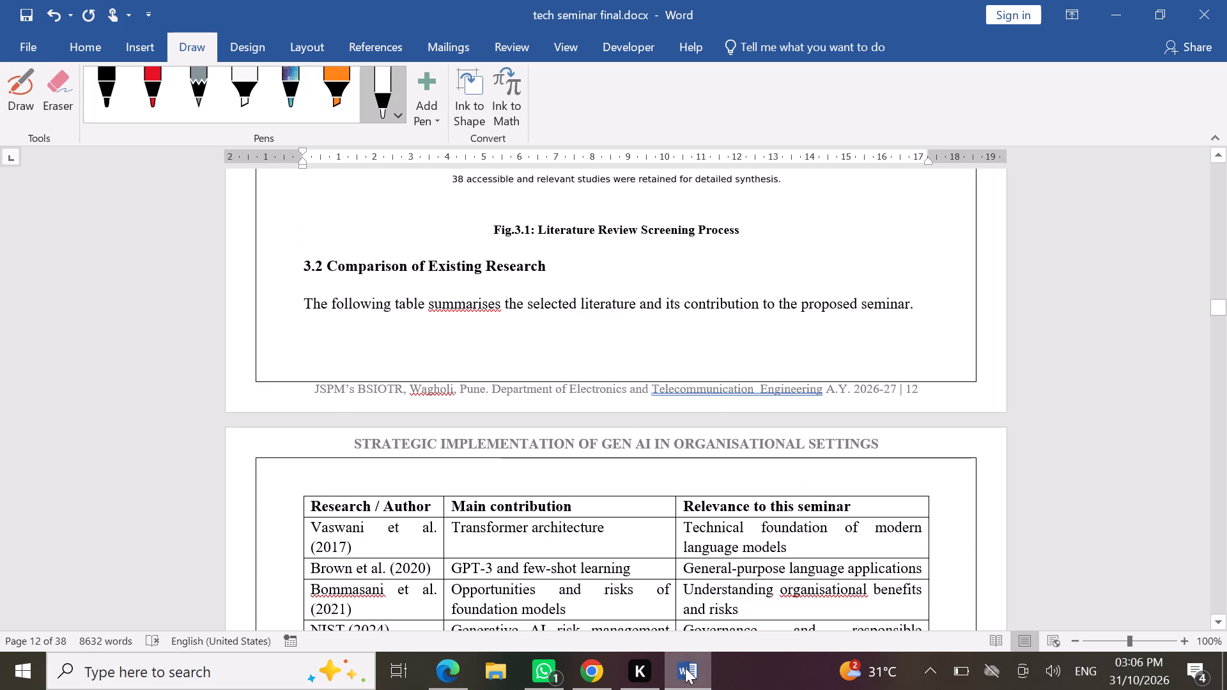
scroll(677, 480, down, 2)
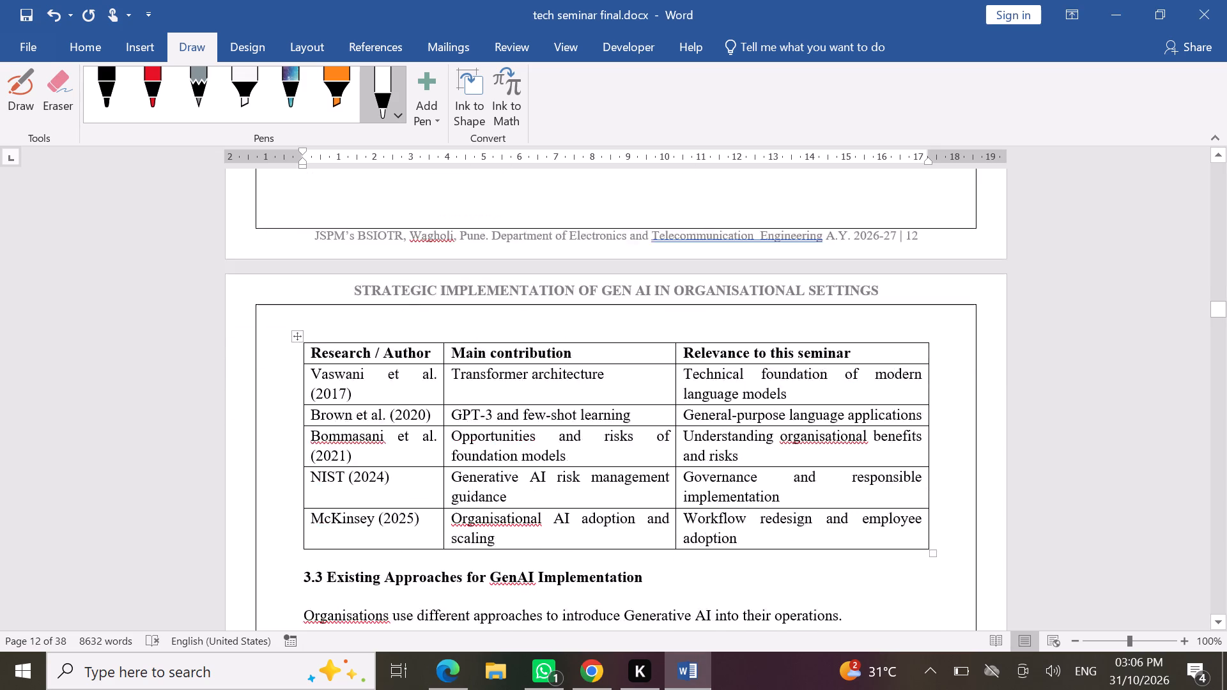
scroll(677, 480, down, 1)
scroll(677, 480, up, 1)
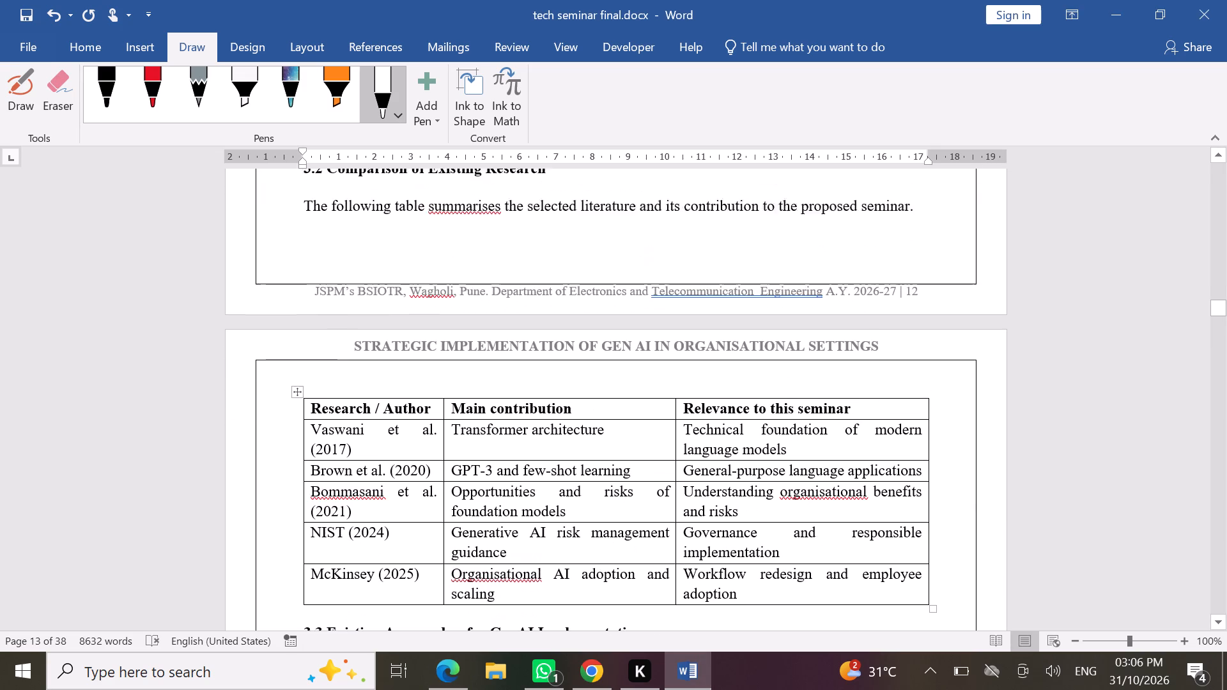
scroll(677, 480, up, 3)
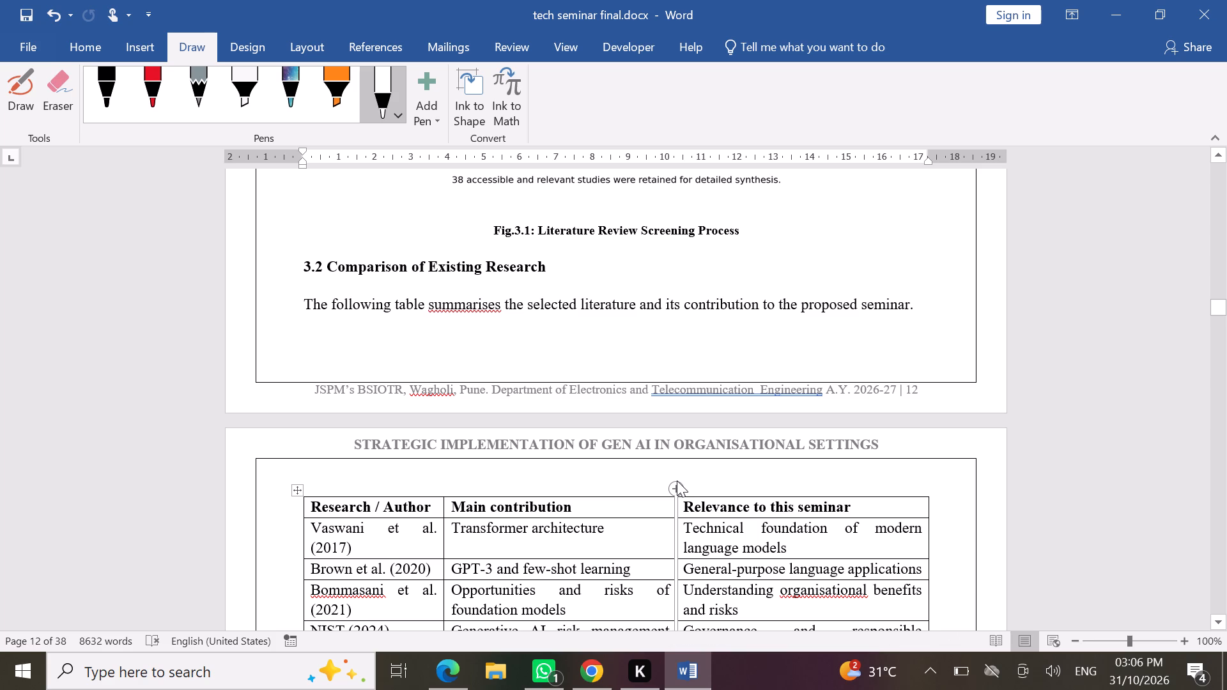
scroll(677, 480, up, 1)
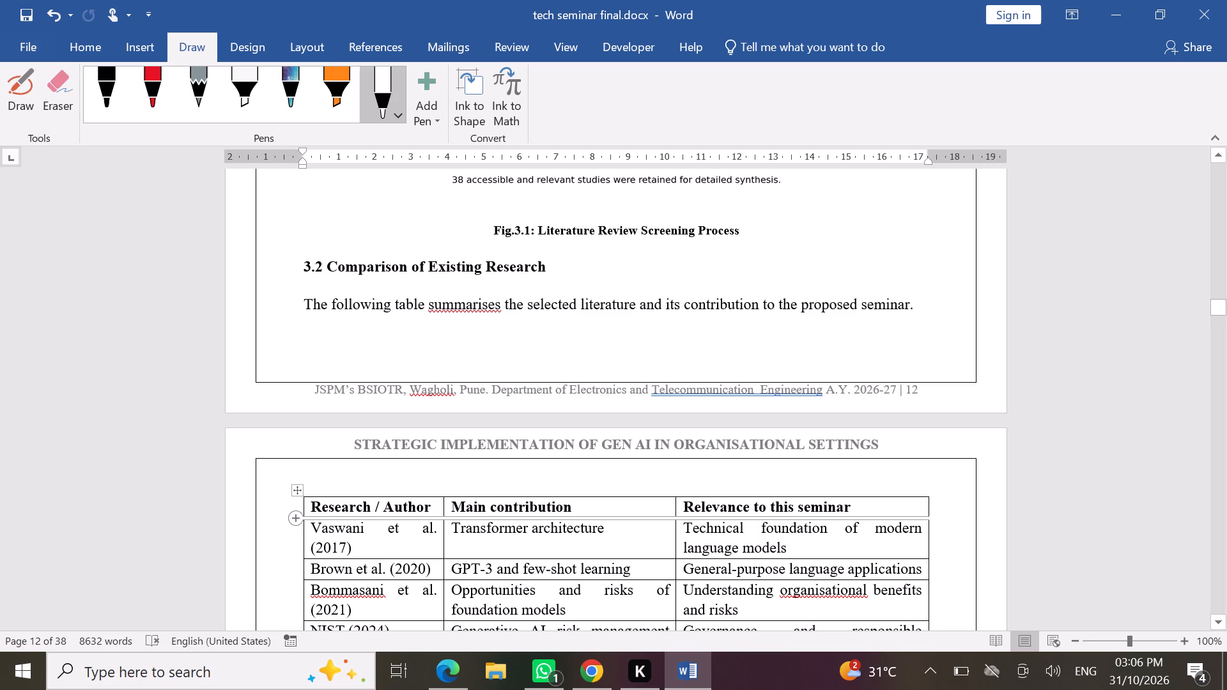
click(924, 309)
key(Return)
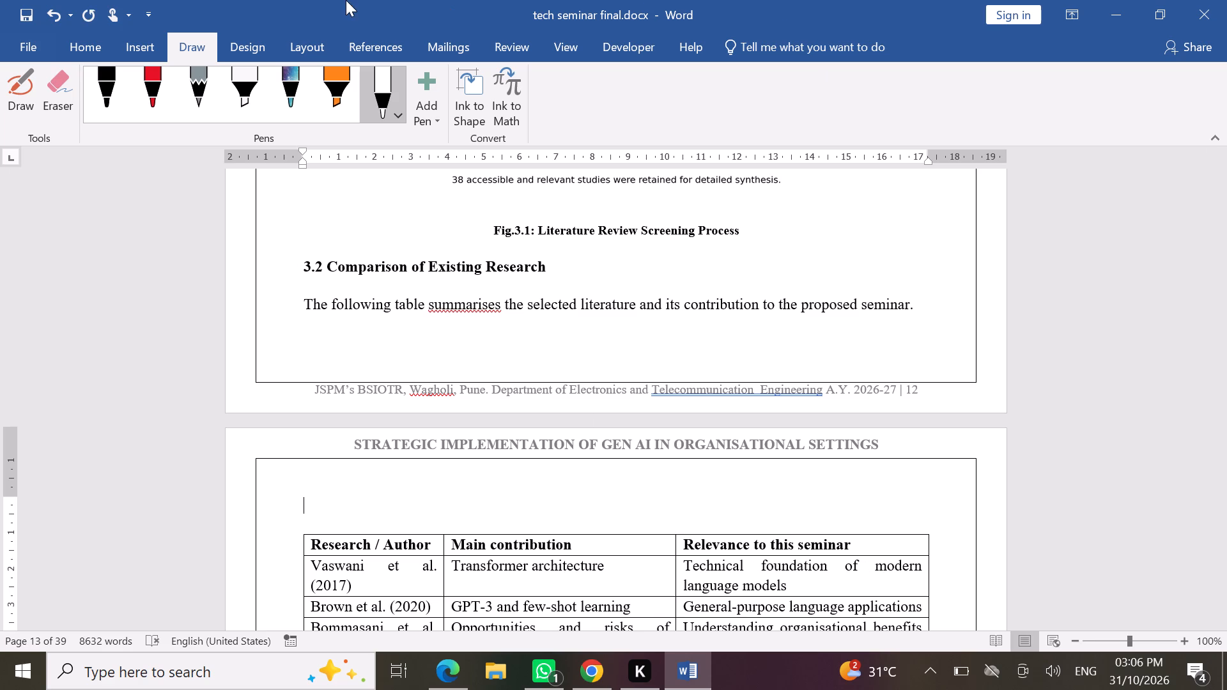
click(92, 43)
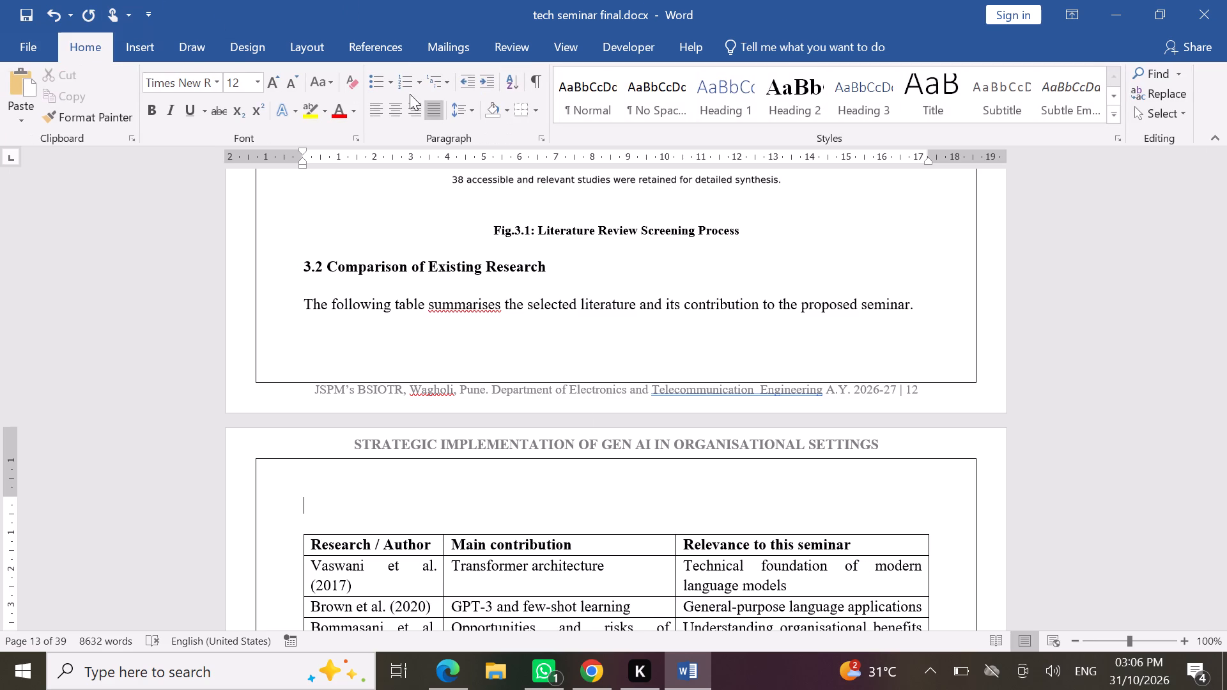
click(400, 113)
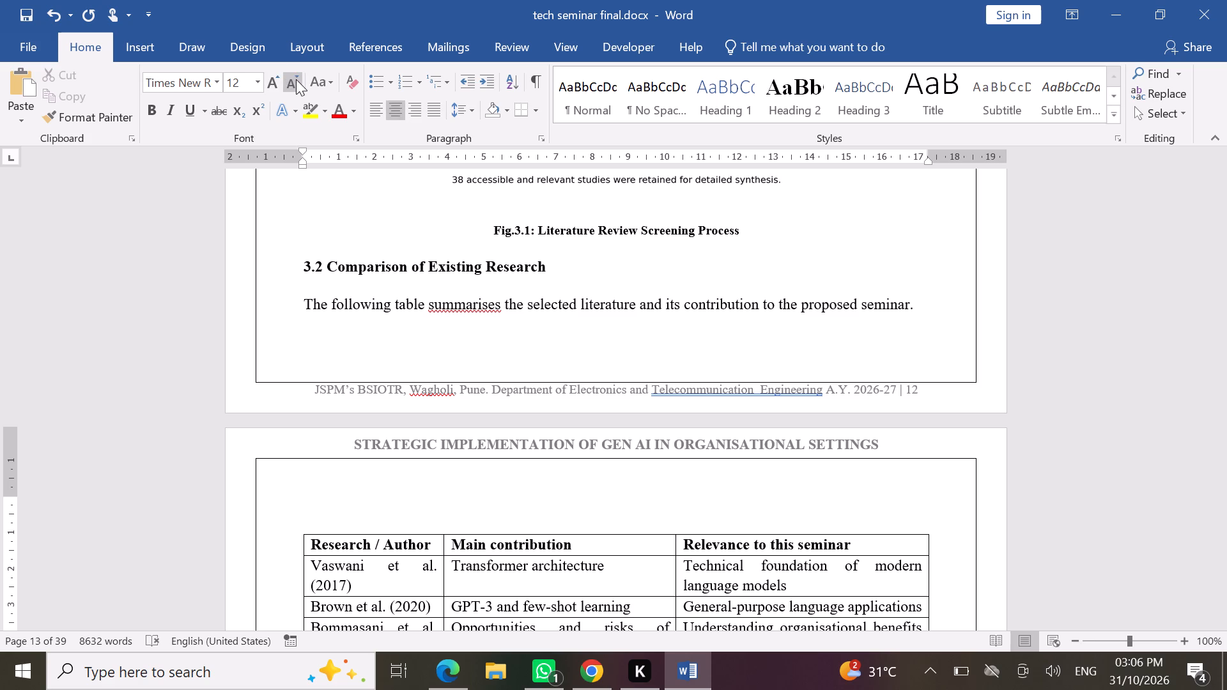
double_click(296, 79)
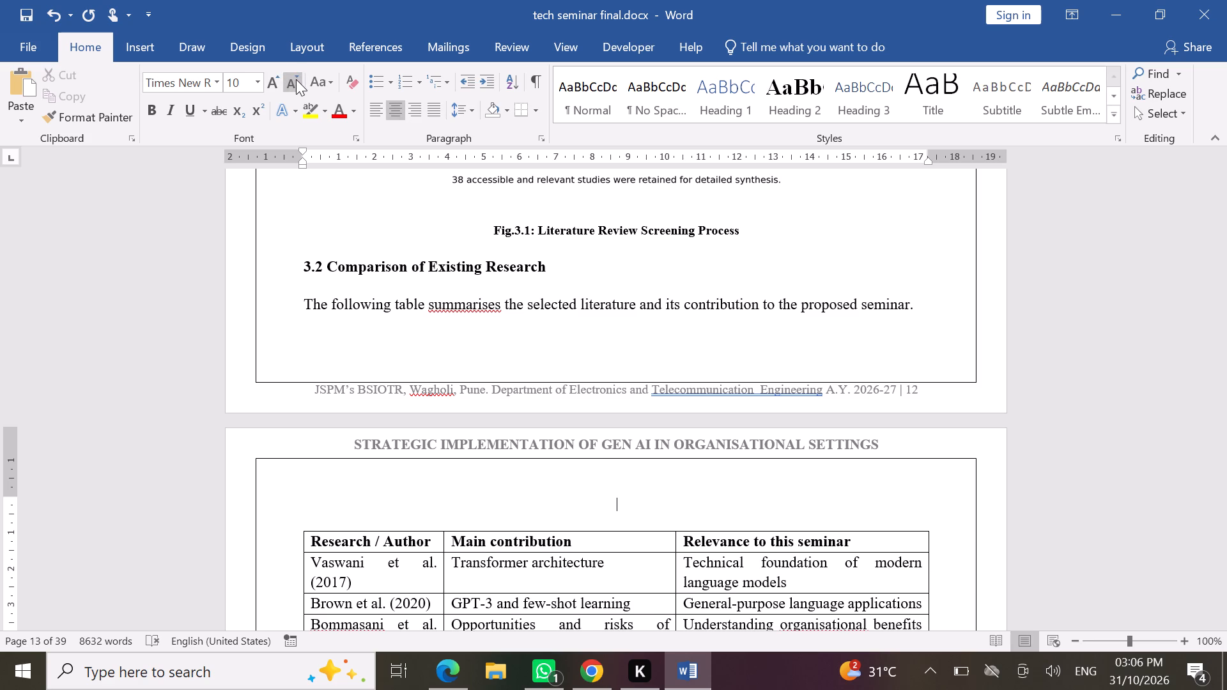
click(155, 109)
Switch to the reference report PDF in Edge and examine its list of tables and the caption of the hallucination types table in section 2.2.
key(alt+Tab)
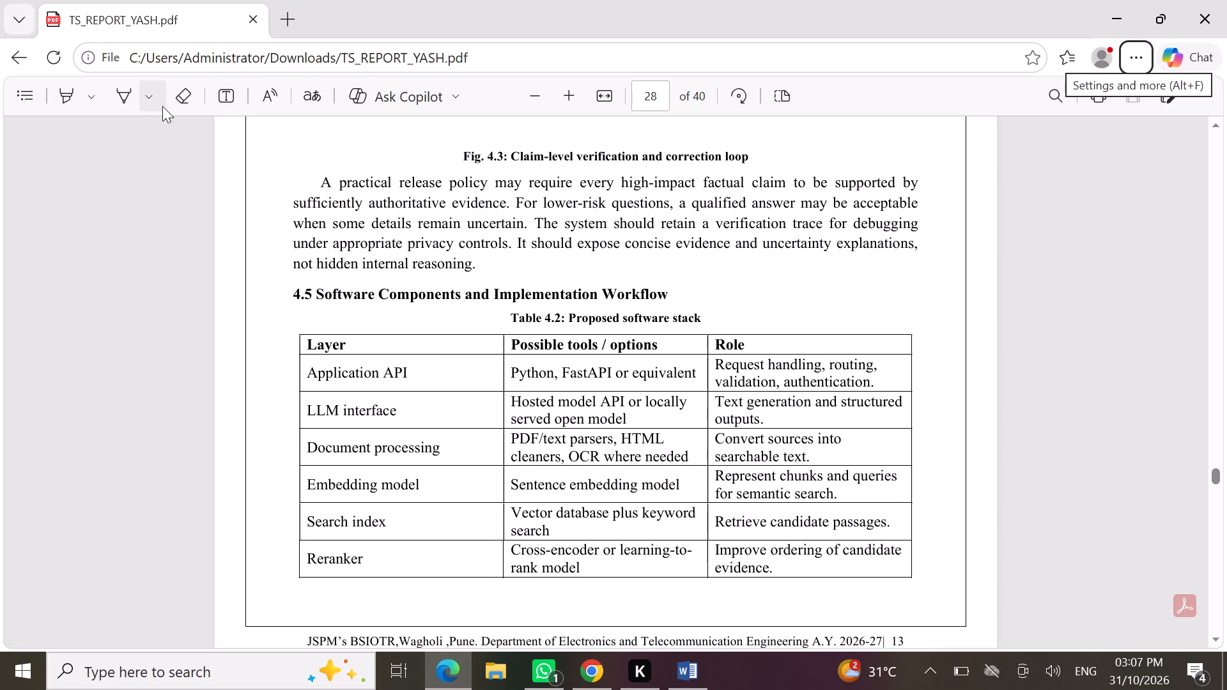
scroll(486, 328, up, 5)
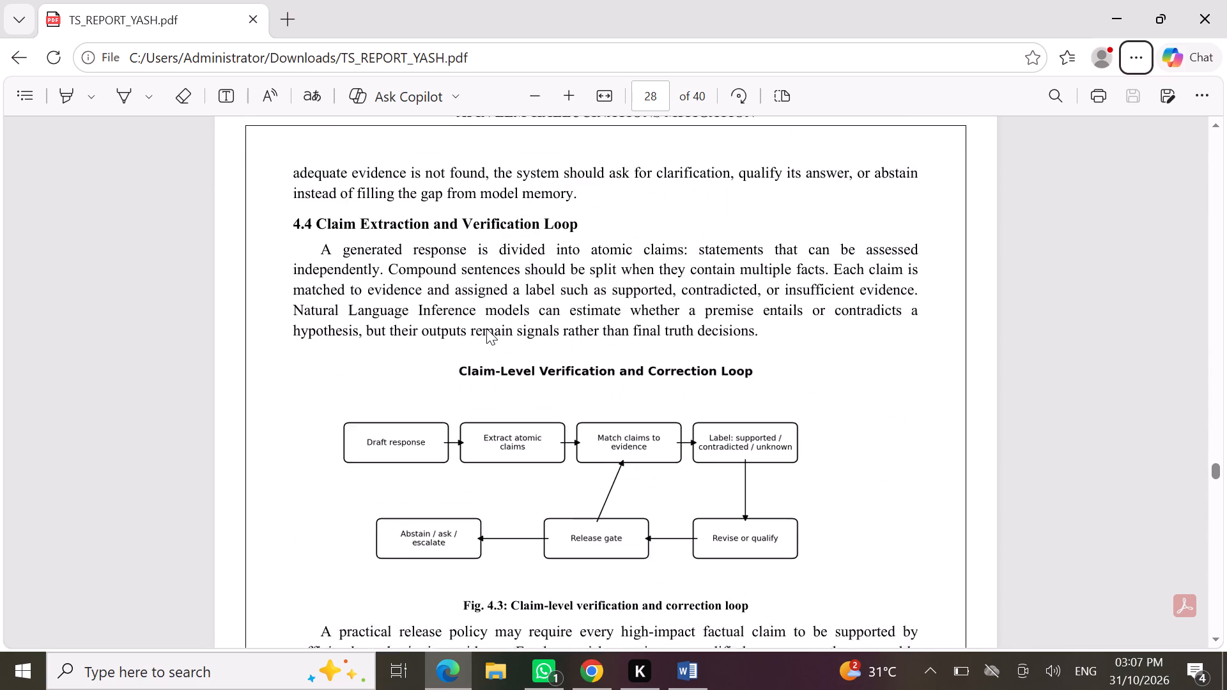
scroll(486, 328, up, 14)
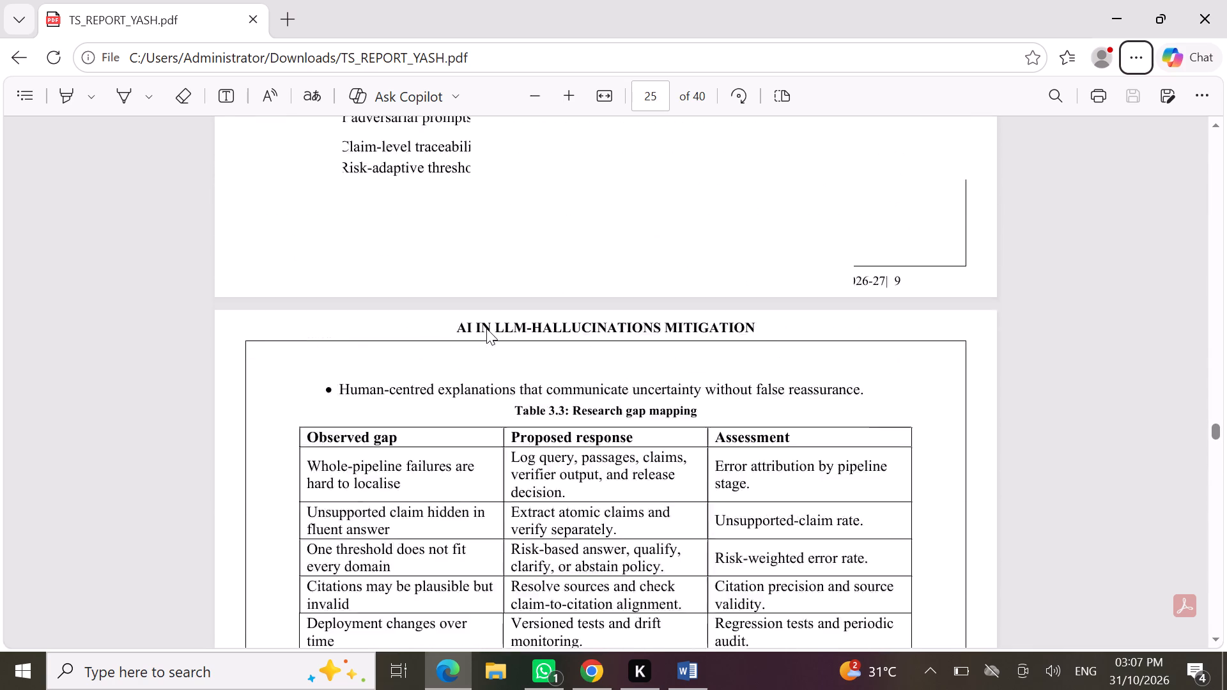
scroll(486, 328, up, 20)
scroll(486, 328, up, 20)
scroll(486, 328, up, 14)
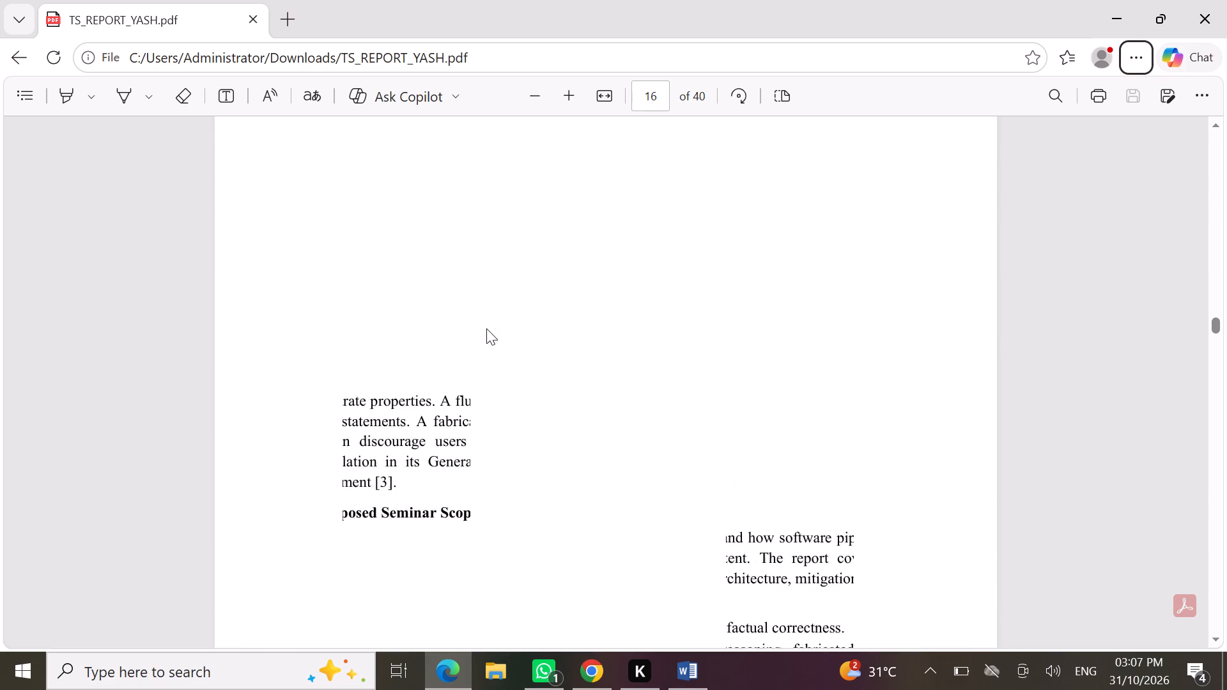
scroll(486, 328, up, 20)
scroll(486, 328, up, 4)
scroll(486, 328, down, 5)
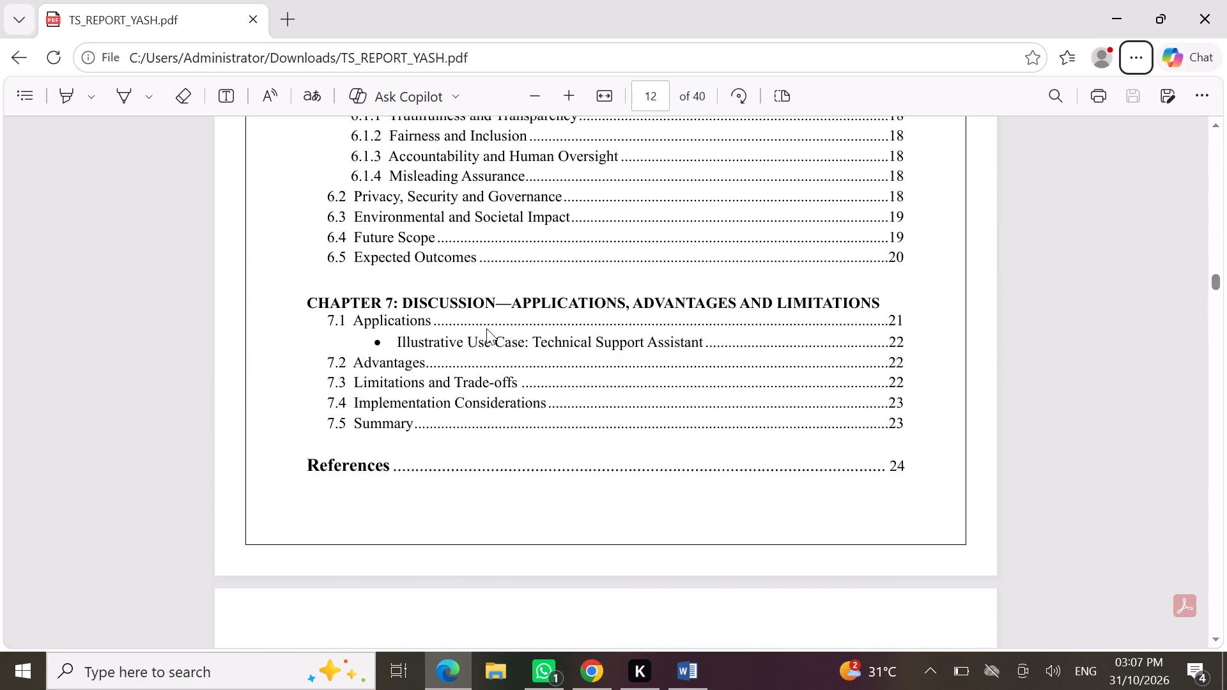
scroll(486, 328, down, 15)
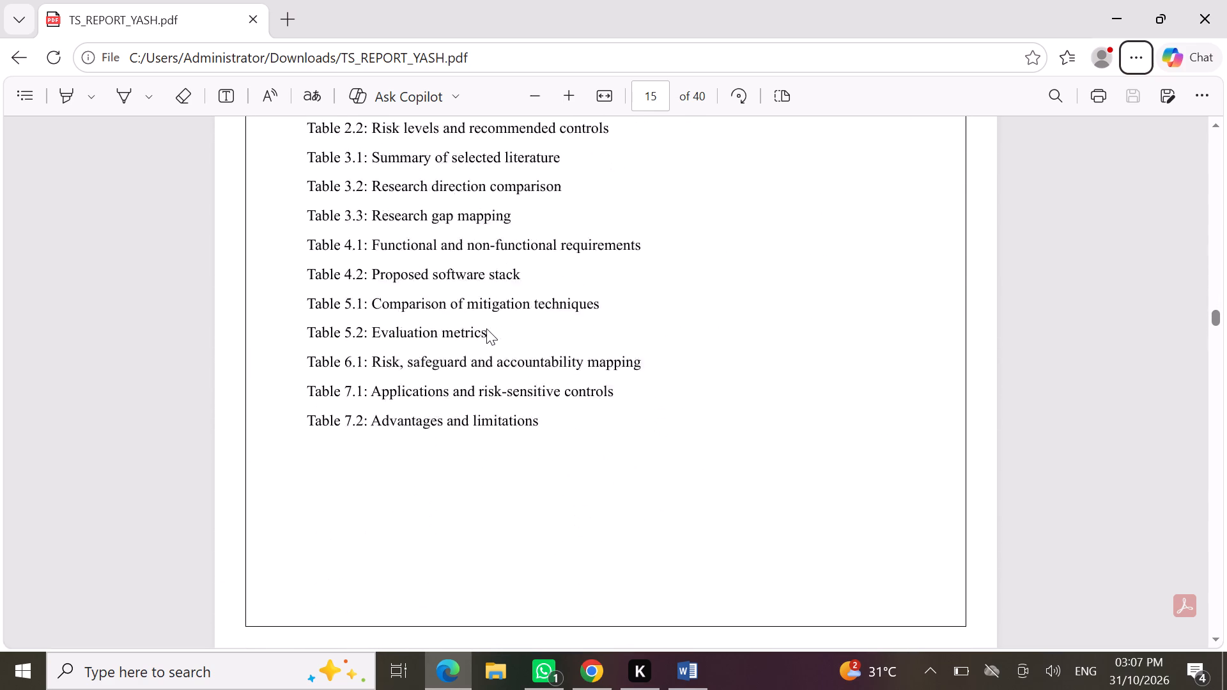
scroll(486, 328, down, 15)
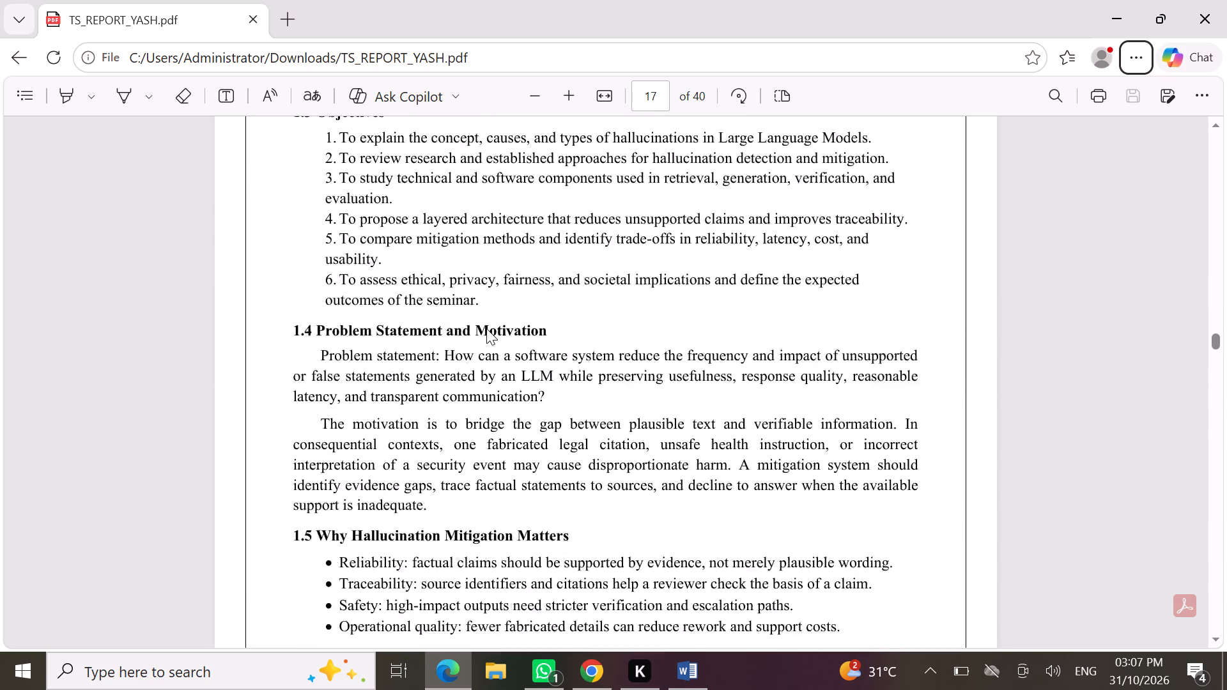
scroll(486, 328, down, 11)
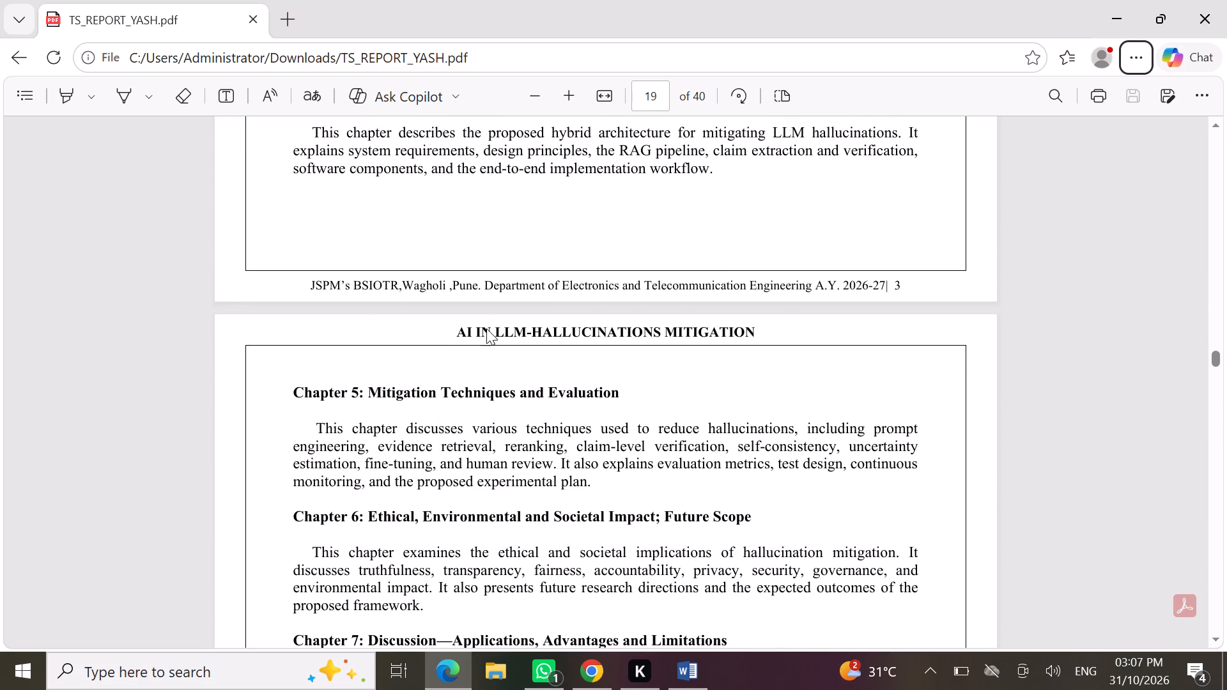
scroll(486, 328, down, 11)
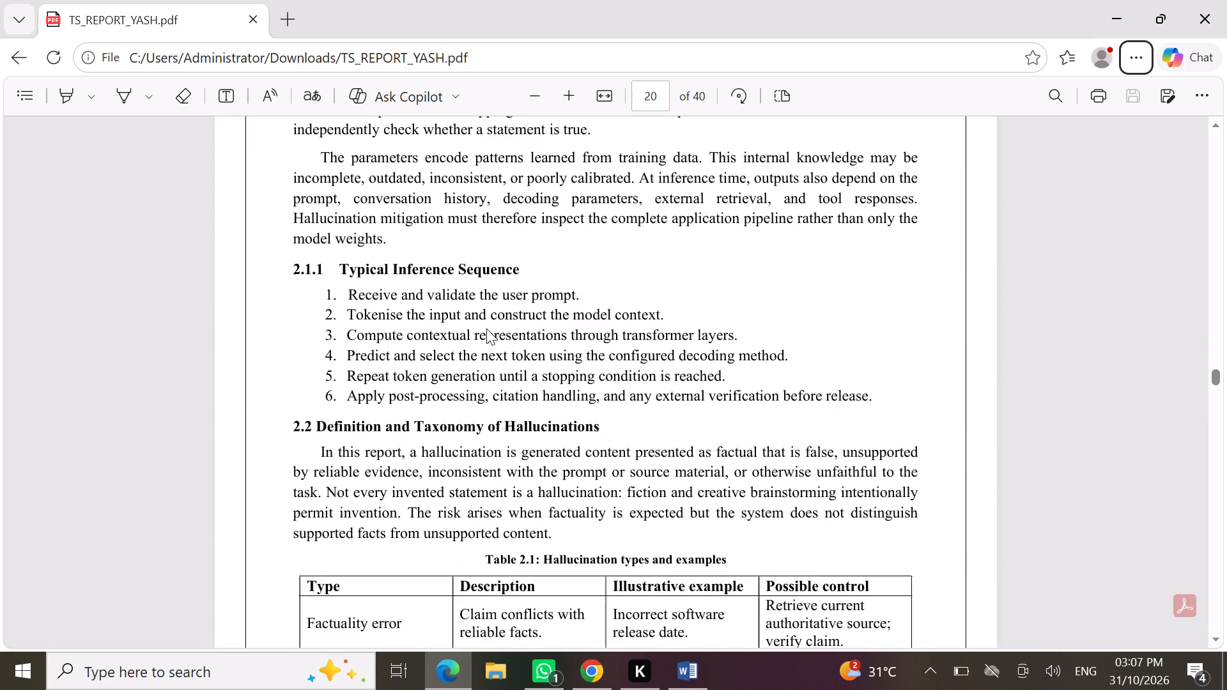
scroll(486, 328, down, 3)
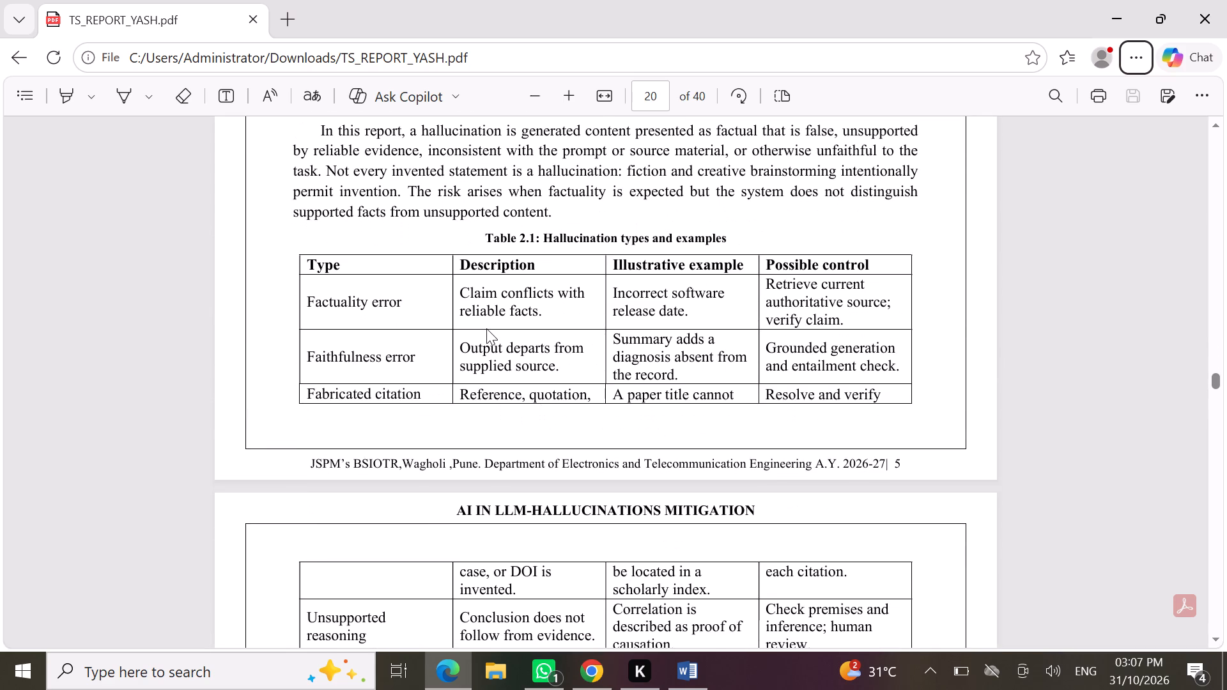
scroll(486, 328, up, 7)
scroll(486, 328, down, 3)
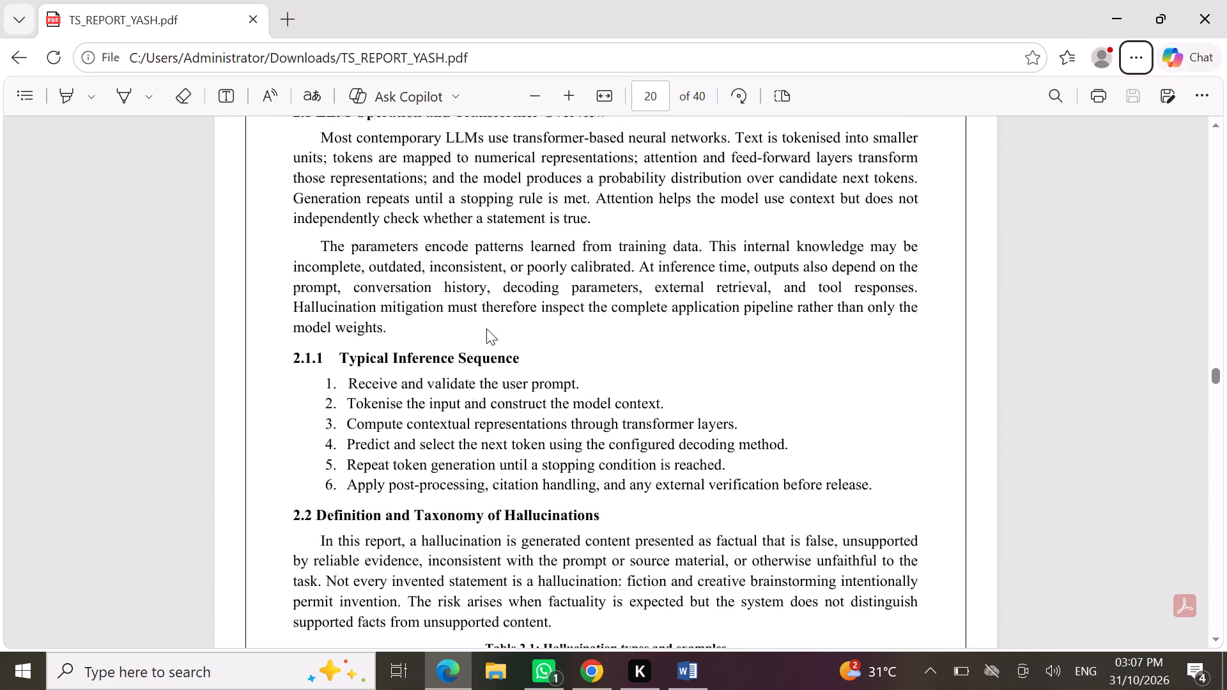
scroll(486, 328, down, 2)
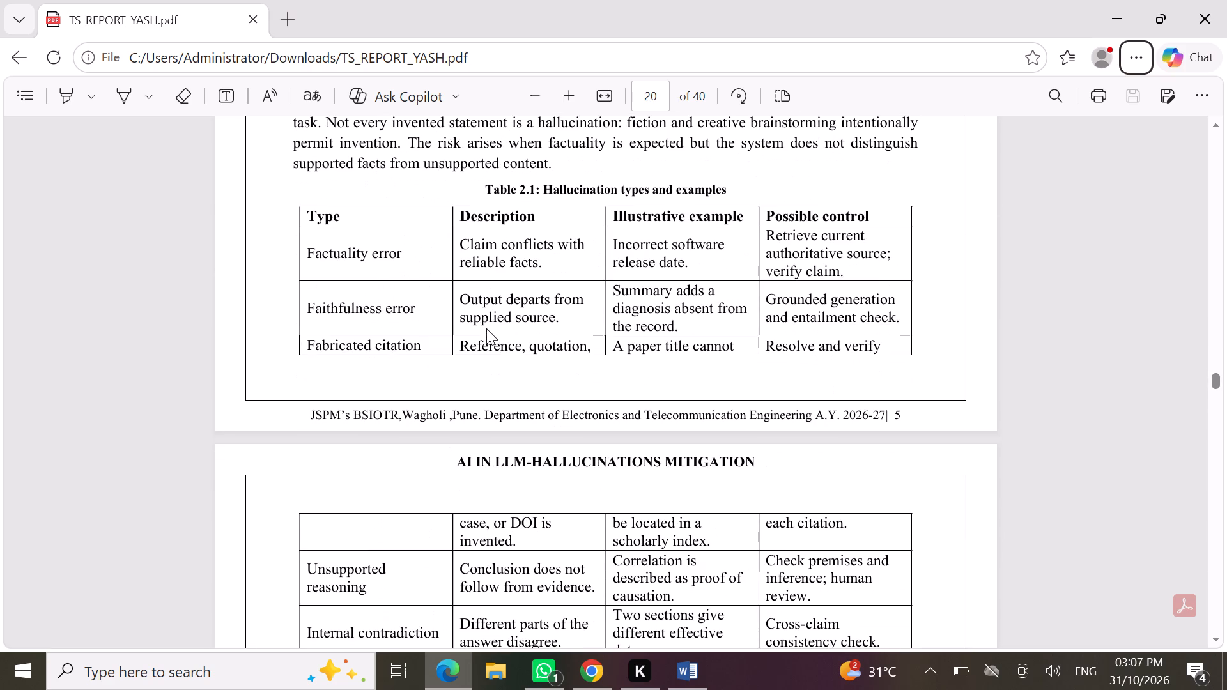
scroll(486, 328, up, 1)
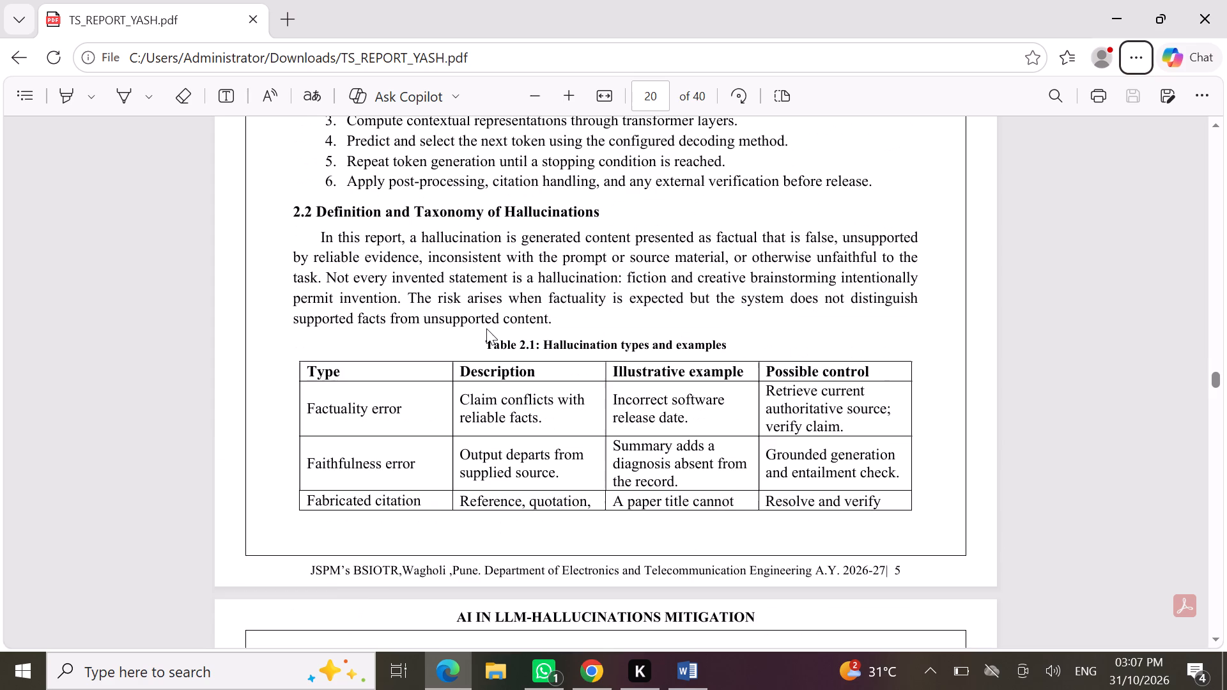
scroll(486, 328, up, 4)
key(alt+Tab)
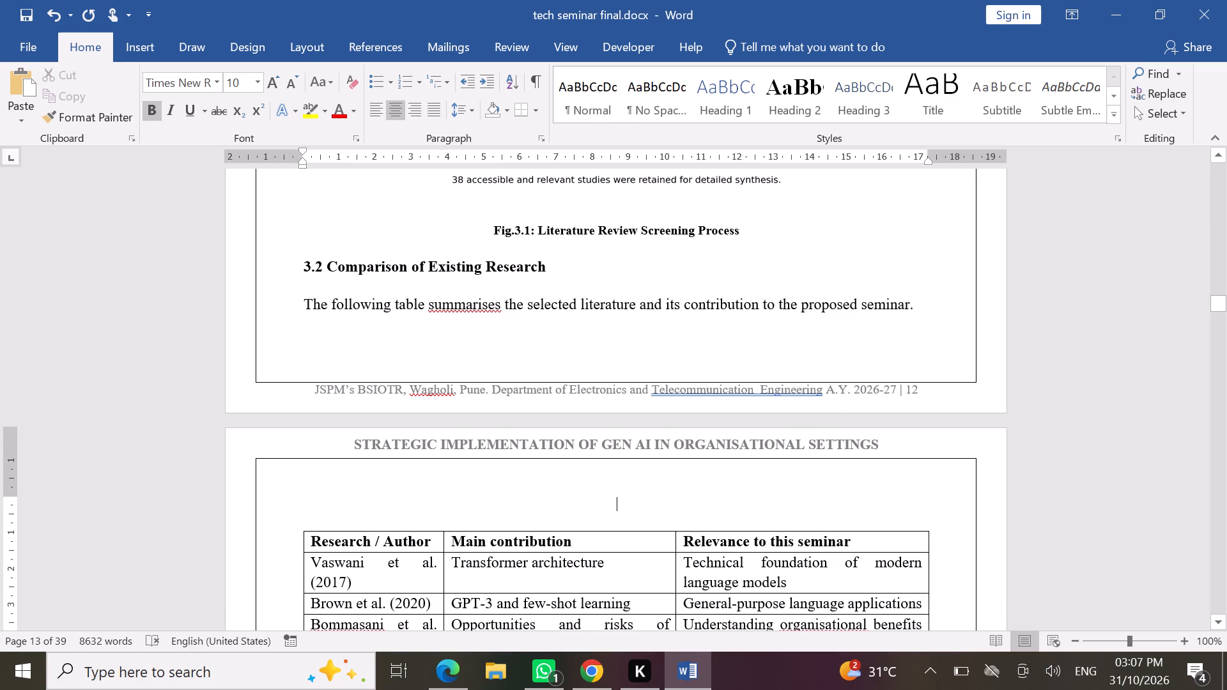
key(alt+Tab)
key(Tab)
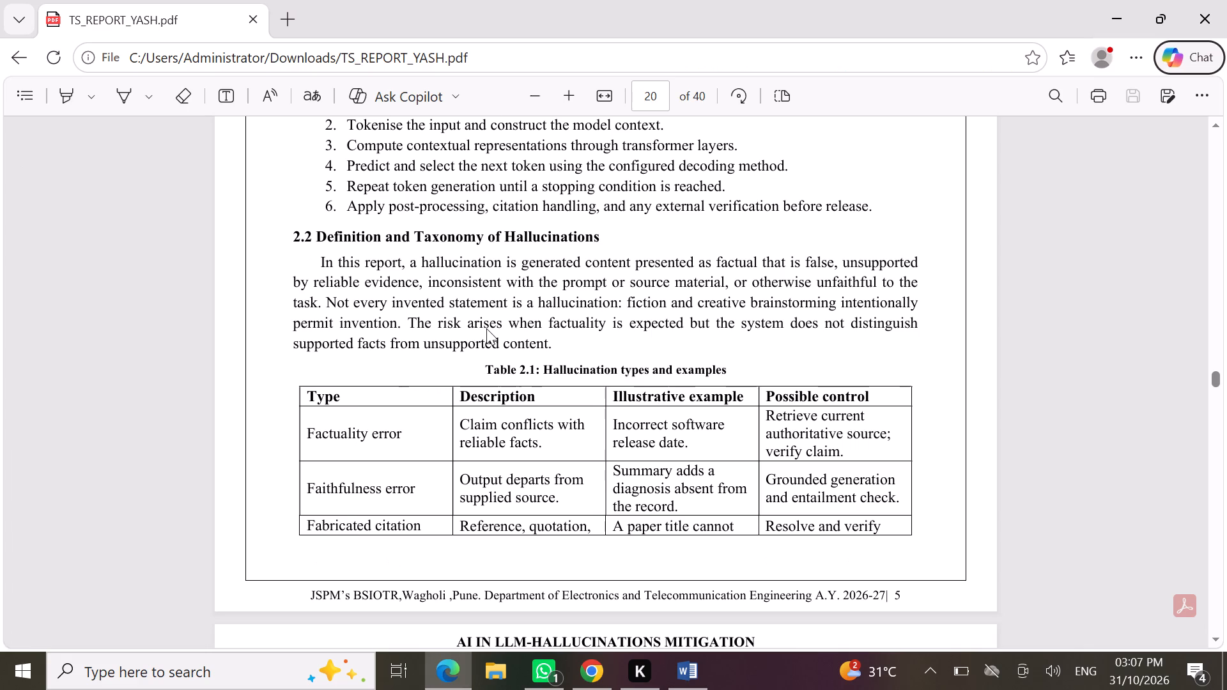
Switch back to the Word report and start the section 3.2 table caption with the label "Table 3.1:", rechecking the reference report's punctuation.
key(alt+Tab)
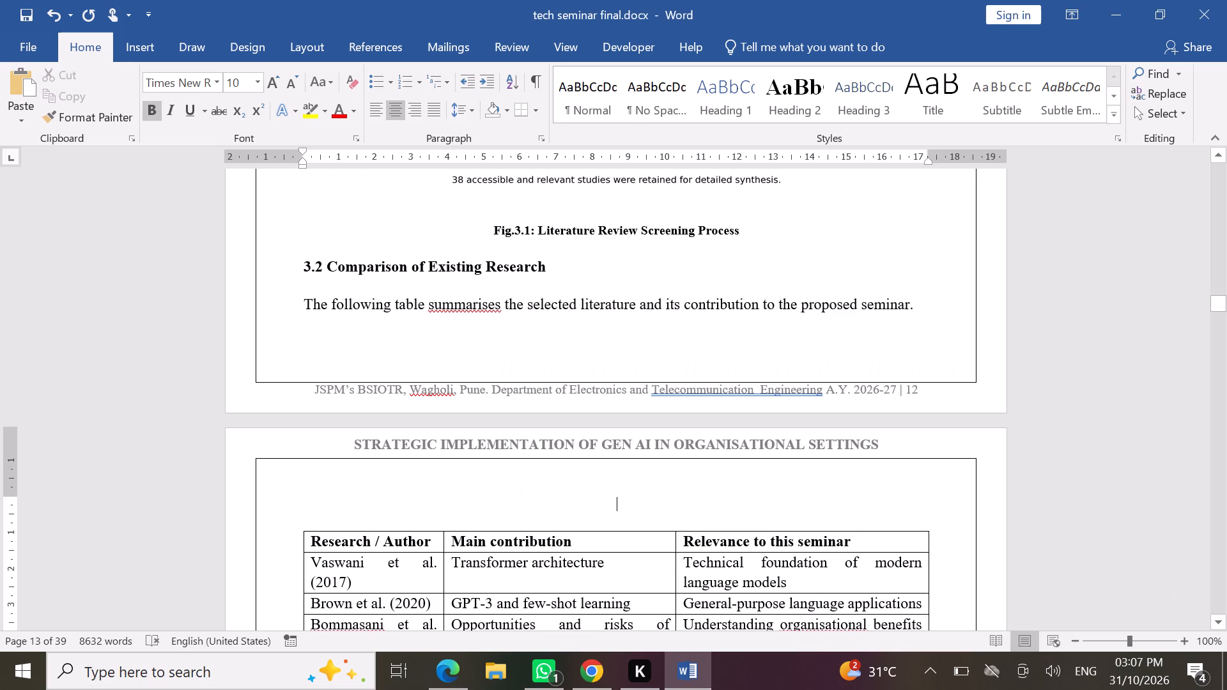
text(Tav)
key(BackSpace)
text(ble)
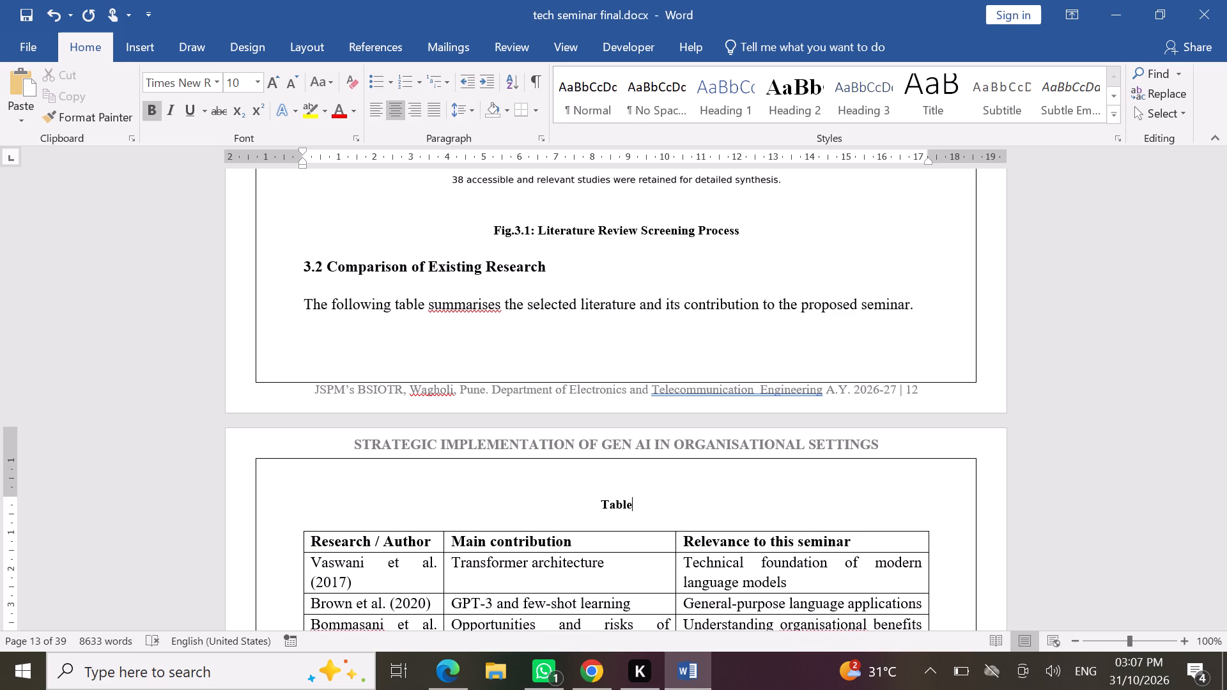
key(space)
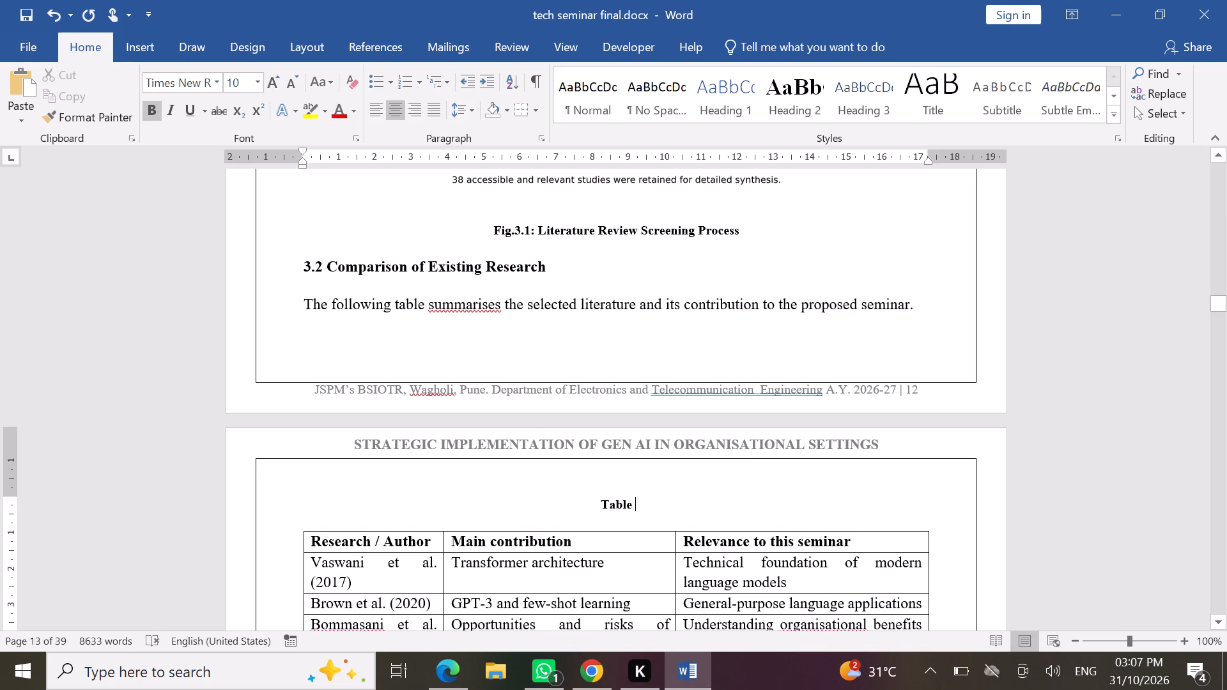
scroll(601, 298, up, 1)
scroll(601, 298, down, 1)
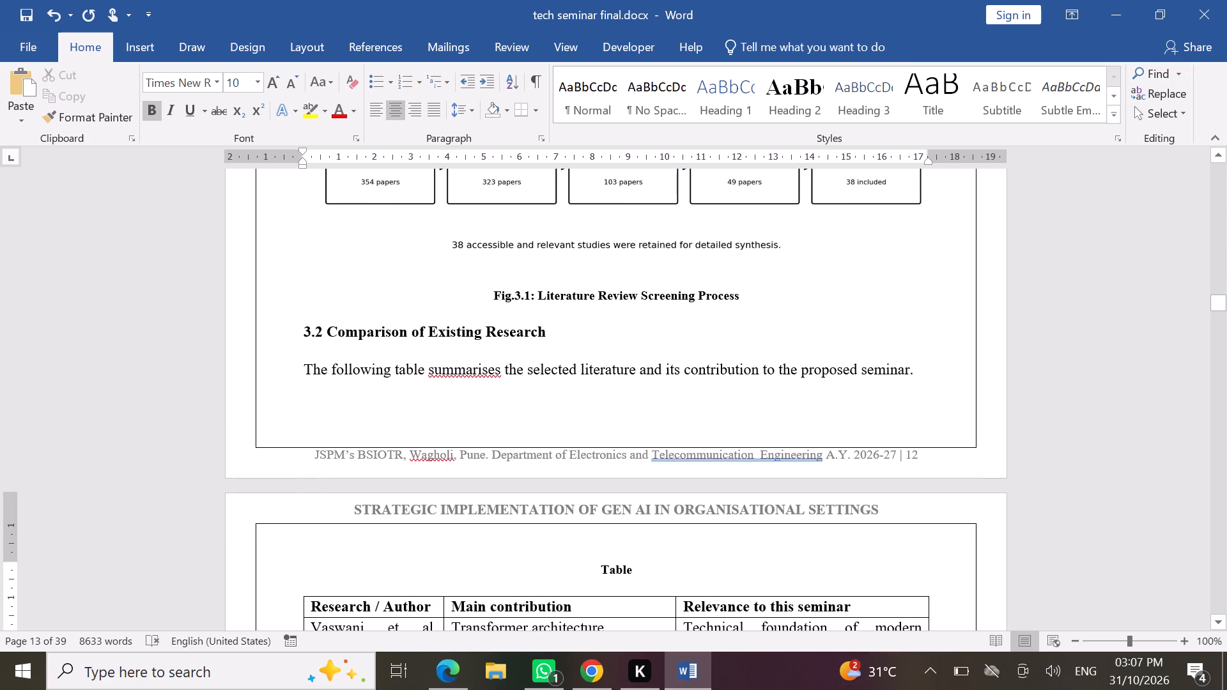
text(3.)
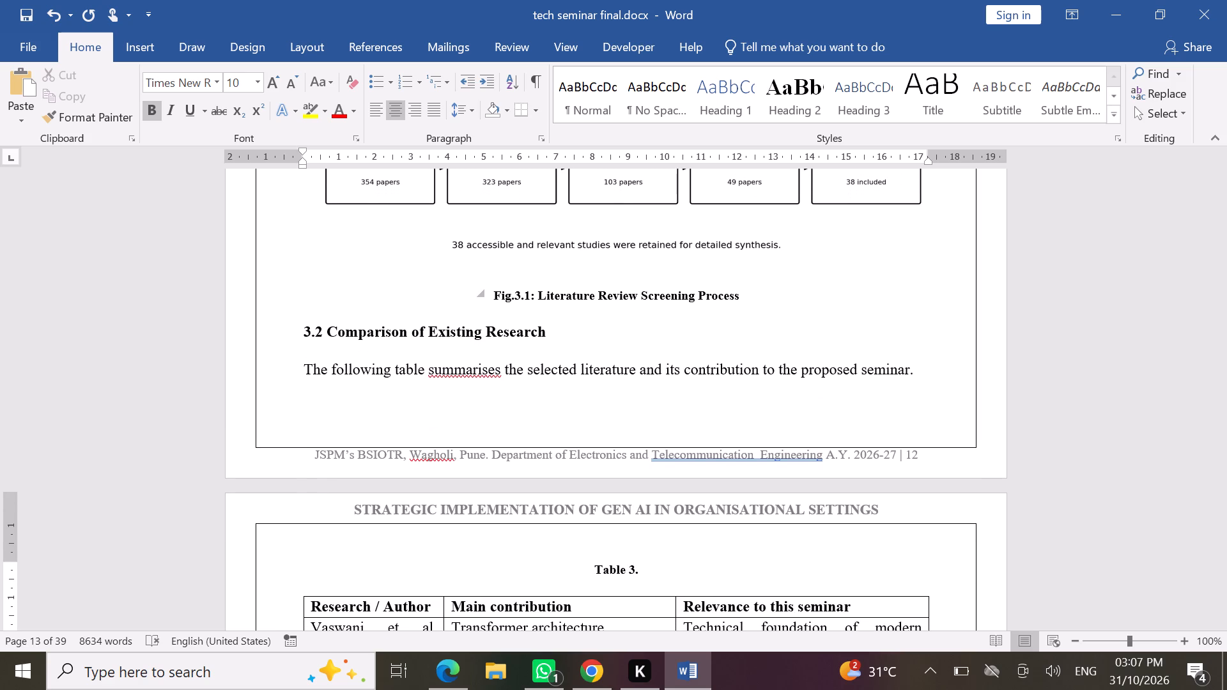
key(1)
key(alt+Tab)
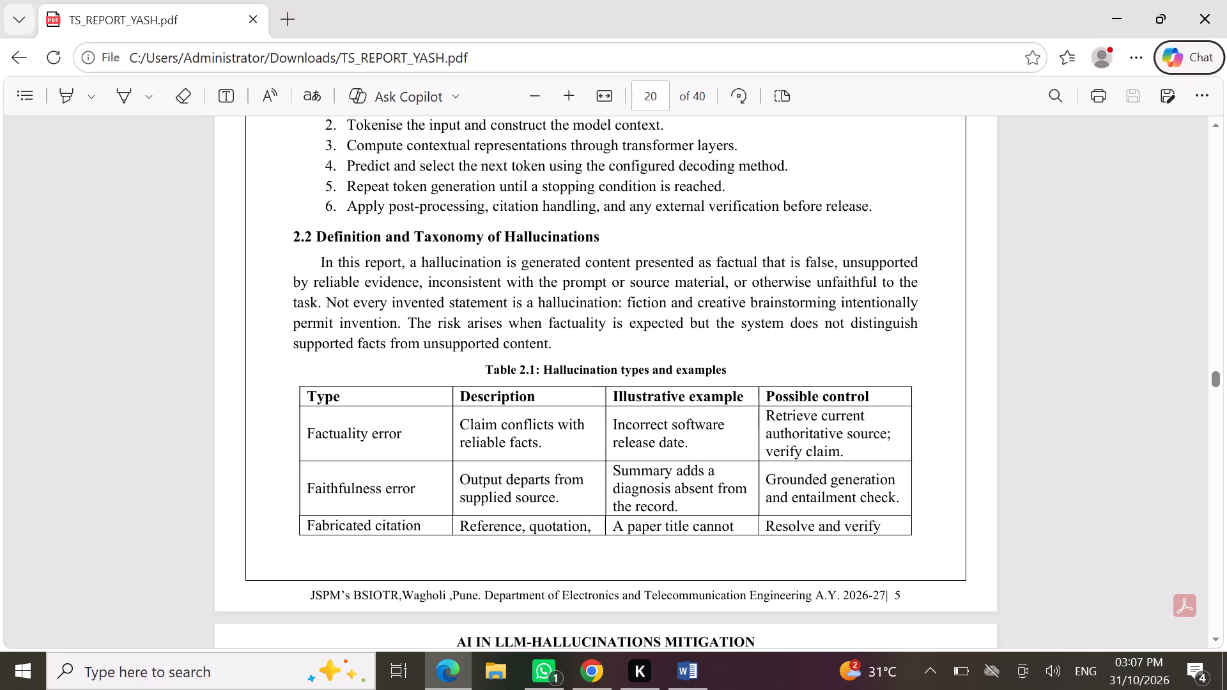
key(alt+Tab)
text(:)
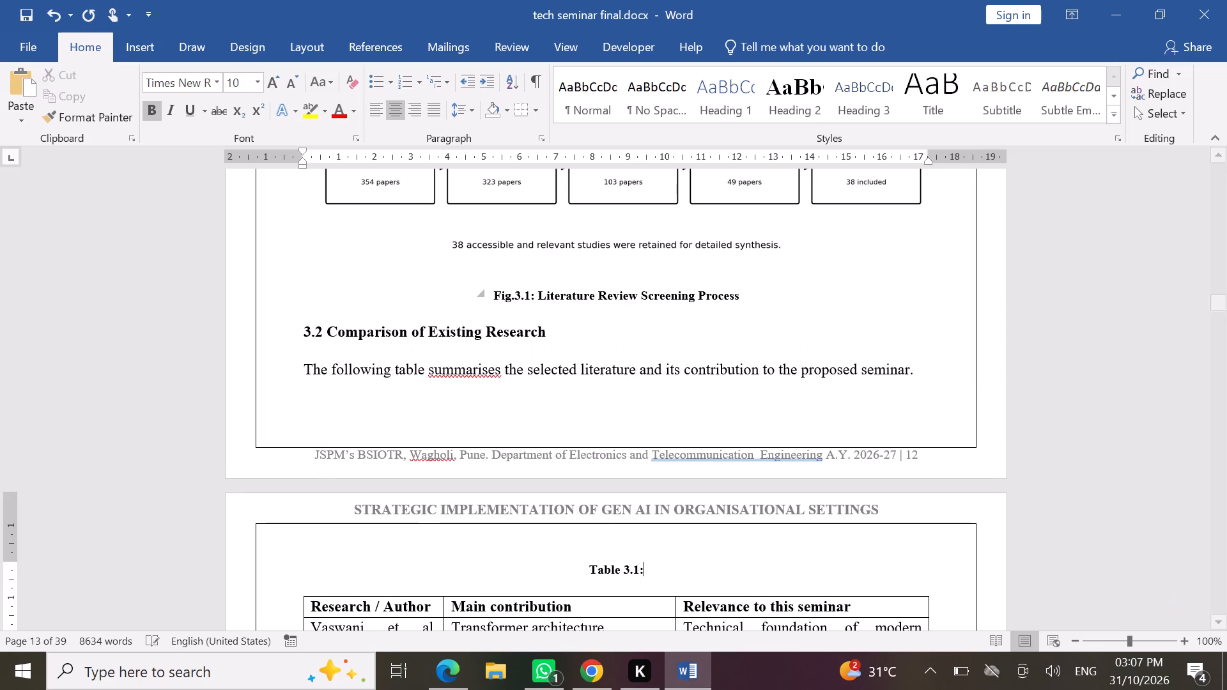
key(space)
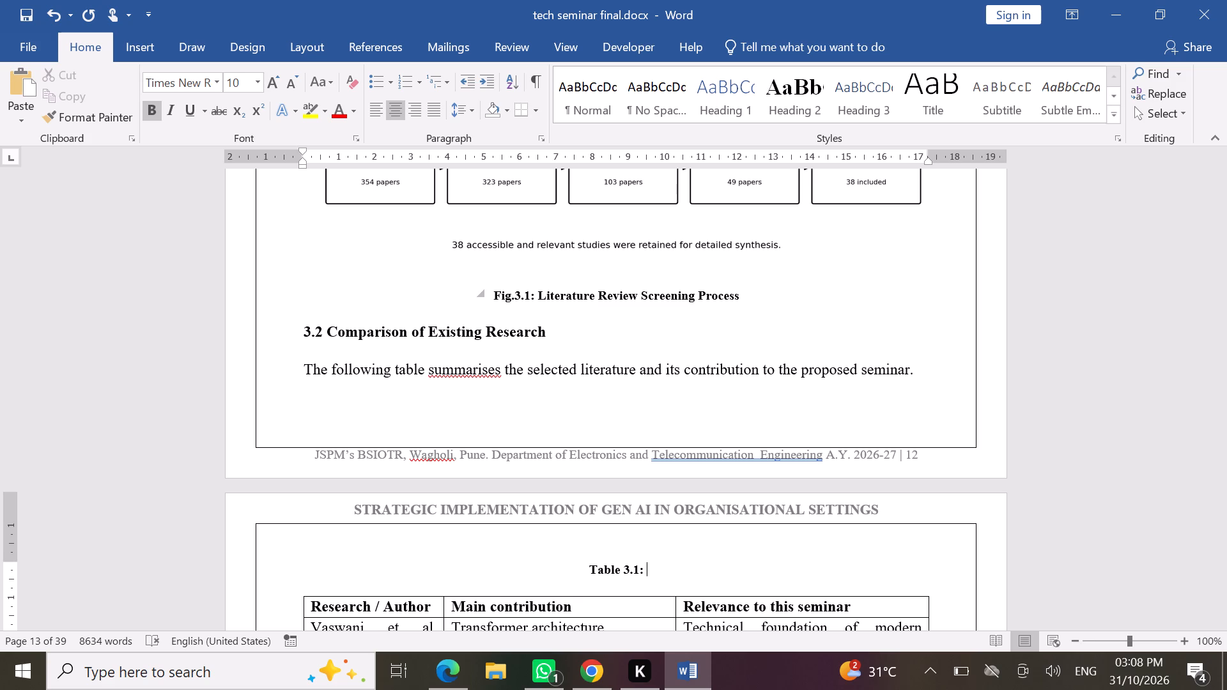
Complete the Table 3.1 caption with the title "Comparison of Research", correcting its spelling.
text(Comparision)
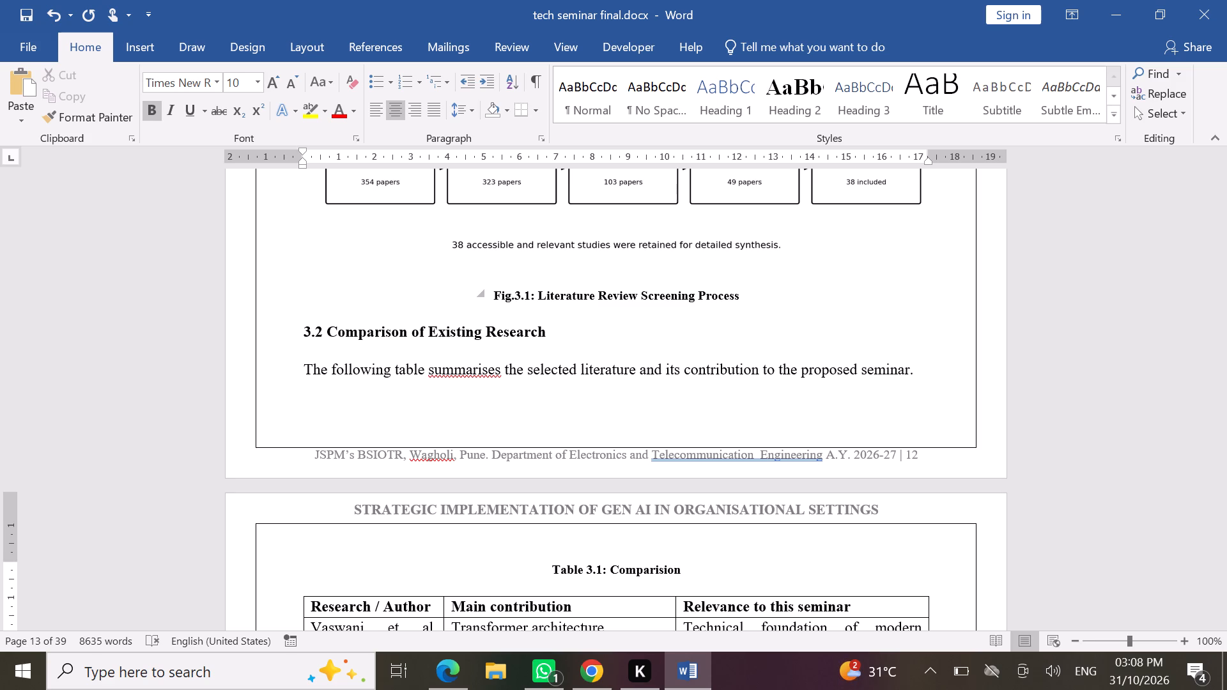
key(space)
text(of)
key(space)
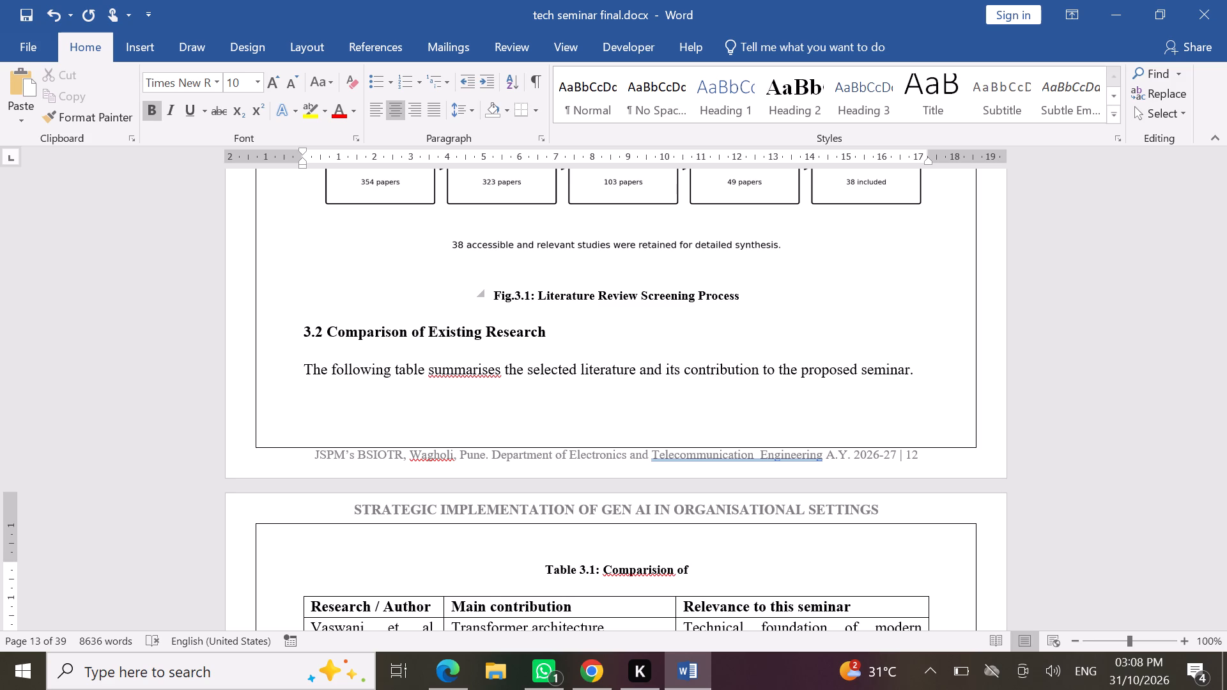
text(Research)
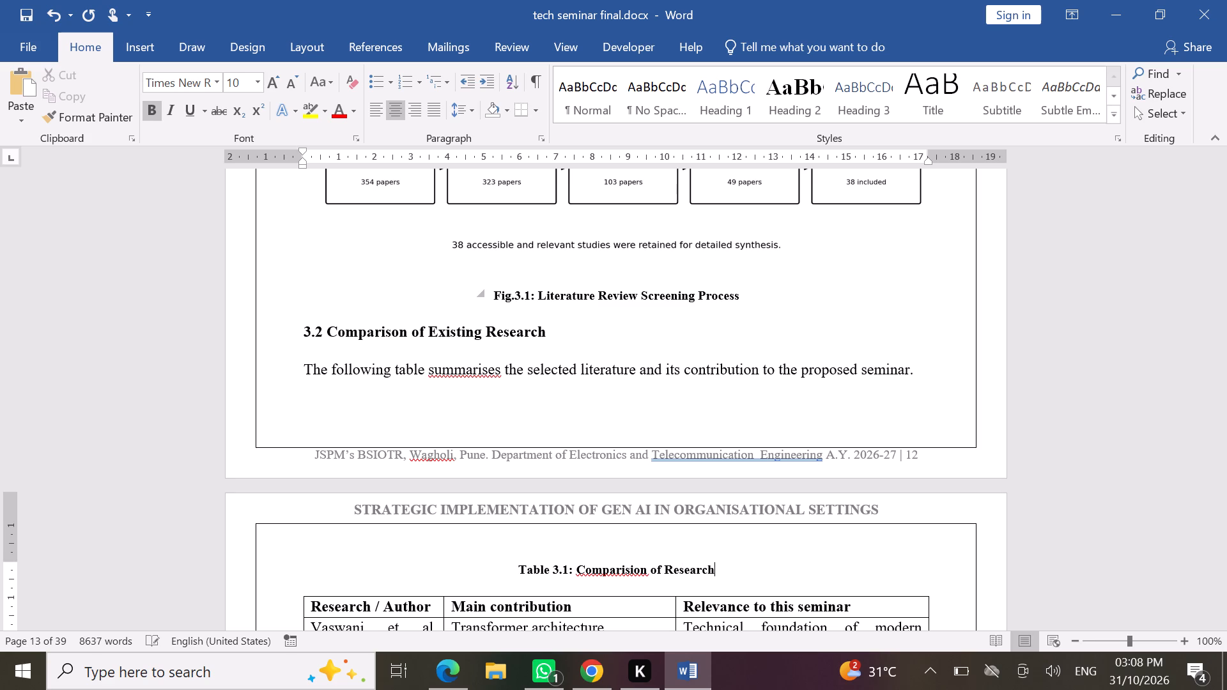
scroll(674, 489, down, 1)
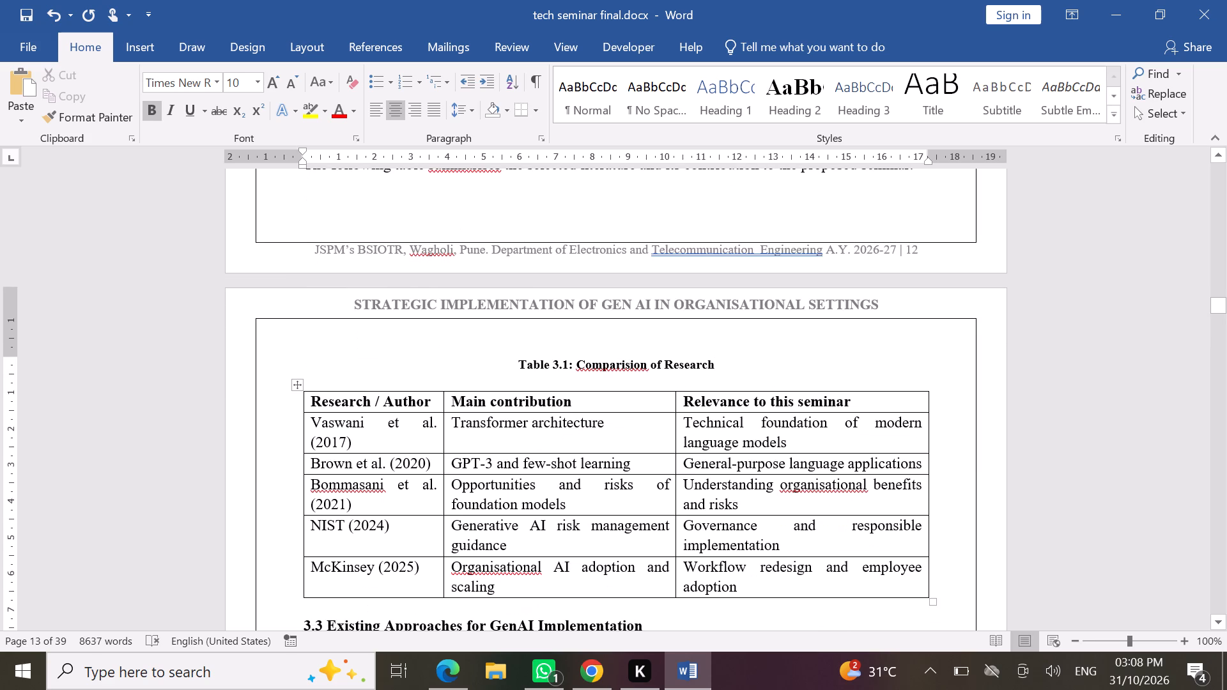
scroll(674, 489, down, 2)
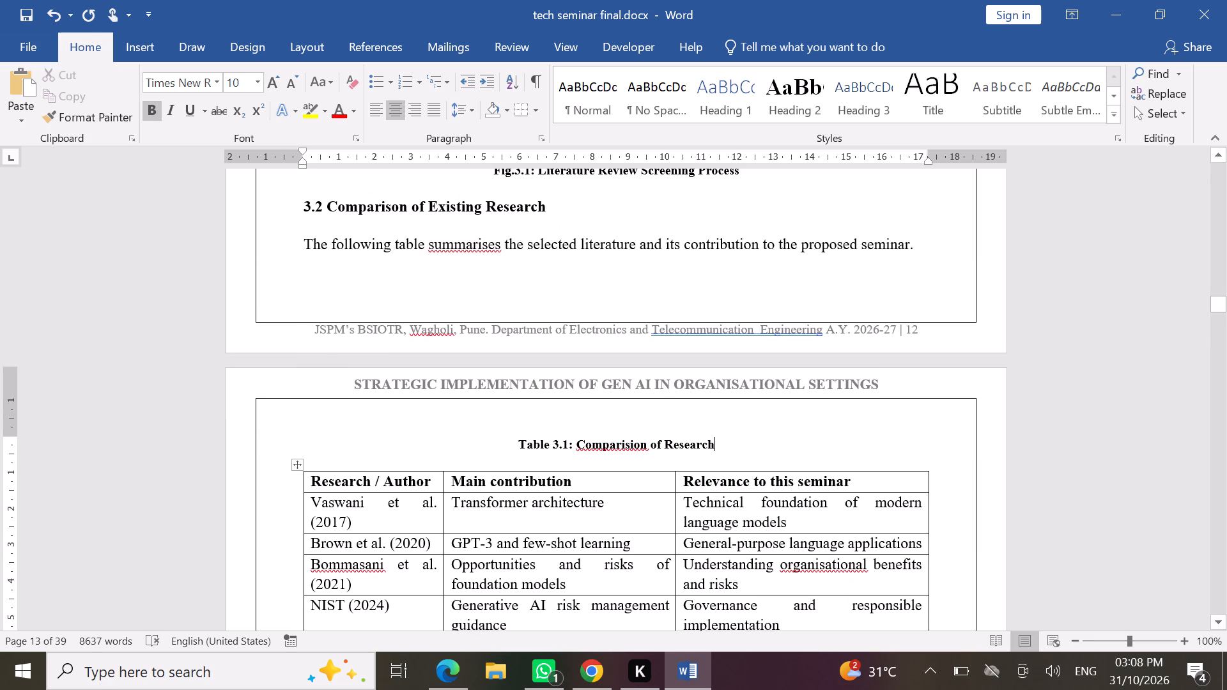
scroll(674, 489, down, 1)
scroll(674, 489, up, 1)
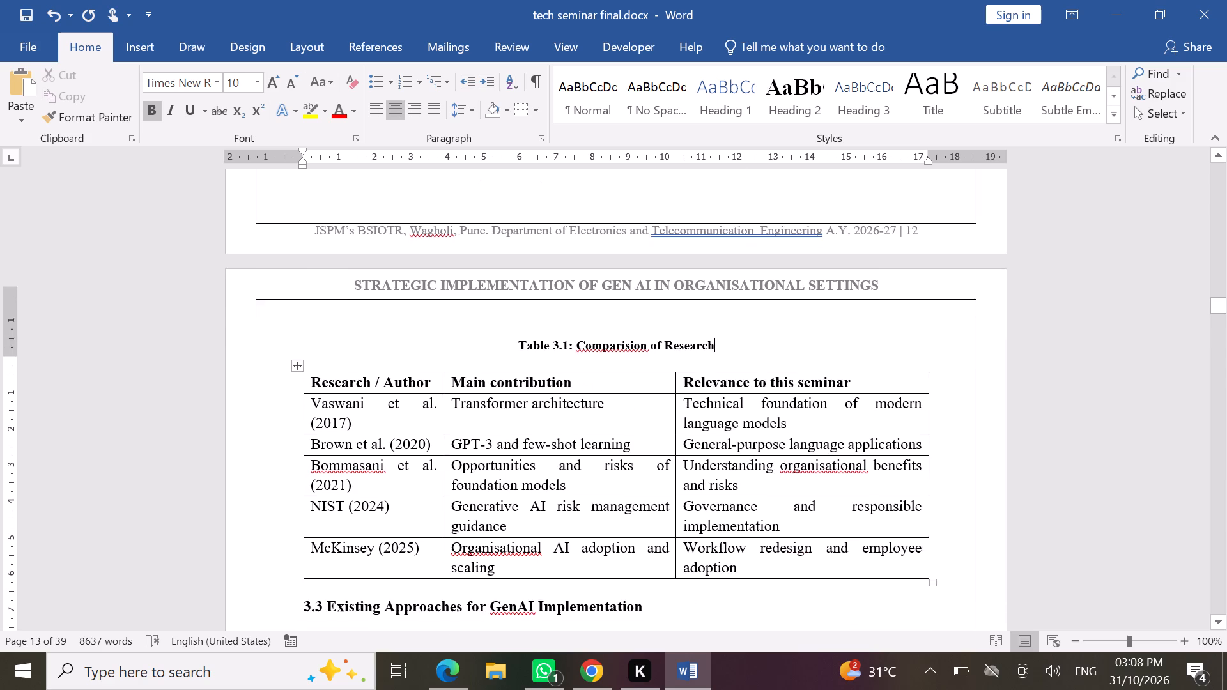
scroll(674, 489, up, 1)
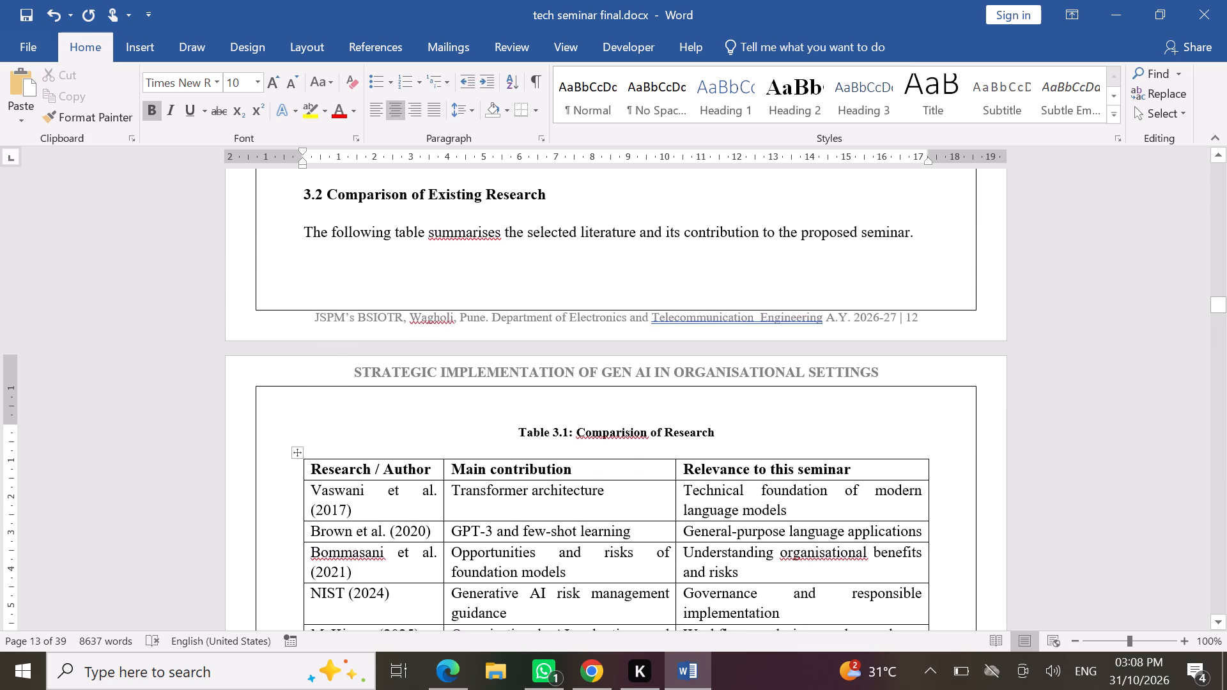
click(637, 431)
key(Left)
key(BackSpace)
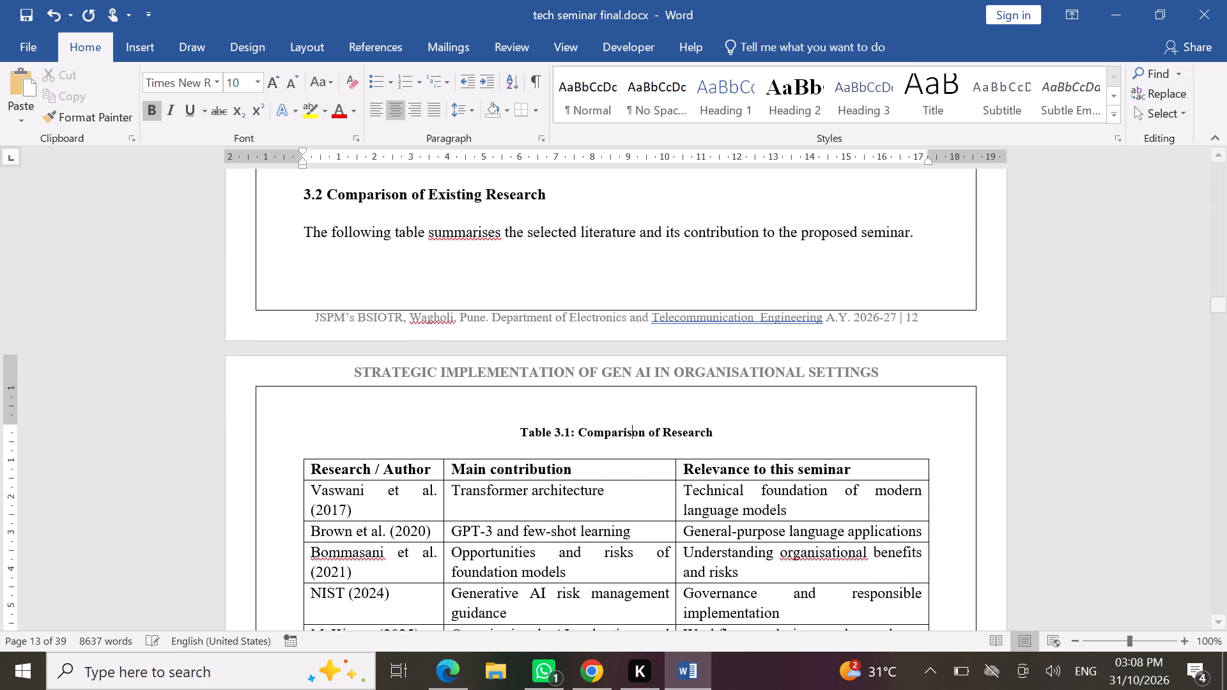
Add the centred 10 pt caption "Table 3.2: Research Gap" above the table in section 3.5 Research Gap Mapping.
scroll(671, 450, down, 2)
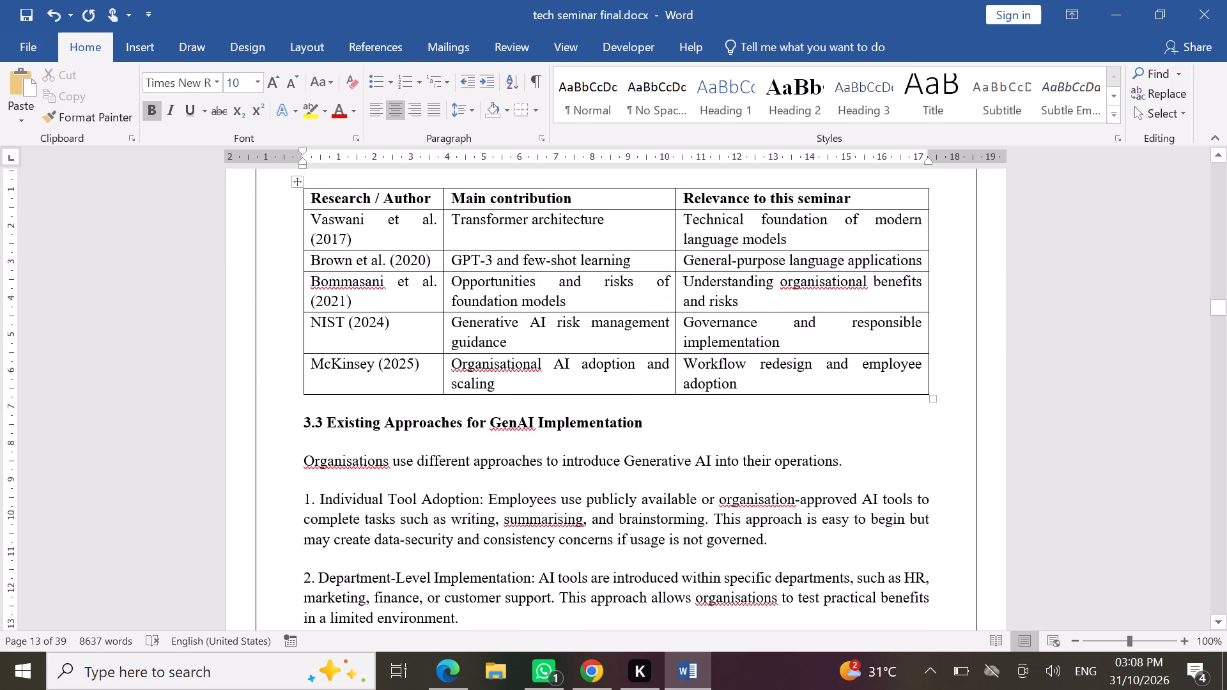
scroll(671, 450, down, 5)
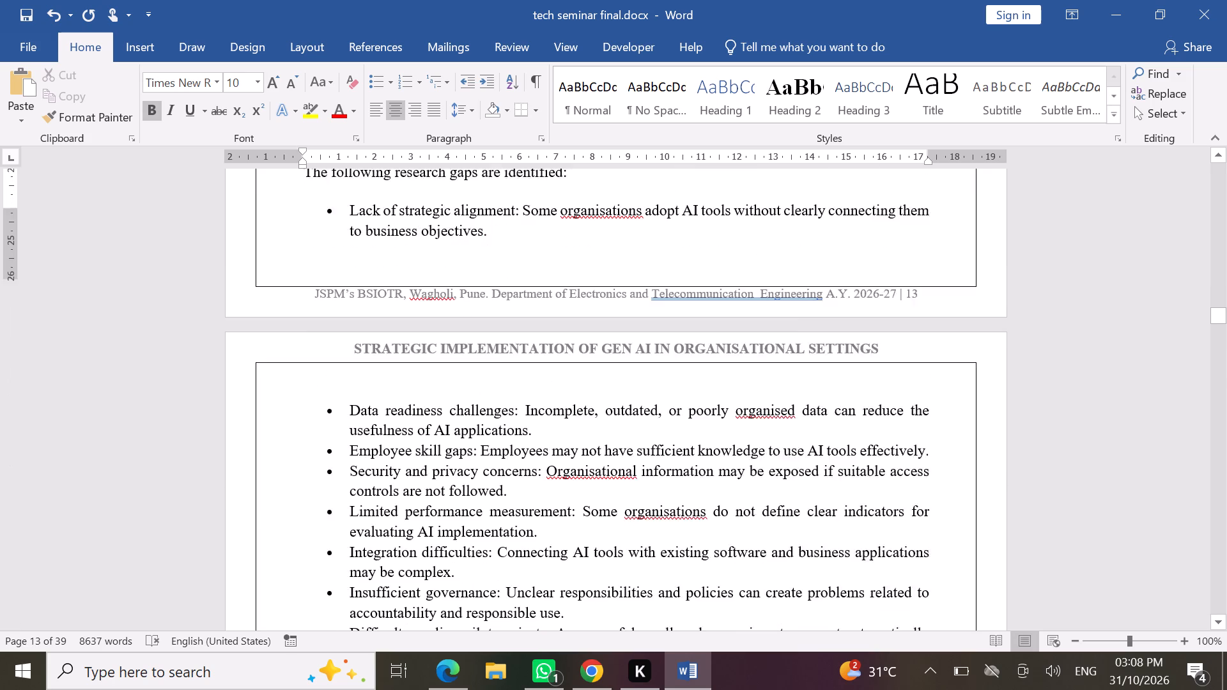
scroll(671, 450, down, 4)
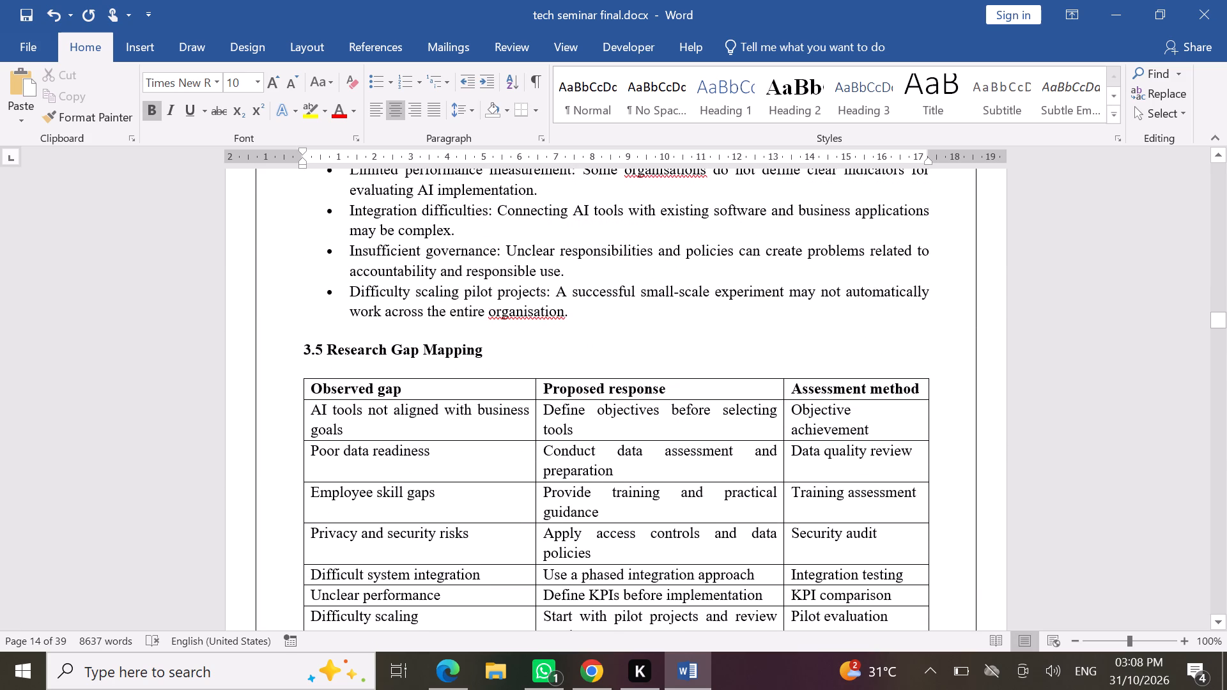
scroll(671, 450, down, 1)
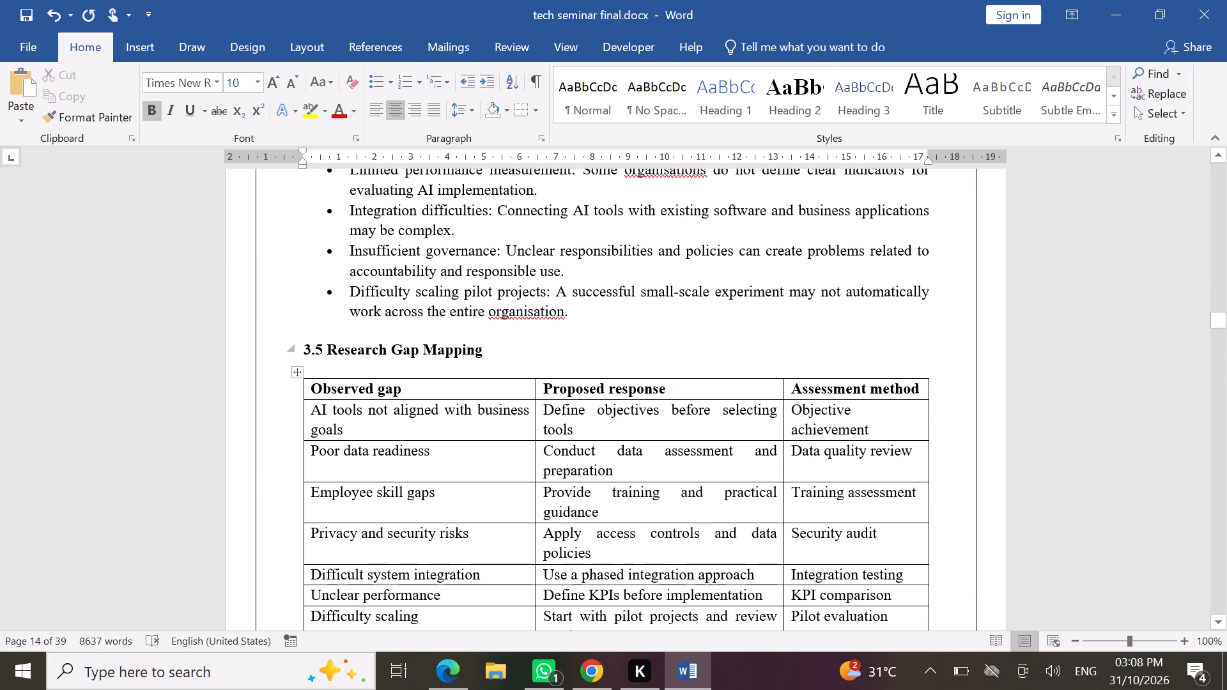
click(500, 340)
key(Return)
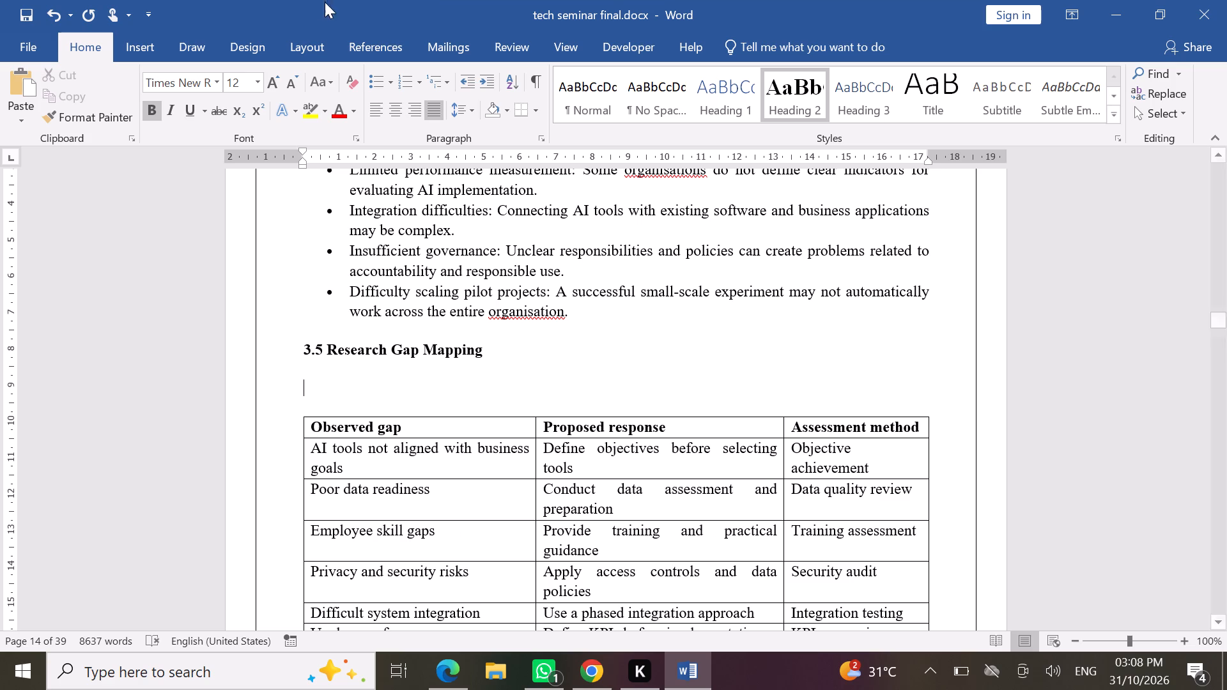
click(389, 108)
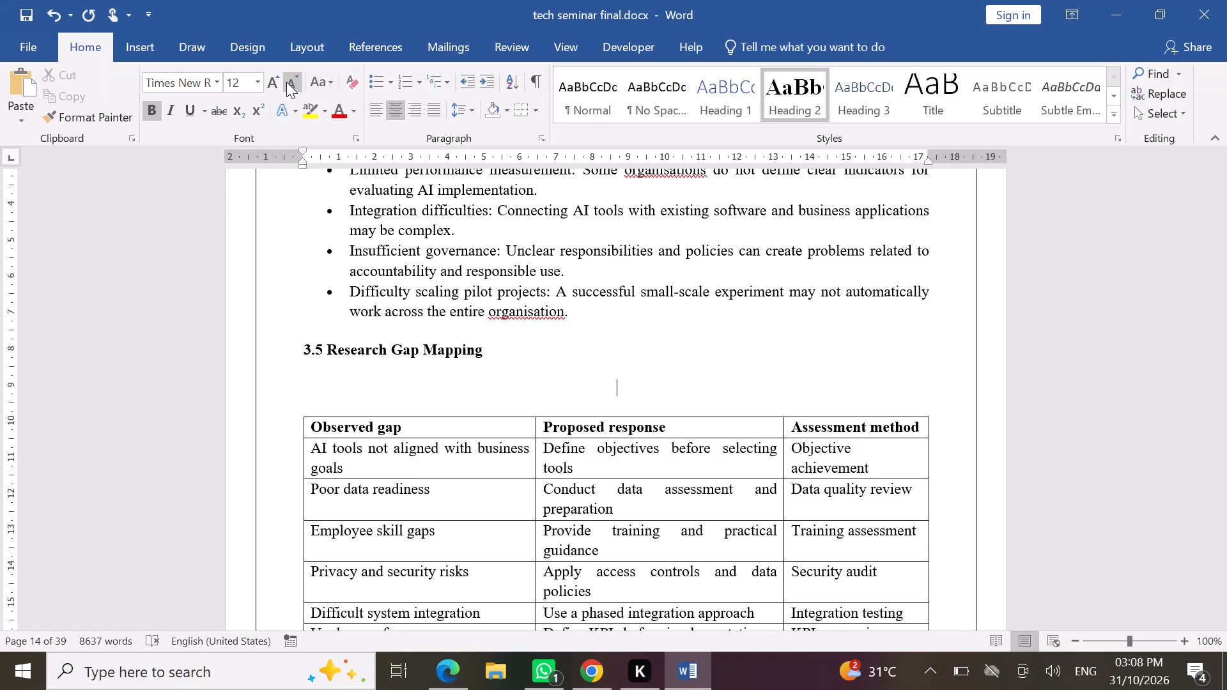
double_click(286, 82)
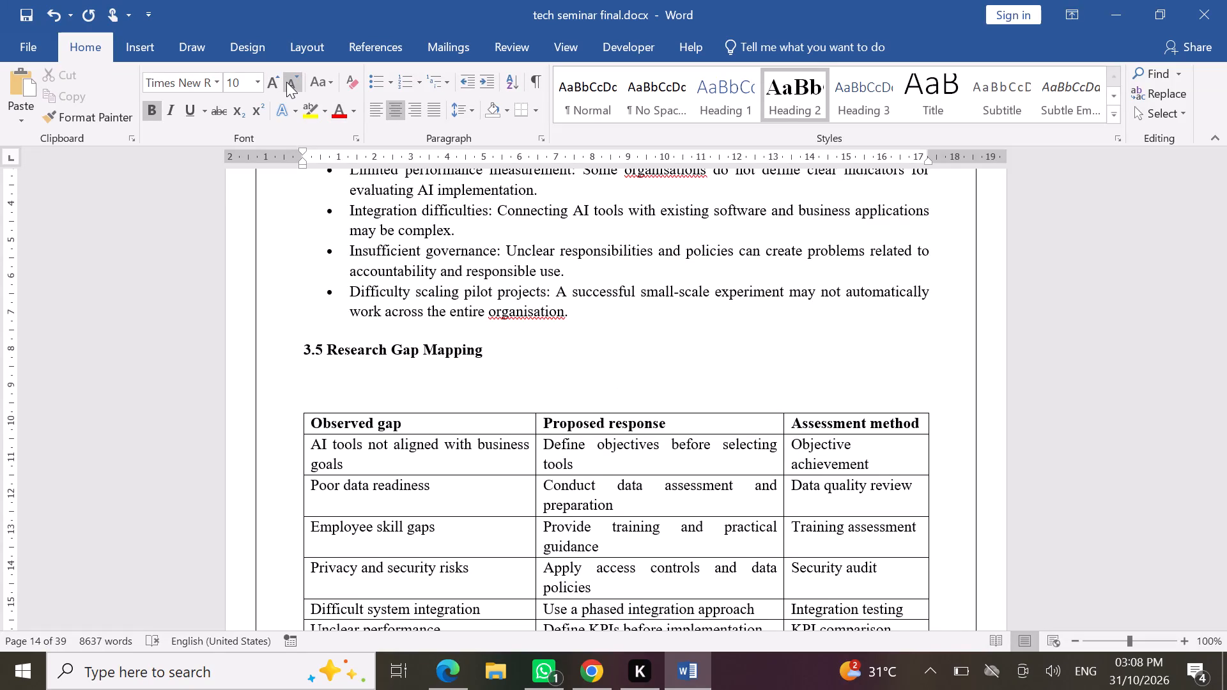
text(Table)
key(space)
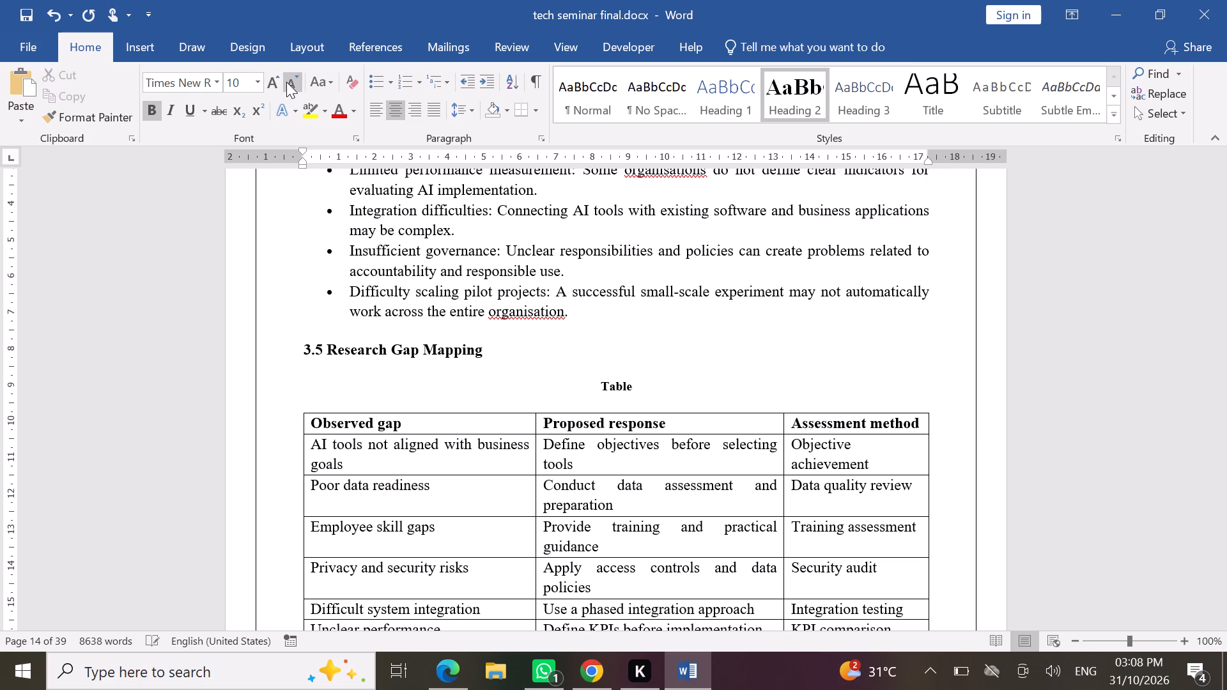
text(3.2)
text(:)
key(space)
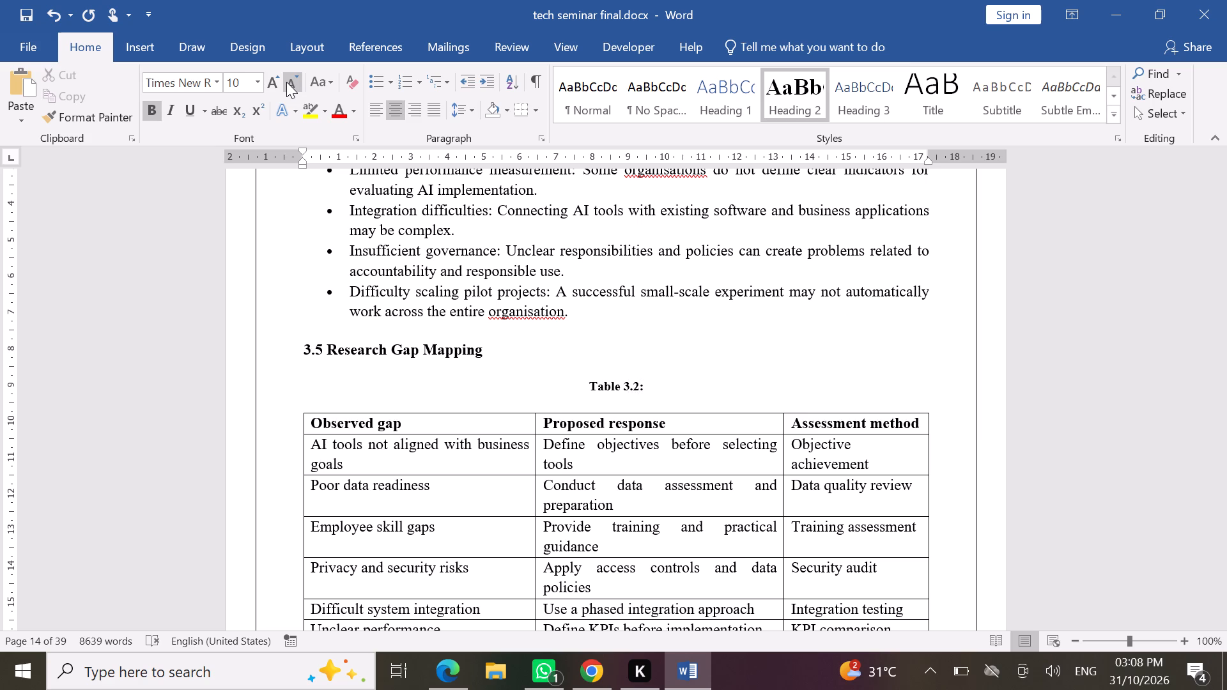
text(Rese)
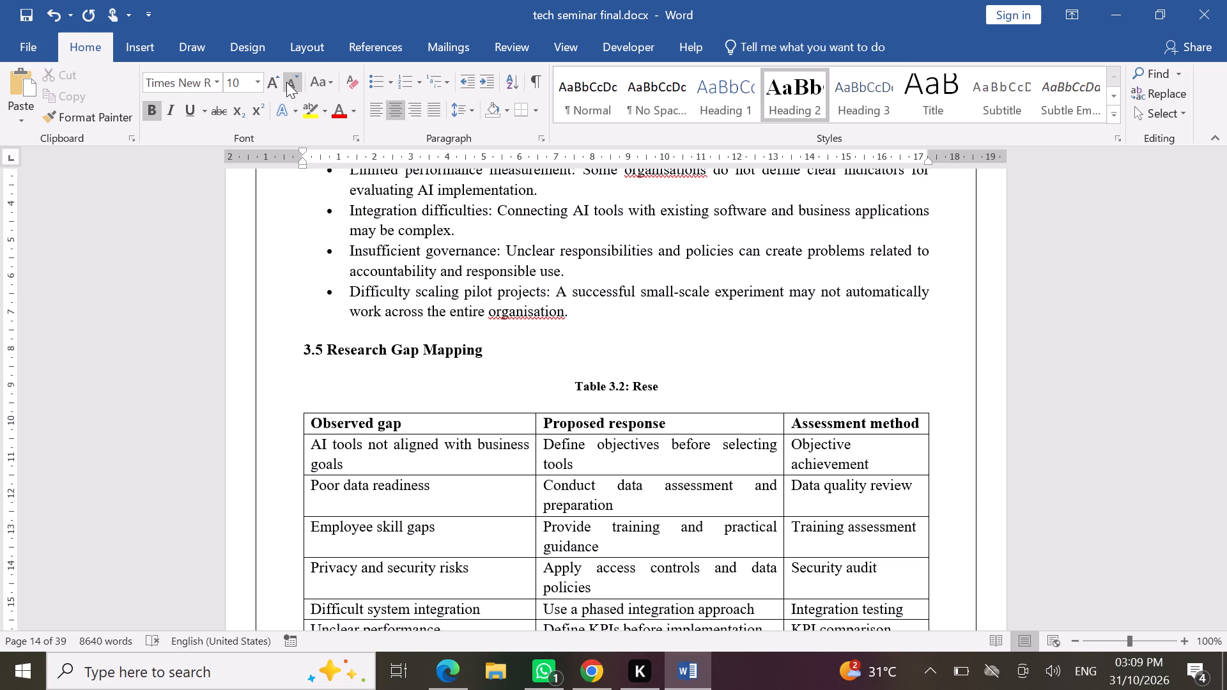
text(arch Gap)
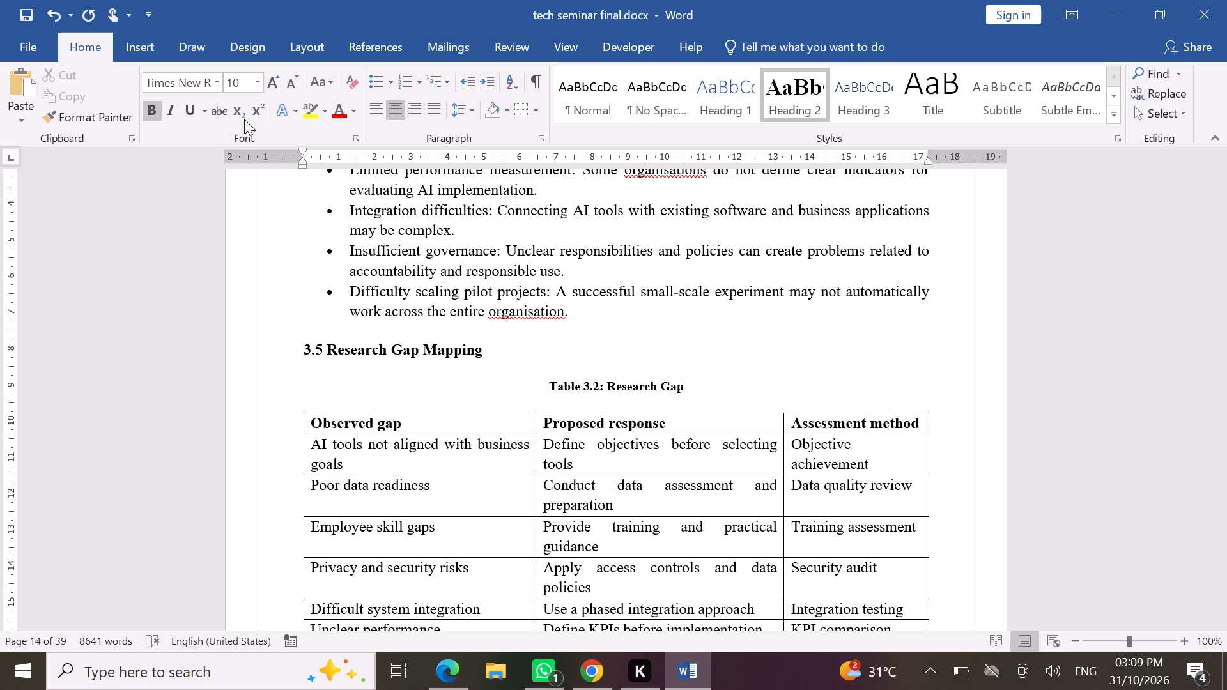
Remove the empty lines above the CHAPTER 4 heading, keeping the heading at the top of its own page.
scroll(500, 392, down, 1)
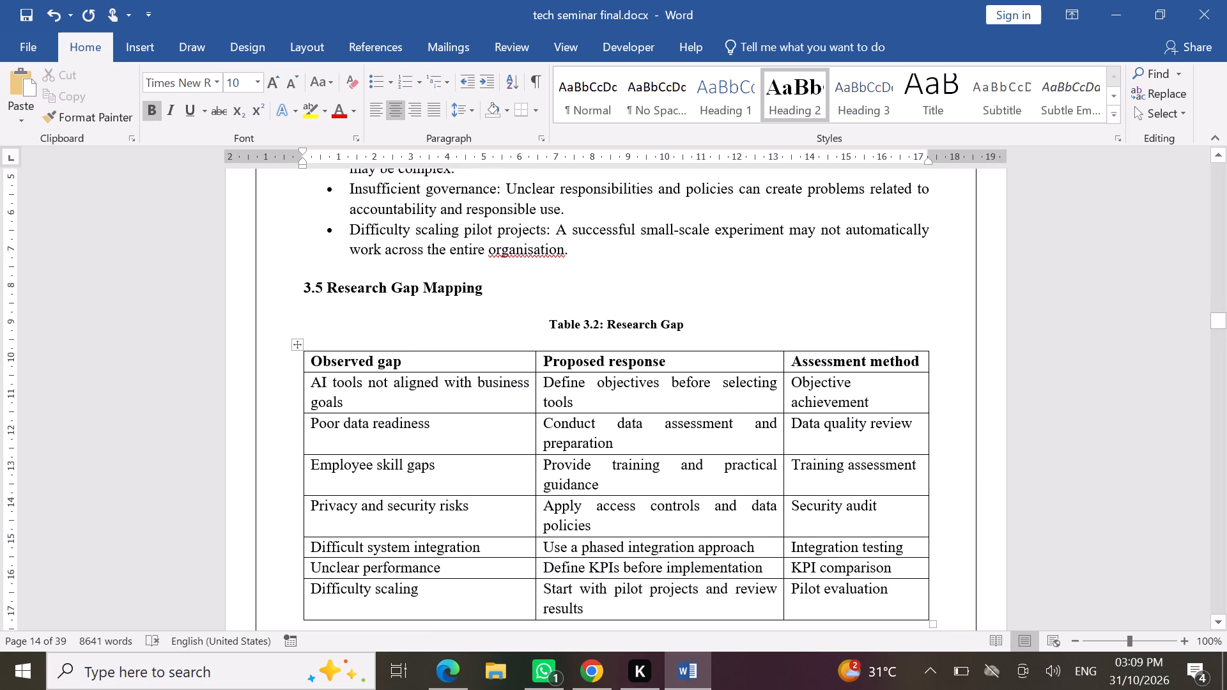
scroll(500, 392, down, 4)
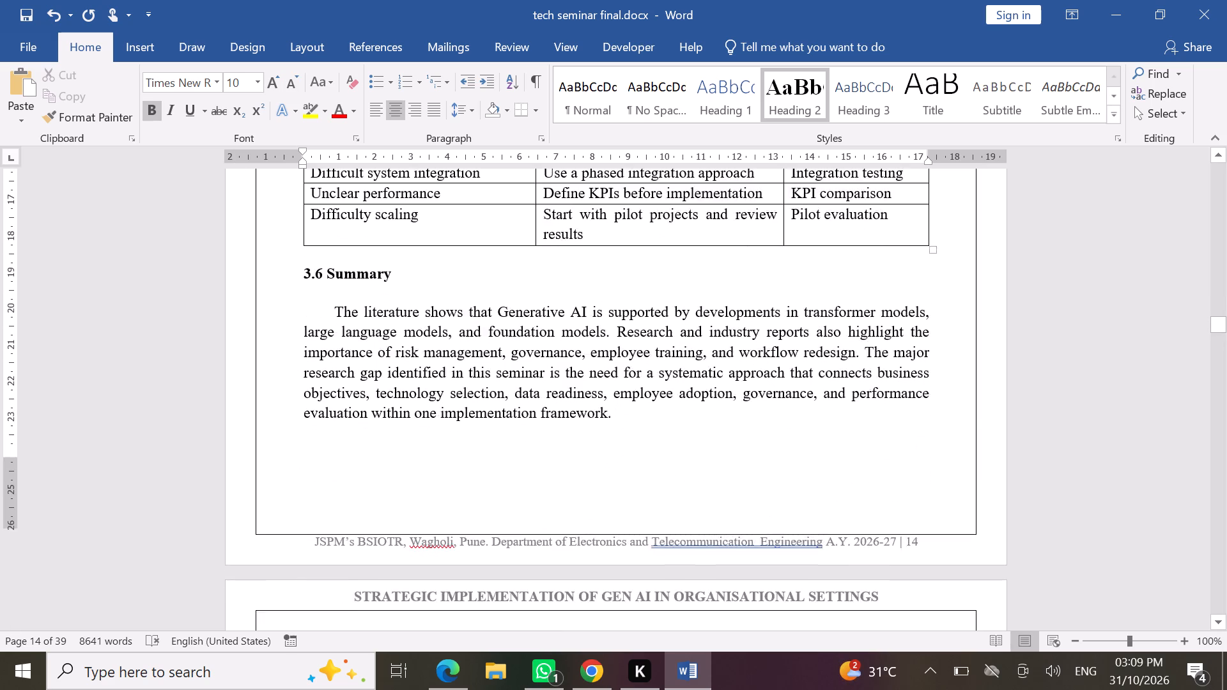
scroll(500, 392, down, 2)
click(573, 408)
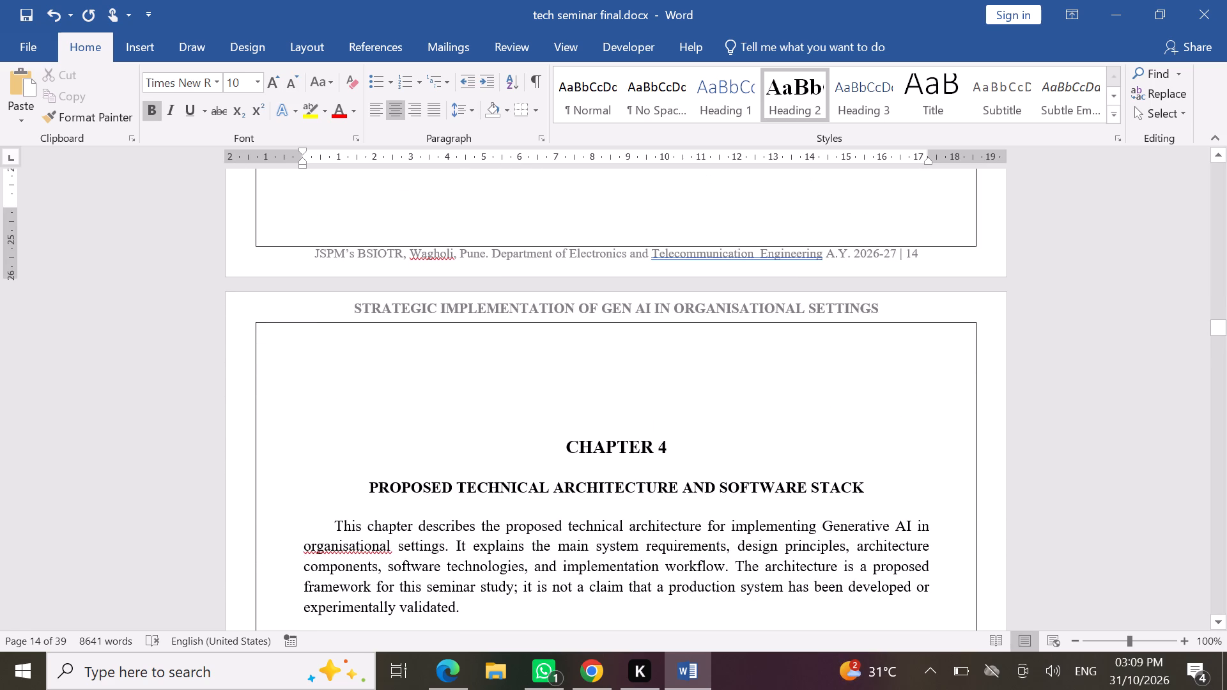
key(Down)
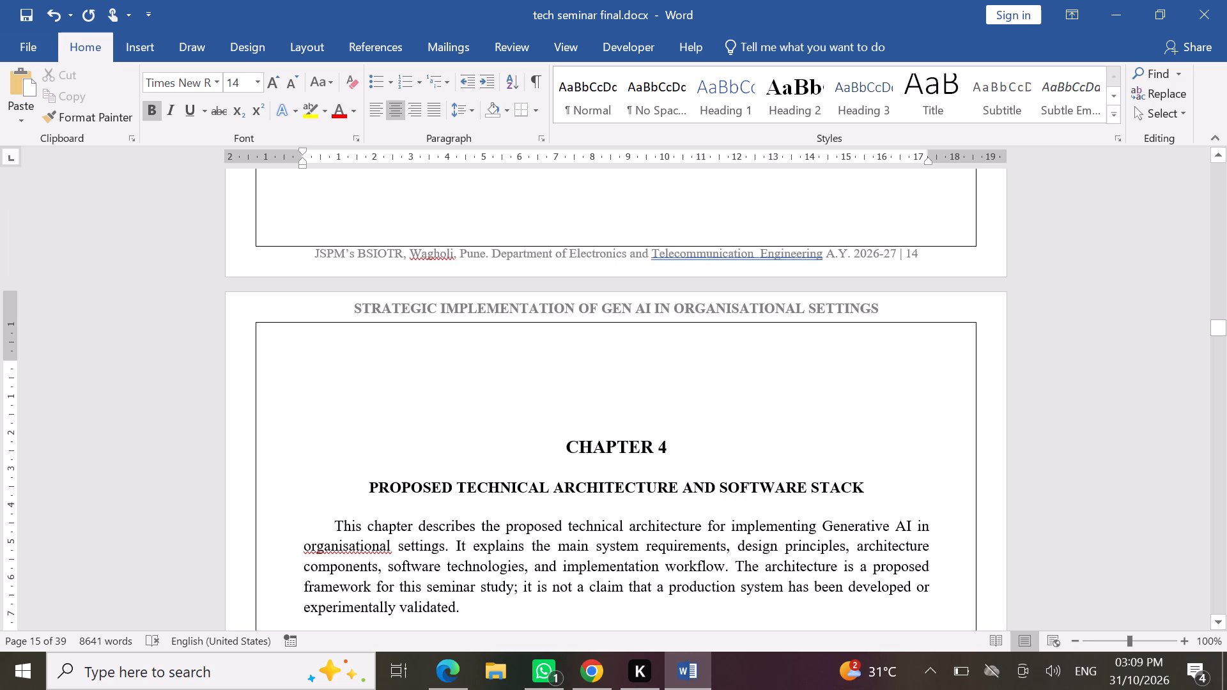
key(BackSpace)
key(BackSpace)
key(BackSpace)
key(BackSpace)
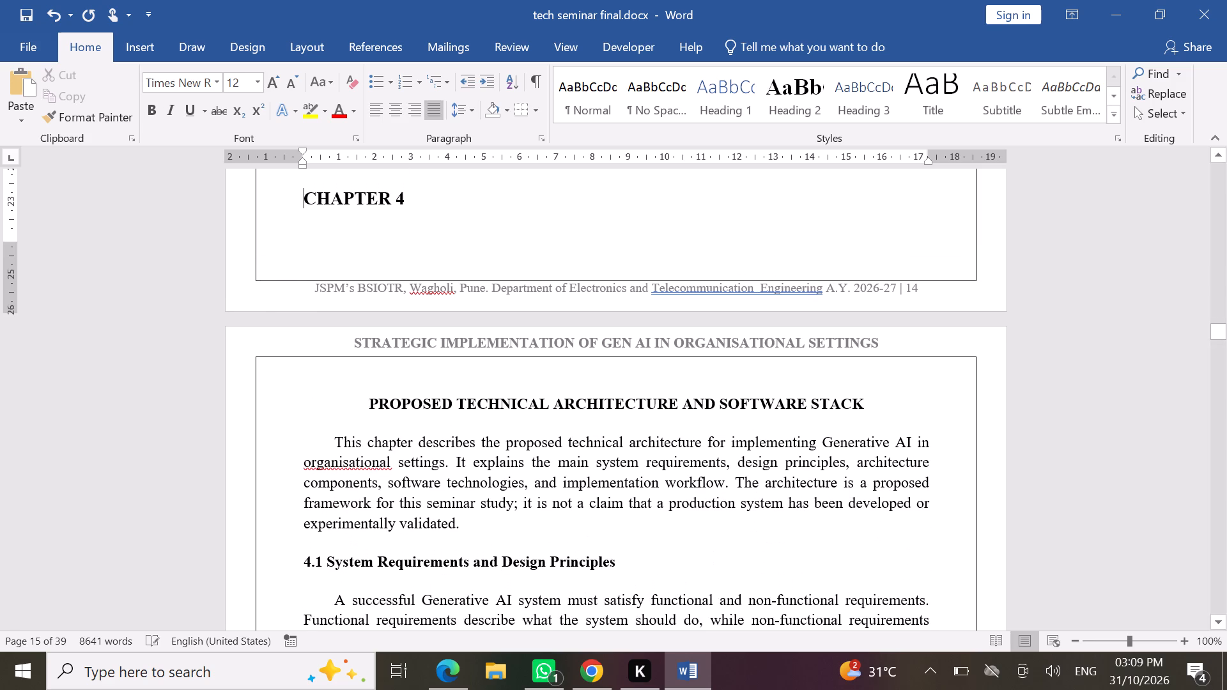
key(Return)
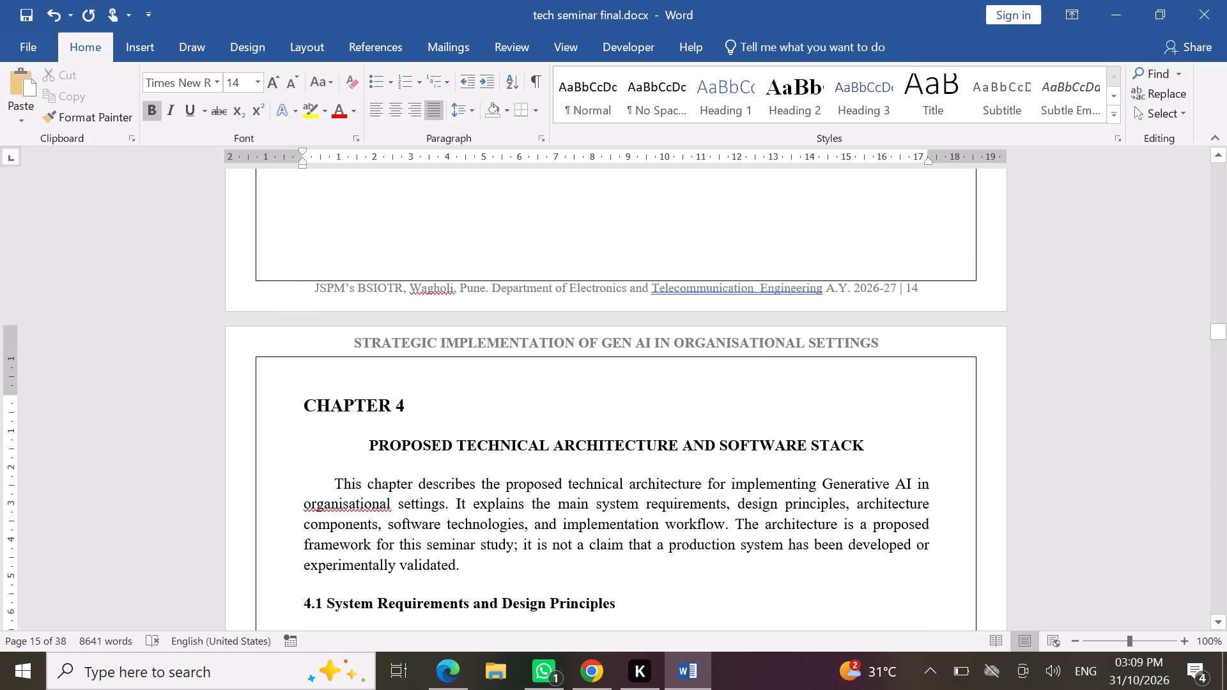
Centre the CHAPTER 4 heading above the chapter title.
click(244, 397)
click(399, 109)
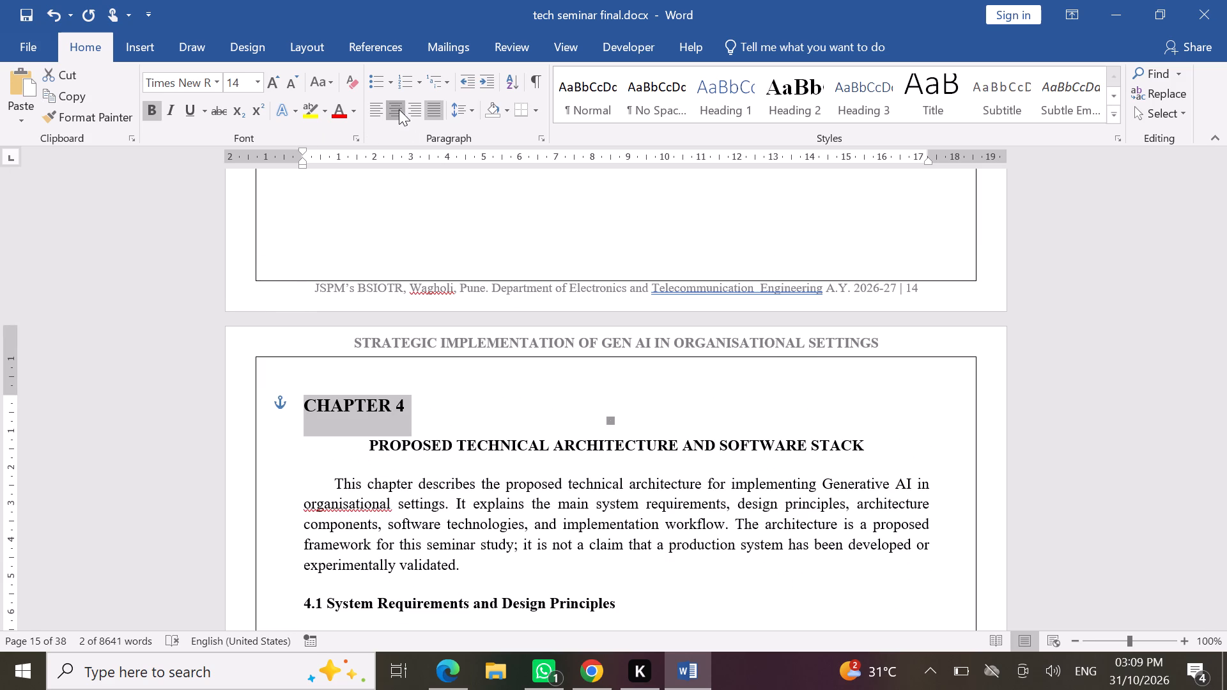
click(672, 456)
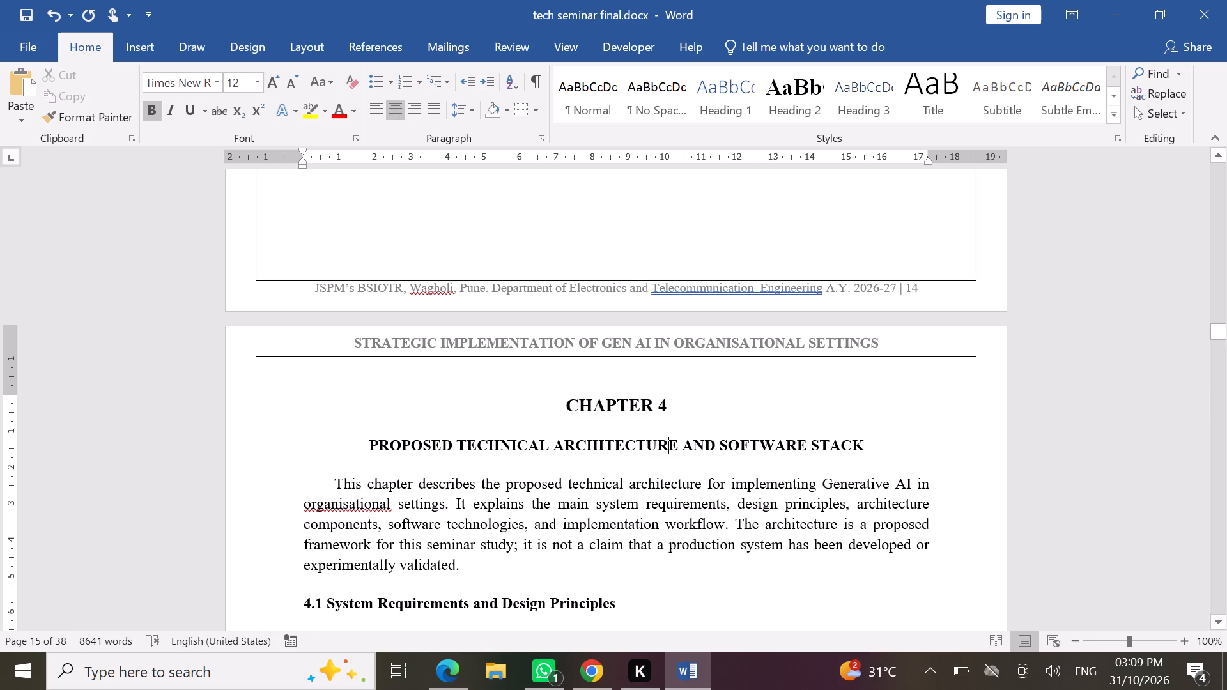
Format the Table 4.1 caption "Functional and Non-Functional Requirements" in section 4.1 as bold, 10 pt and centred.
scroll(713, 526, down, 2)
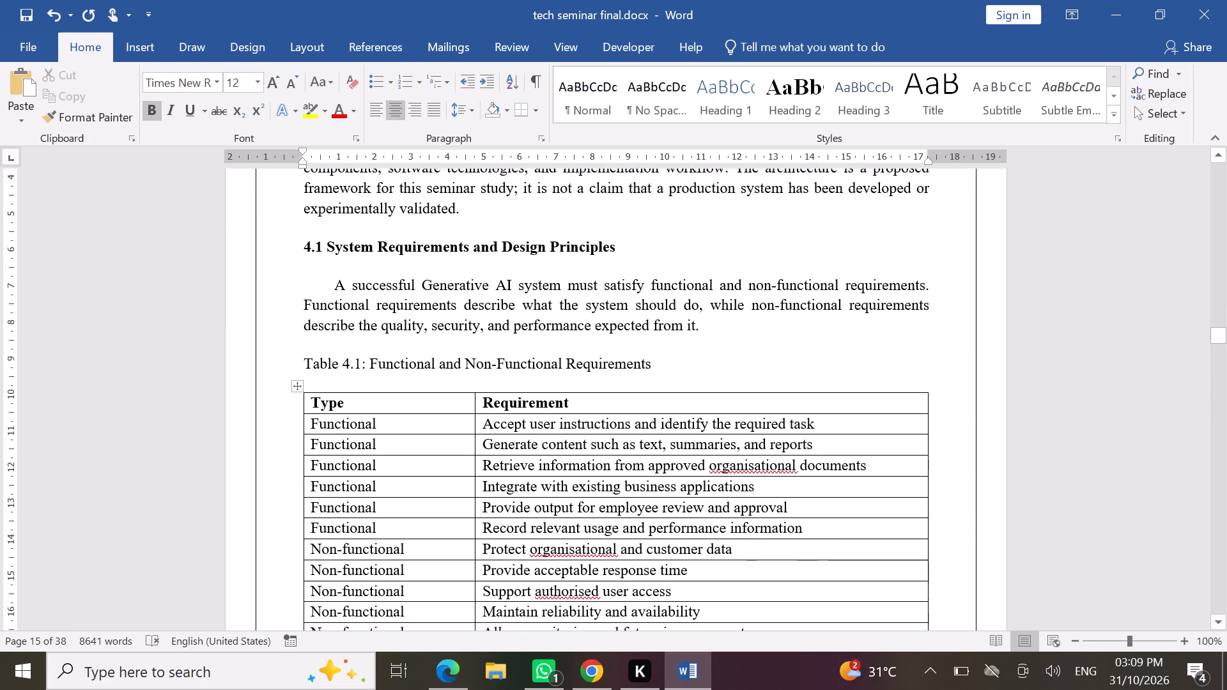
scroll(713, 526, down, 1)
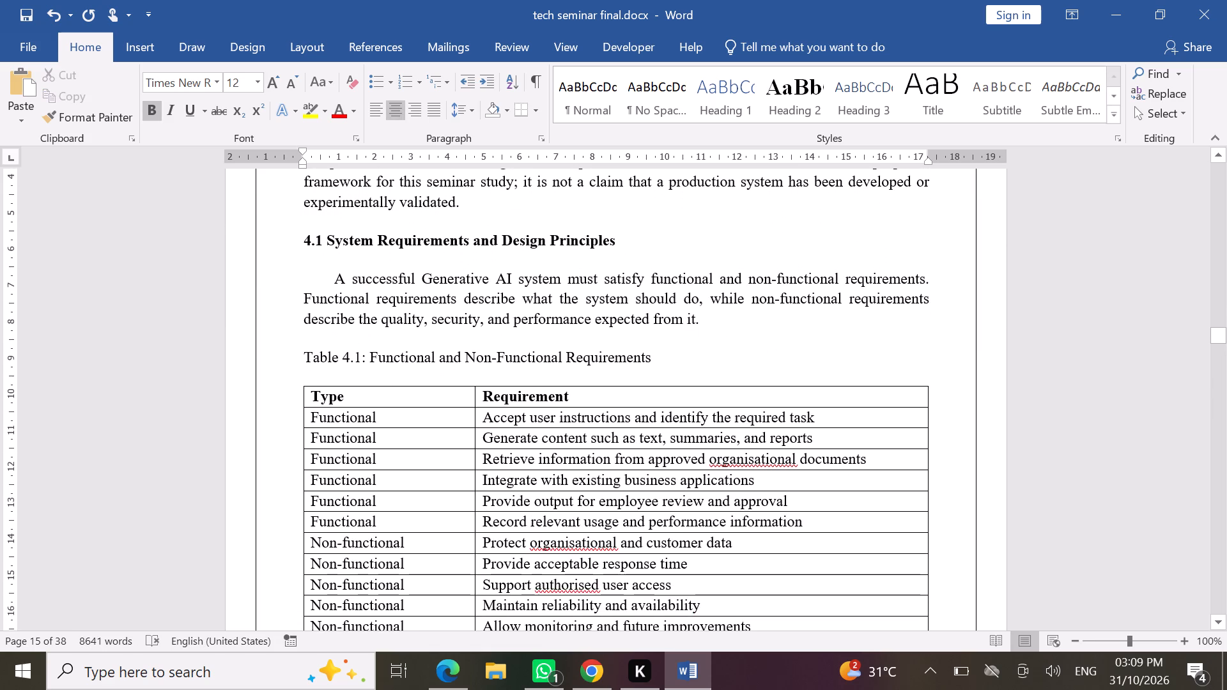
click(269, 353)
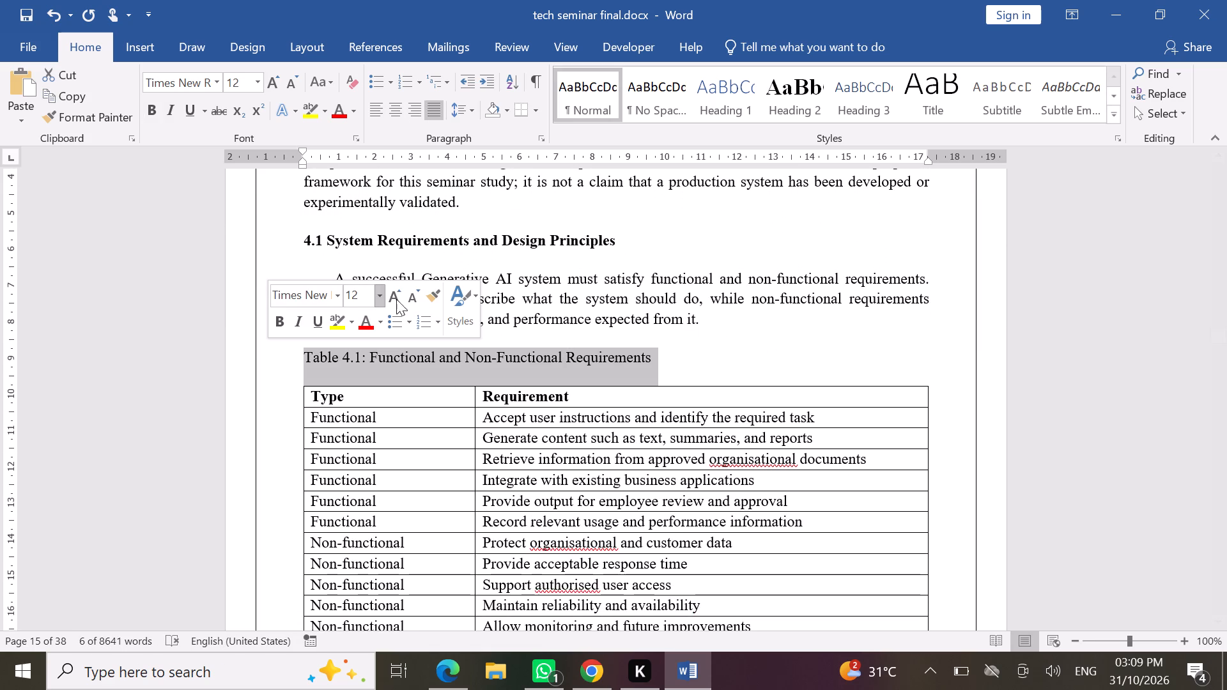
click(408, 302)
click(408, 302)
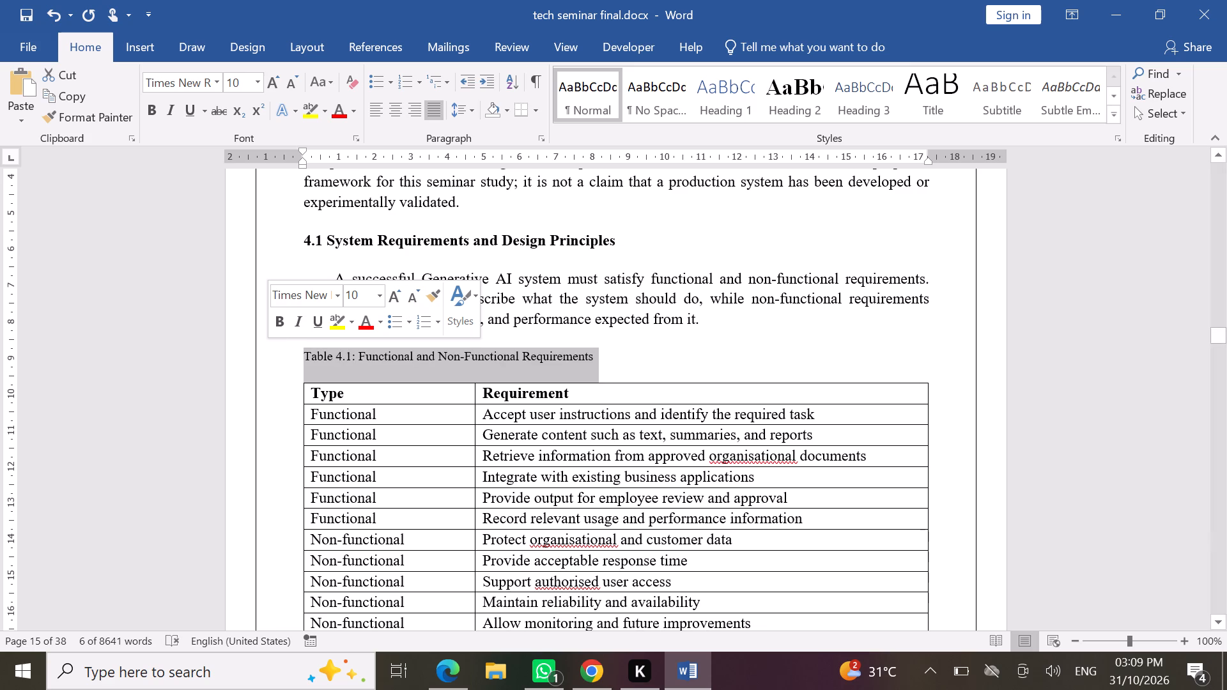
click(272, 321)
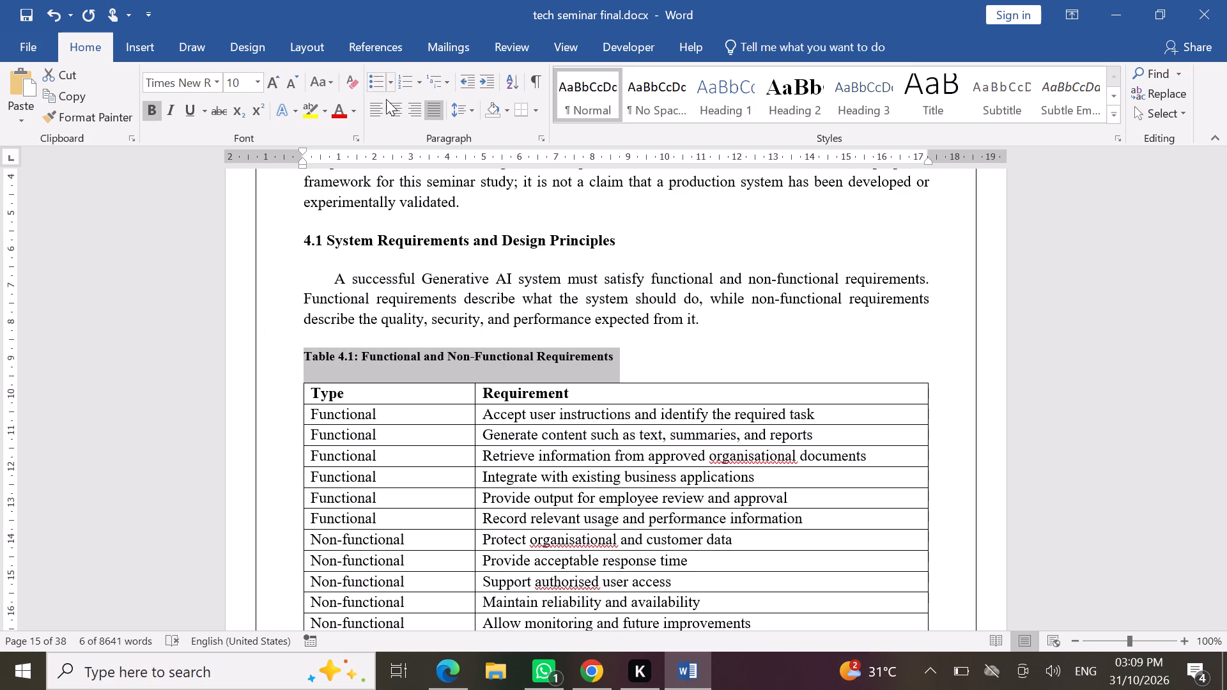
click(386, 101)
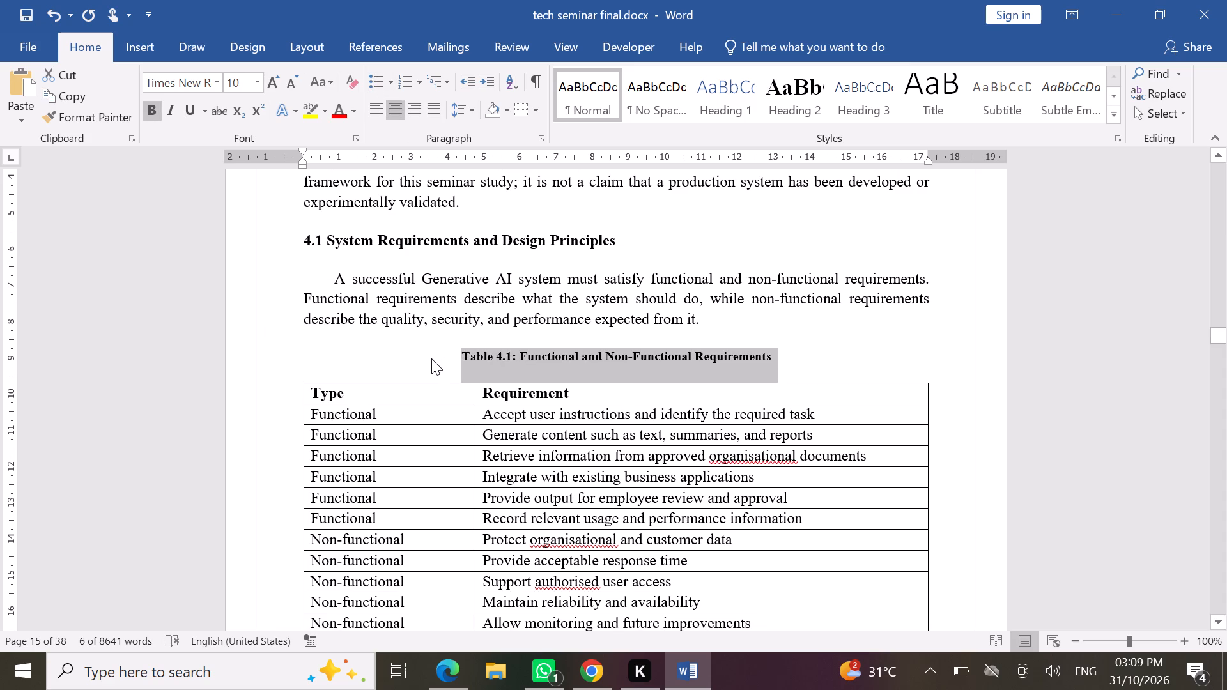
click(431, 358)
Format the Table 4.2 caption "Proposed Software Stack" in section 4.4 as bold, 10 pt and centred.
scroll(431, 358, down, 6)
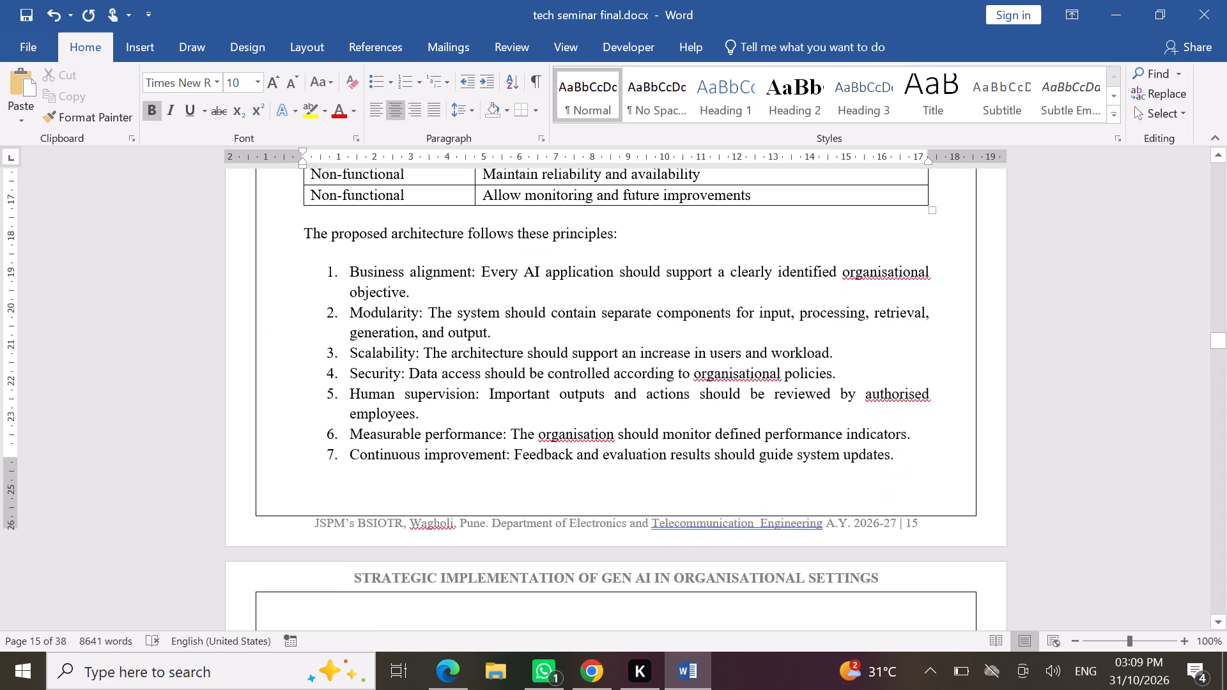
scroll(431, 358, down, 6)
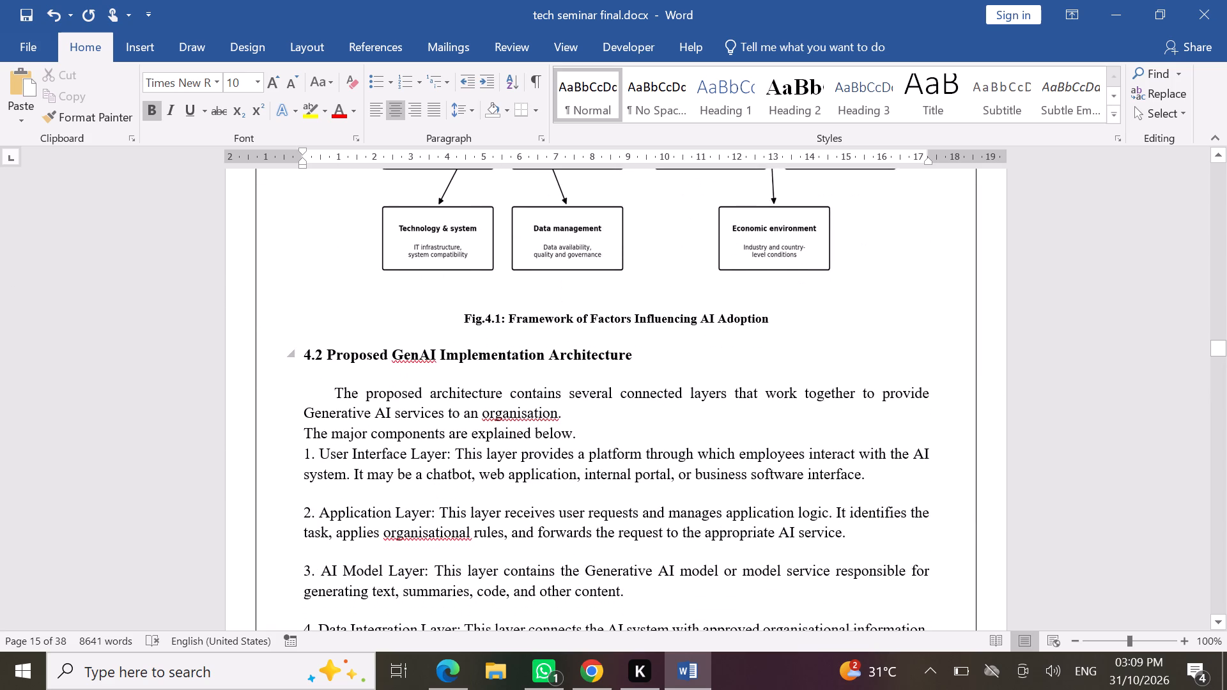
scroll(431, 358, down, 6)
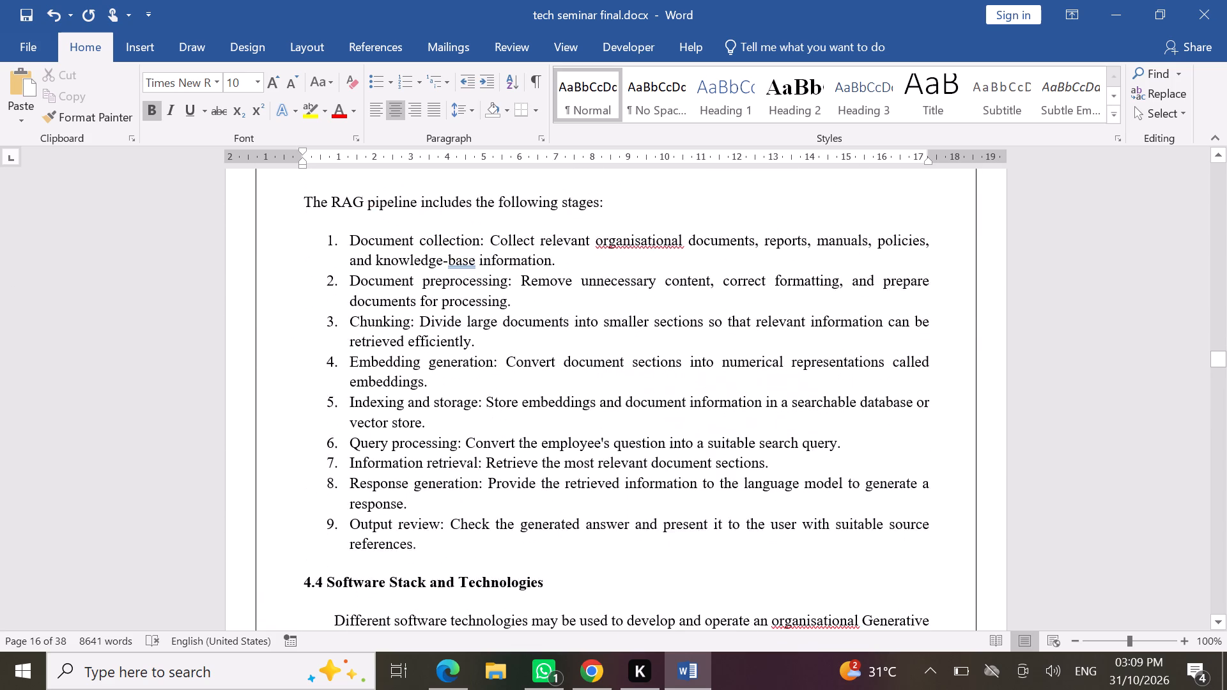
scroll(431, 358, down, 4)
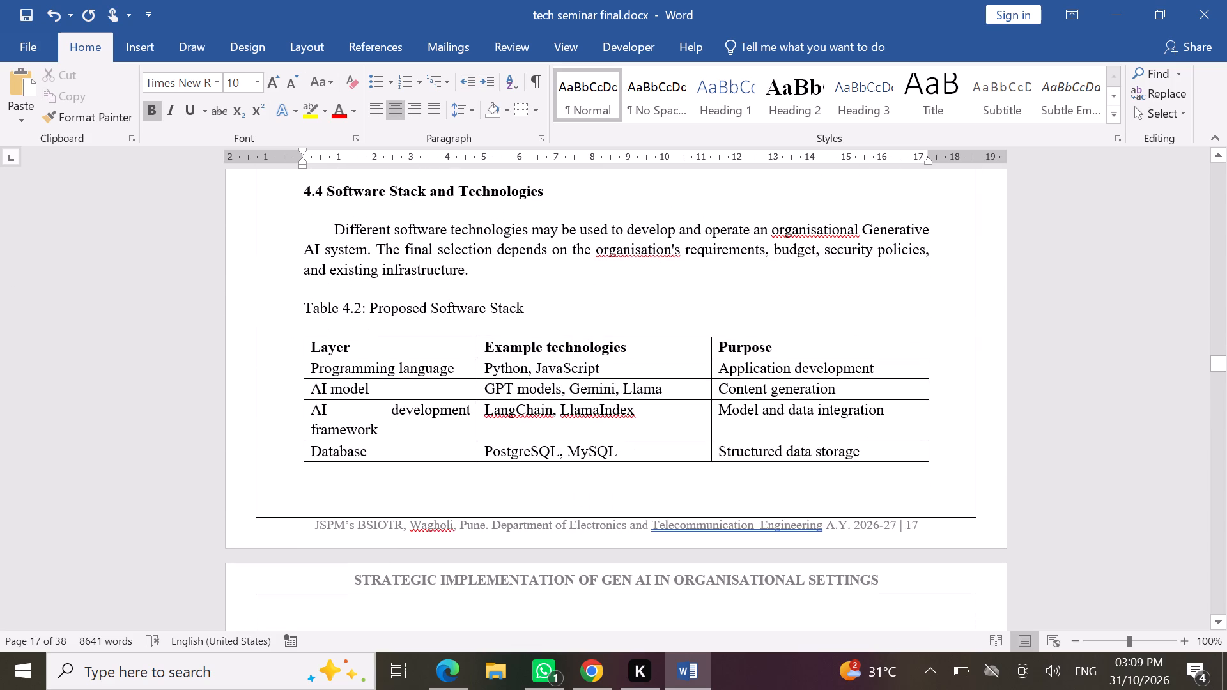
click(279, 308)
double_click(423, 252)
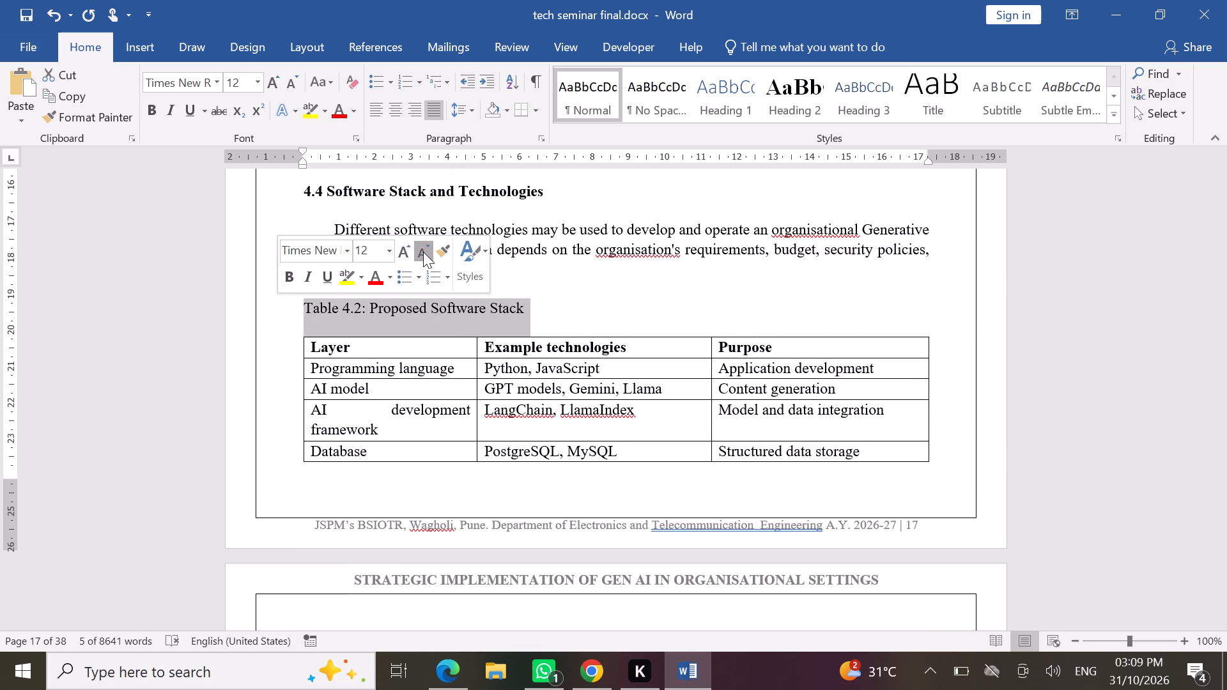
click(293, 286)
click(390, 106)
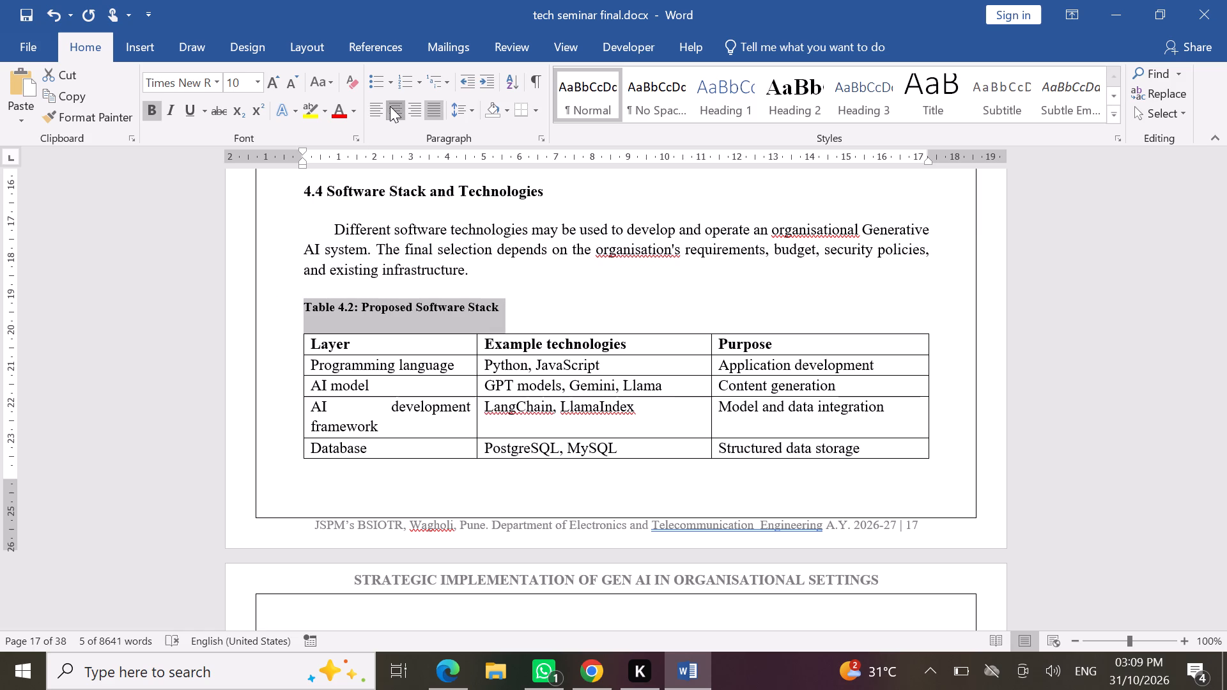
click(378, 298)
Format the Table 5.1 caption "Important Evaluation Metrics" in section 5.4 as bold, 10 pt and centred.
scroll(378, 298, down, 1)
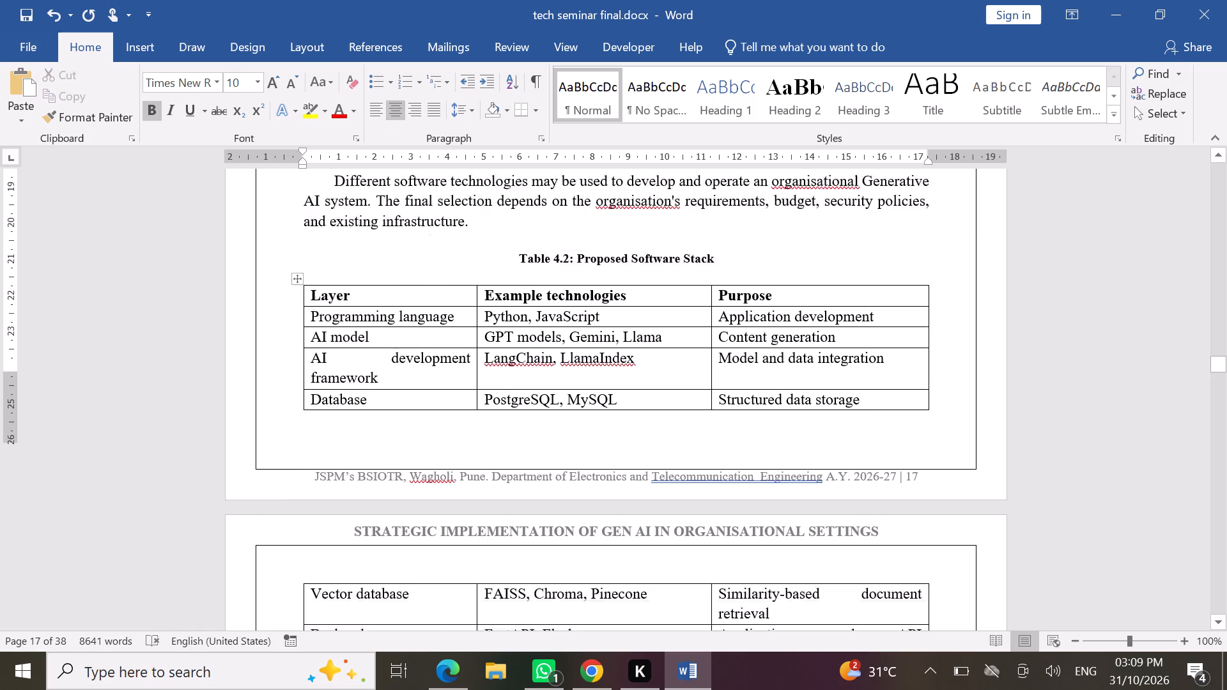
scroll(378, 298, down, 7)
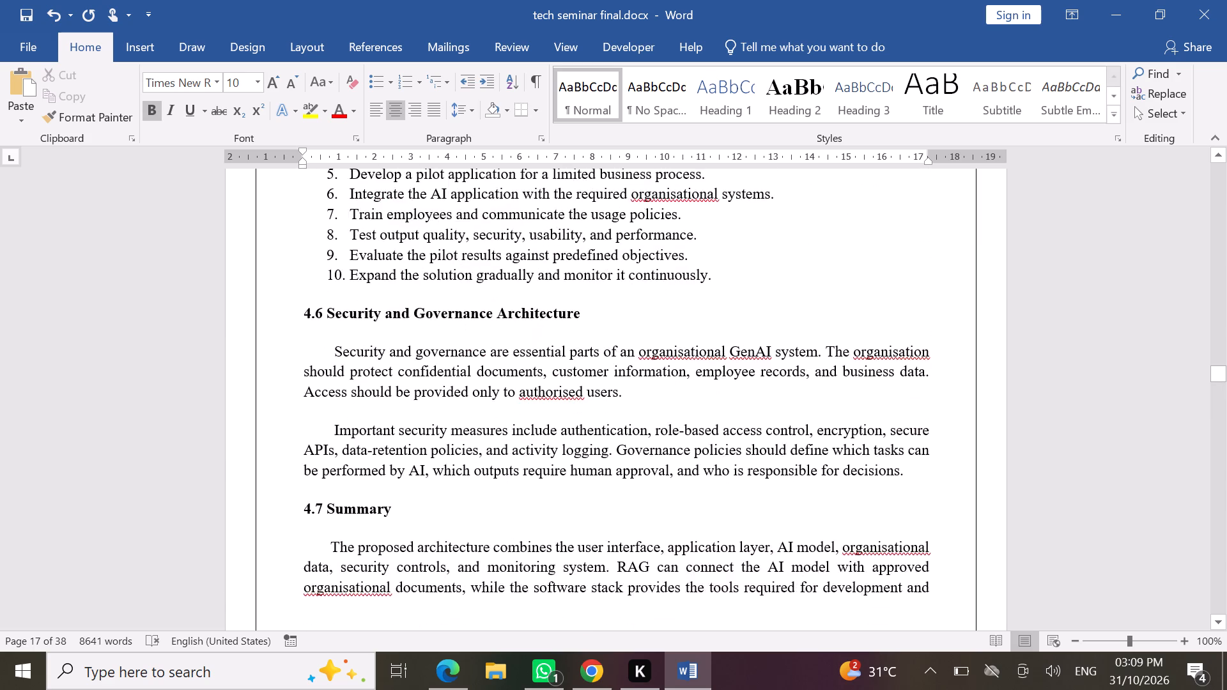
scroll(378, 298, down, 7)
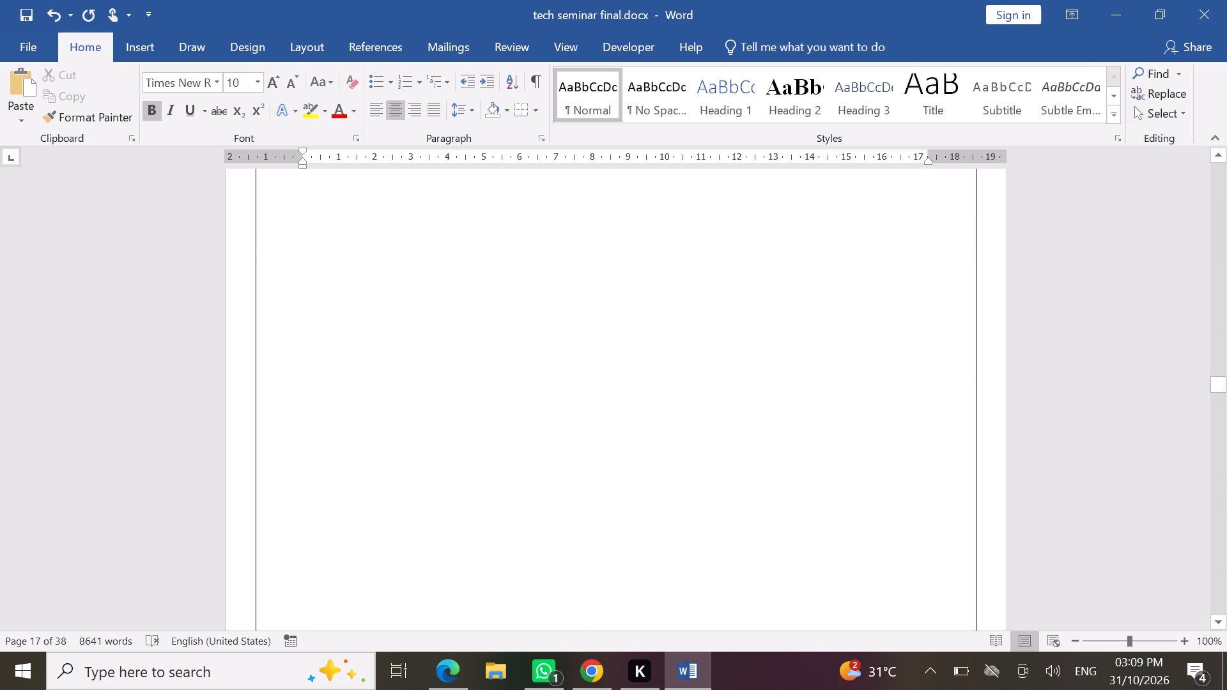
scroll(378, 298, down, 5)
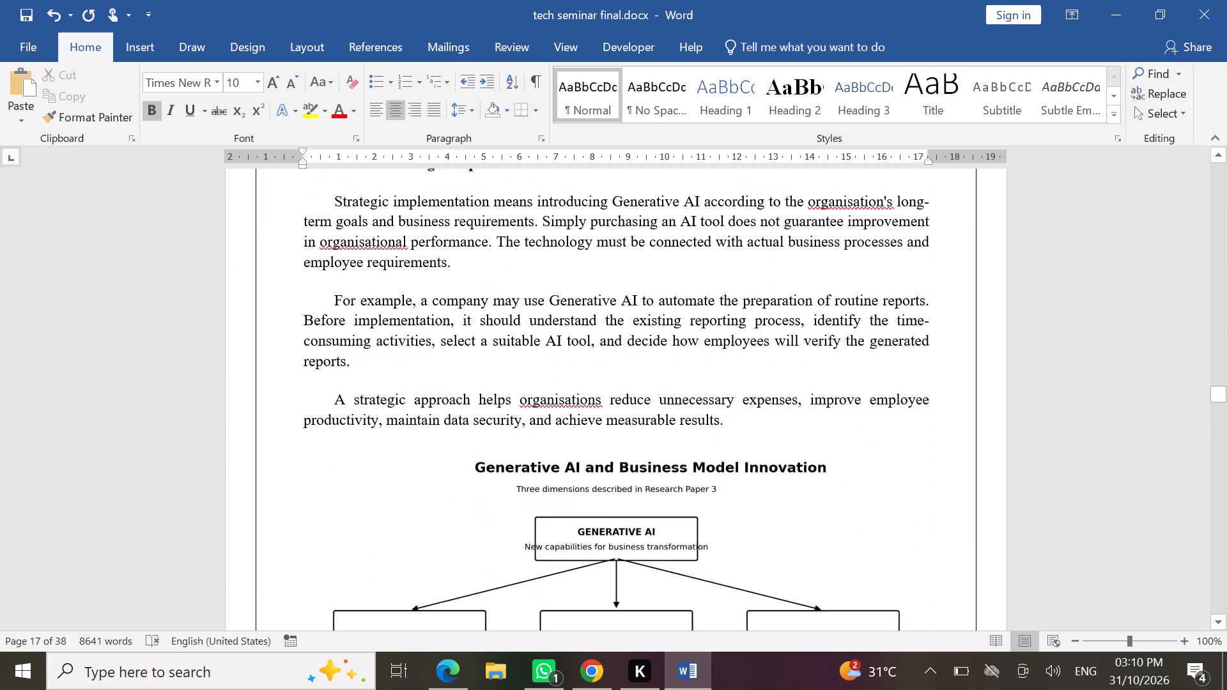
scroll(378, 298, down, 6)
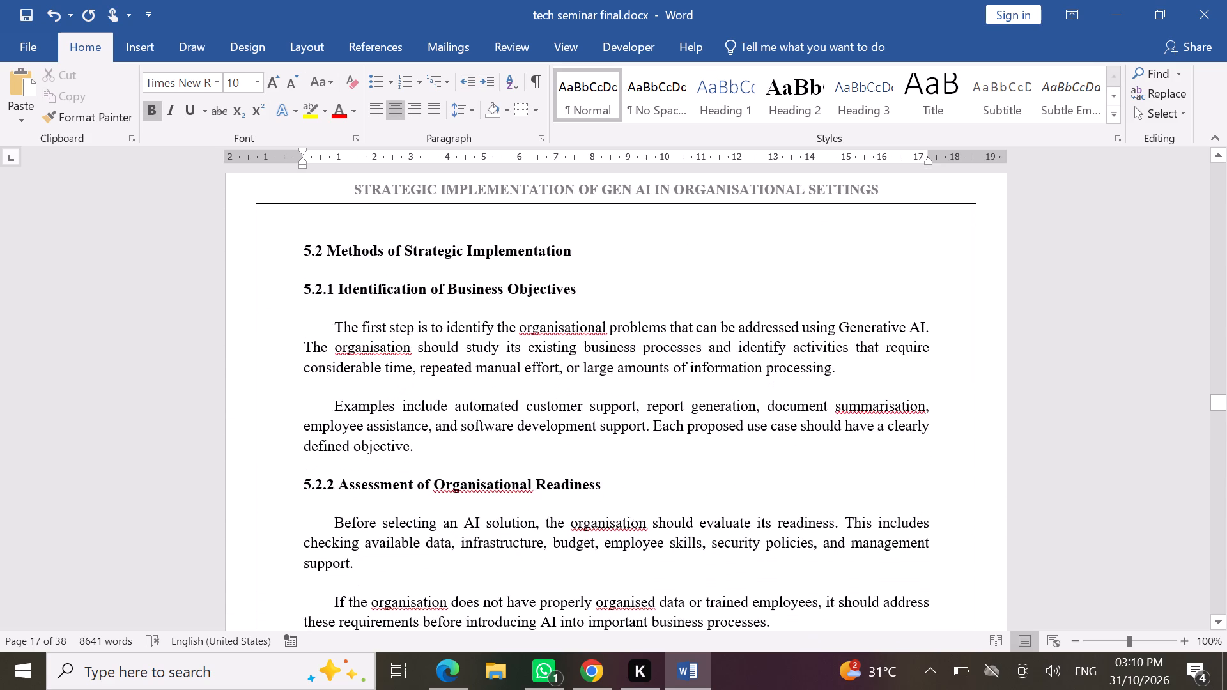
scroll(378, 298, down, 6)
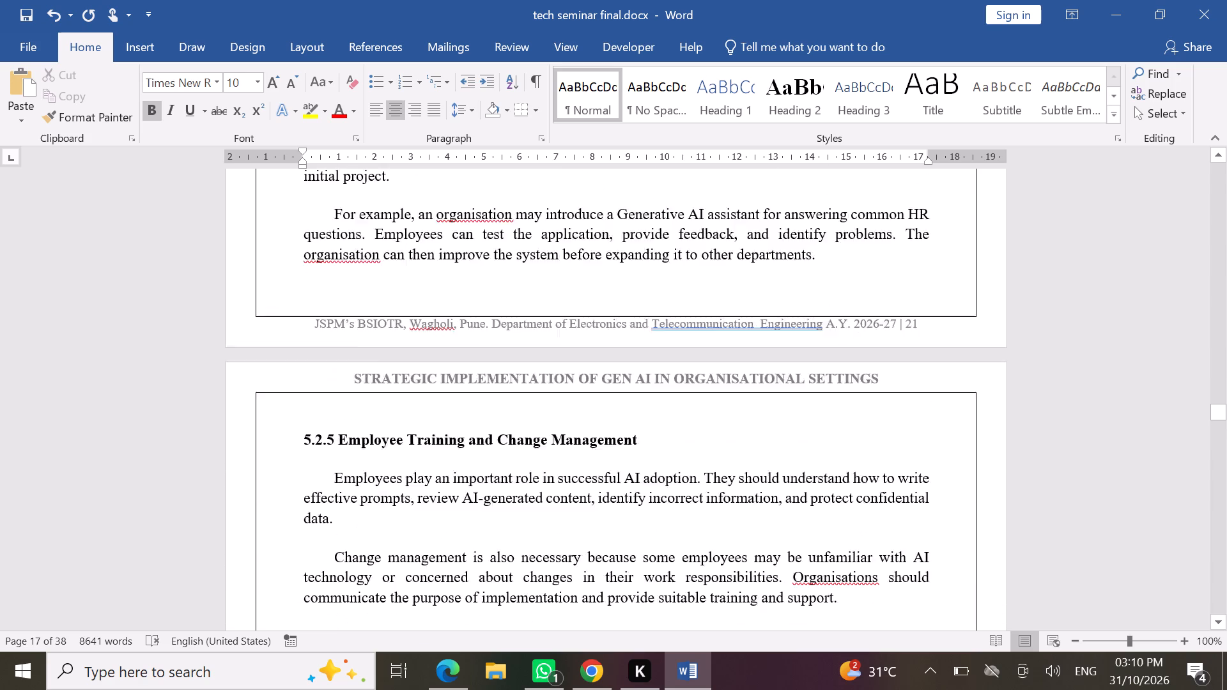
scroll(378, 298, down, 6)
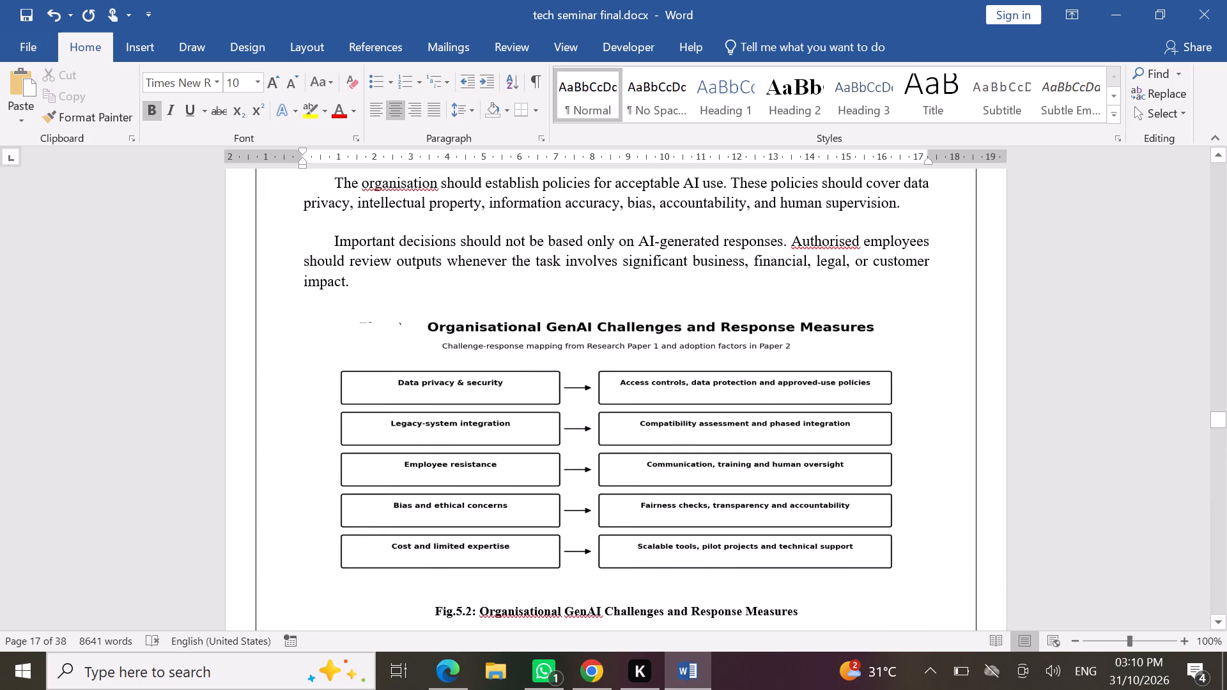
scroll(378, 298, down, 5)
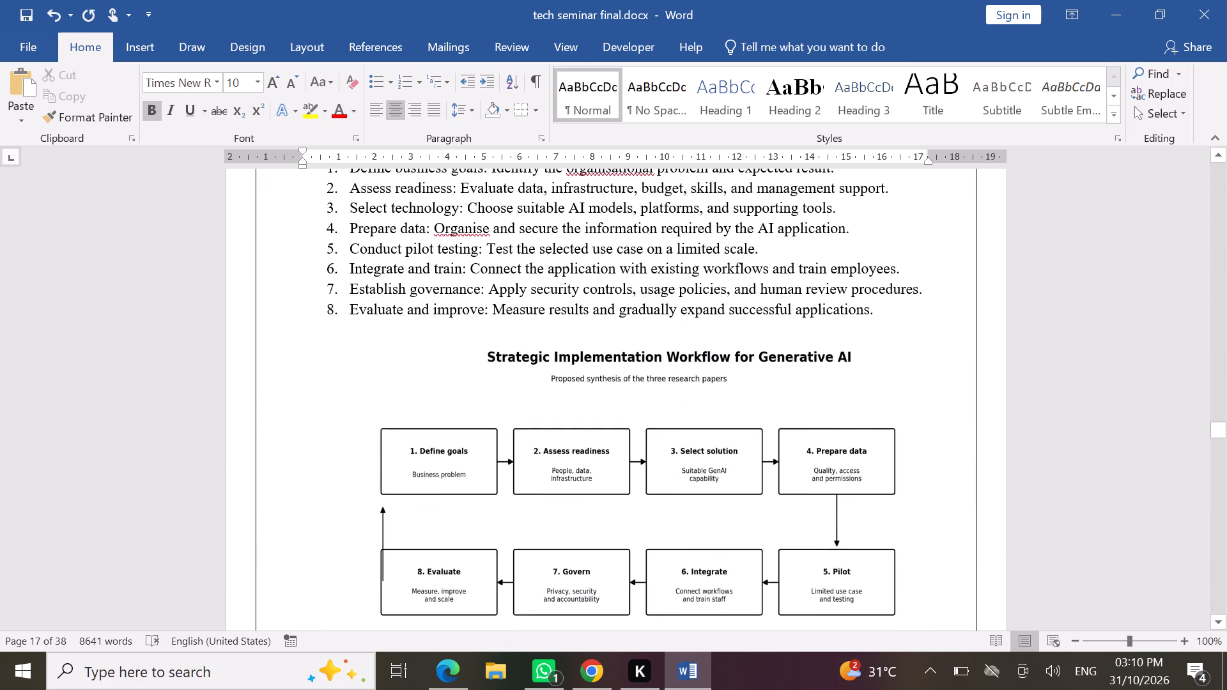
scroll(378, 298, down, 4)
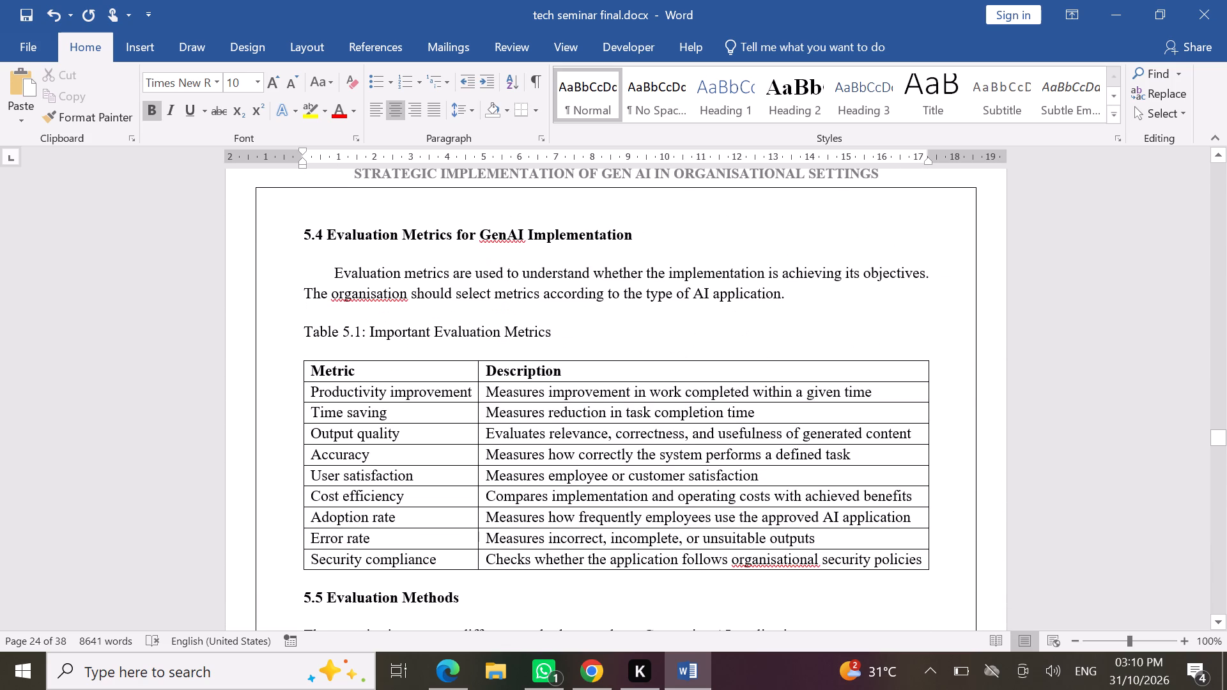
click(266, 332)
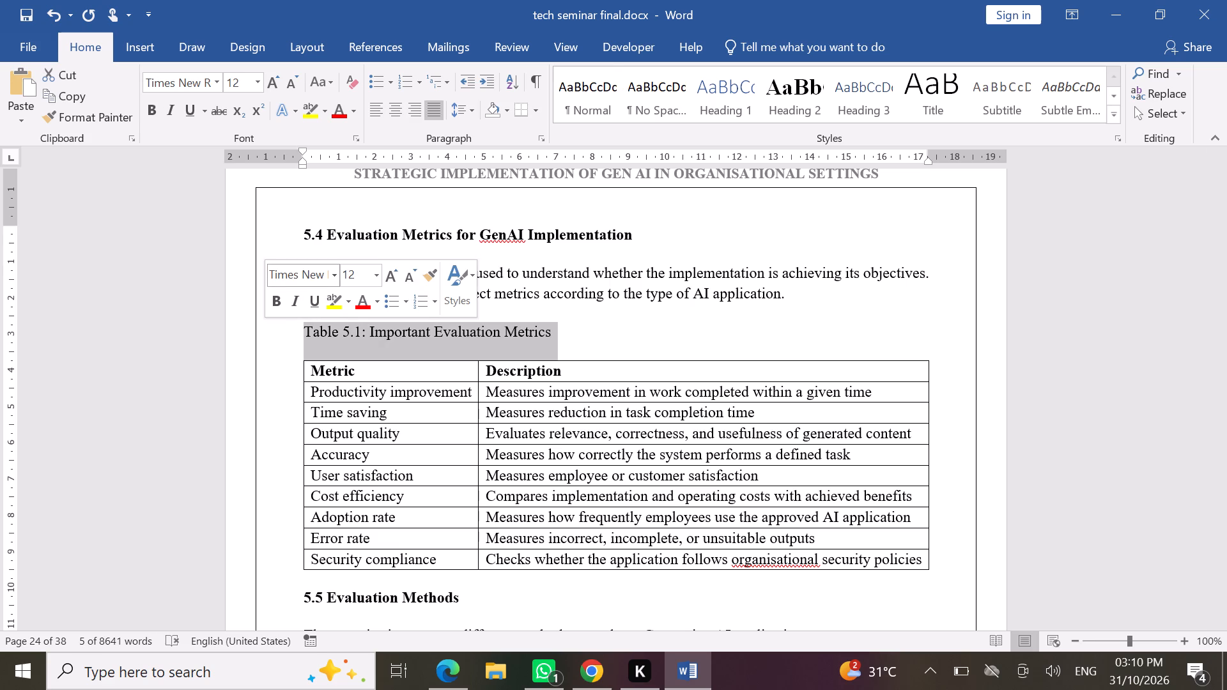
click(282, 303)
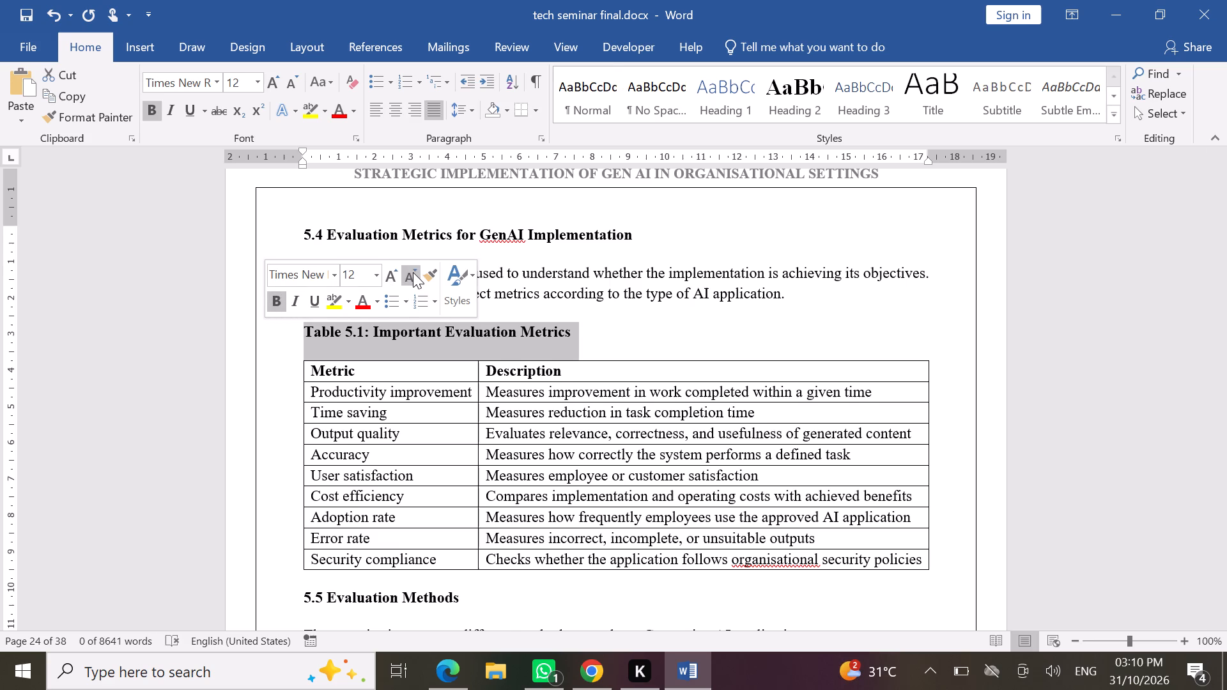
double_click(413, 272)
click(401, 100)
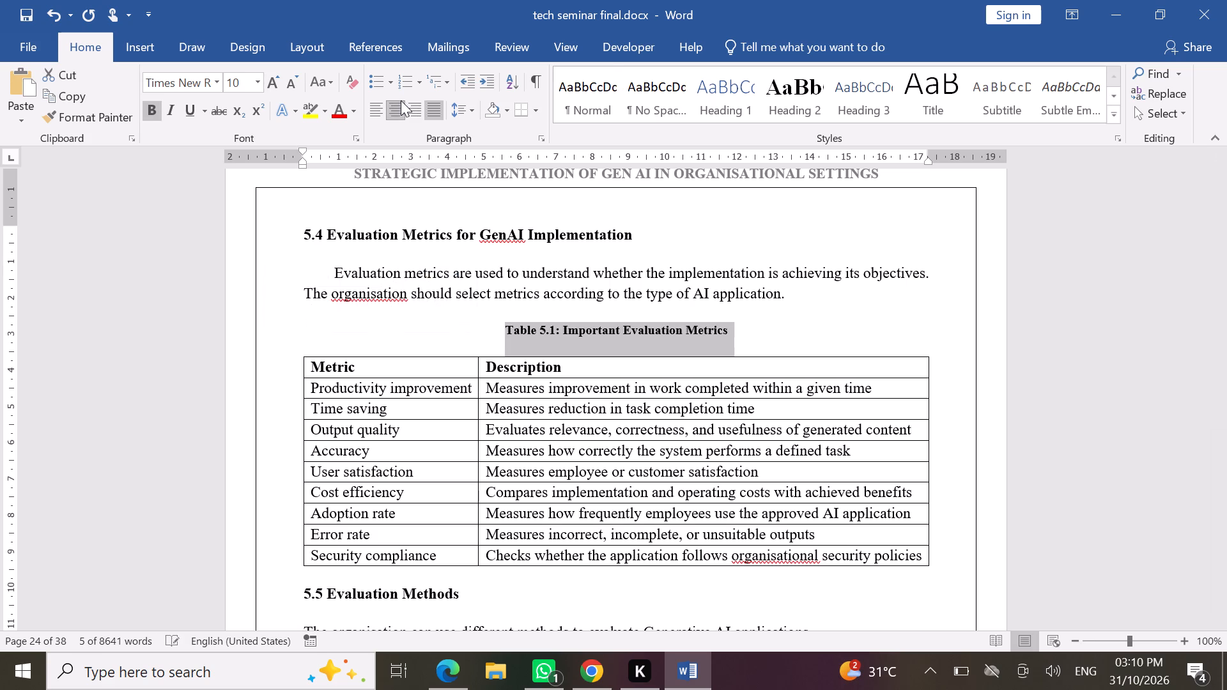
click(433, 342)
Format the Table 7.1 caption "Applications of Generative AI in Different Organisational Areas" in section 7.1 as bold, 10 pt and centred.
scroll(433, 342, down, 1)
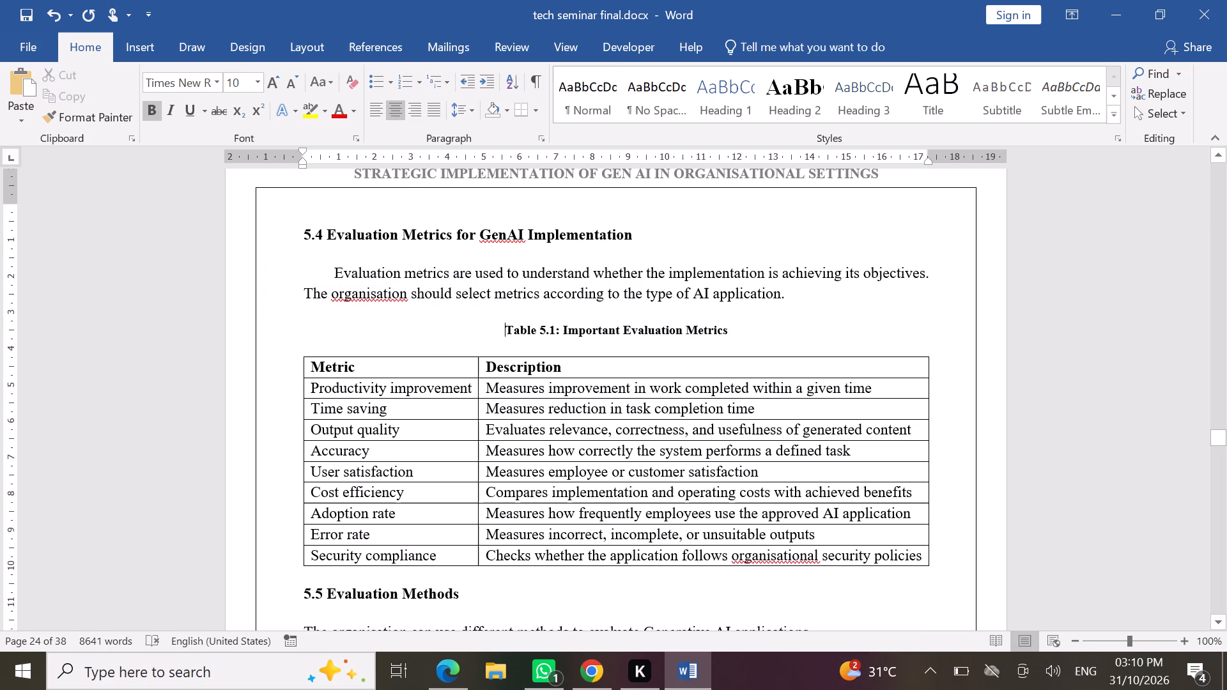
scroll(433, 342, down, 6)
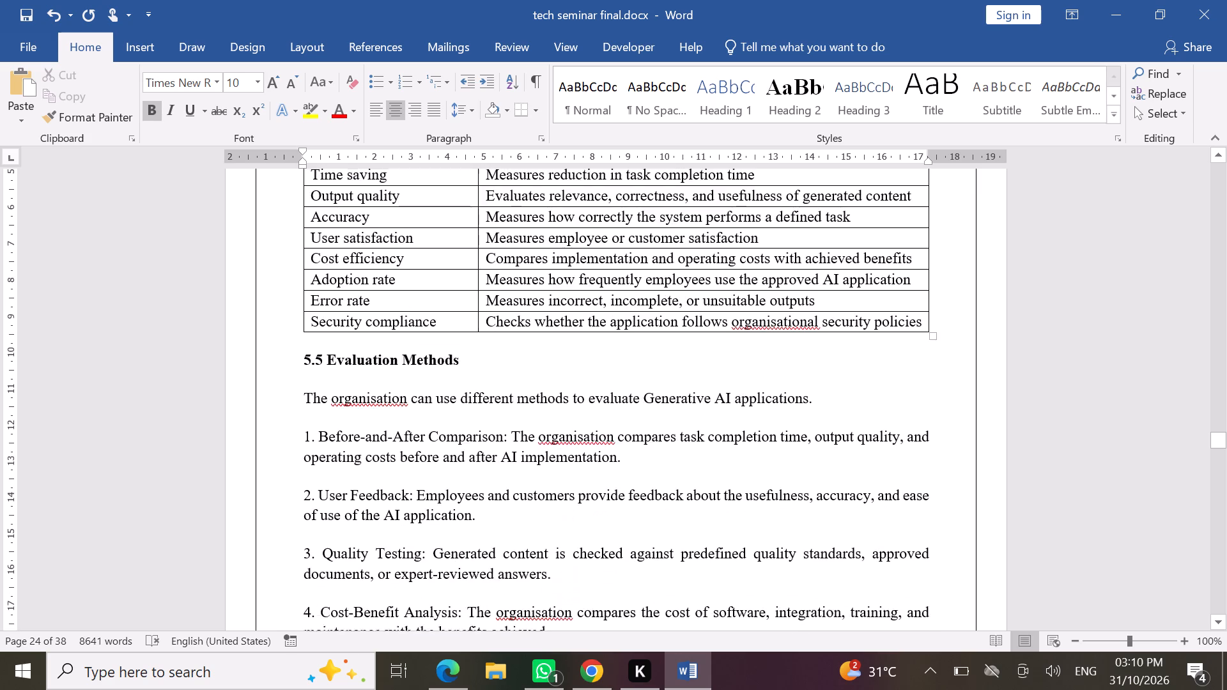
scroll(433, 342, down, 6)
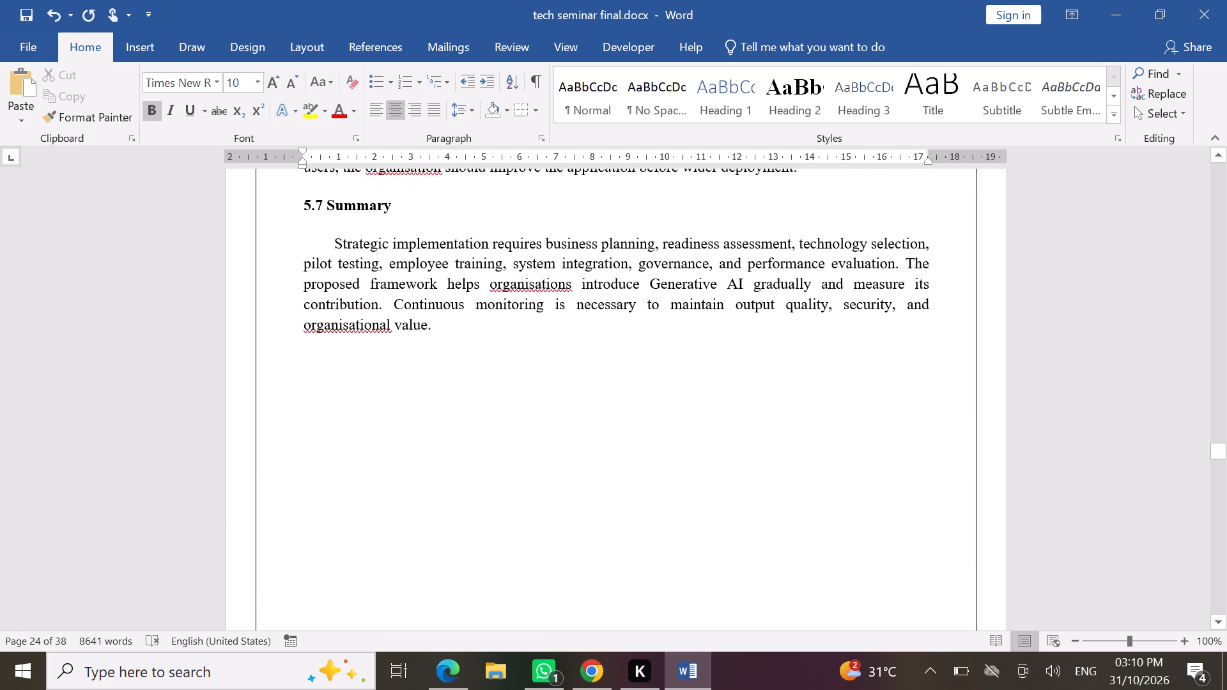
scroll(433, 342, down, 6)
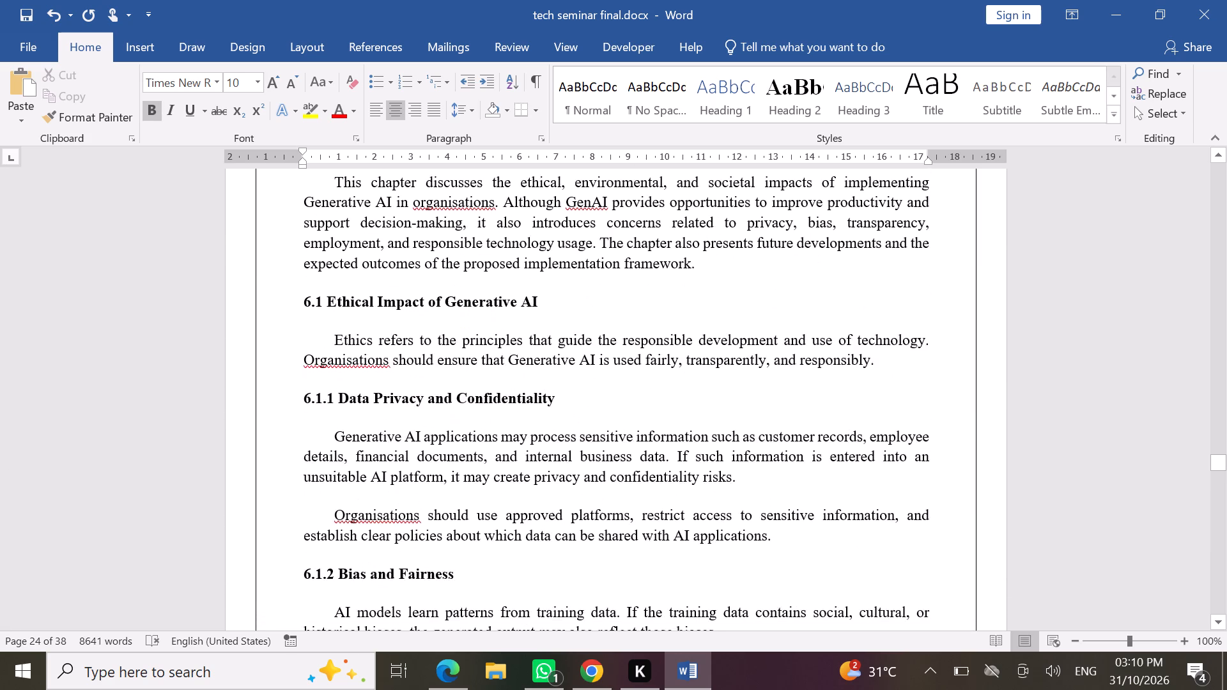
scroll(433, 342, down, 6)
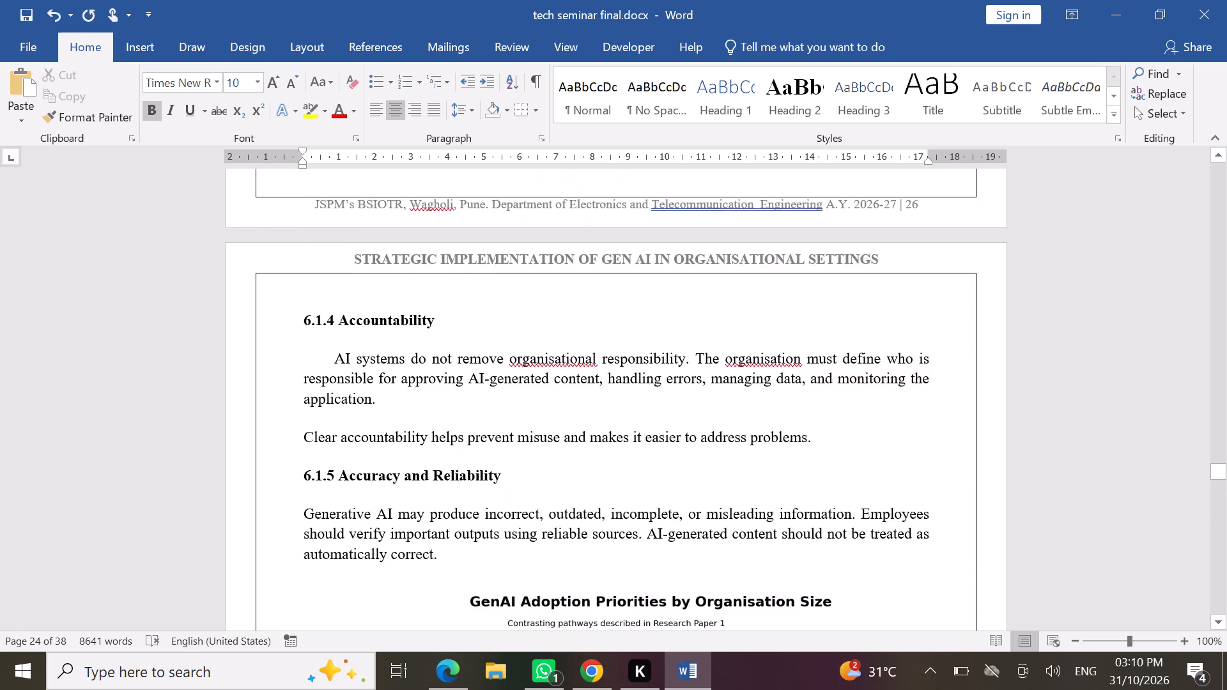
scroll(433, 342, down, 6)
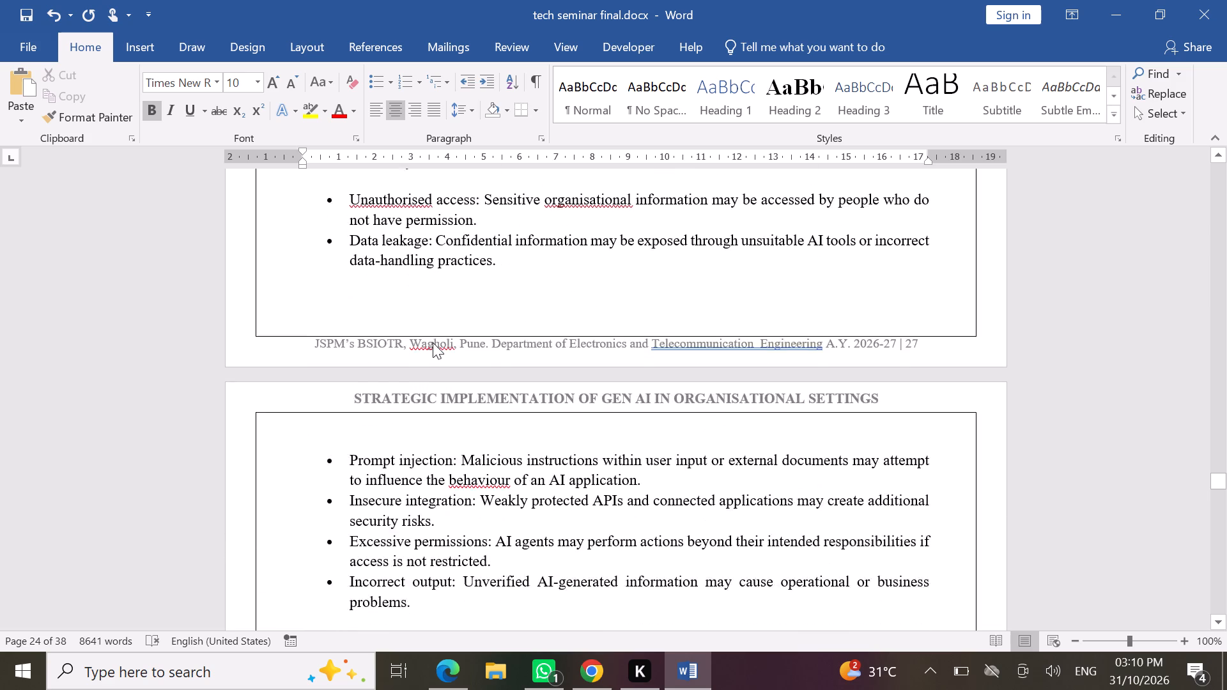
scroll(433, 342, down, 6)
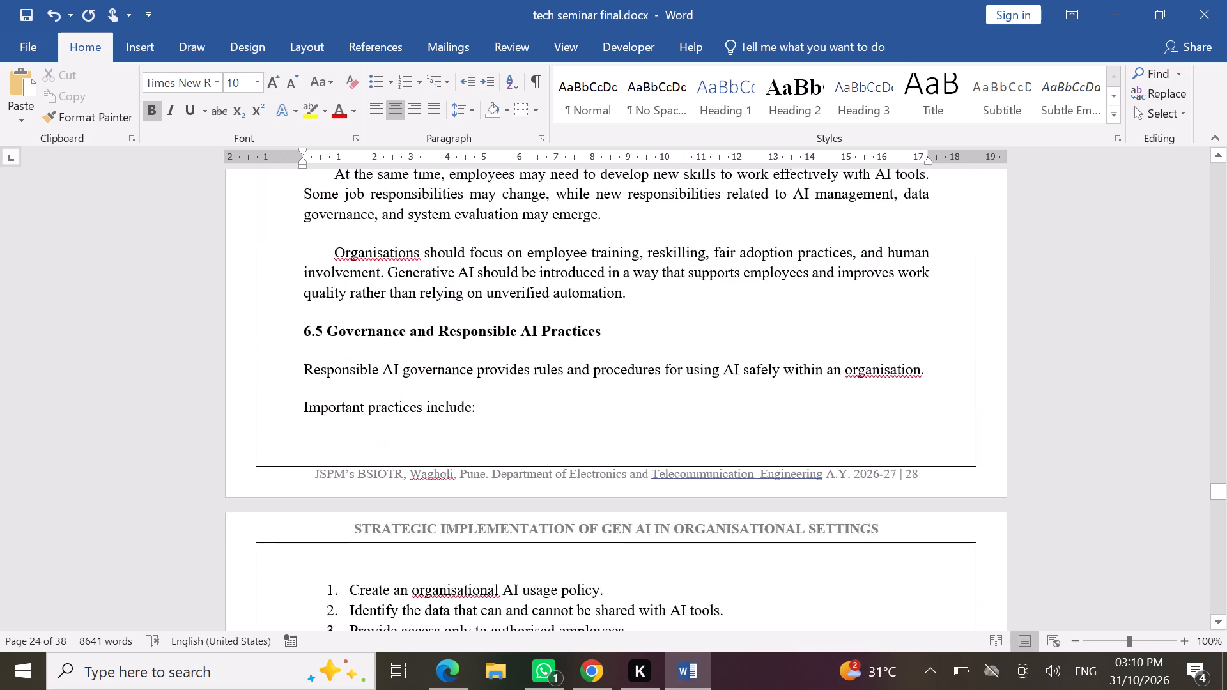
scroll(433, 342, down, 6)
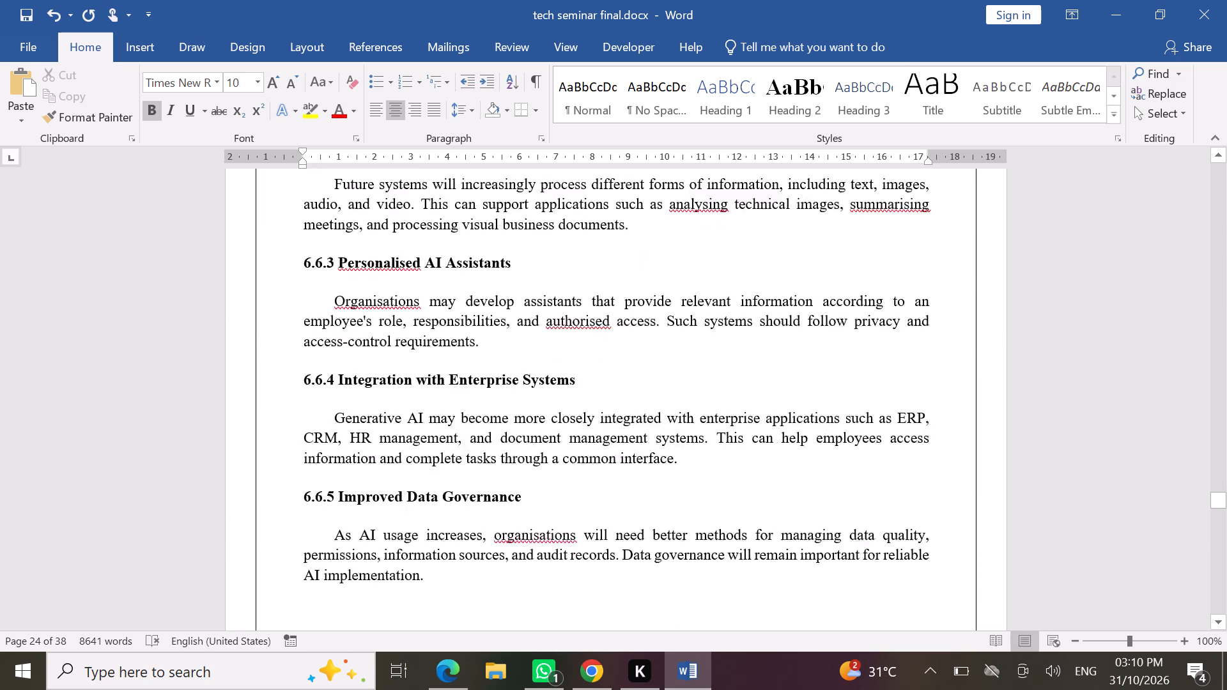
scroll(433, 342, down, 6)
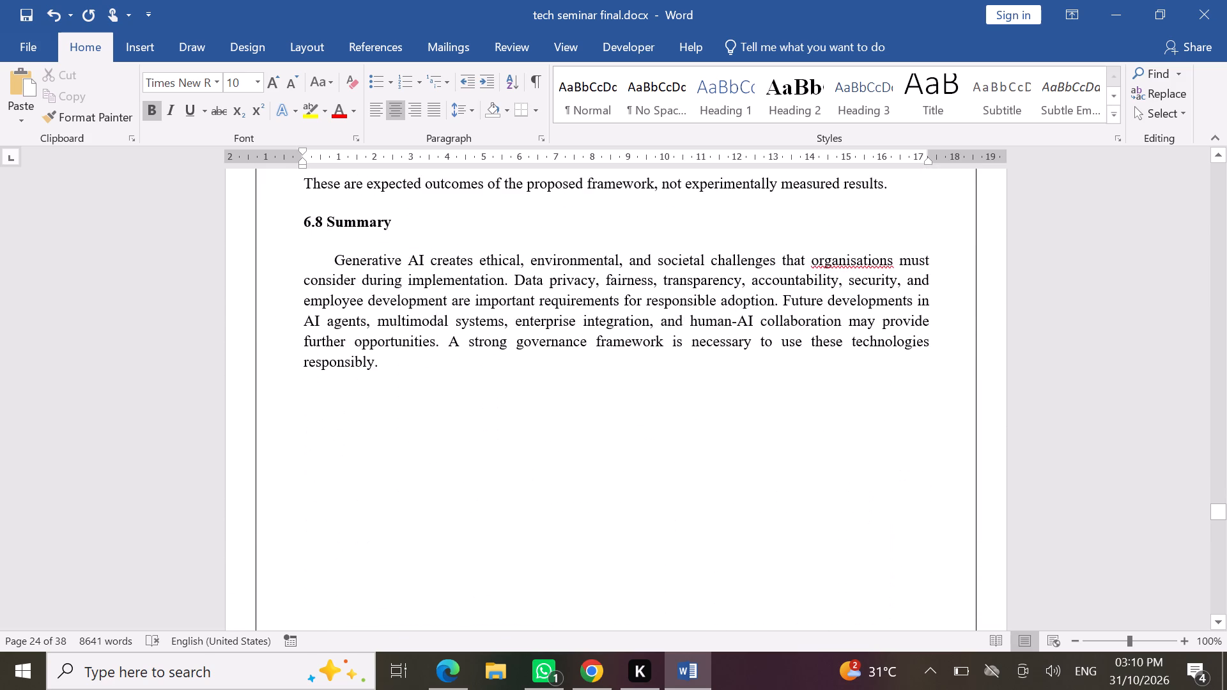
scroll(433, 342, down, 5)
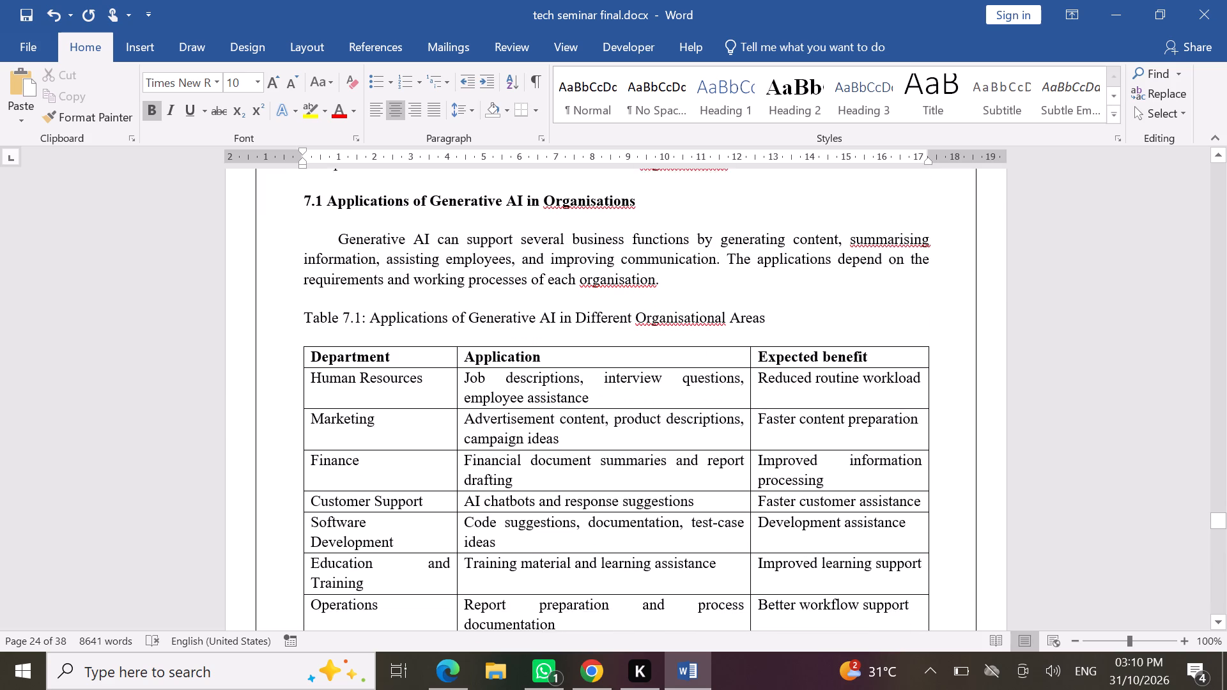
click(272, 314)
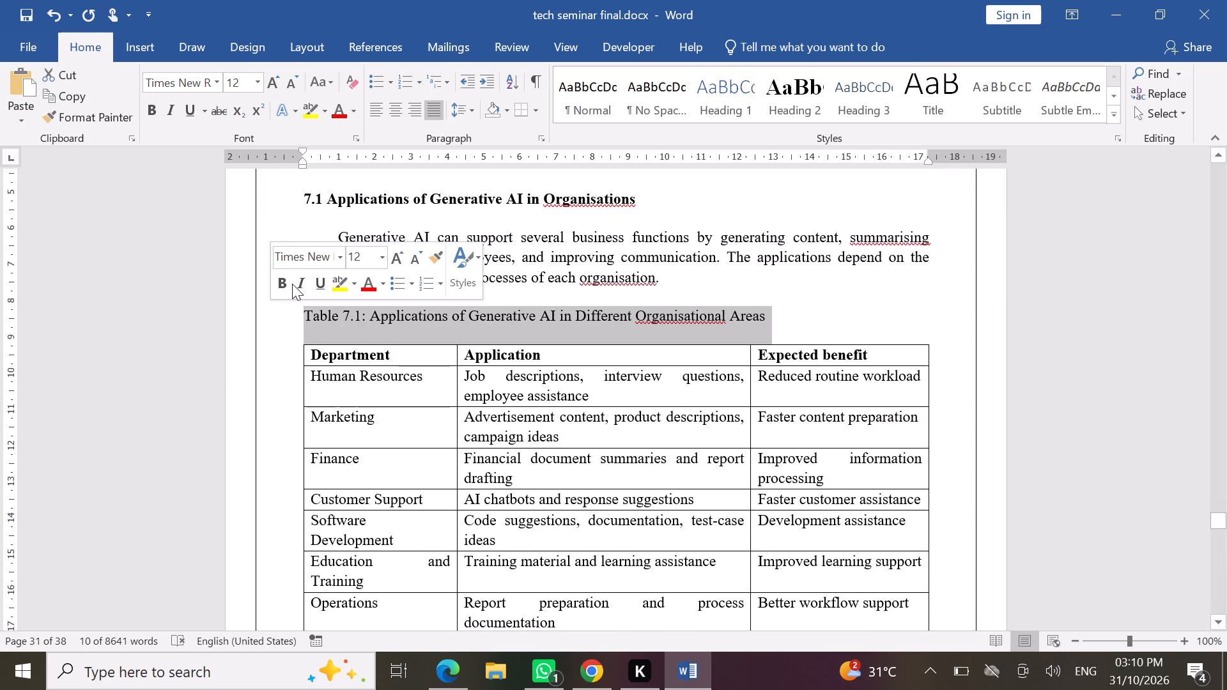
double_click(416, 261)
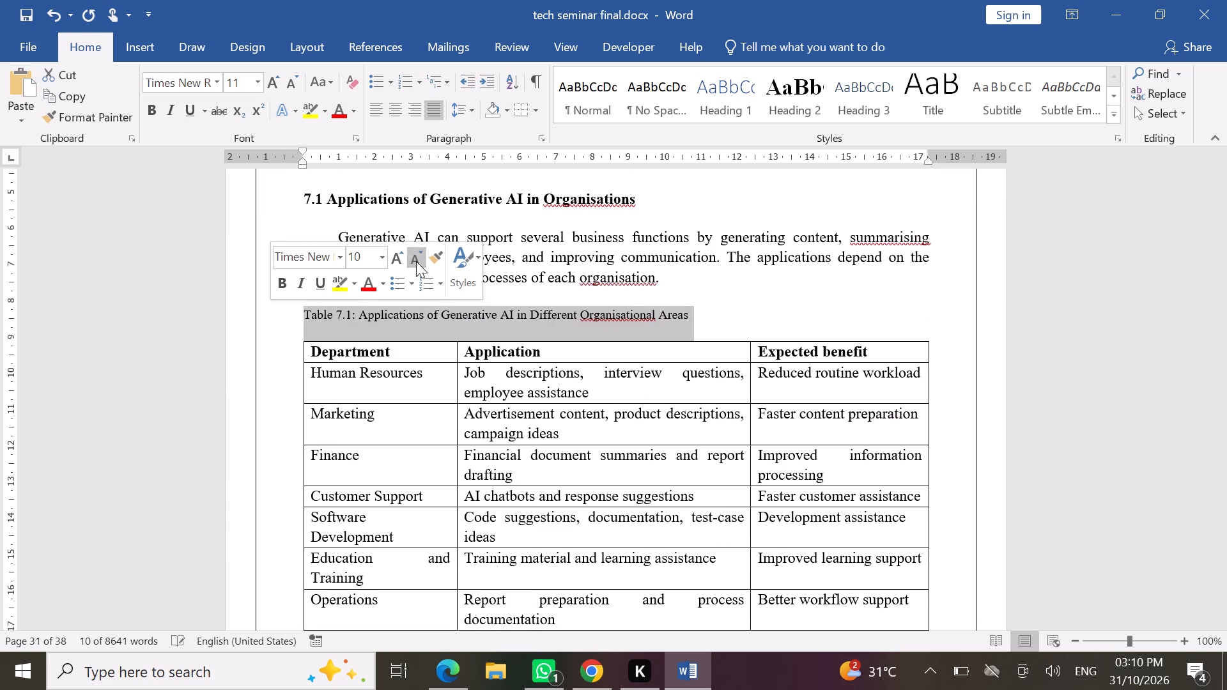
click(280, 288)
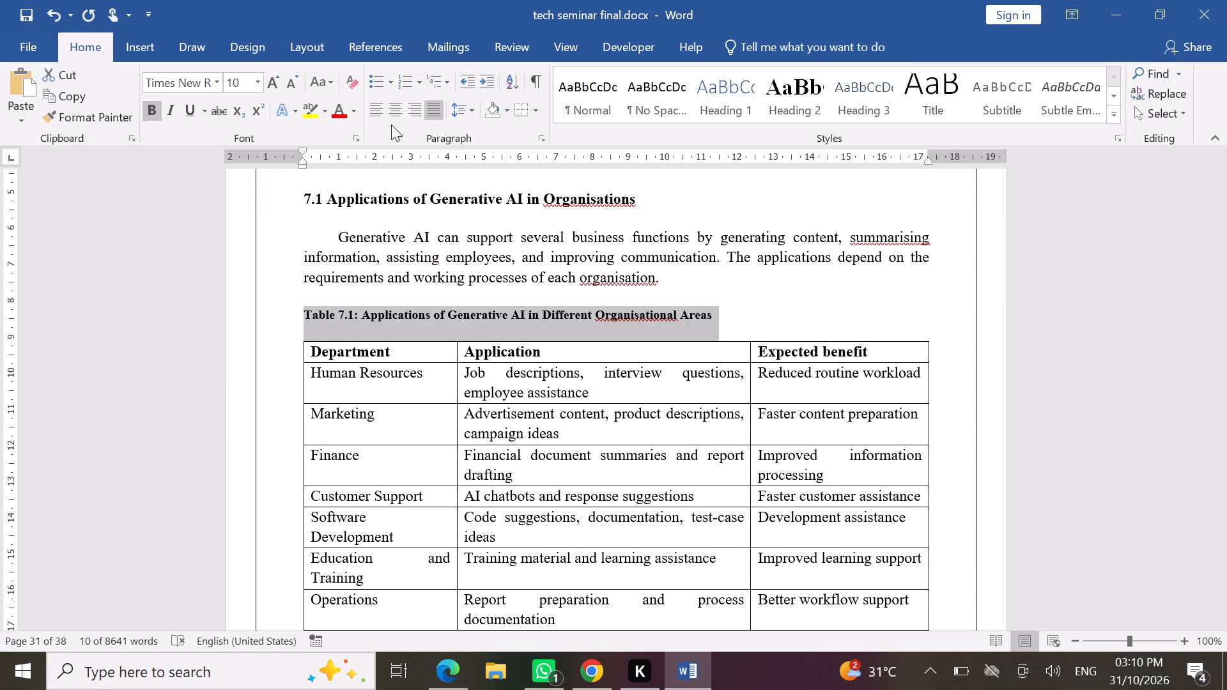
click(397, 114)
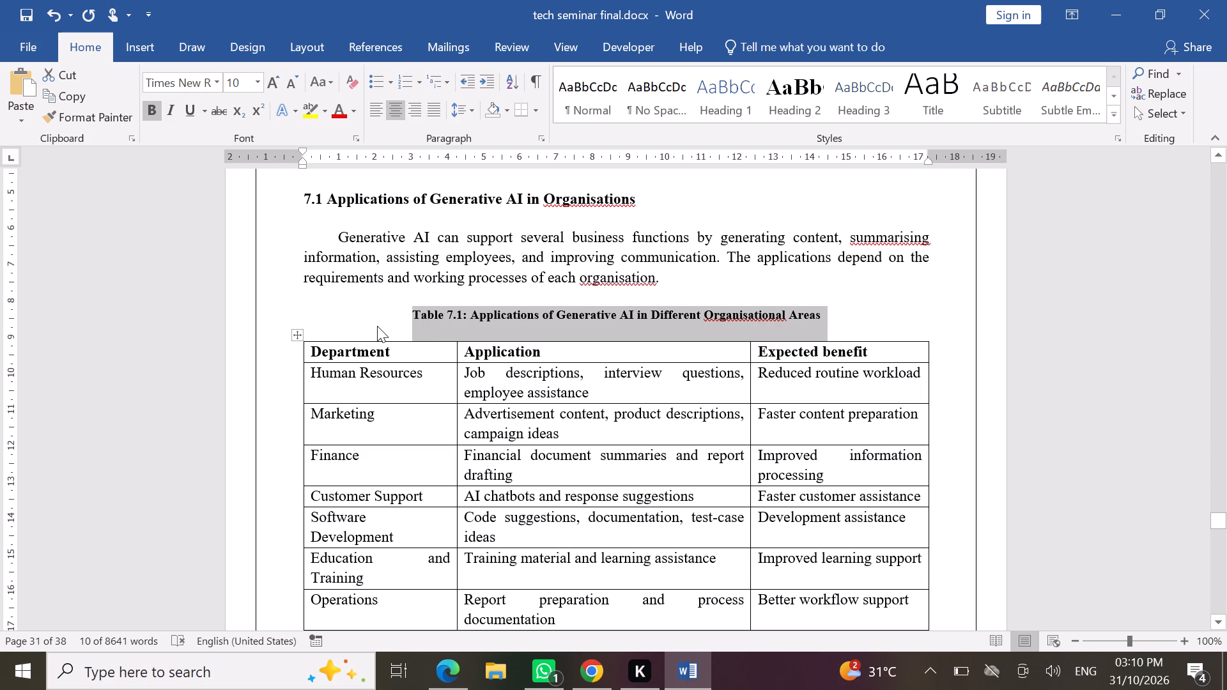
click(377, 326)
Make the Table 7.2 caption "Comparison of Advantages and Limitations" in section 7.4 bold.
scroll(377, 326, down, 4)
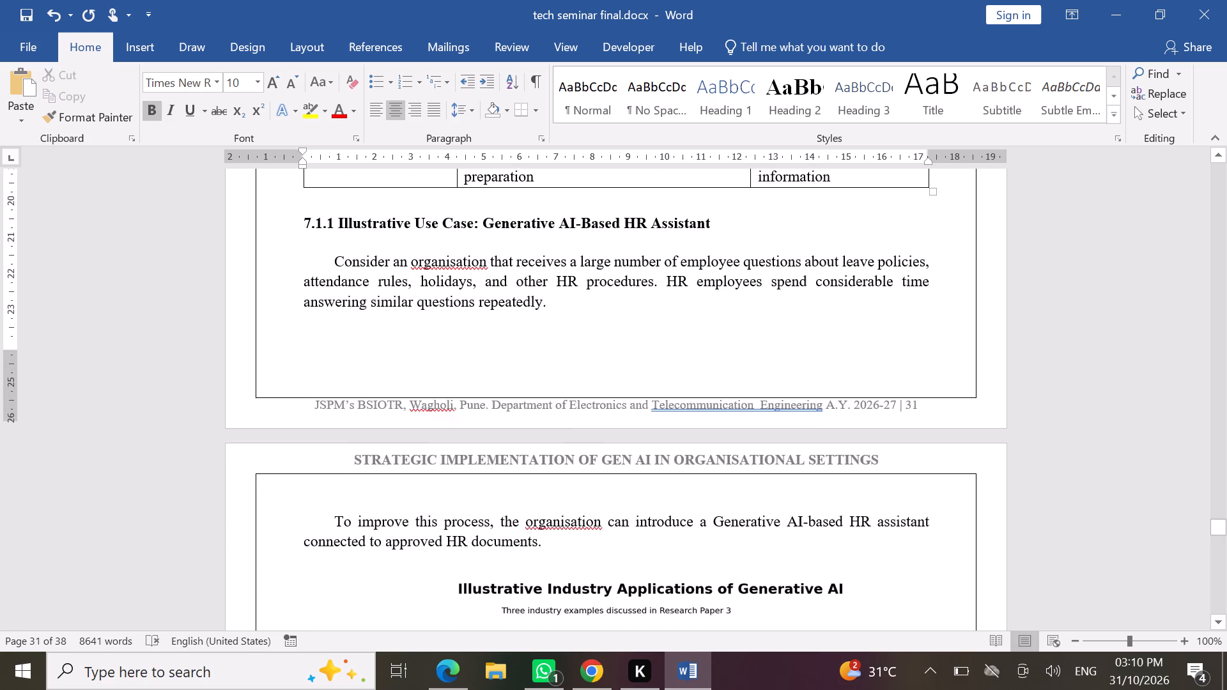
scroll(377, 326, down, 7)
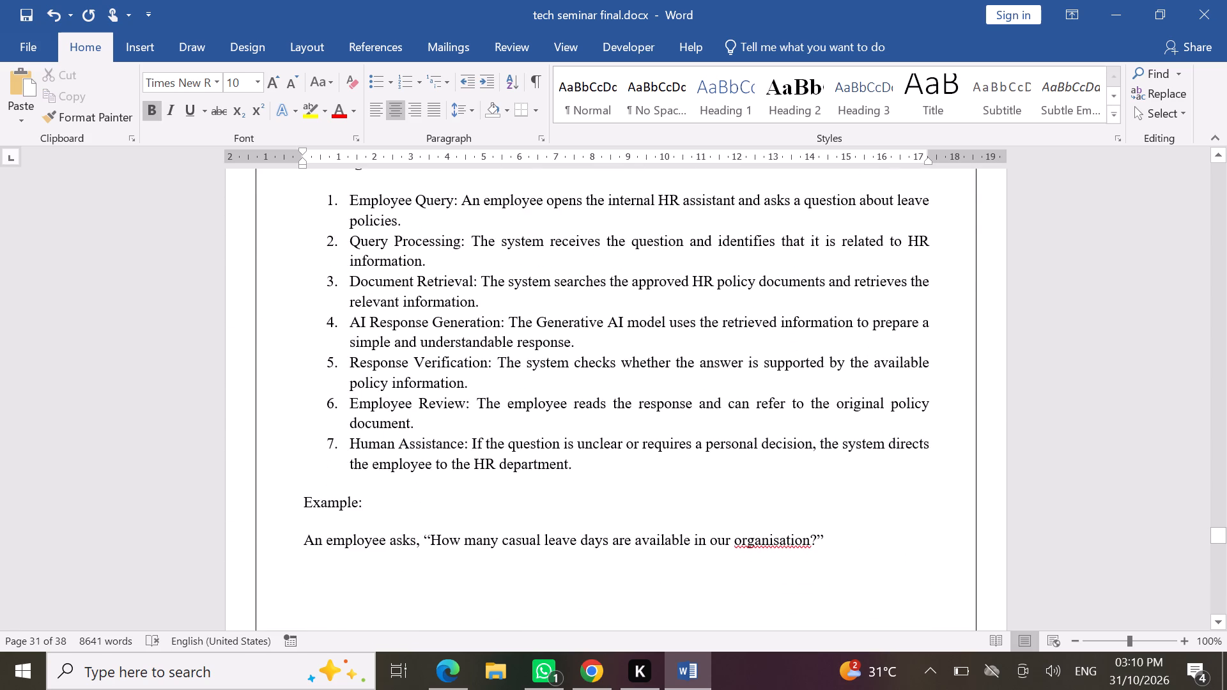
scroll(377, 326, down, 7)
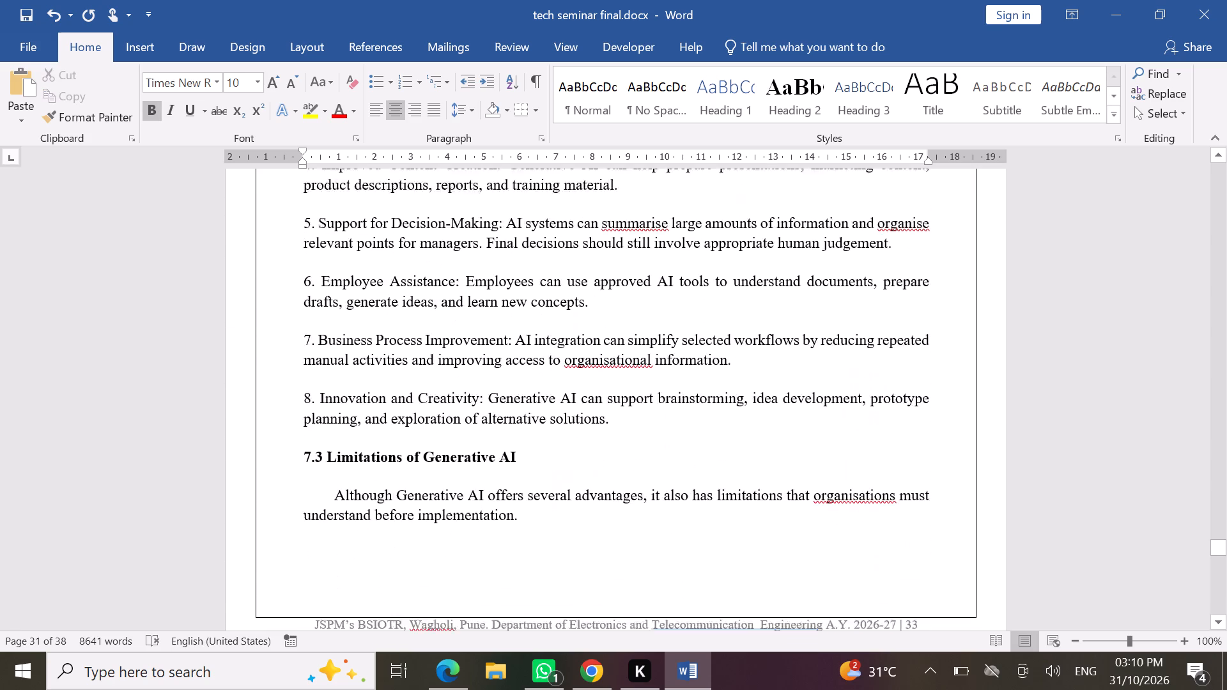
scroll(377, 326, down, 6)
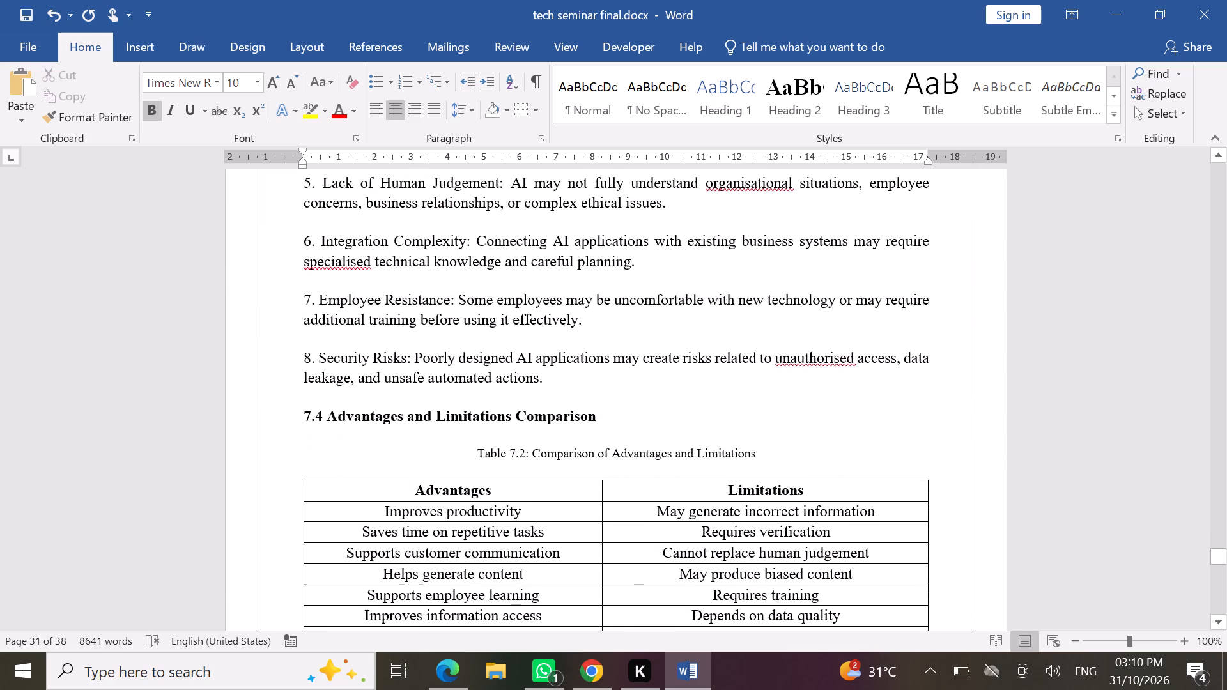
scroll(377, 326, down, 1)
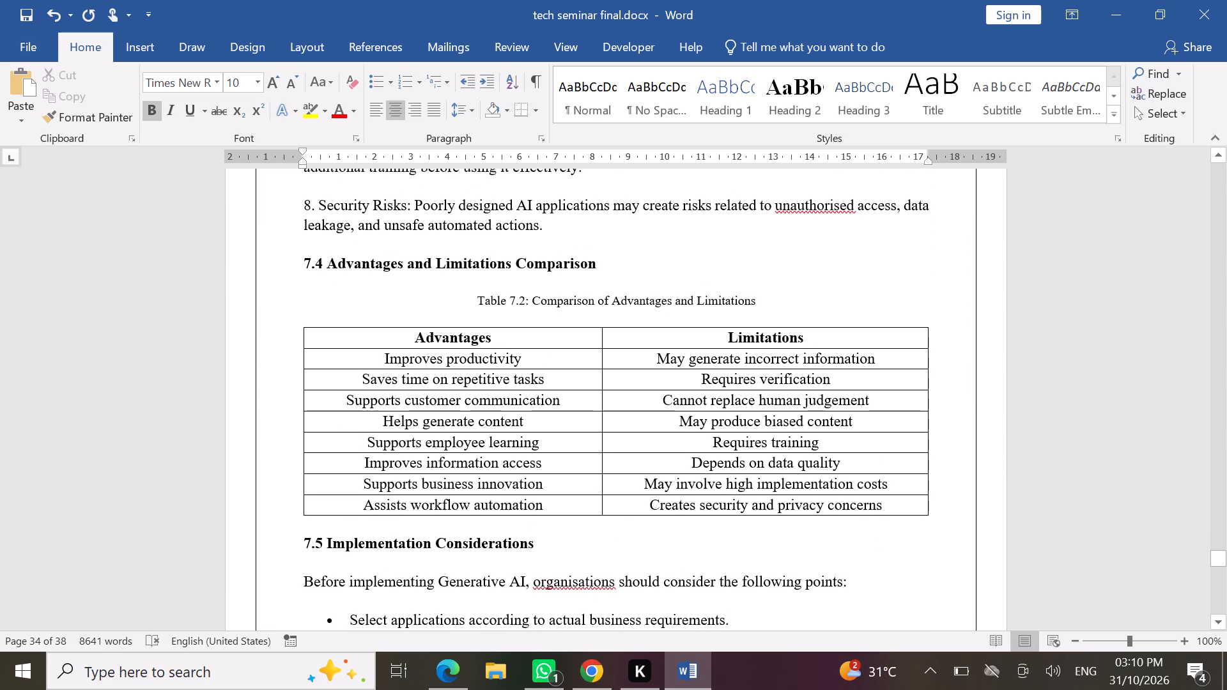
click(286, 308)
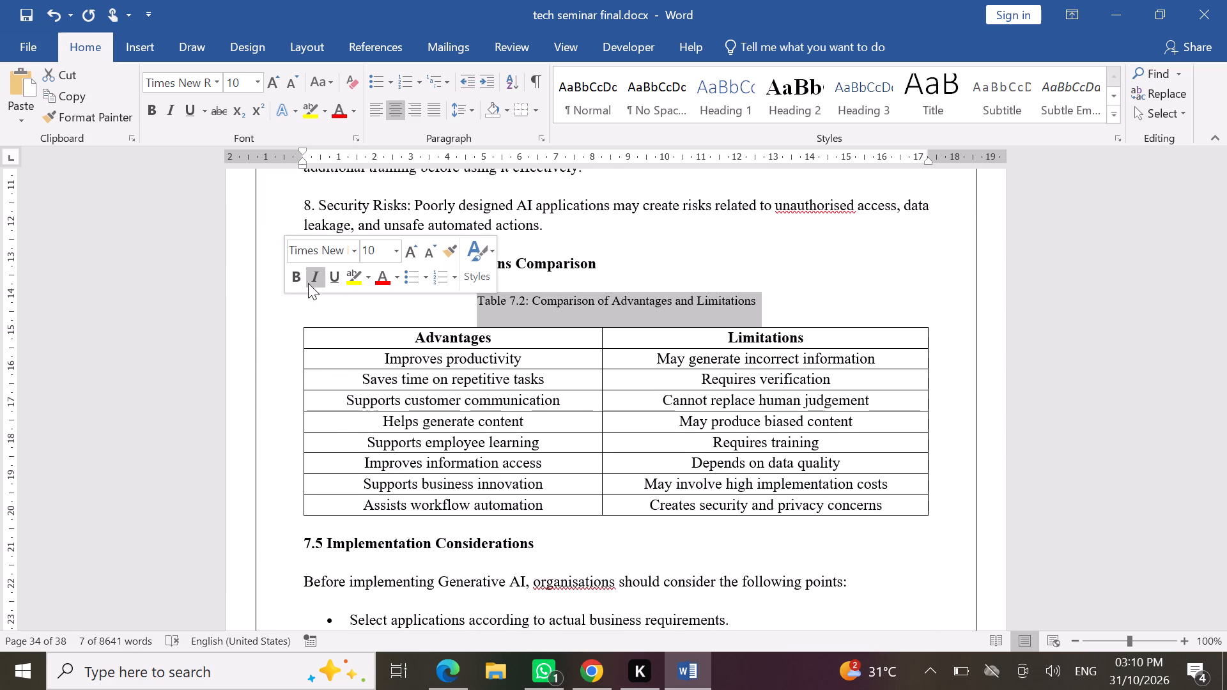
click(297, 280)
click(290, 332)
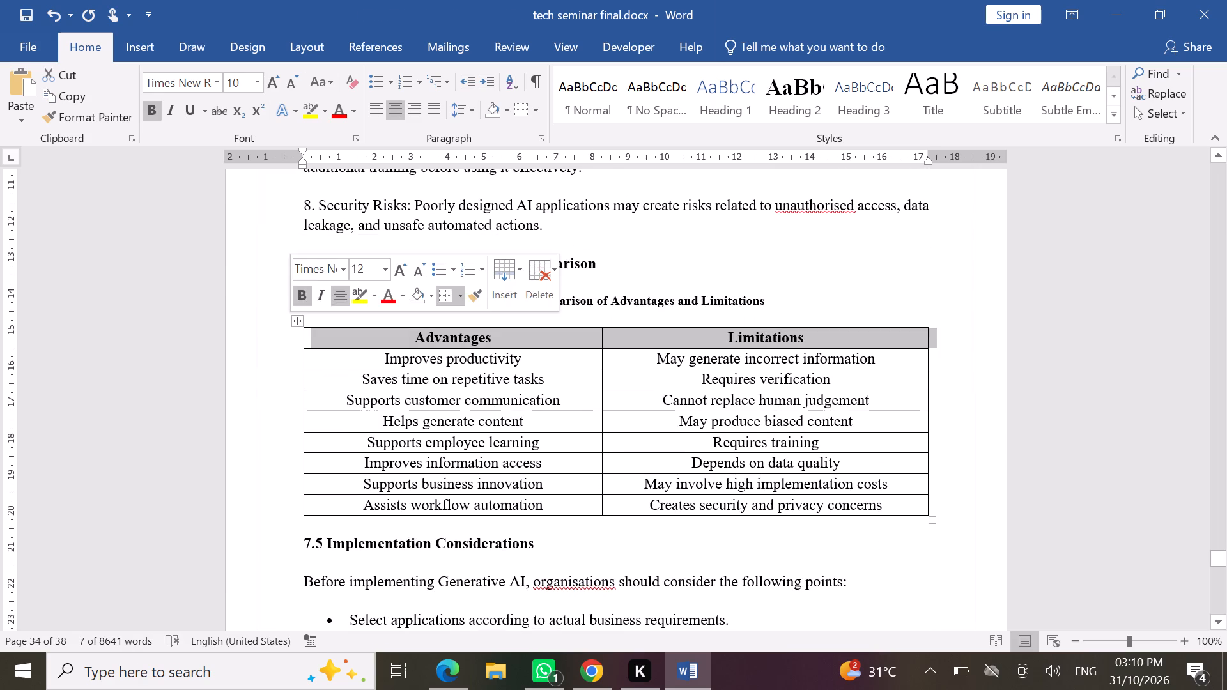
Review sections 7.1 to 7.4, checking the Table 7.1 and Table 7.2 captions and the text between them.
scroll(290, 332, up, 9)
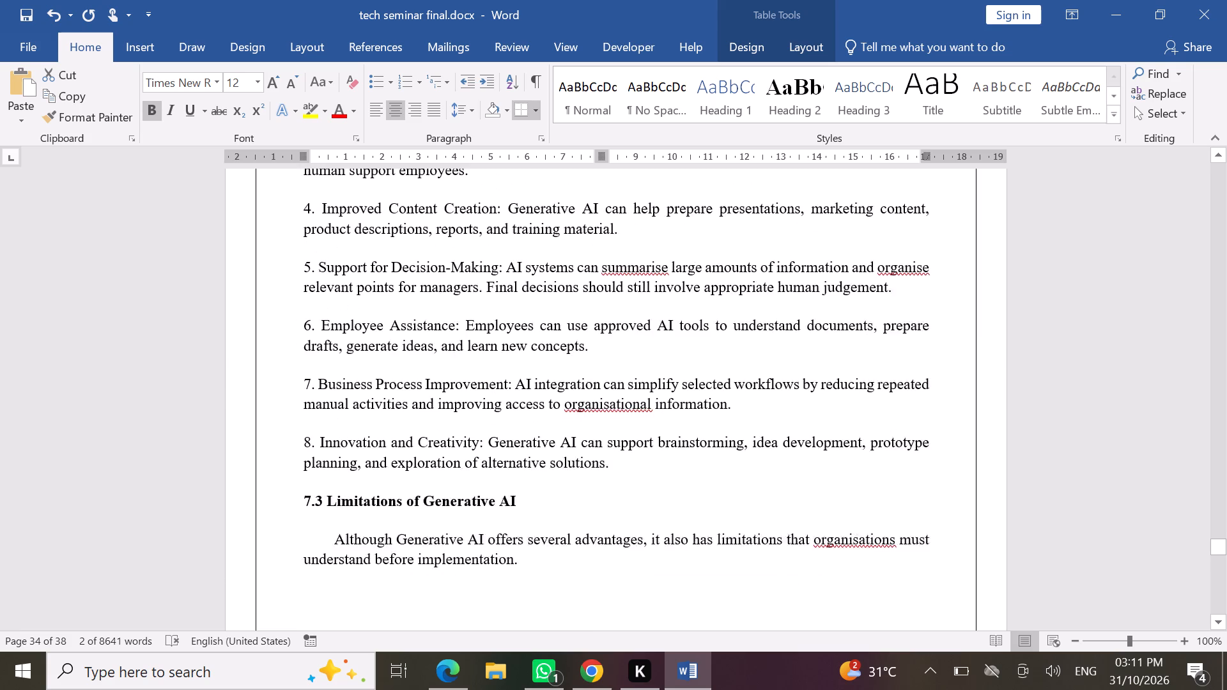
scroll(290, 332, up, 11)
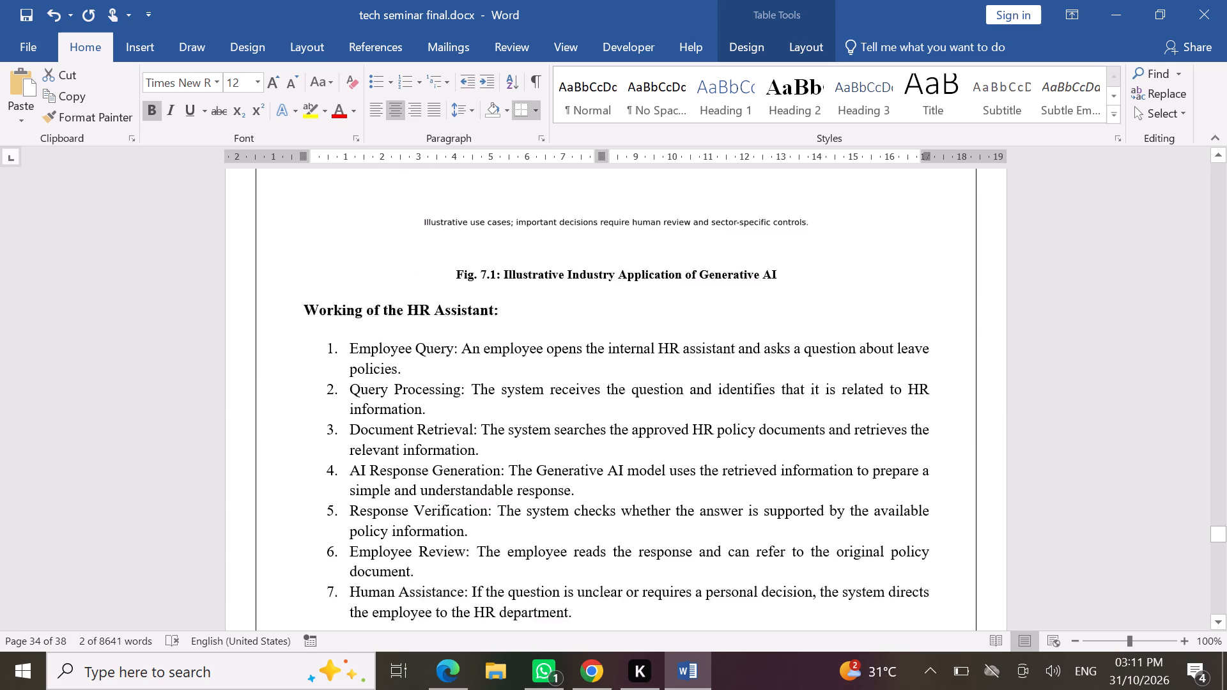
scroll(290, 332, up, 10)
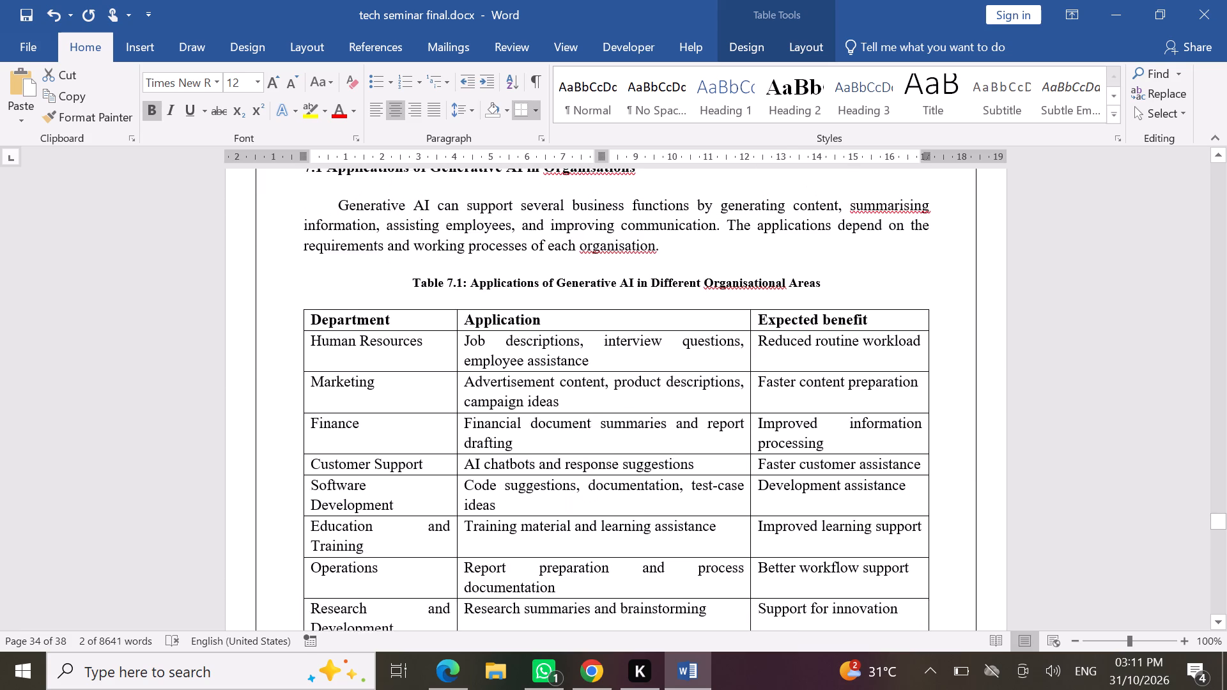
scroll(290, 332, up, 2)
scroll(290, 332, down, 7)
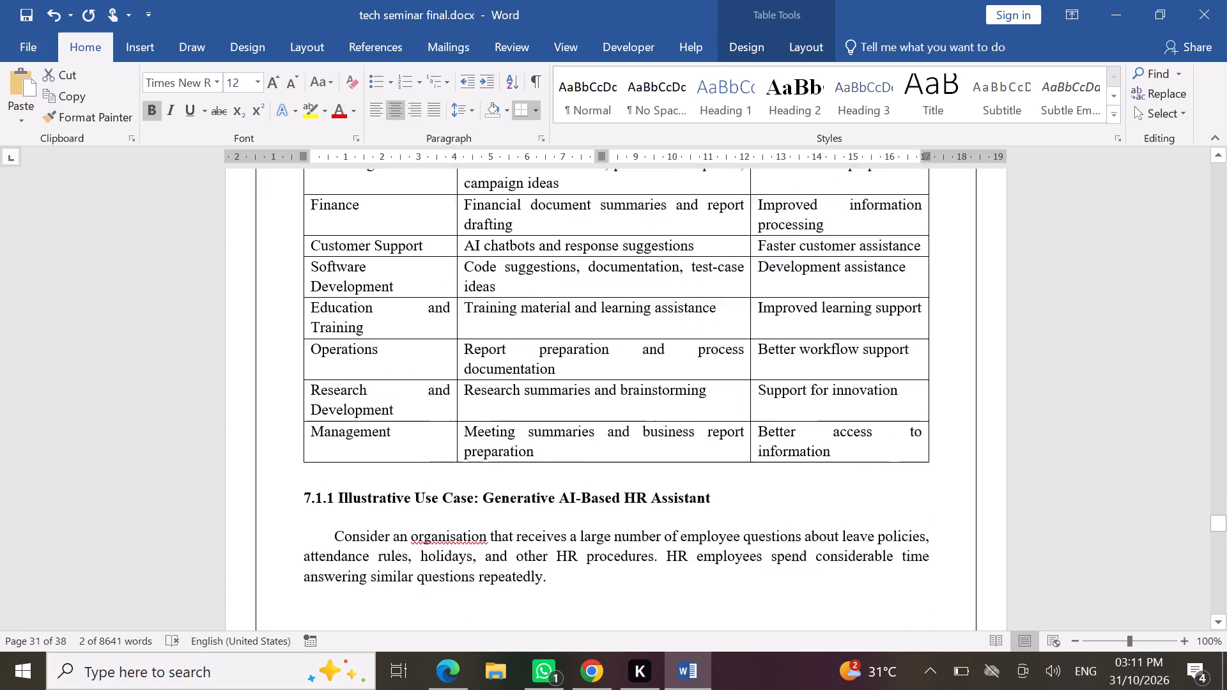
scroll(290, 332, down, 10)
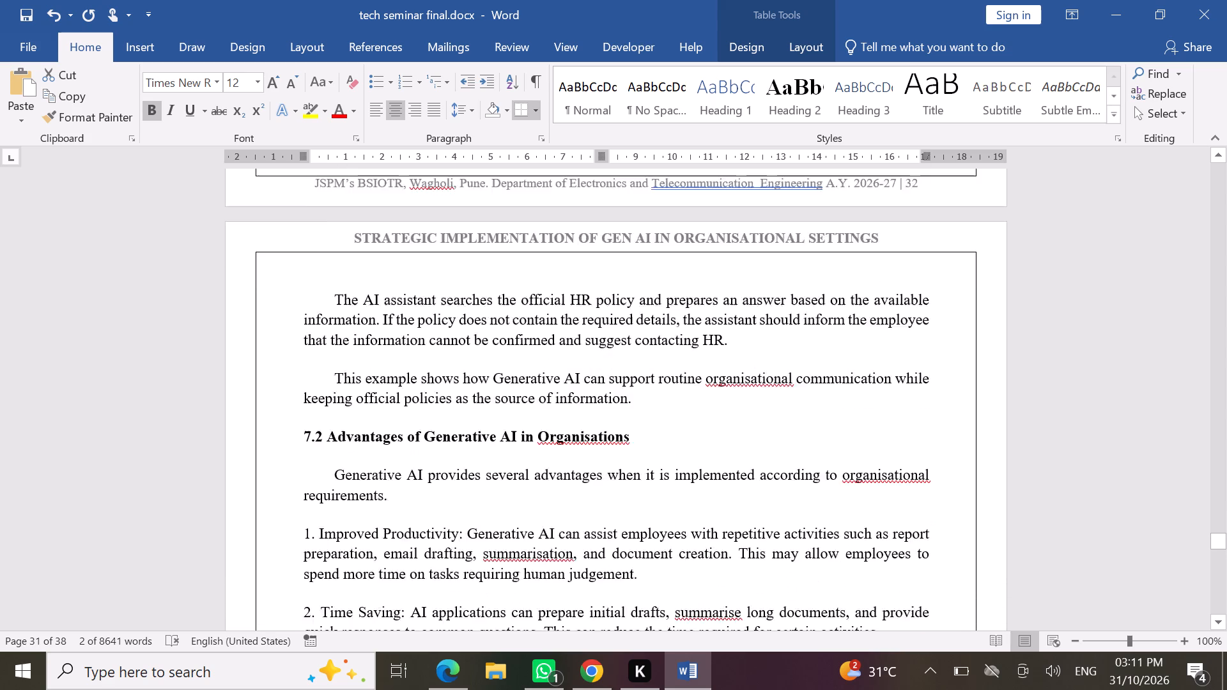
scroll(290, 332, down, 7)
scroll(299, 280, down, 1)
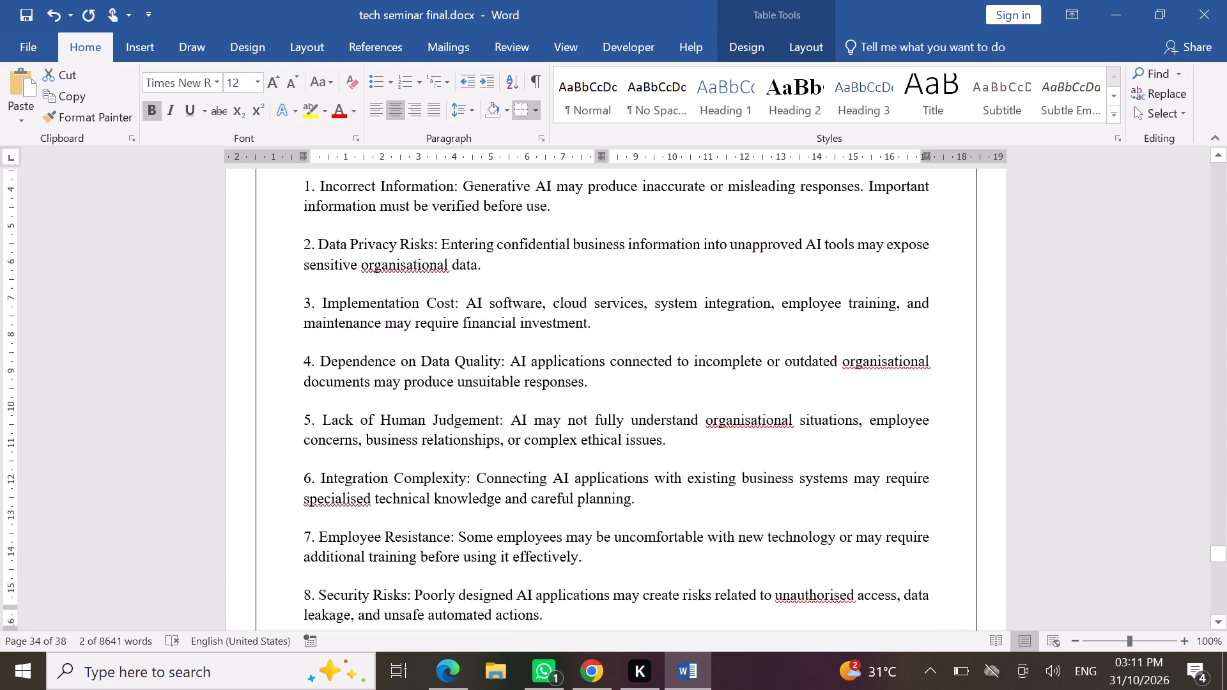
scroll(299, 280, down, 10)
Check the layout from section 7.5 through the Conclusion to the start of REFERENCES, and re-examine Table 7.2 and its caption.
click(299, 280)
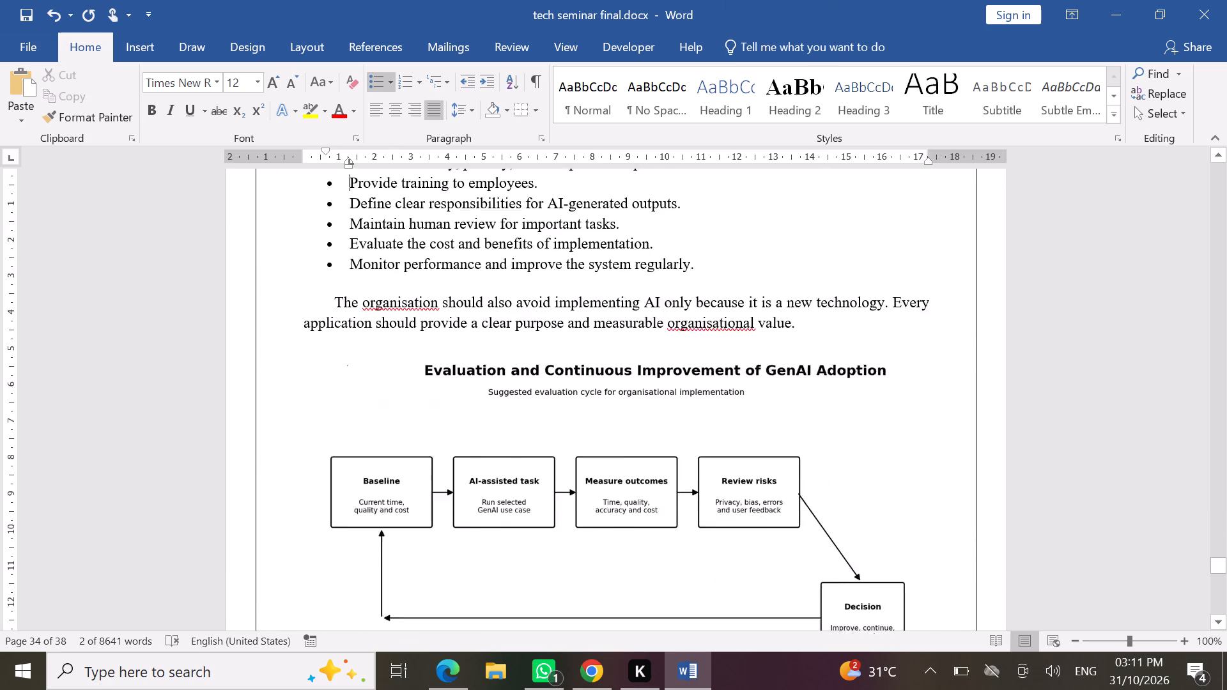
scroll(299, 280, down, 8)
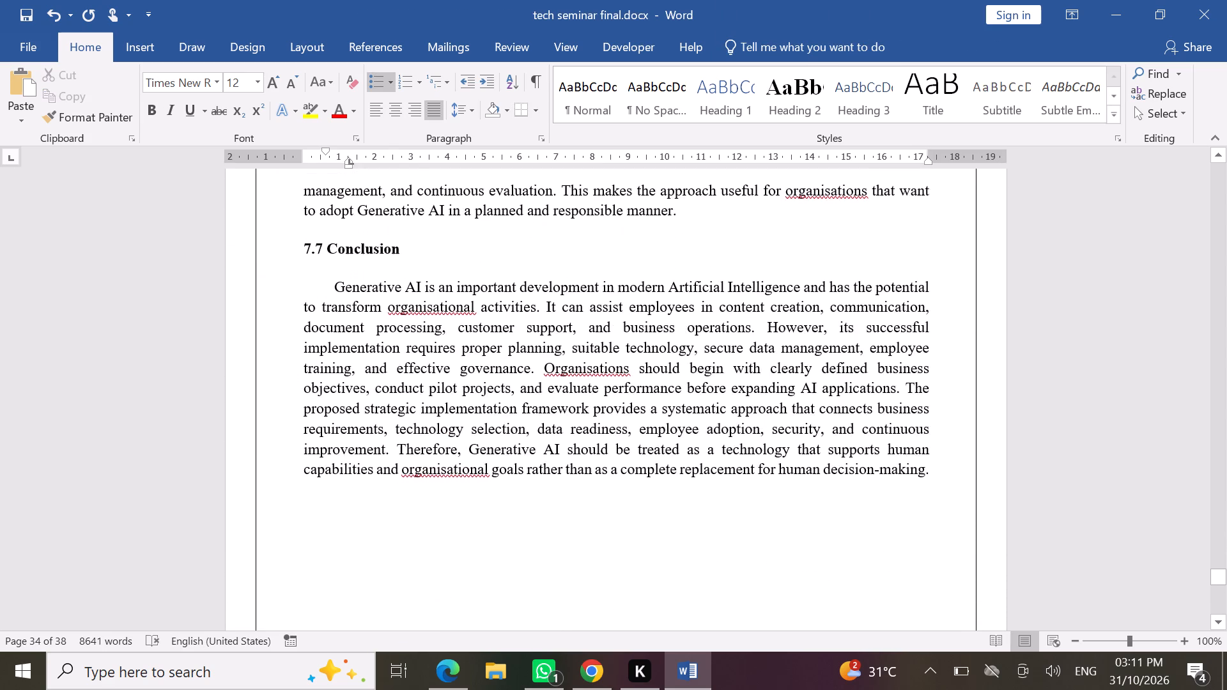
scroll(299, 280, down, 5)
click(401, 252)
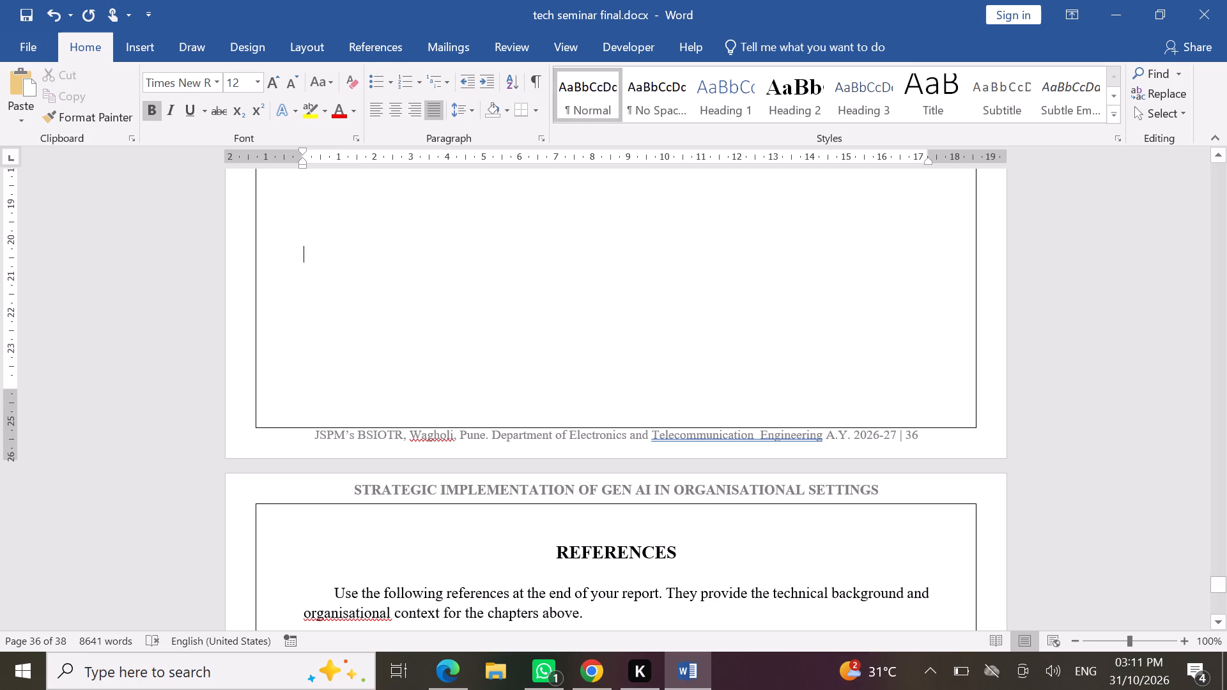
scroll(524, 333, up, 10)
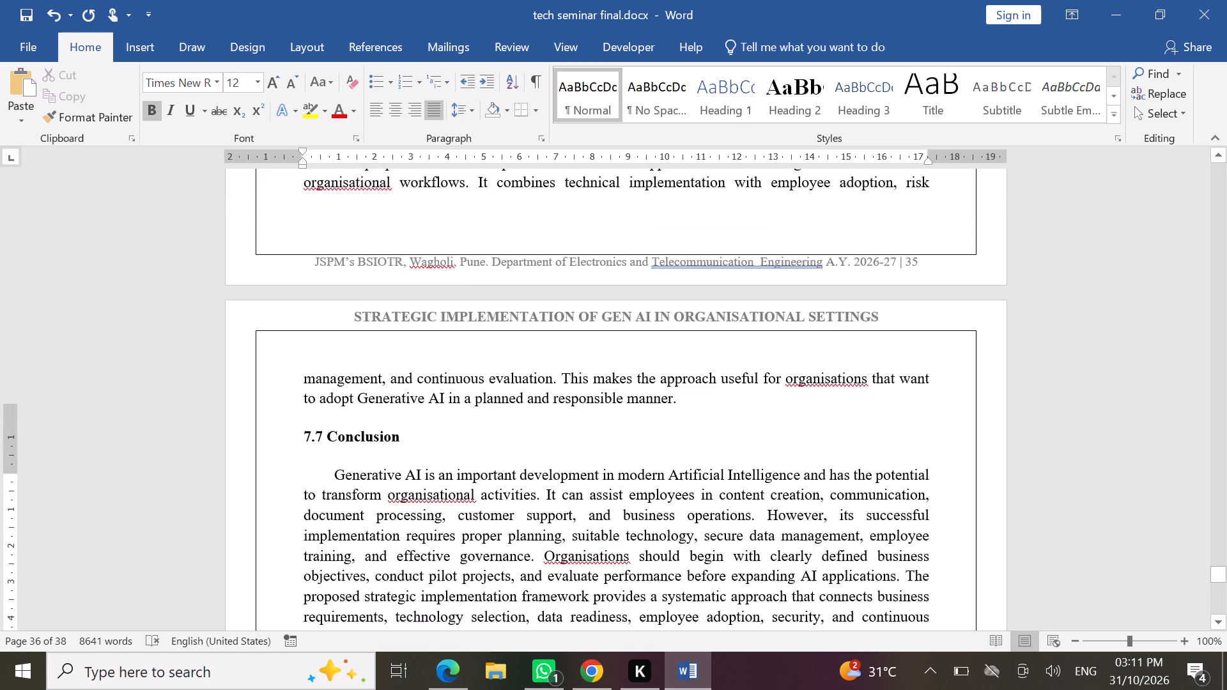
scroll(524, 333, up, 8)
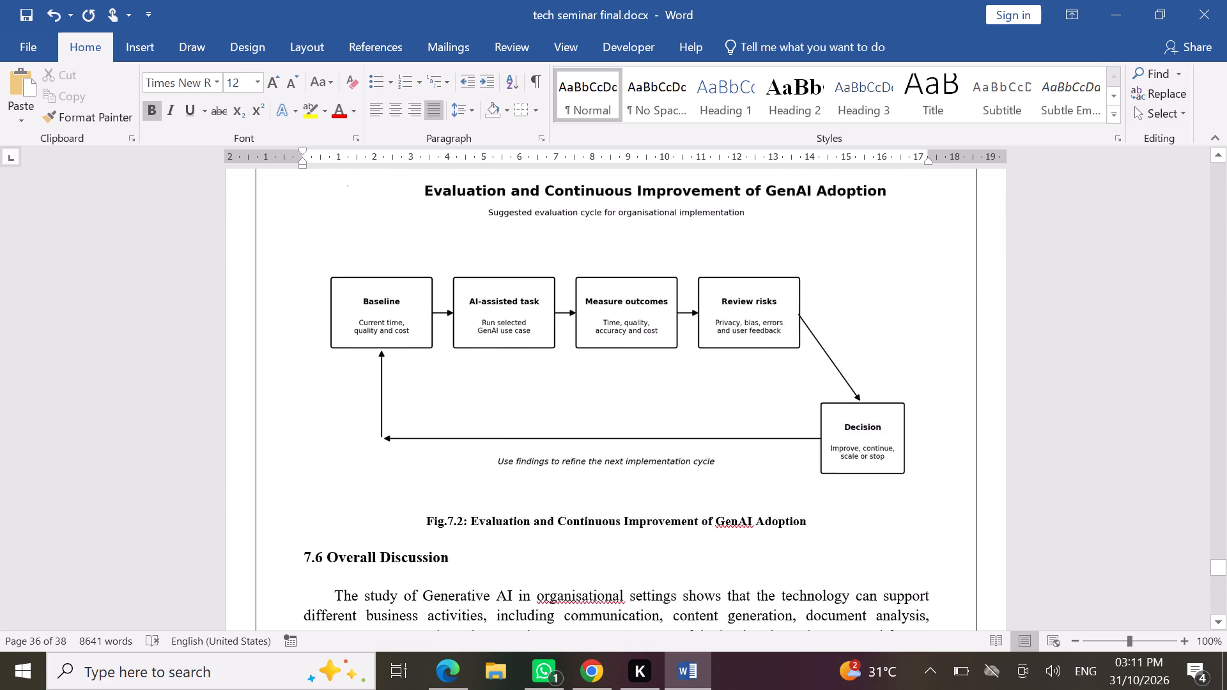
scroll(524, 333, up, 6)
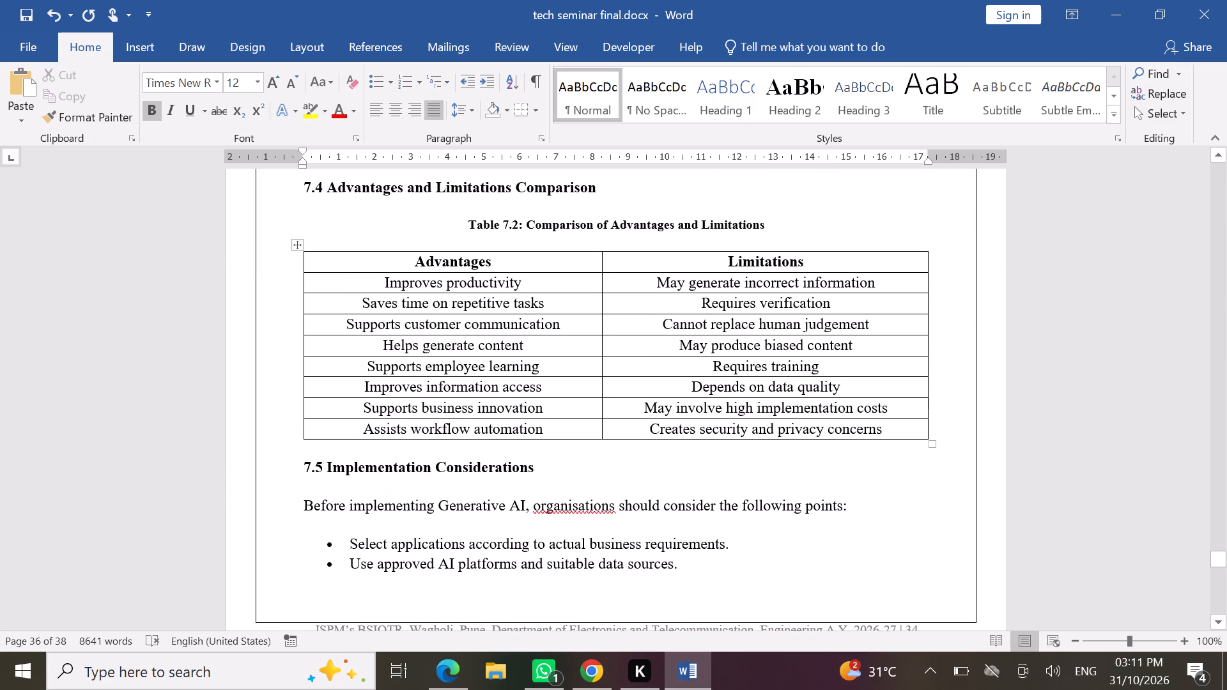
scroll(524, 333, up, 1)
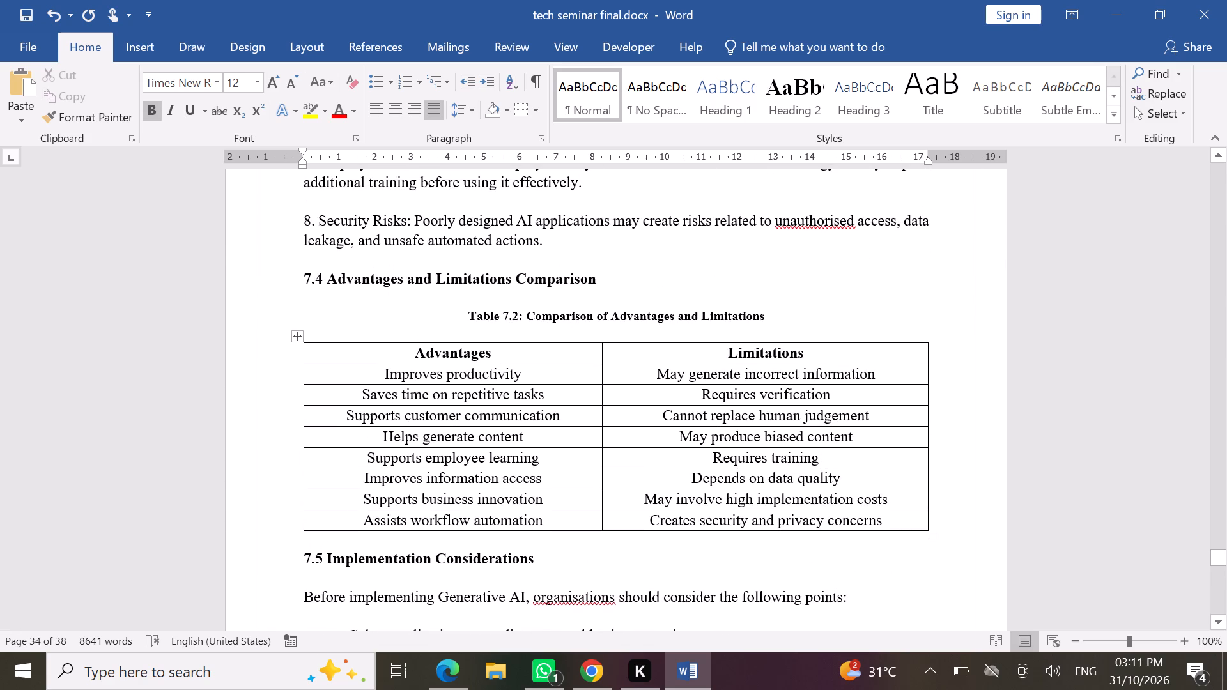
scroll(524, 333, up, 1)
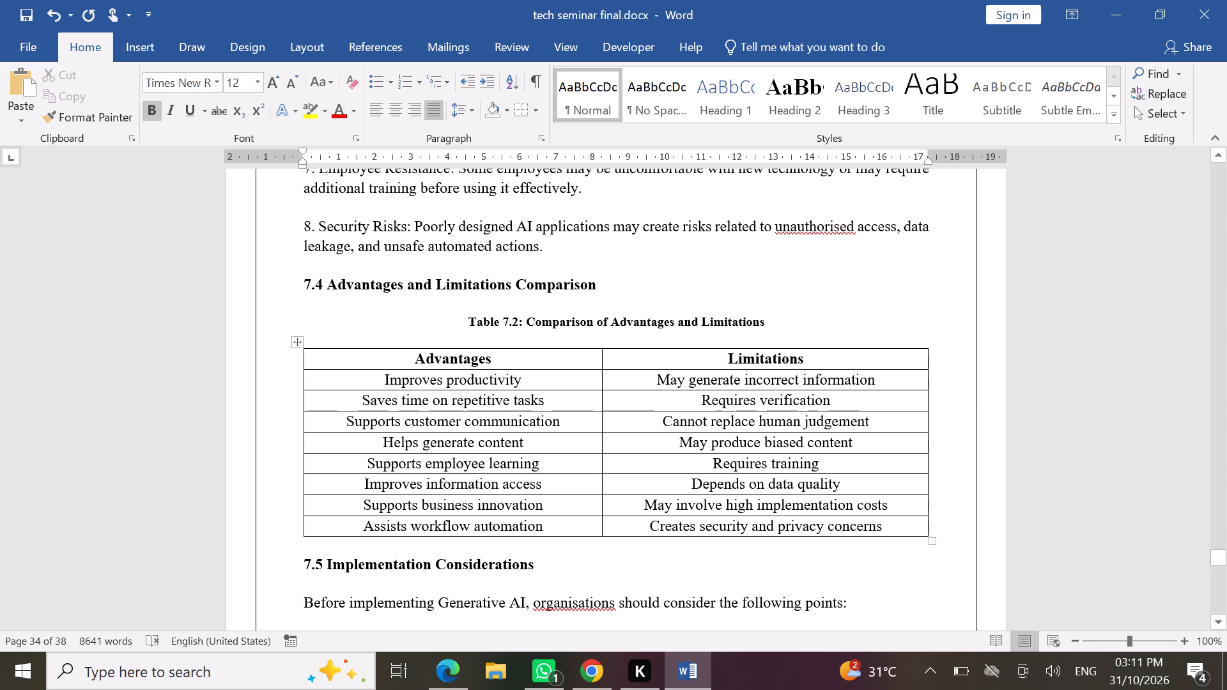
Review the report backwards from section 7.4 to section 6.6.4, checking headings, the Table 7.1 and Fig. 7.1 captions and page layout.
scroll(524, 333, up, 2)
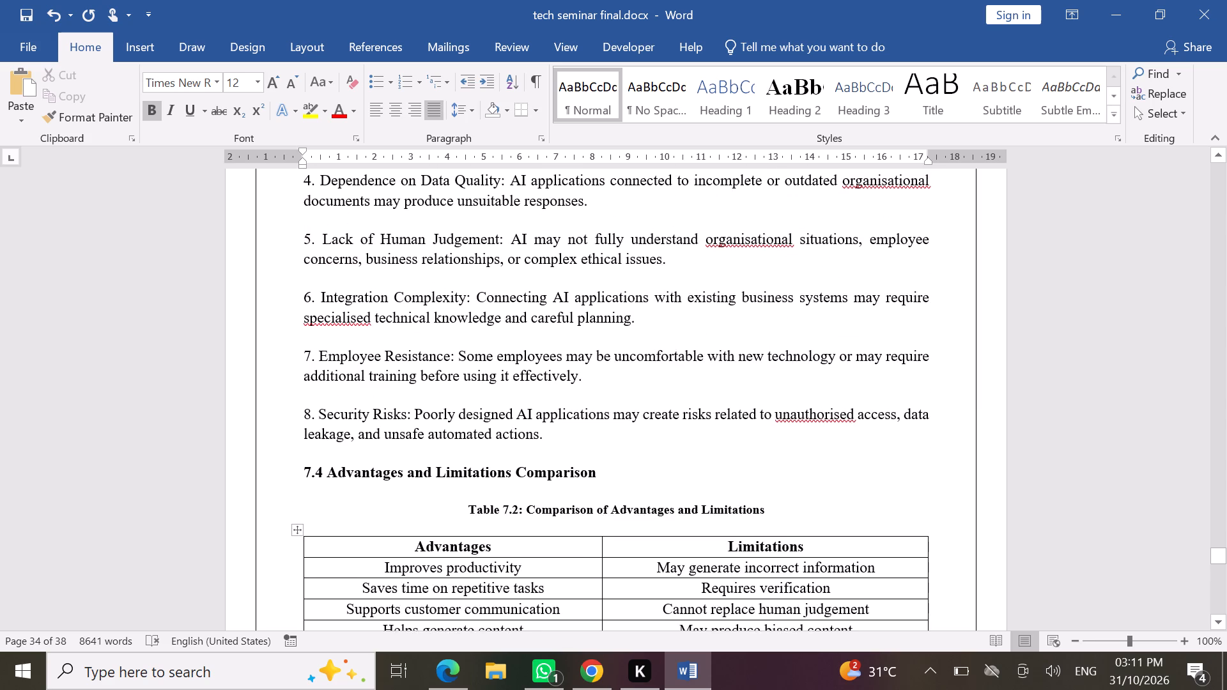
scroll(524, 333, up, 10)
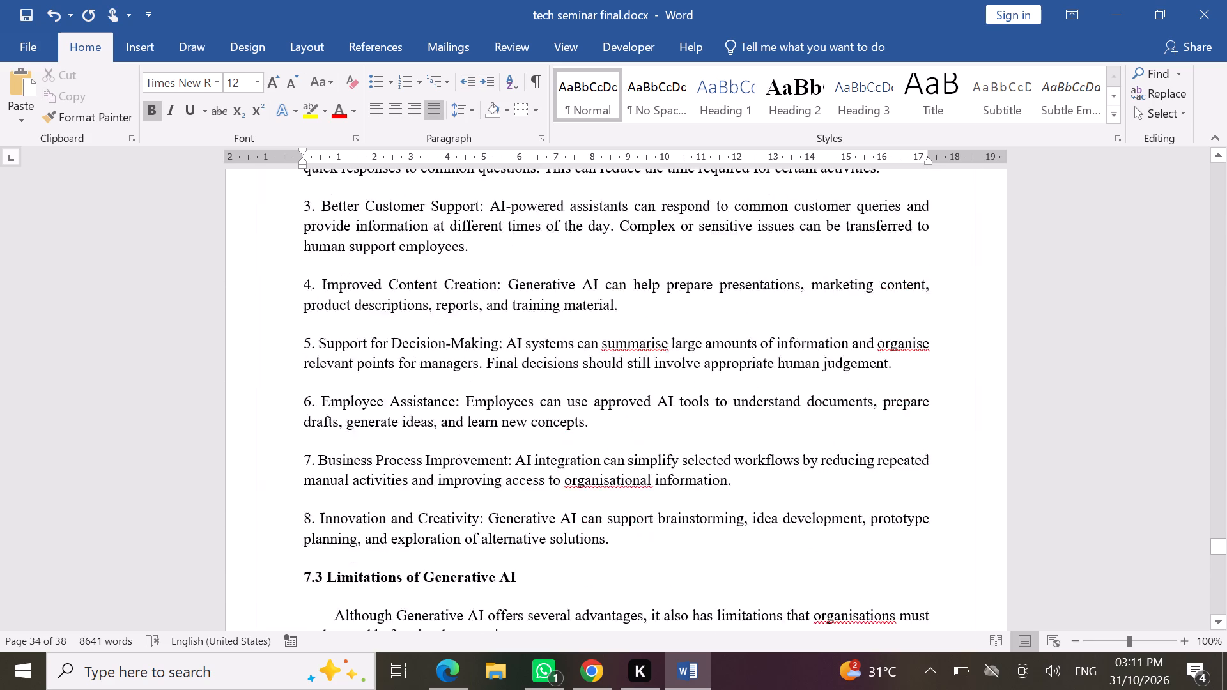
scroll(524, 333, up, 9)
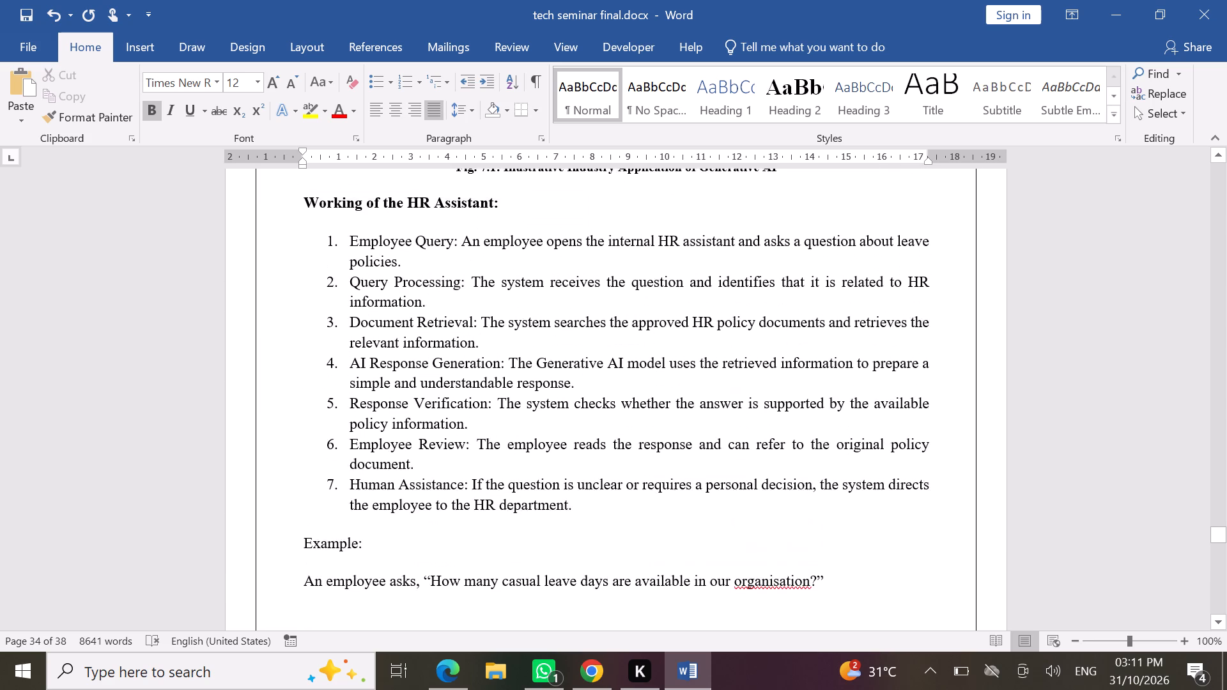
scroll(524, 333, up, 7)
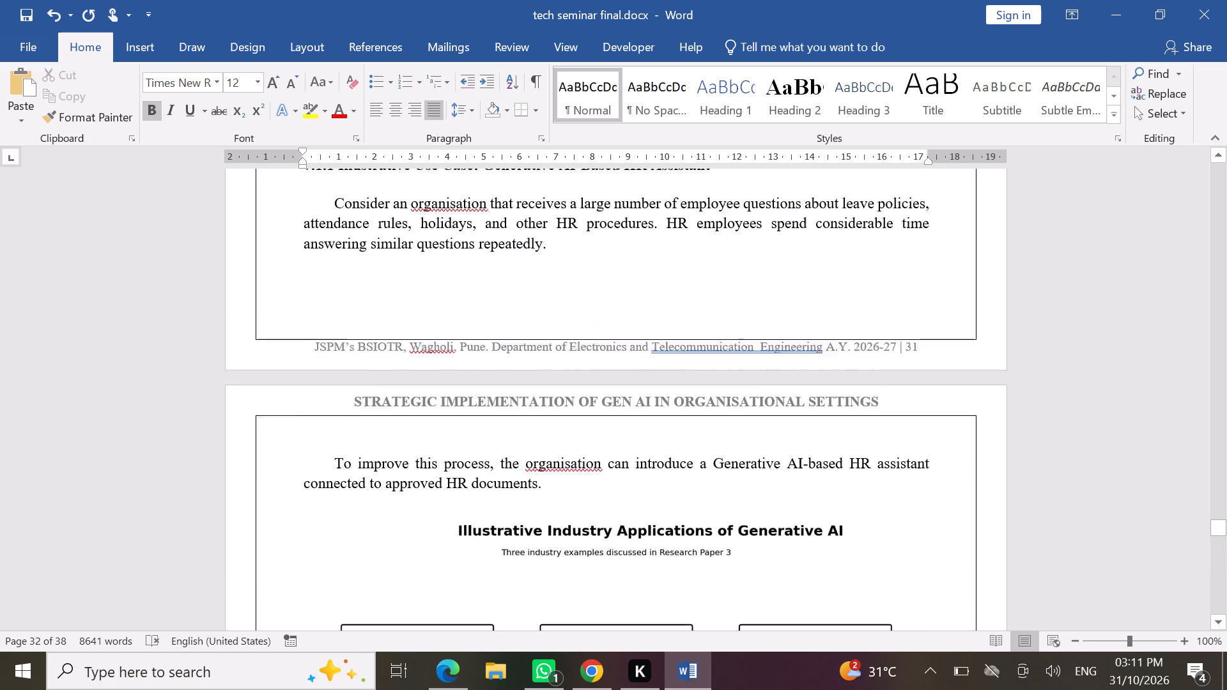
scroll(524, 333, down, 4)
click(272, 461)
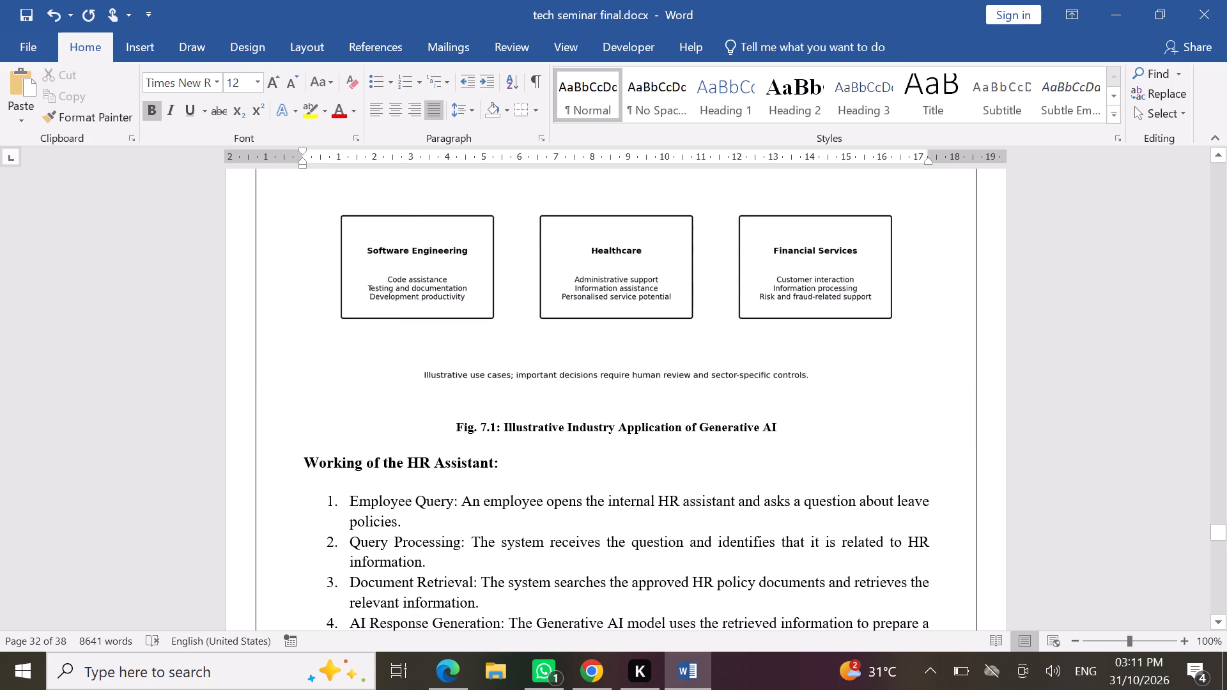
click(540, 461)
scroll(540, 461, up, 8)
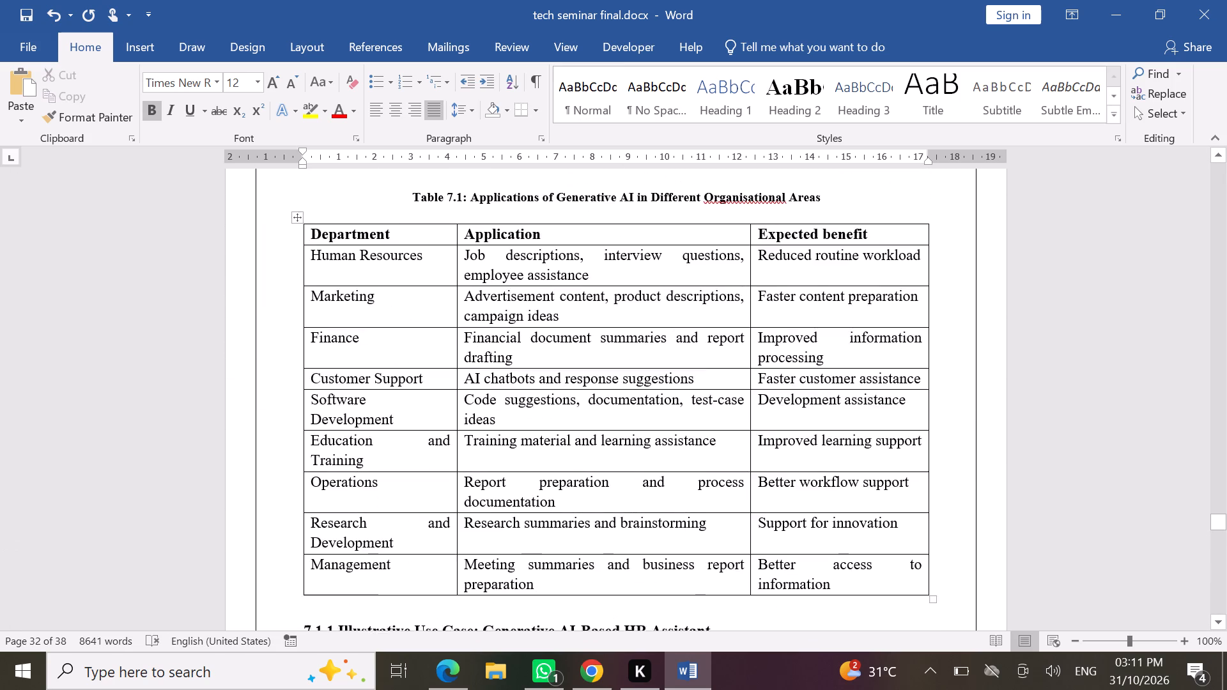
scroll(540, 461, up, 5)
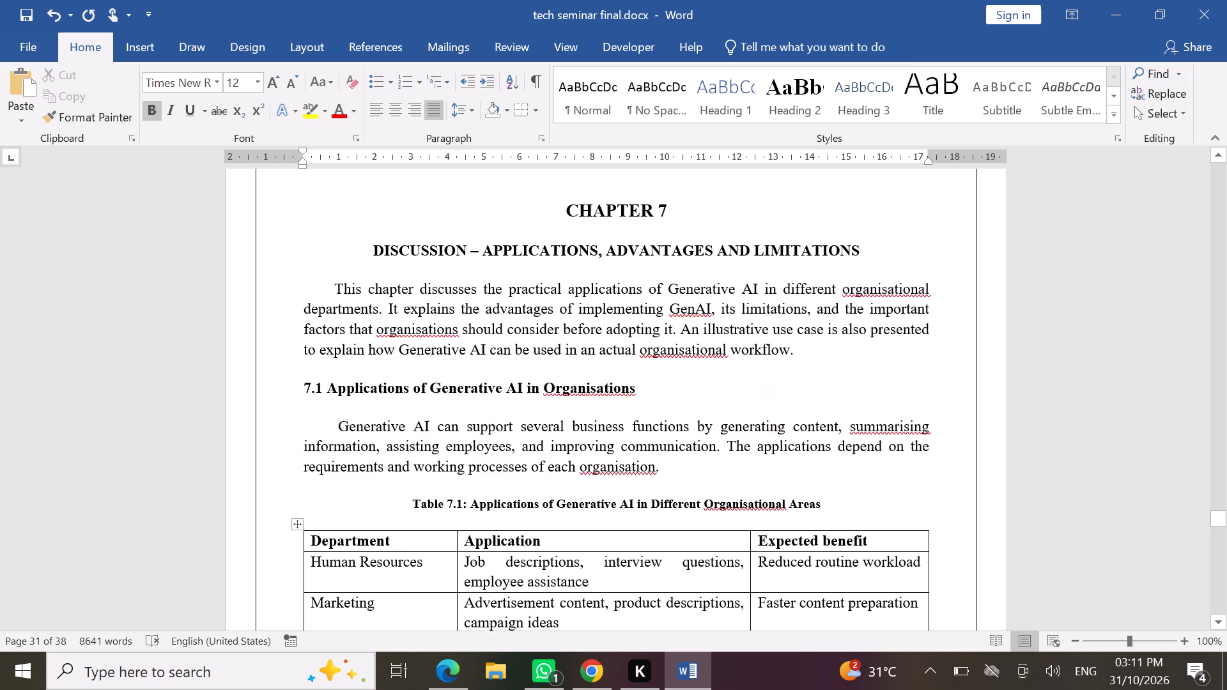
scroll(540, 461, up, 5)
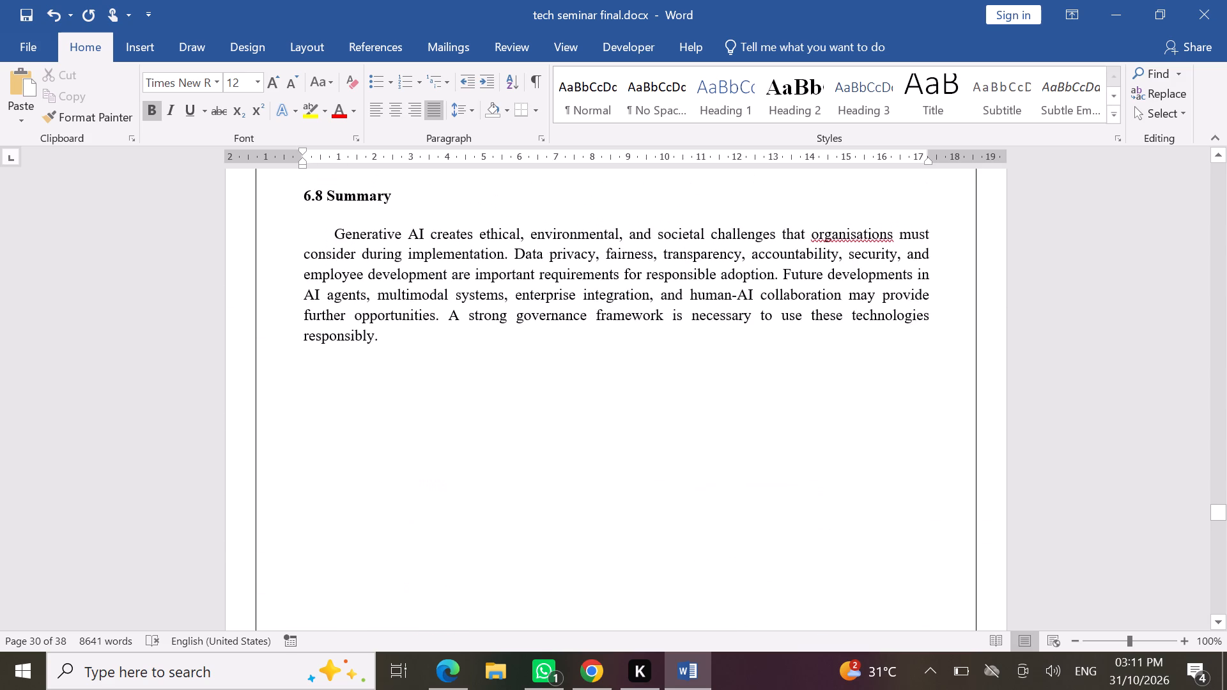
scroll(540, 461, up, 2)
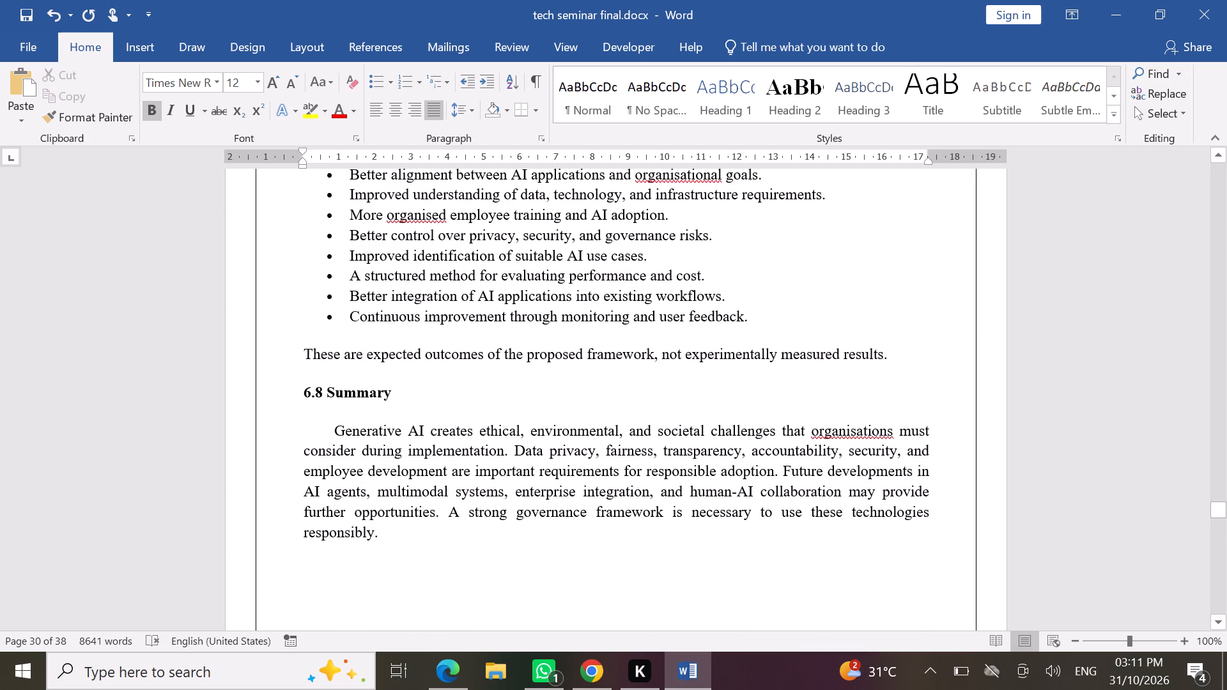
scroll(540, 461, up, 2)
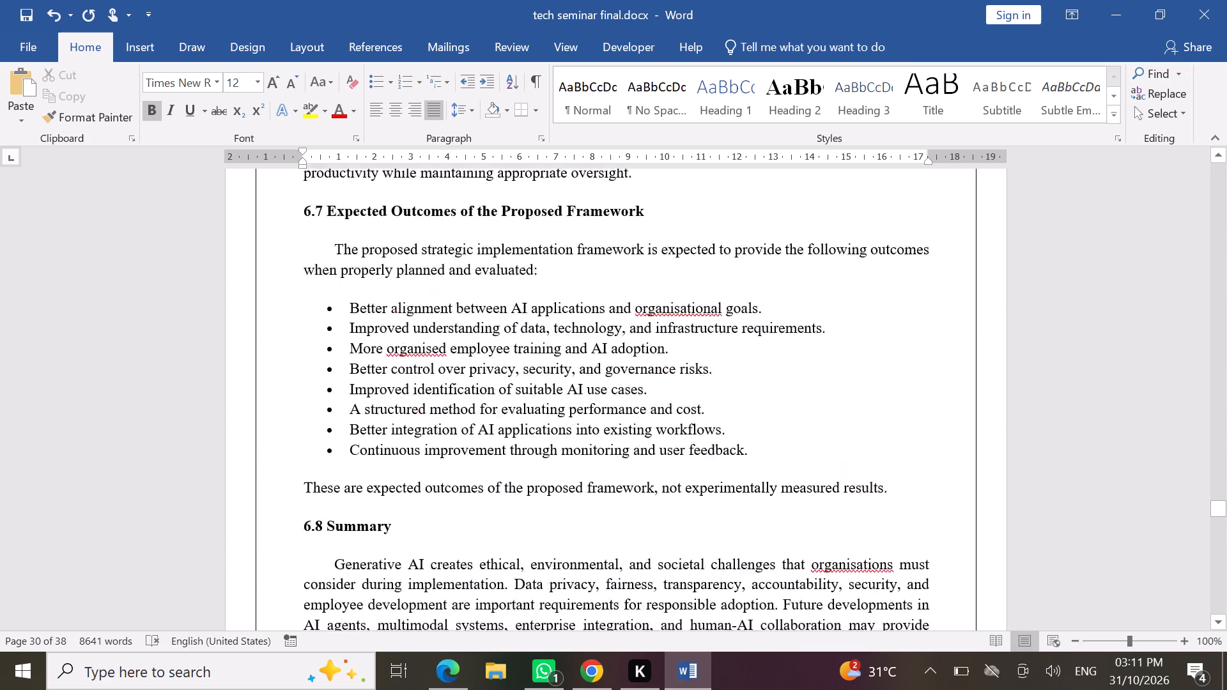
scroll(540, 461, up, 4)
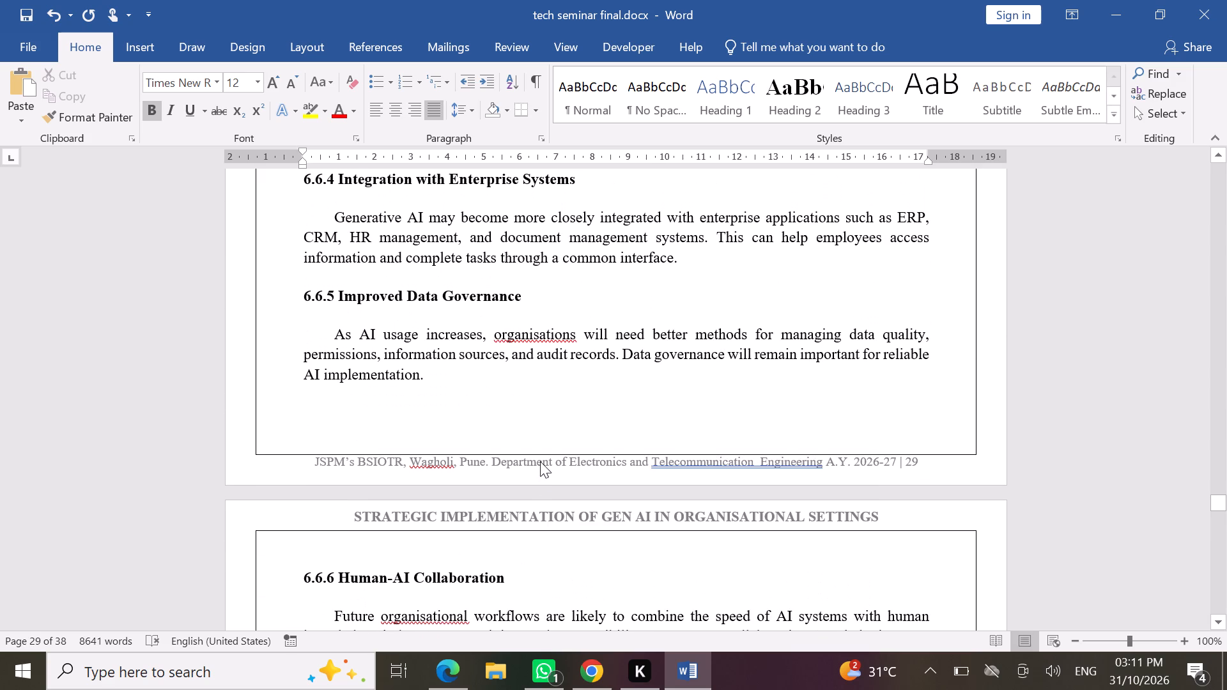
Apply the Times New Roman font to the entire document text.
key(ctrl+a)
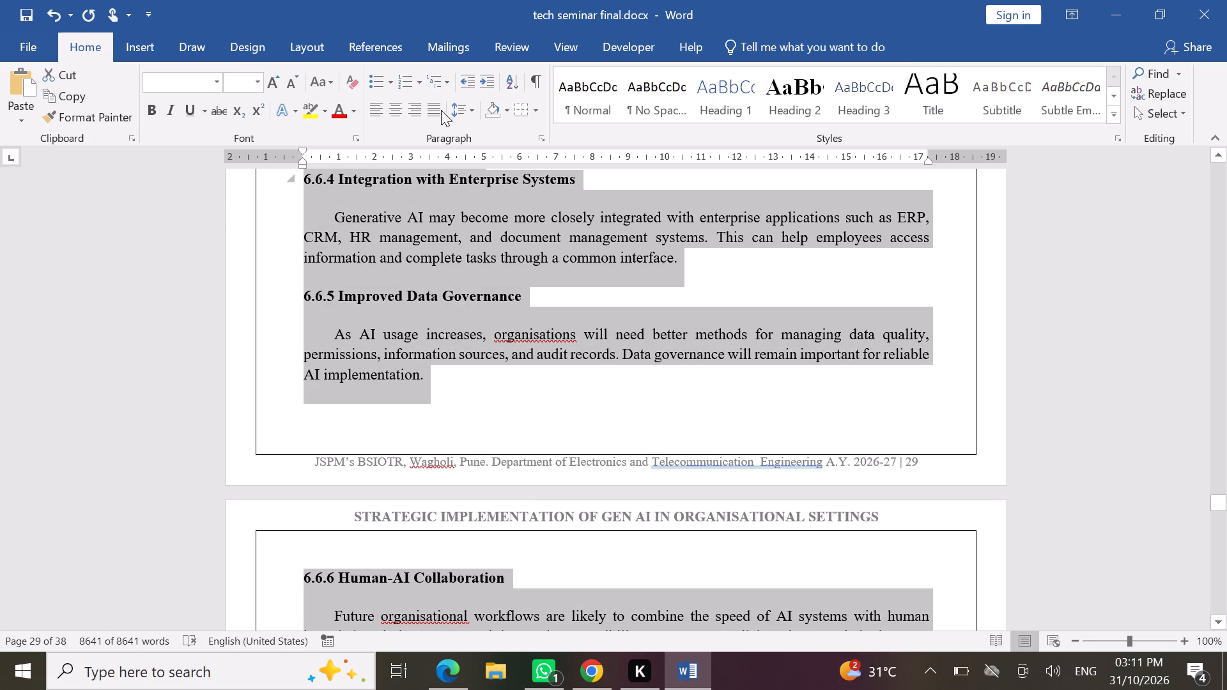
click(219, 87)
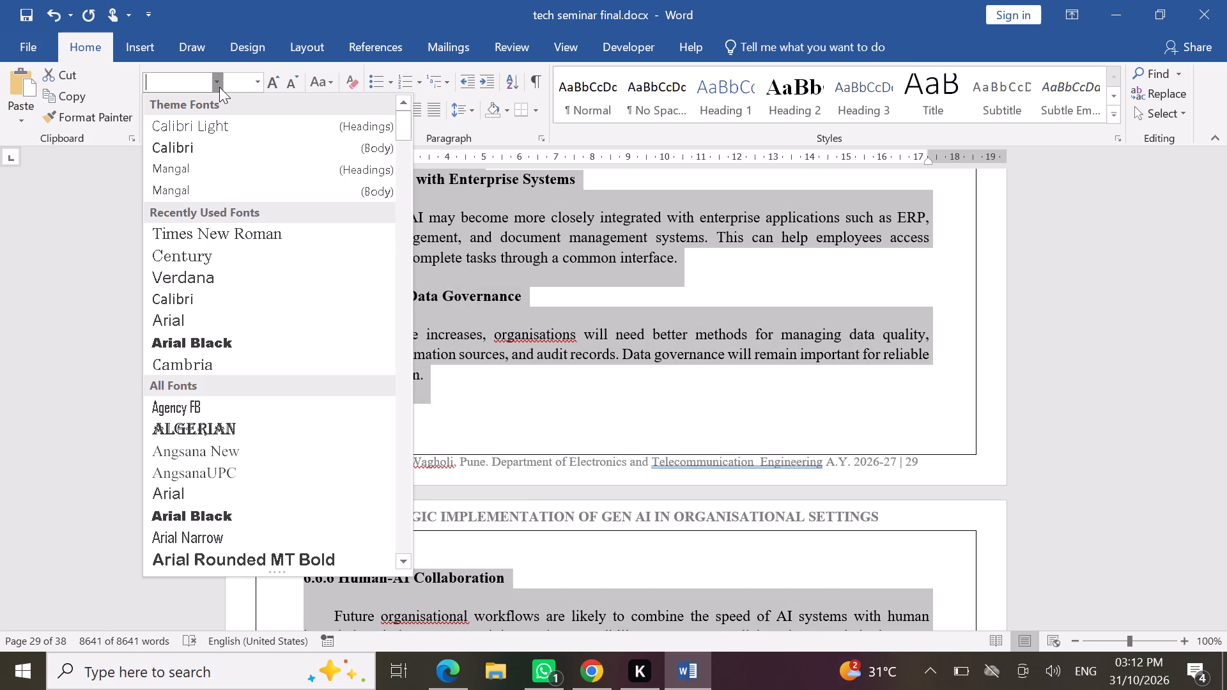
click(225, 229)
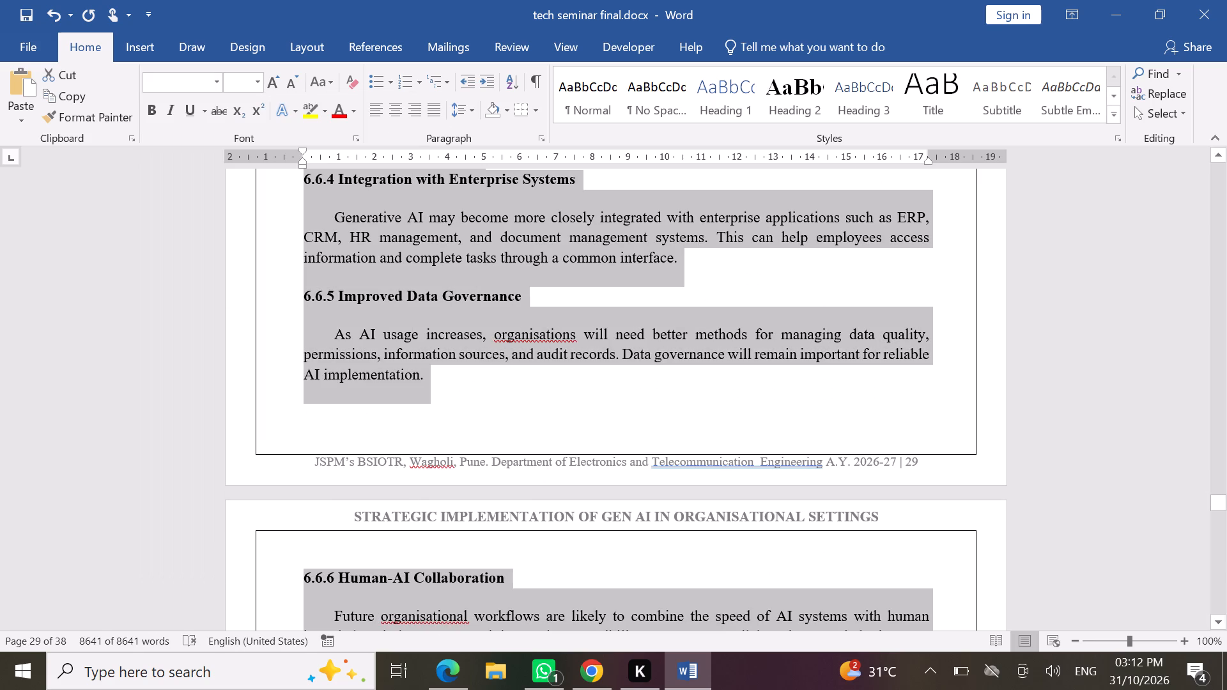
click(486, 399)
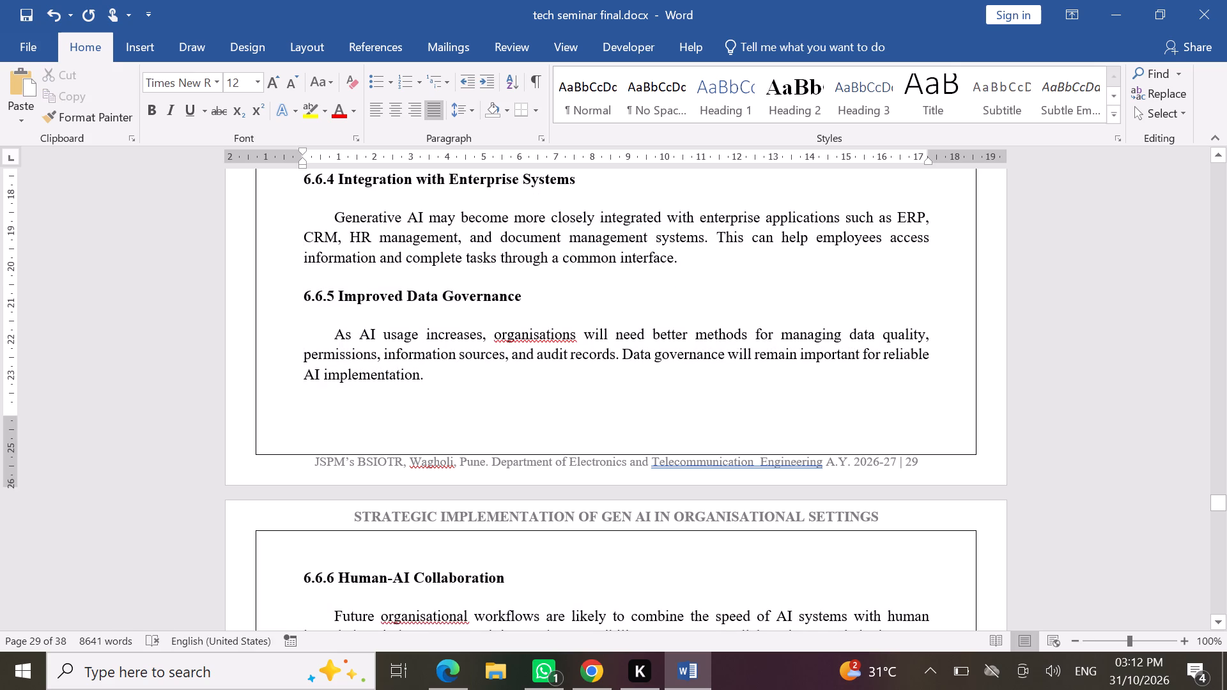
Look back through Chapter 6 and the earlier chapters to the start of Chapter 1, checking the text's appearance.
scroll(486, 399, up, 1)
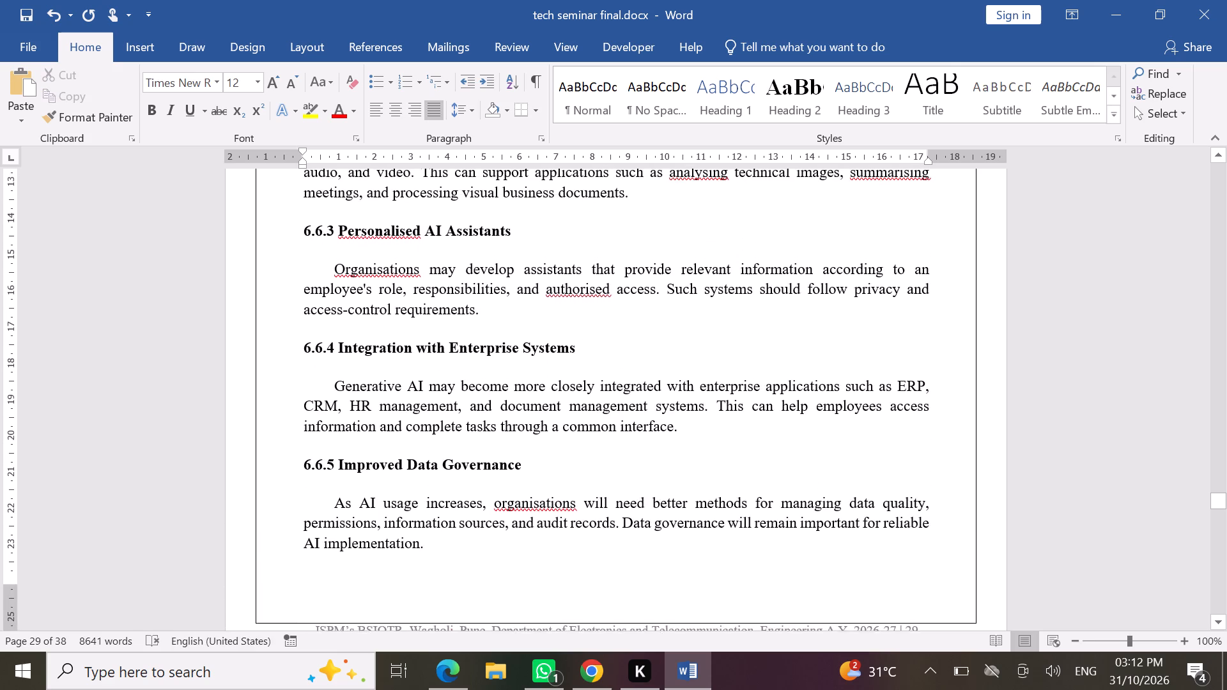
scroll(486, 399, up, 6)
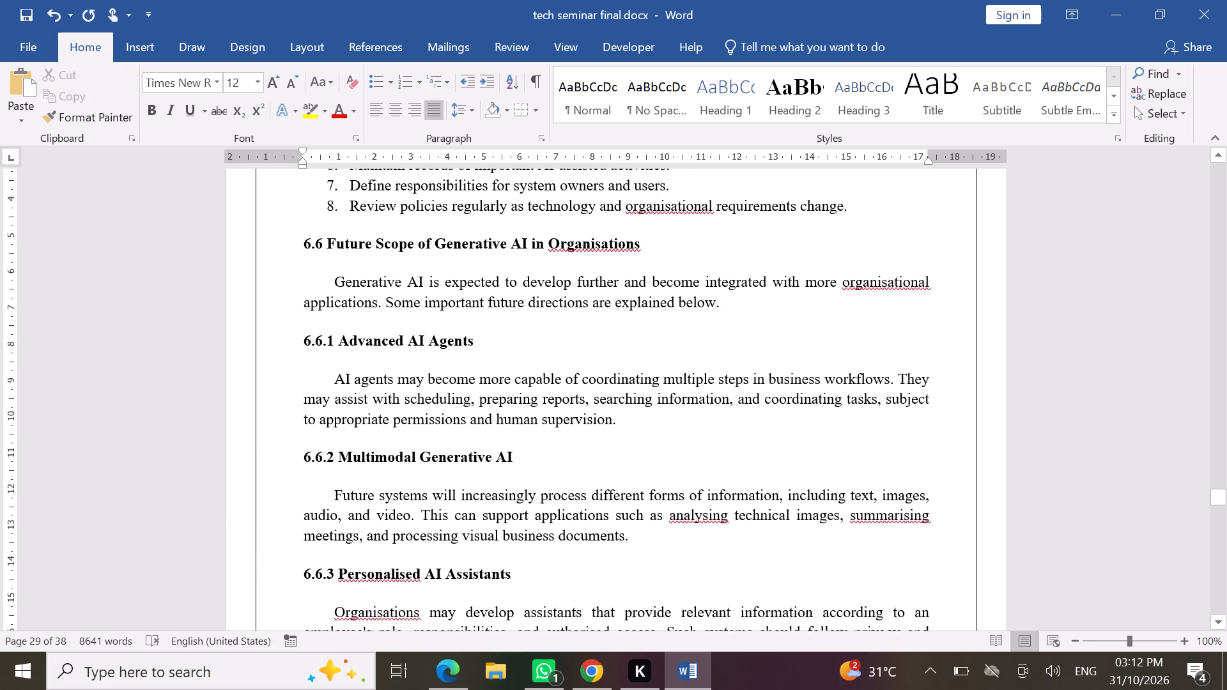
scroll(486, 399, up, 7)
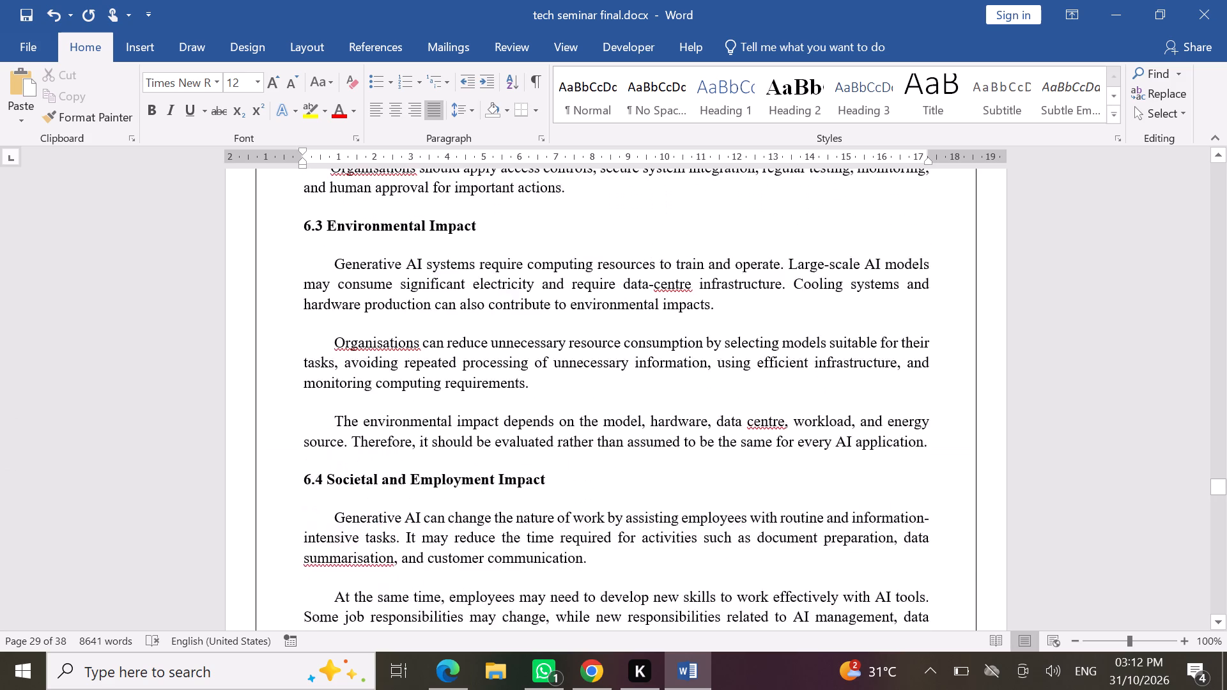
scroll(486, 399, up, 9)
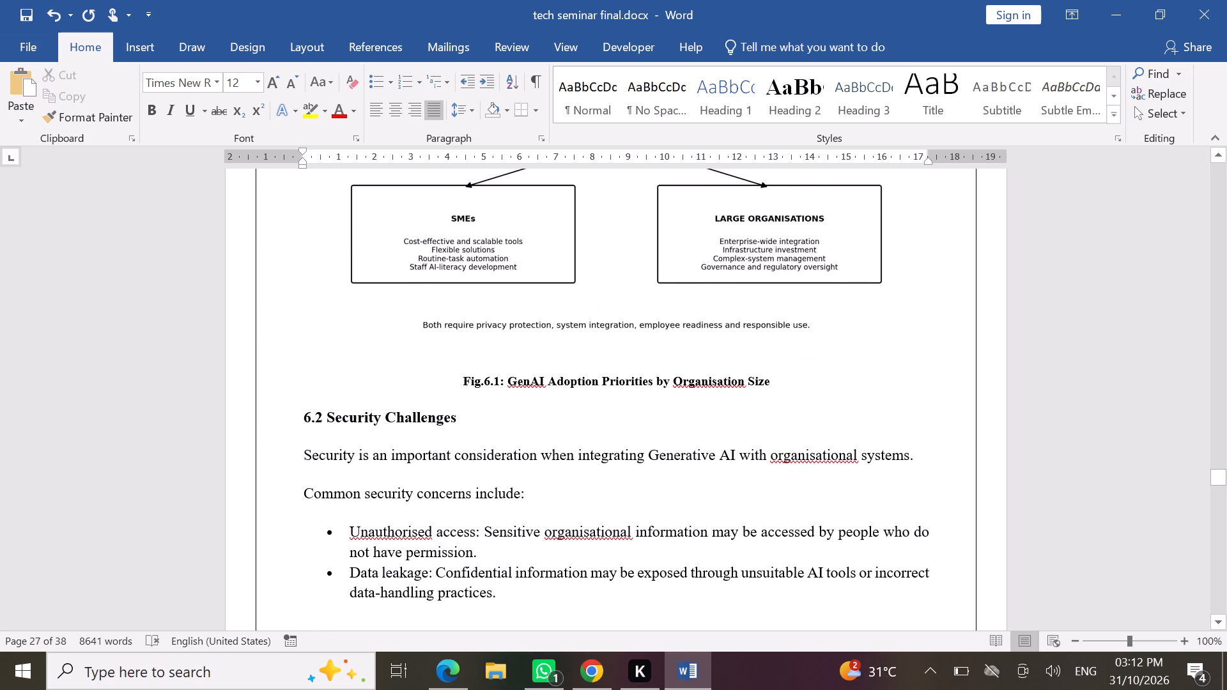
scroll(486, 399, up, 3)
scroll(486, 399, up, 20)
scroll(486, 399, up, 6)
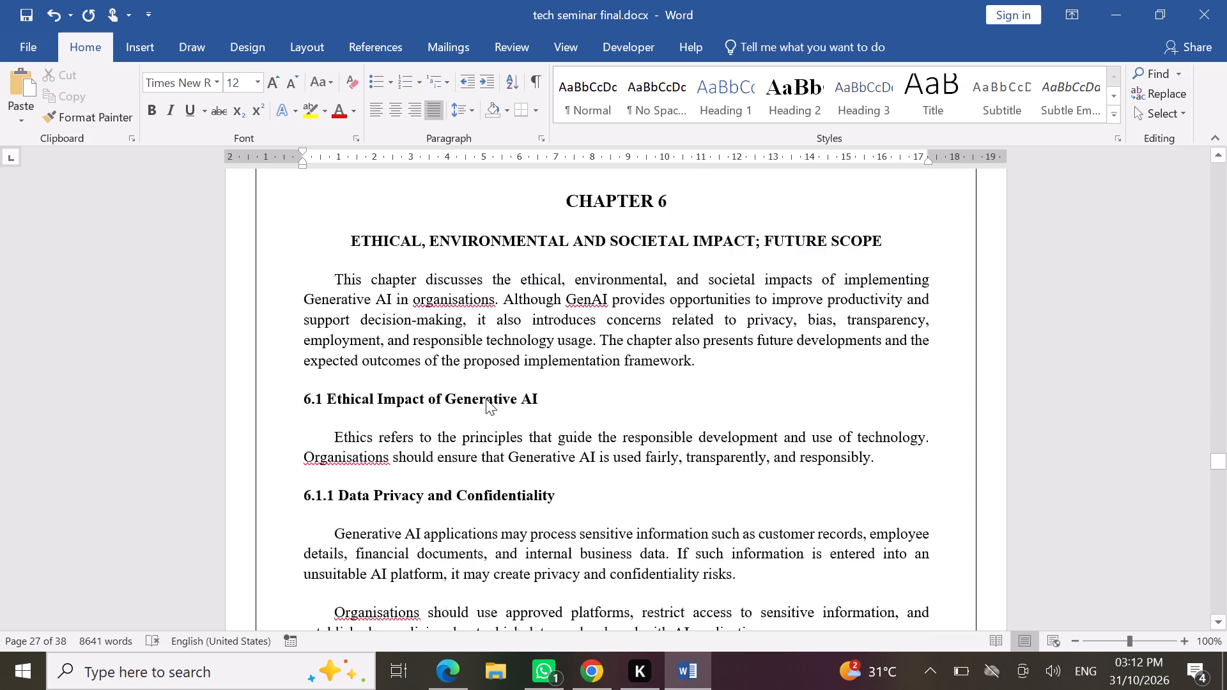
scroll(486, 399, up, 20)
scroll(486, 399, up, 20)
scroll(486, 399, up, 8)
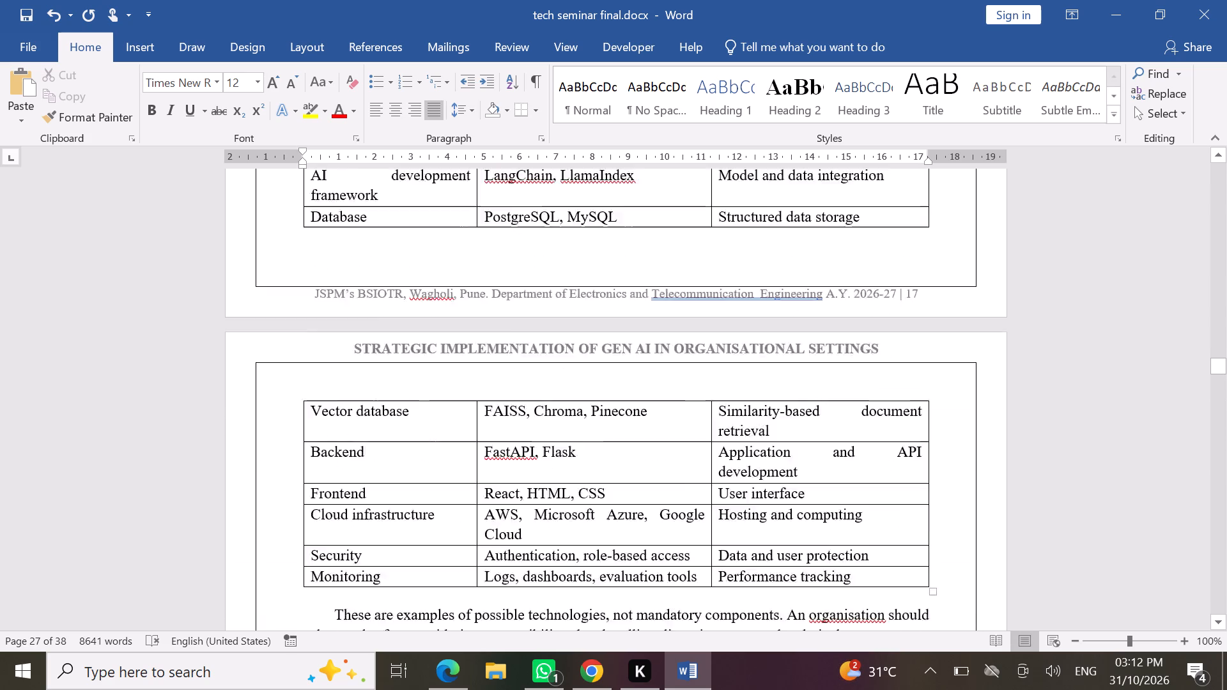
scroll(486, 399, up, 20)
scroll(486, 399, up, 20)
scroll(486, 399, up, 8)
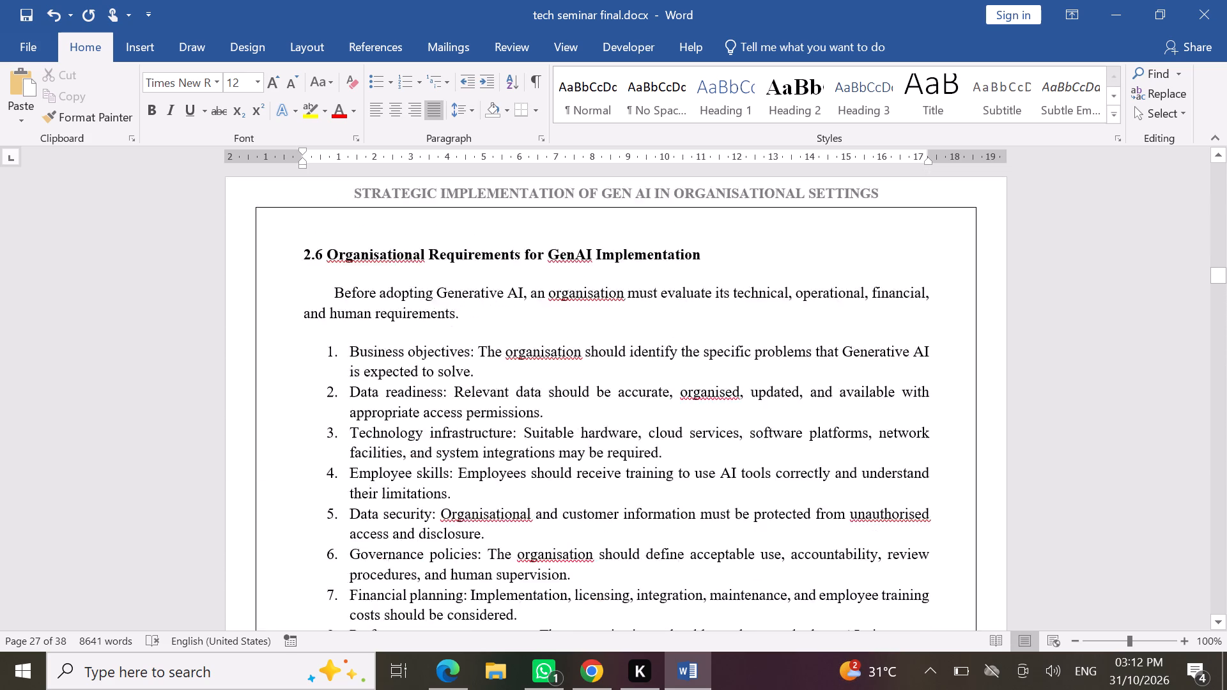
scroll(486, 399, up, 3)
scroll(486, 399, up, 20)
scroll(486, 399, up, 15)
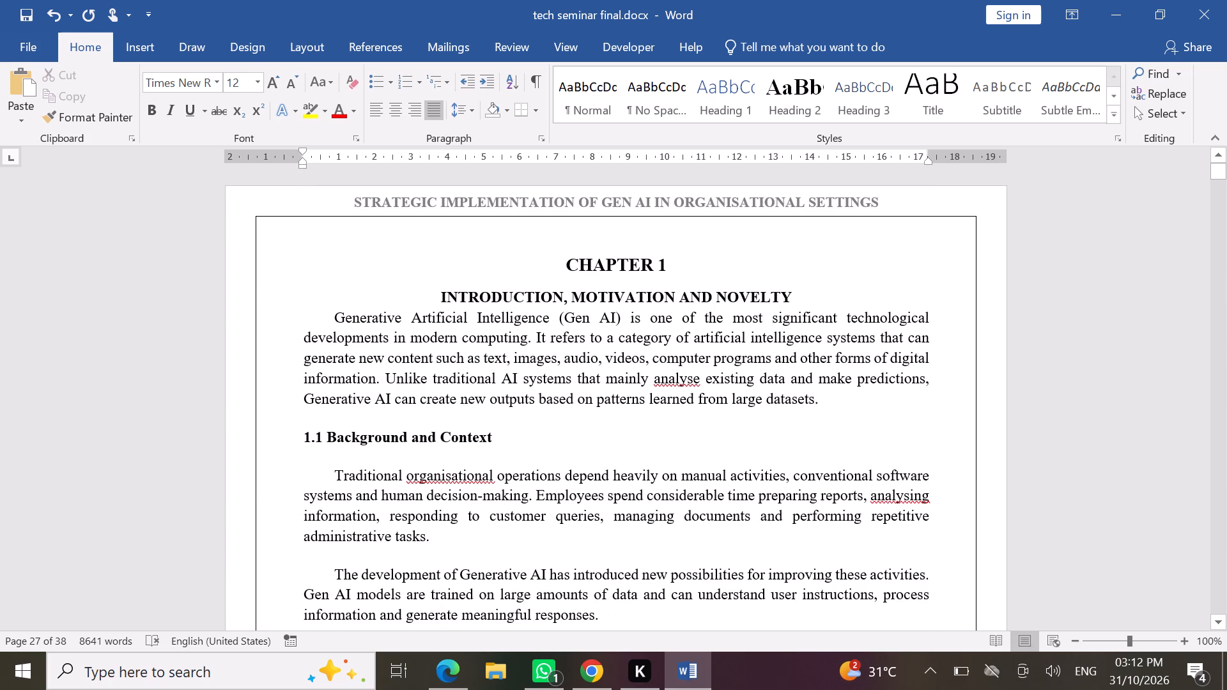
scroll(486, 399, up, 6)
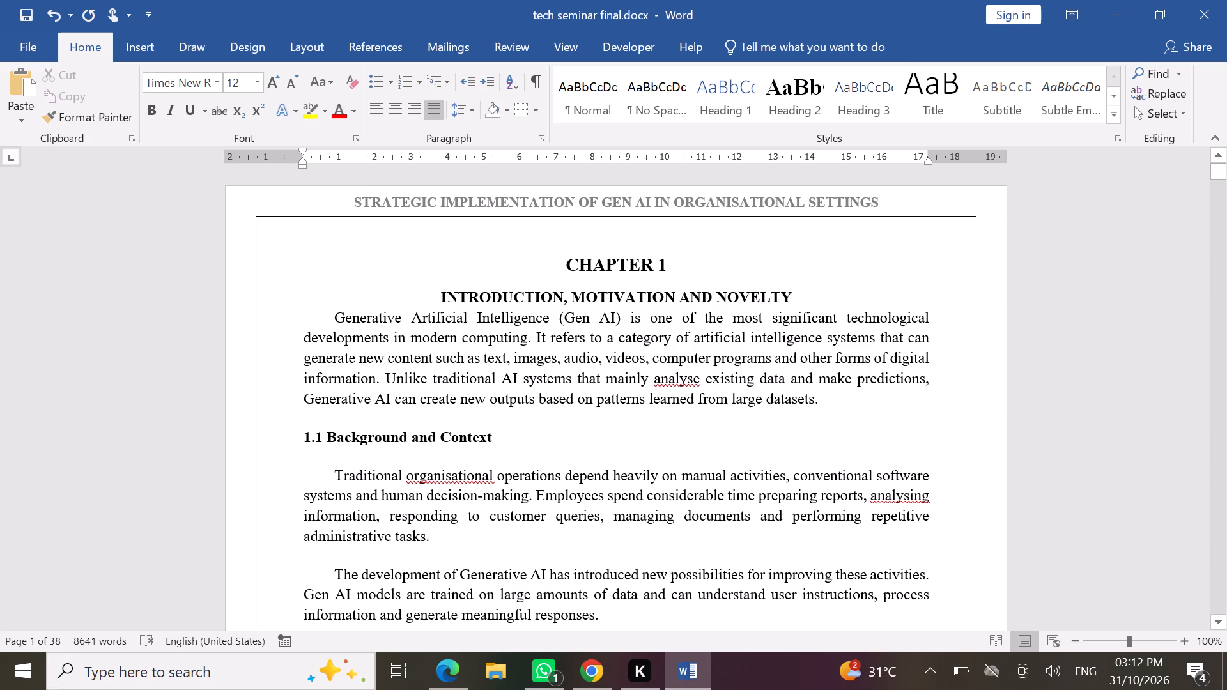
Examine Chapter 1 from its introduction through section 1.7, checking headings, lists and page breaks.
scroll(611, 433, down, 2)
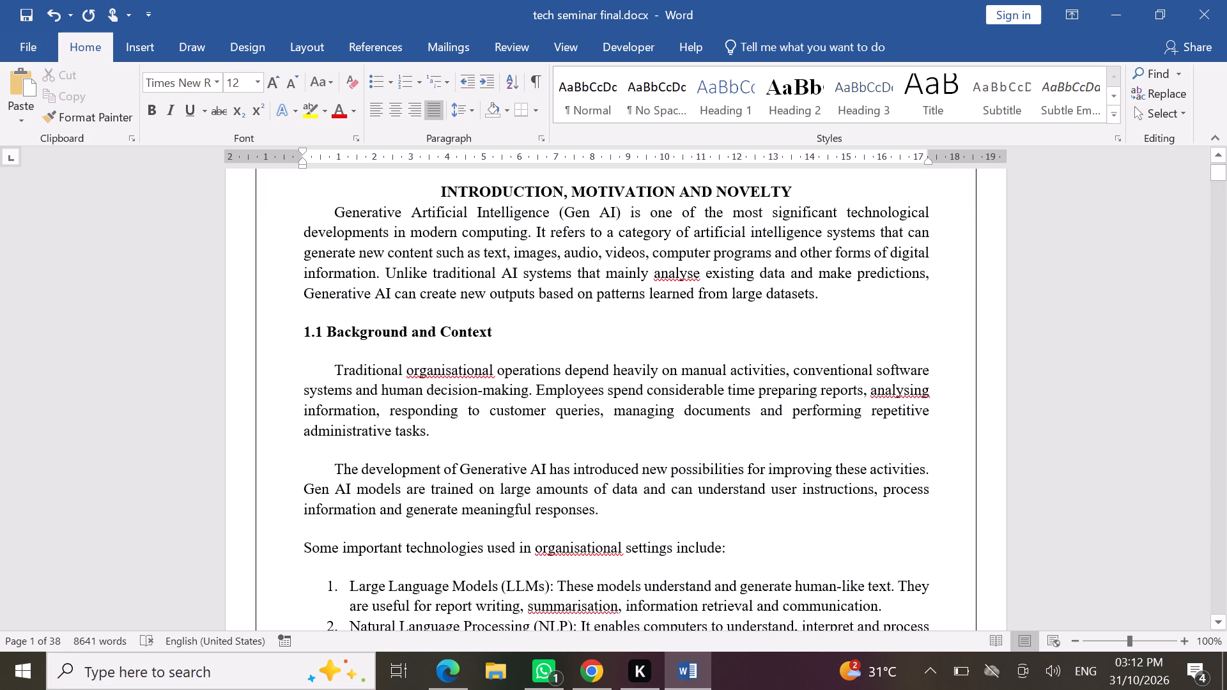
scroll(611, 433, down, 5)
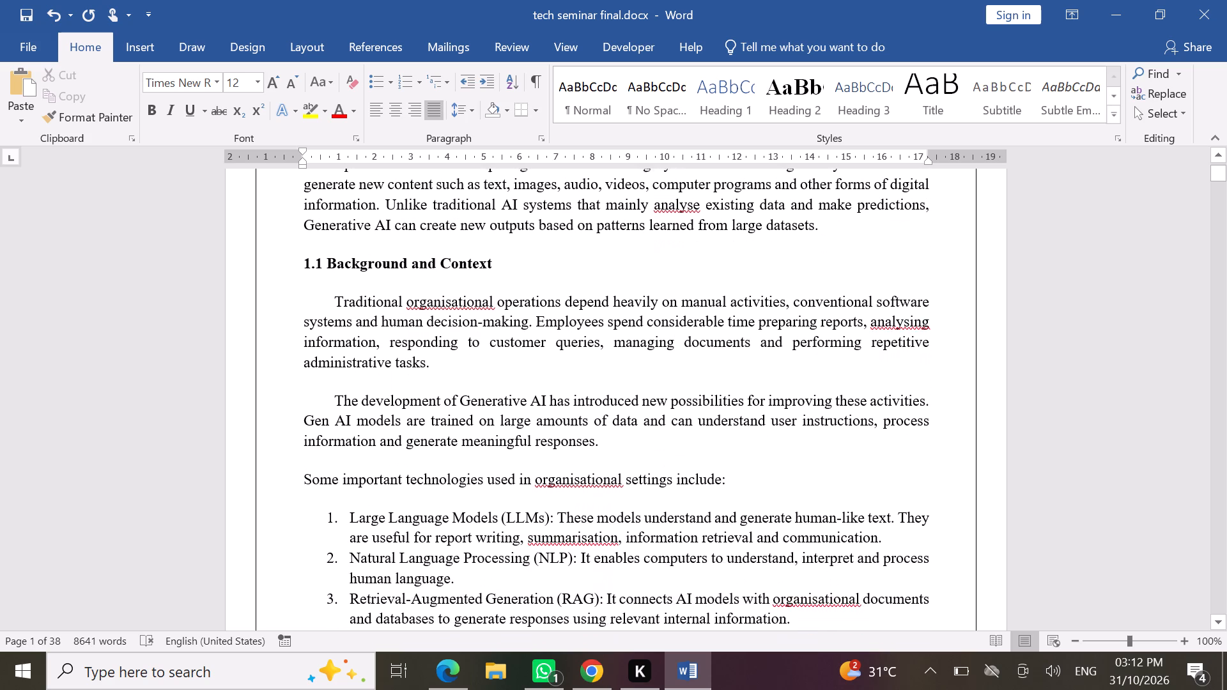
scroll(611, 433, down, 5)
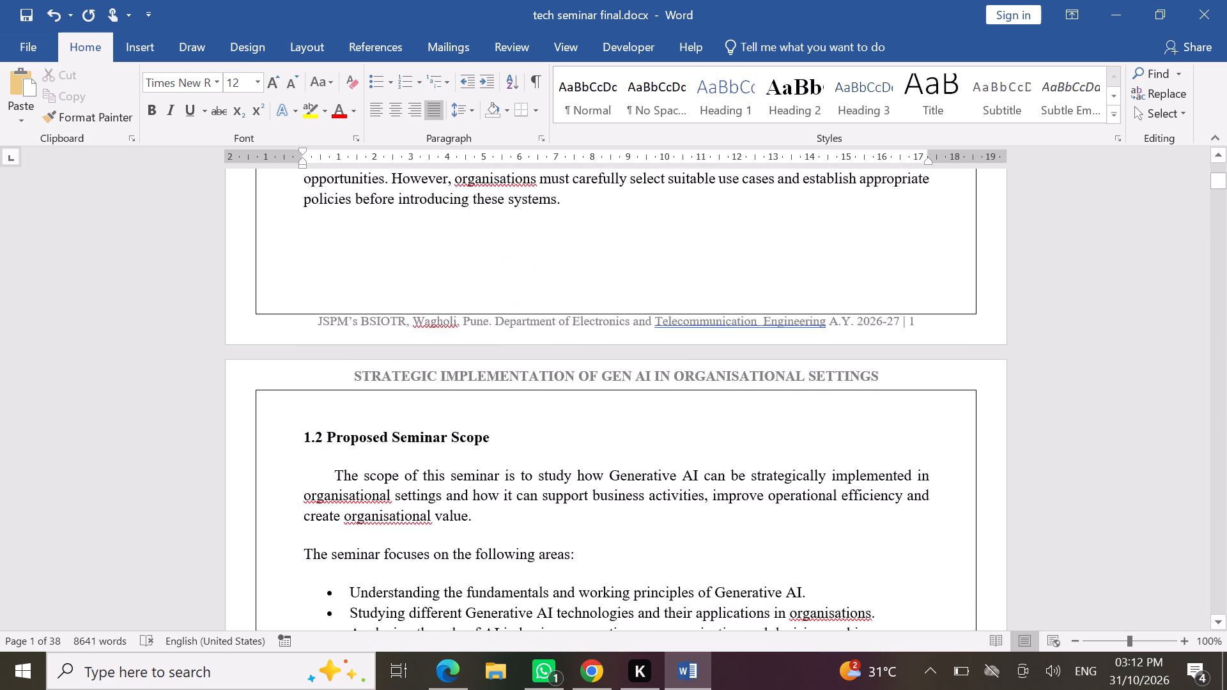
scroll(611, 433, down, 4)
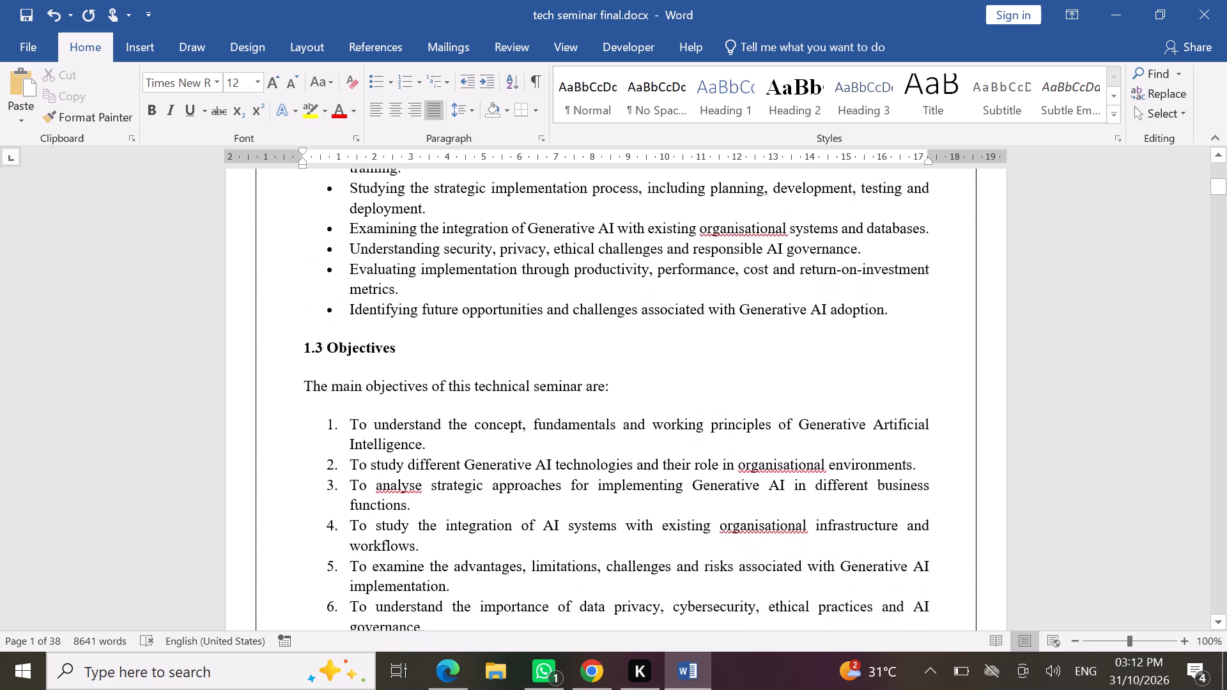
scroll(611, 433, down, 4)
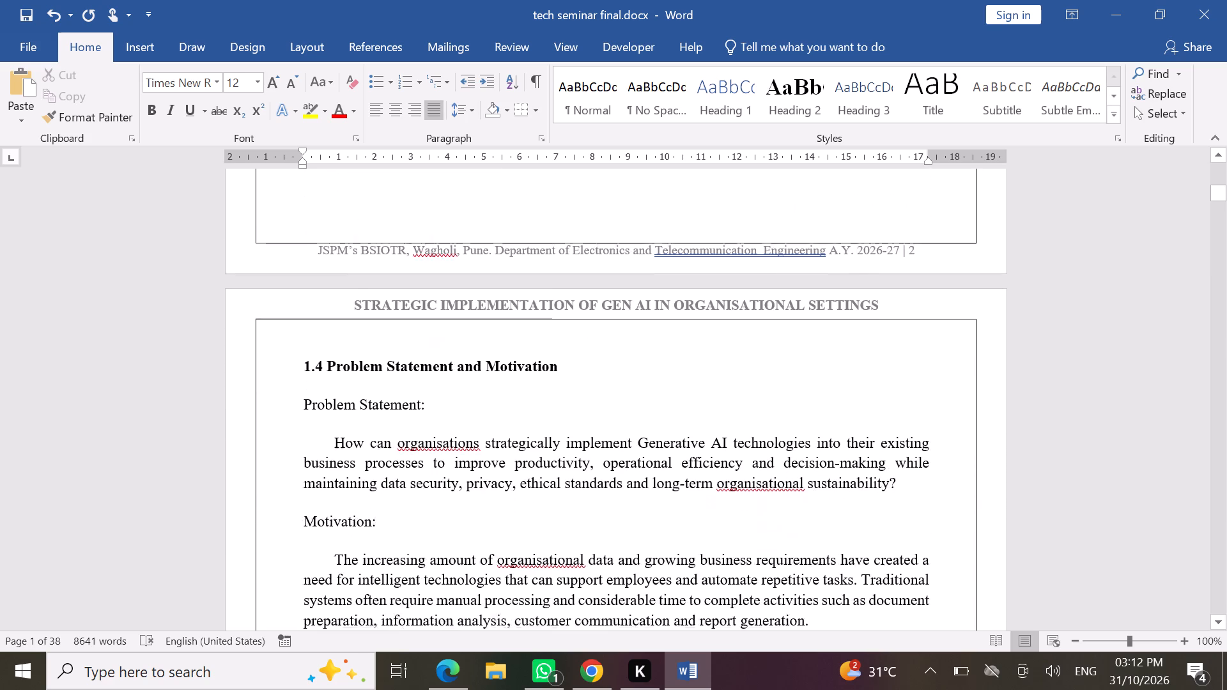
scroll(611, 433, down, 4)
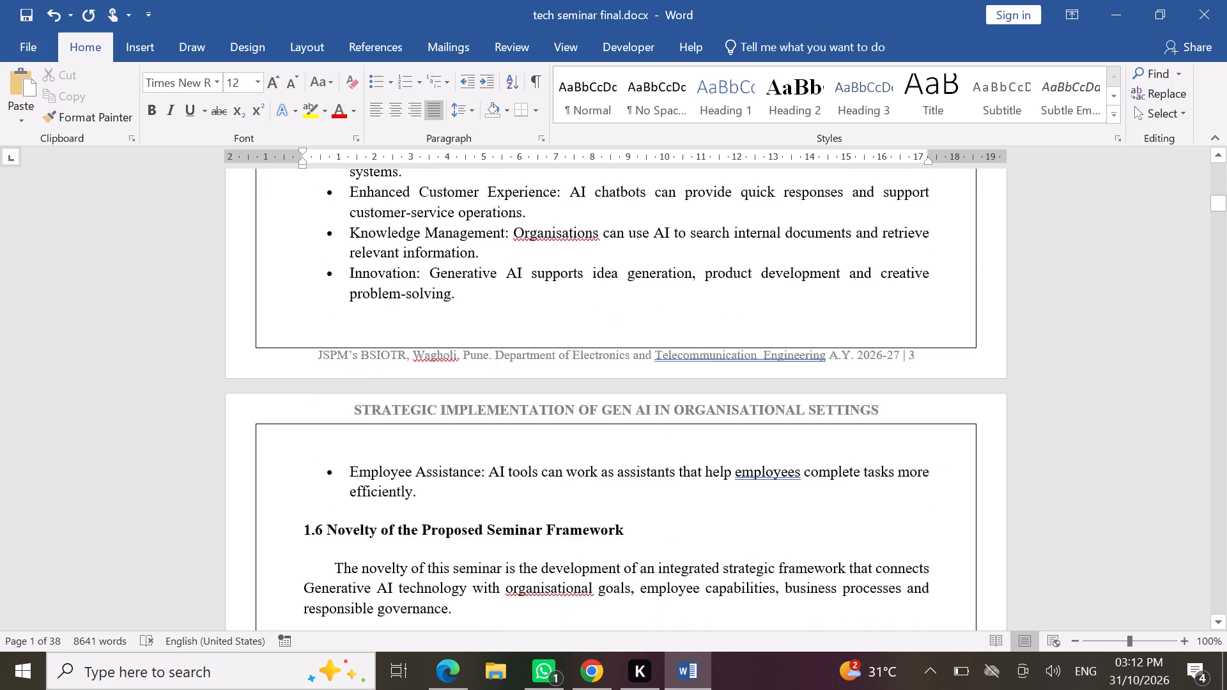
scroll(611, 433, down, 4)
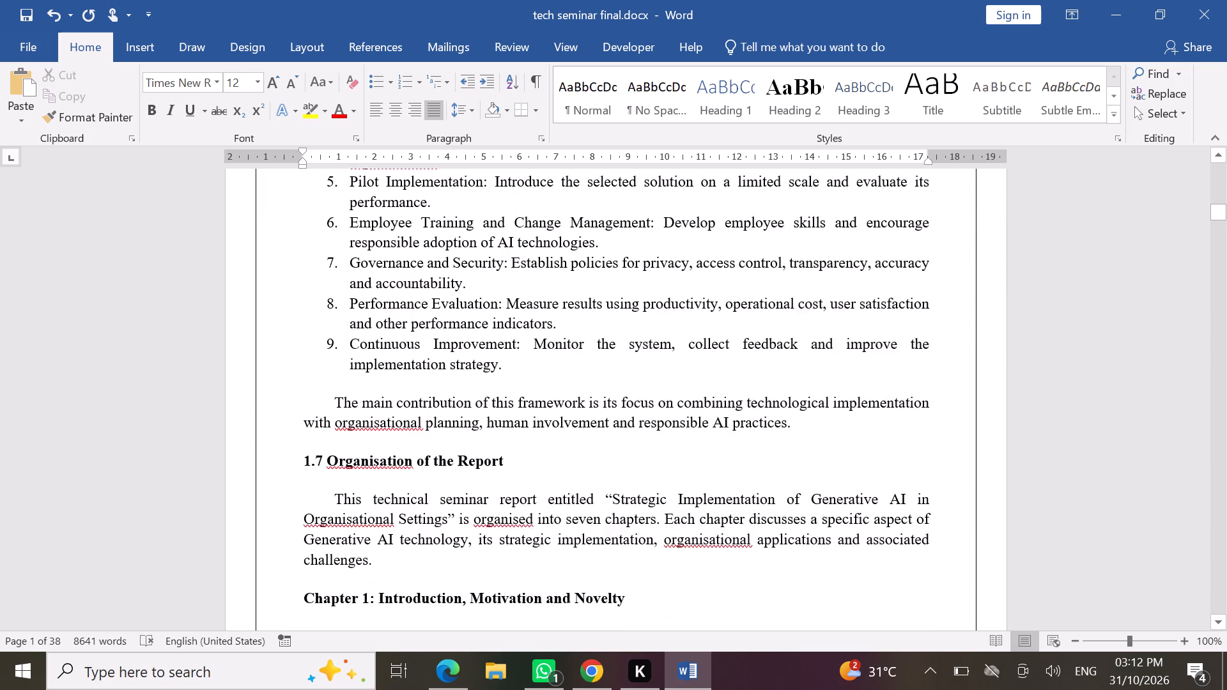
scroll(611, 433, down, 4)
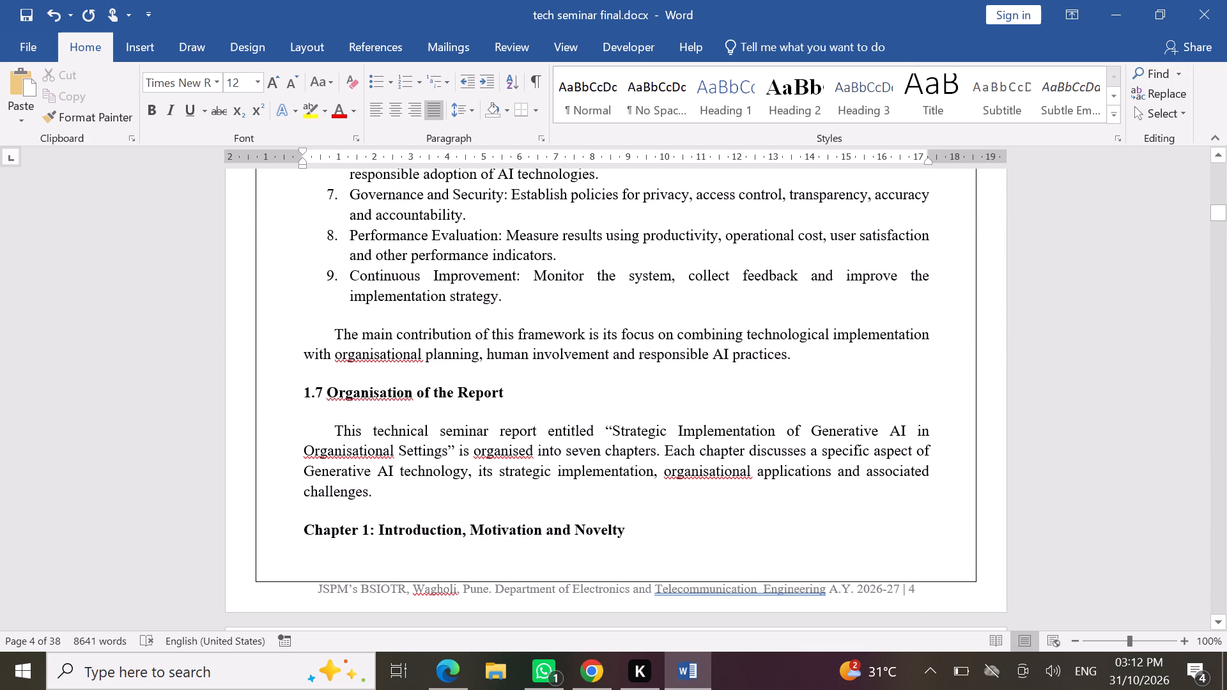
scroll(611, 433, down, 2)
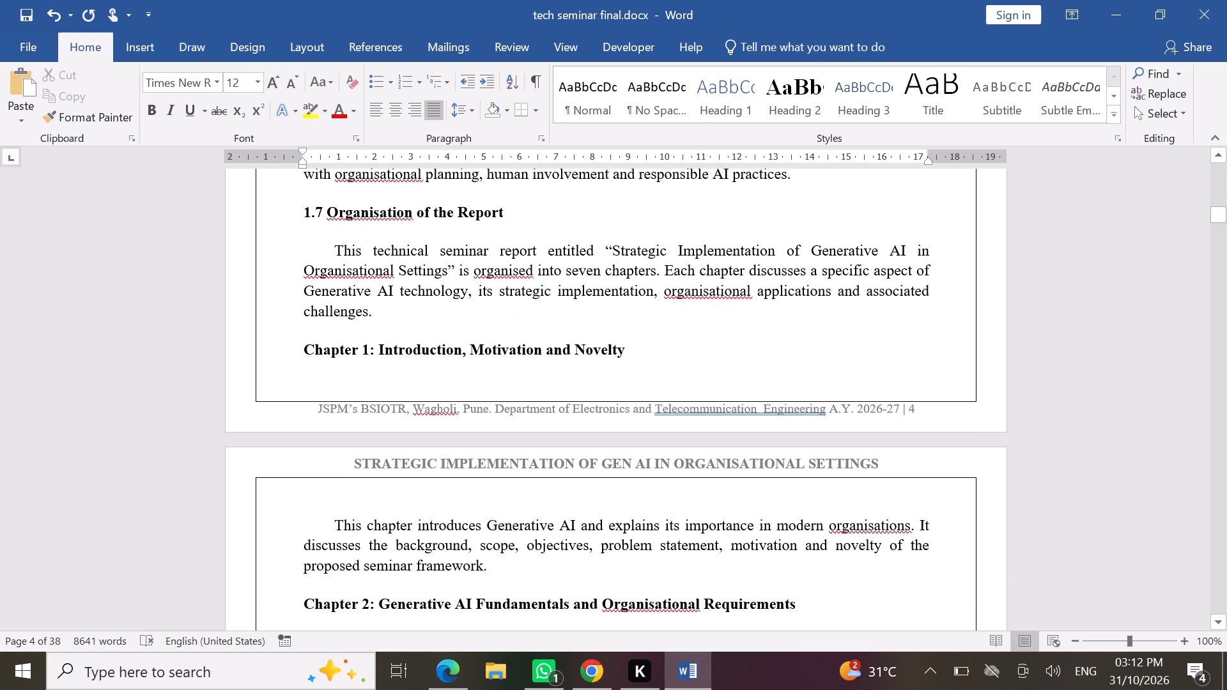
scroll(611, 433, down, 2)
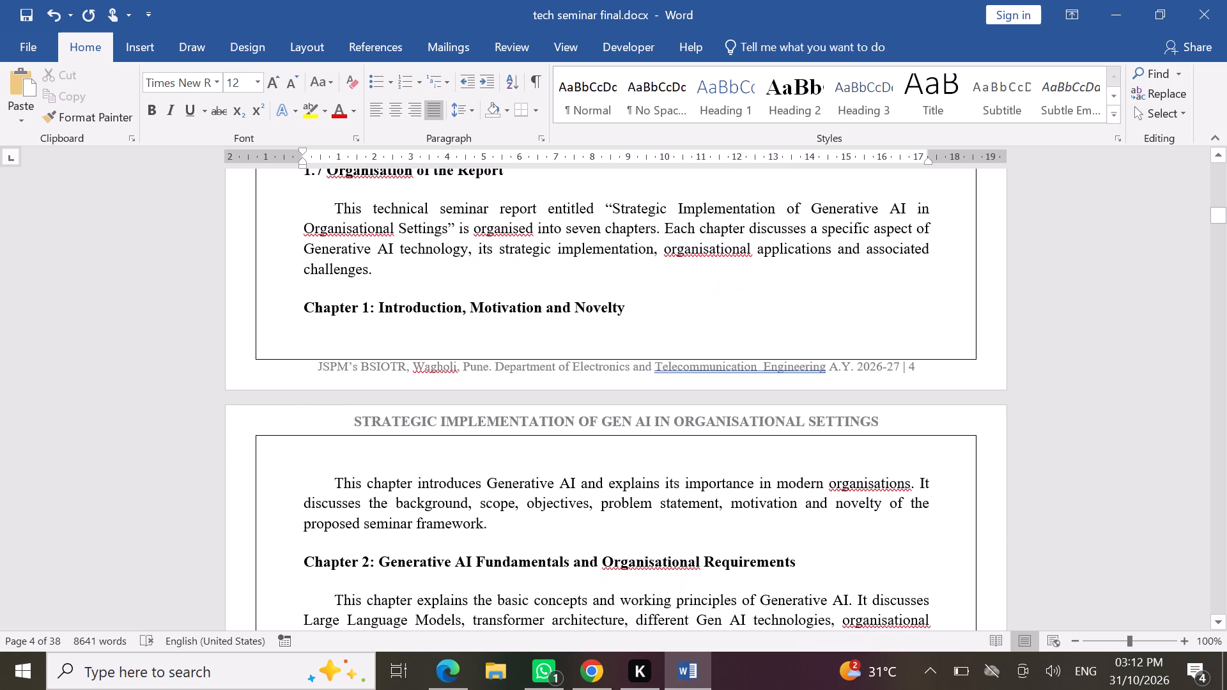
Insert an empty paragraph after section 1.7's opening paragraph to push the "Chapter 1: Introduction, Motivation and Novelty" heading onto the next page.
click(385, 272)
key(Return)
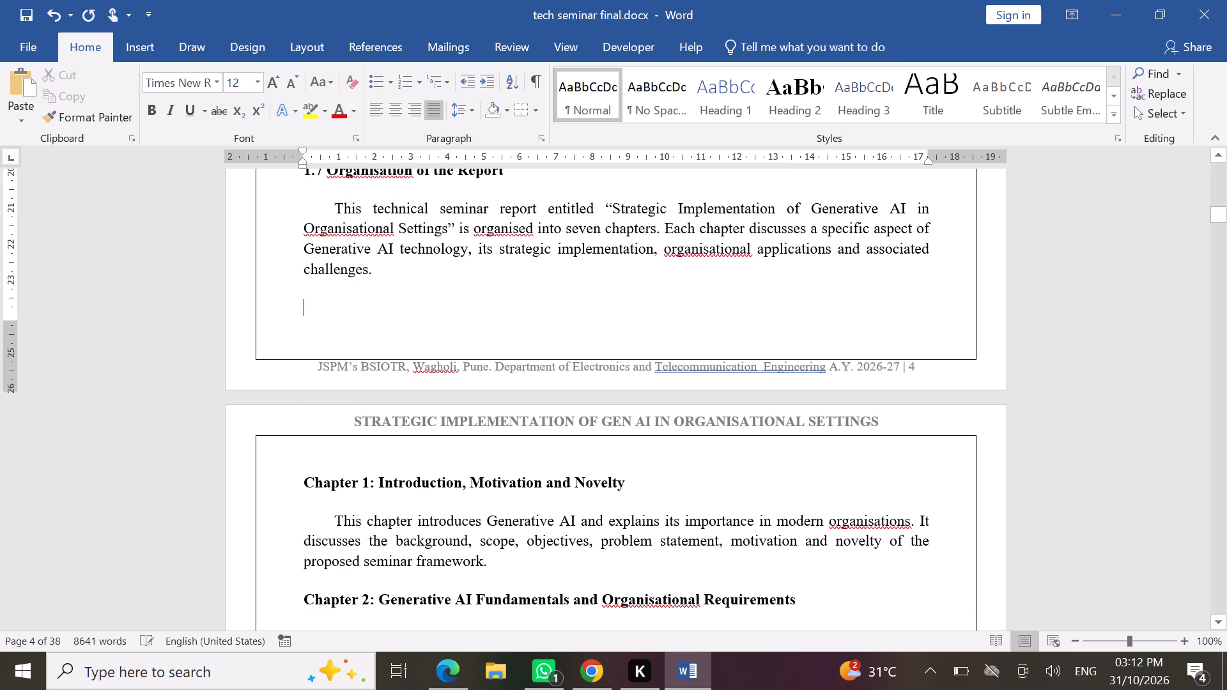
Delete the empty paragraph above the "CHAPTER 2" heading at the top of its page.
scroll(385, 272, down, 5)
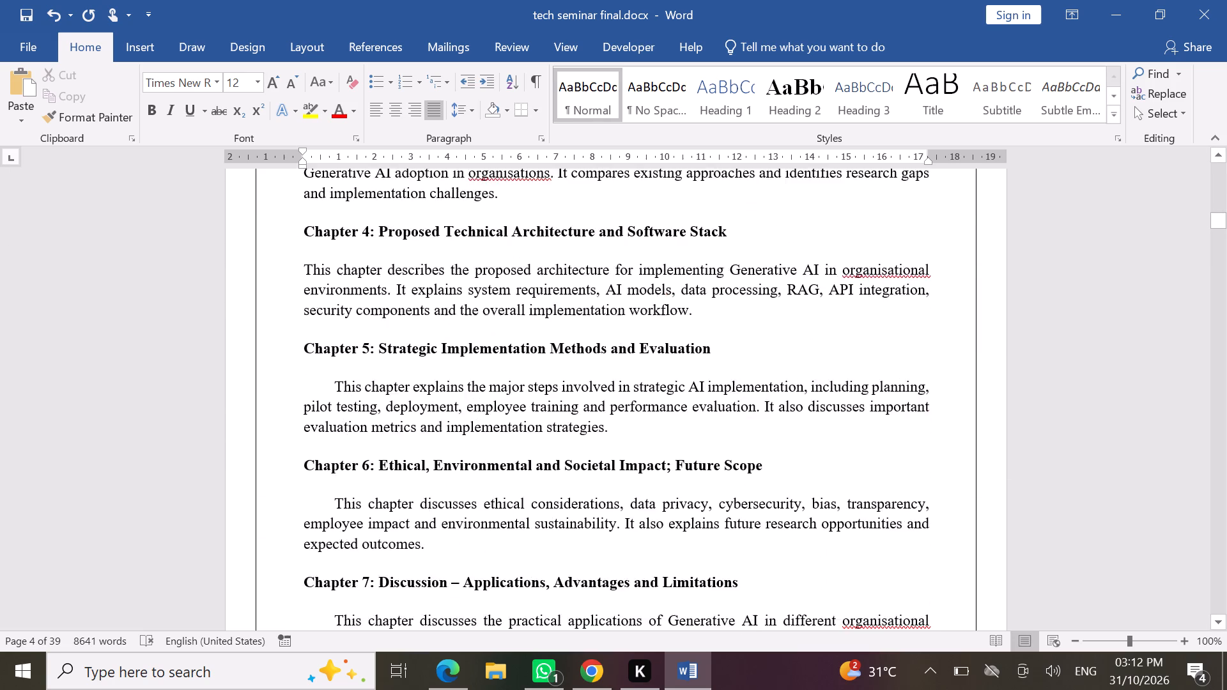
scroll(385, 272, down, 4)
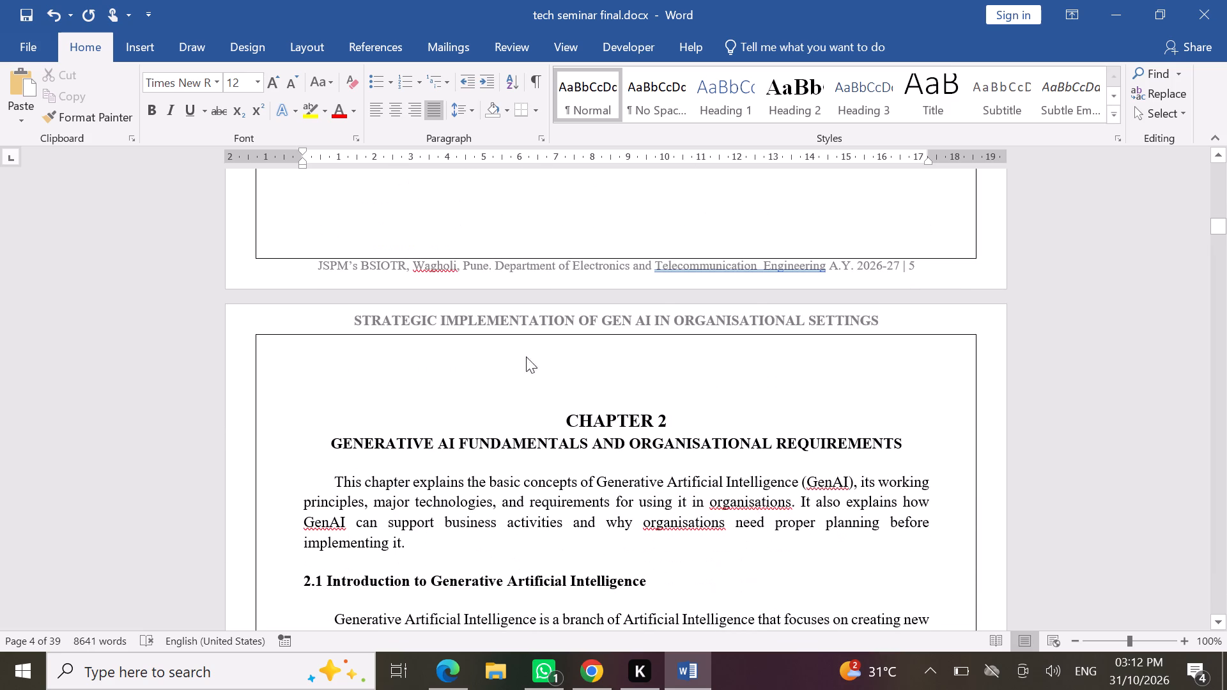
click(608, 399)
key(BackSpace)
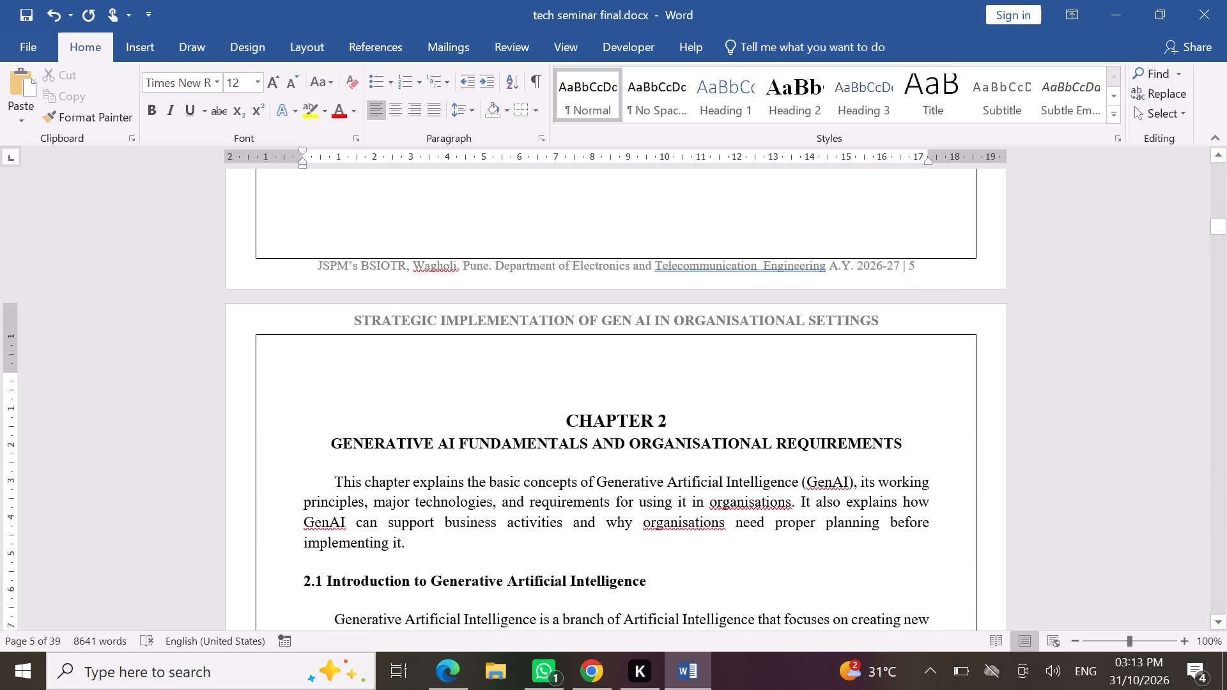
Examine Chapter 2 from its introduction through section 2.8, checking headings, lists, figure captions and page breaks.
scroll(663, 579, down, 1)
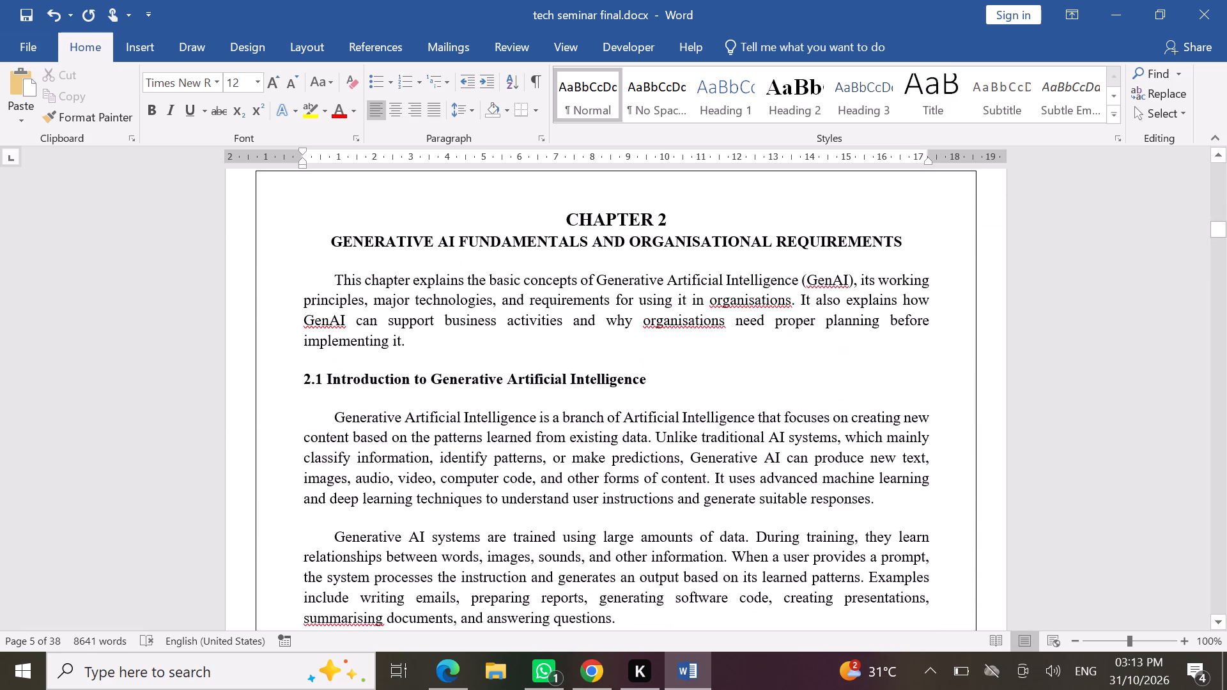
scroll(663, 579, down, 3)
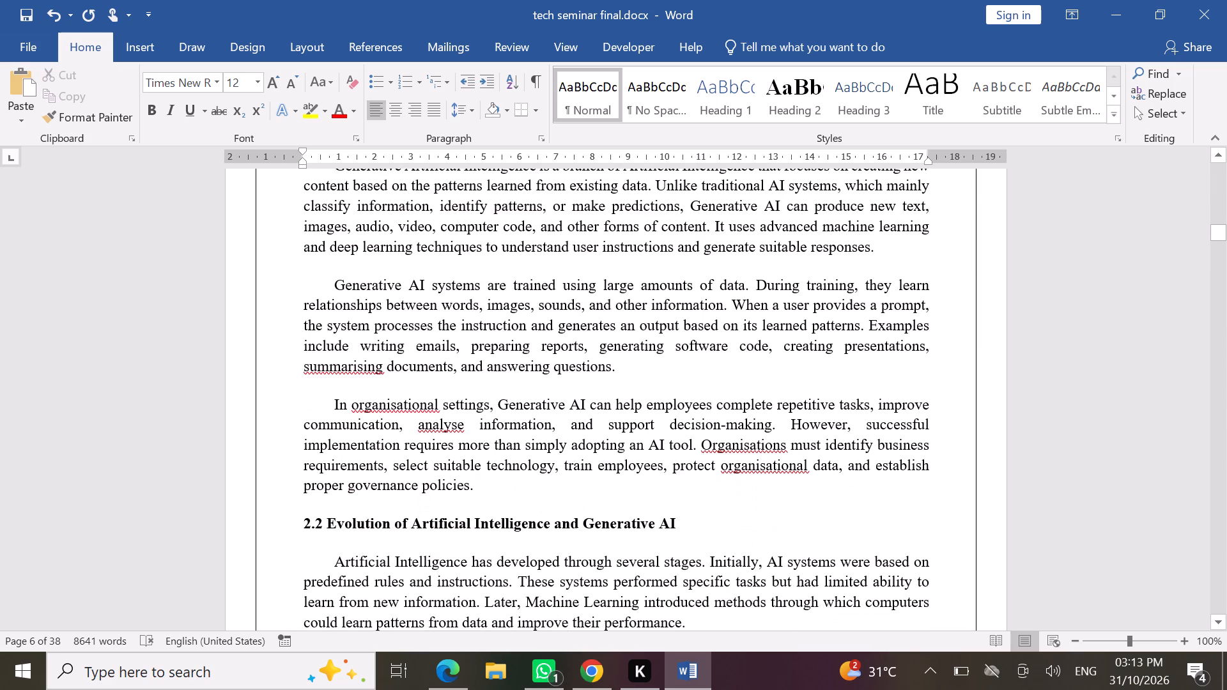
scroll(663, 579, down, 3)
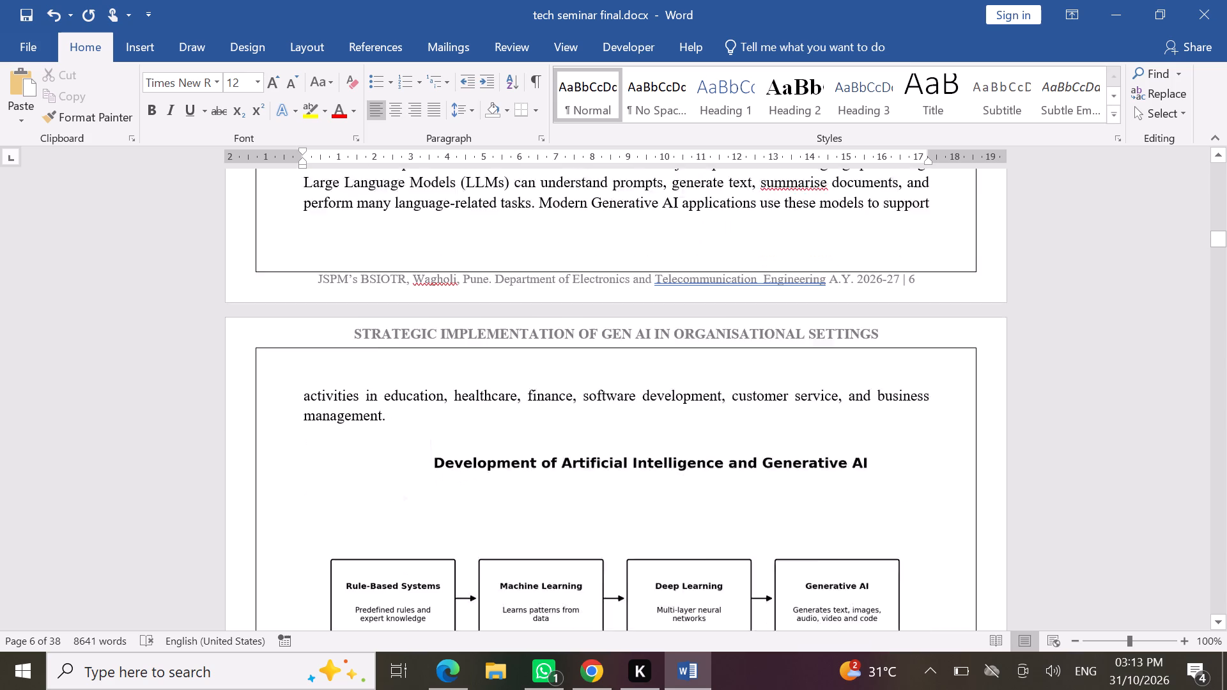
scroll(663, 579, down, 3)
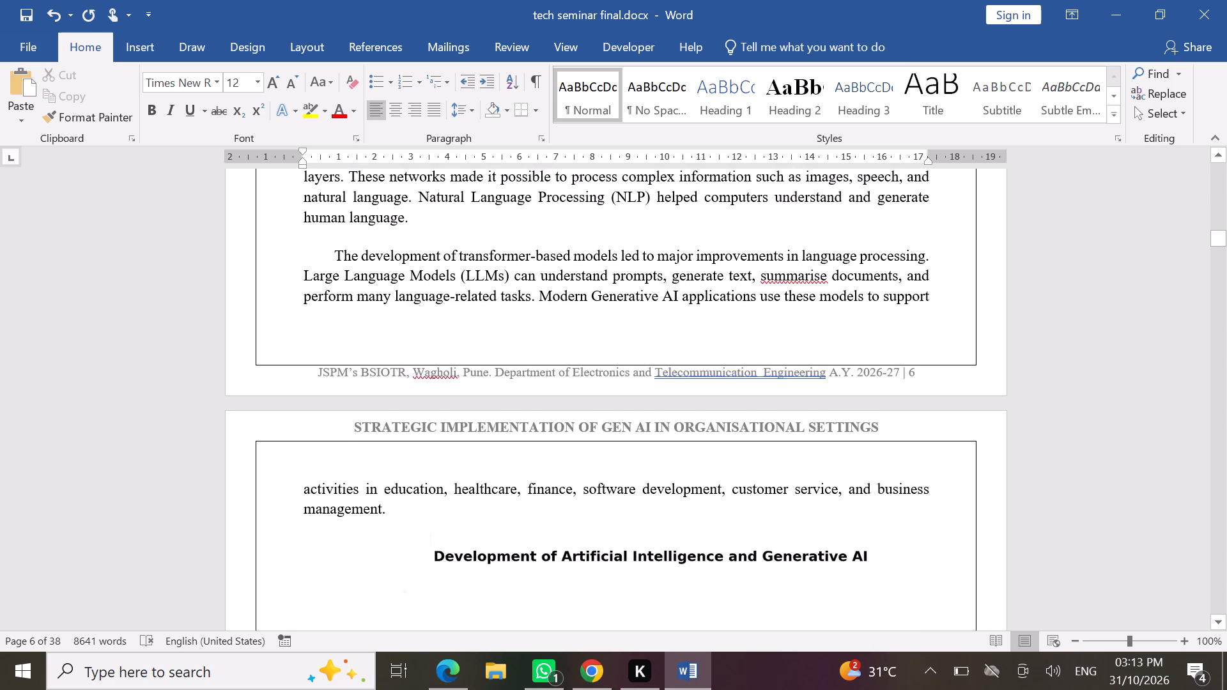
scroll(663, 579, down, 1)
scroll(663, 579, up, 1)
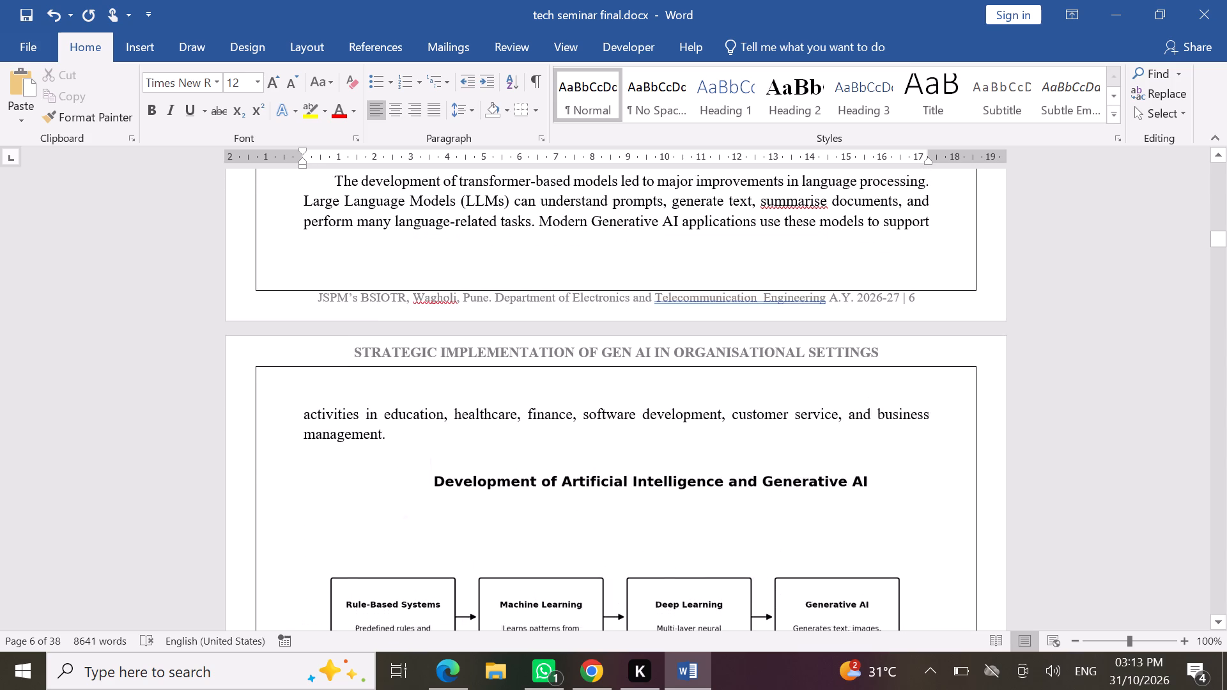
scroll(663, 579, up, 2)
scroll(663, 579, down, 2)
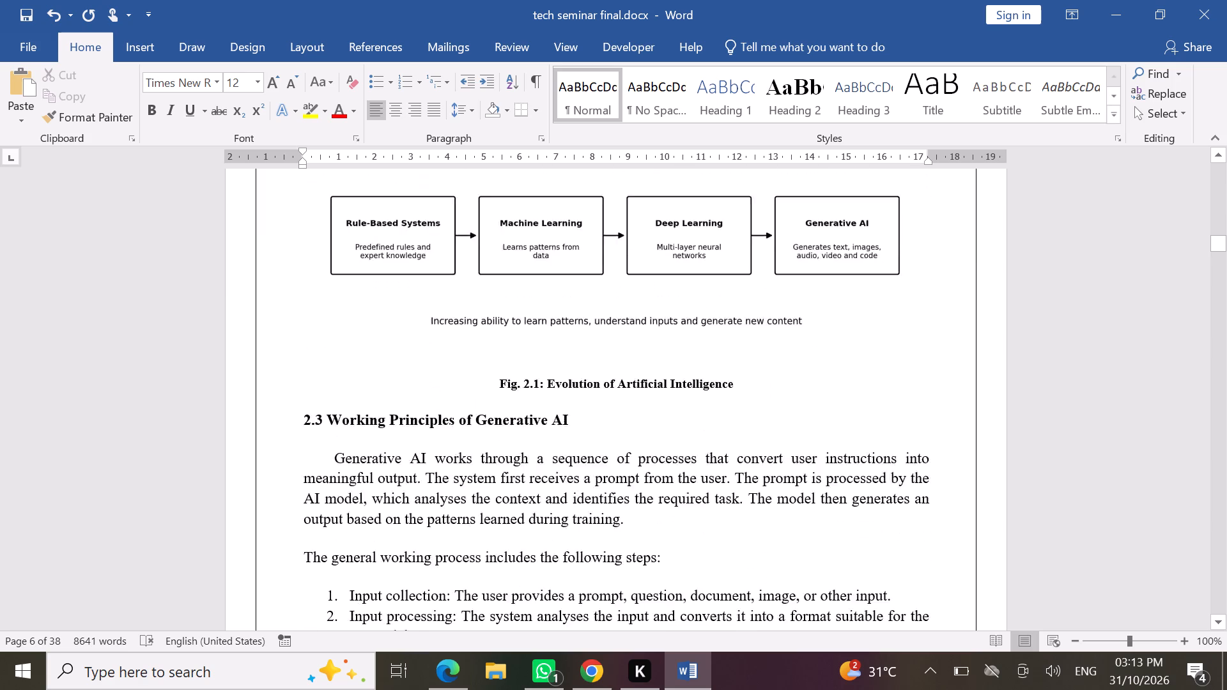
scroll(663, 579, down, 5)
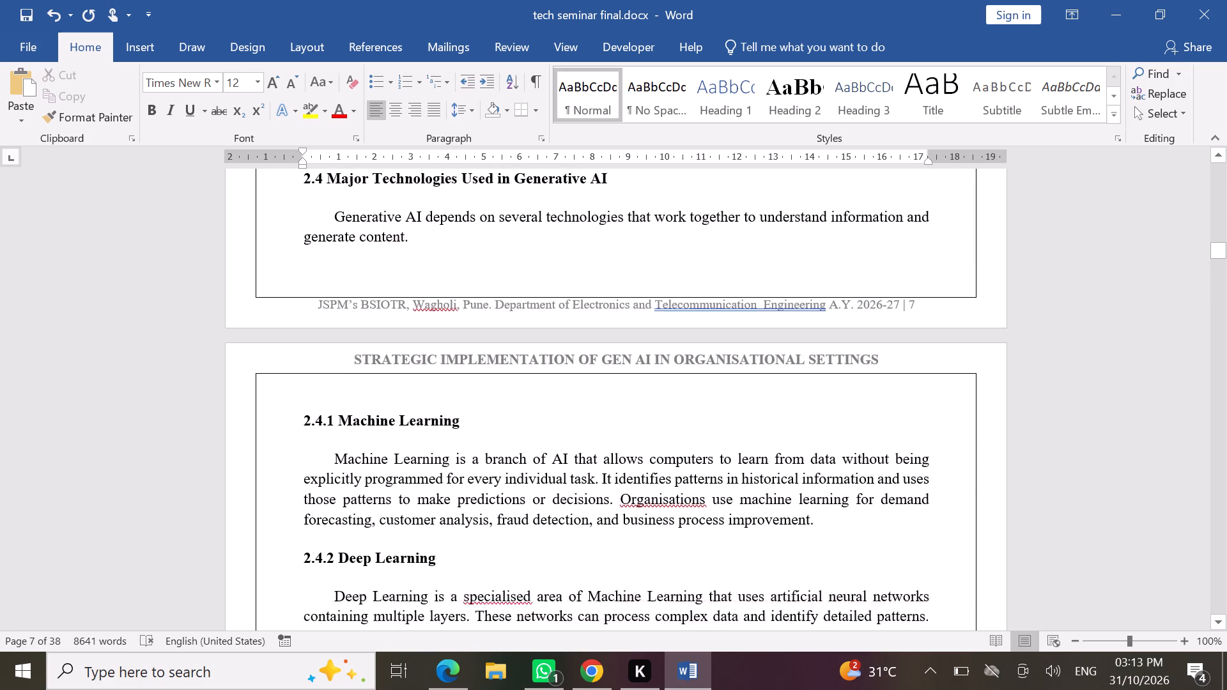
scroll(663, 579, down, 4)
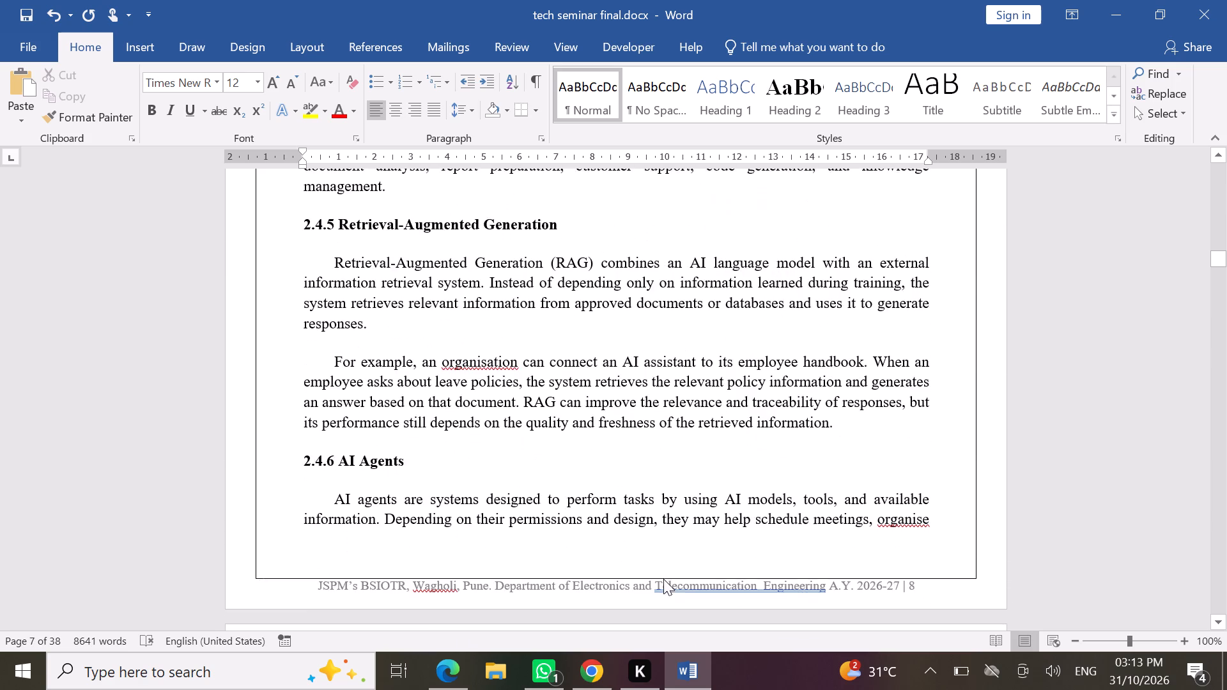
scroll(663, 579, down, 4)
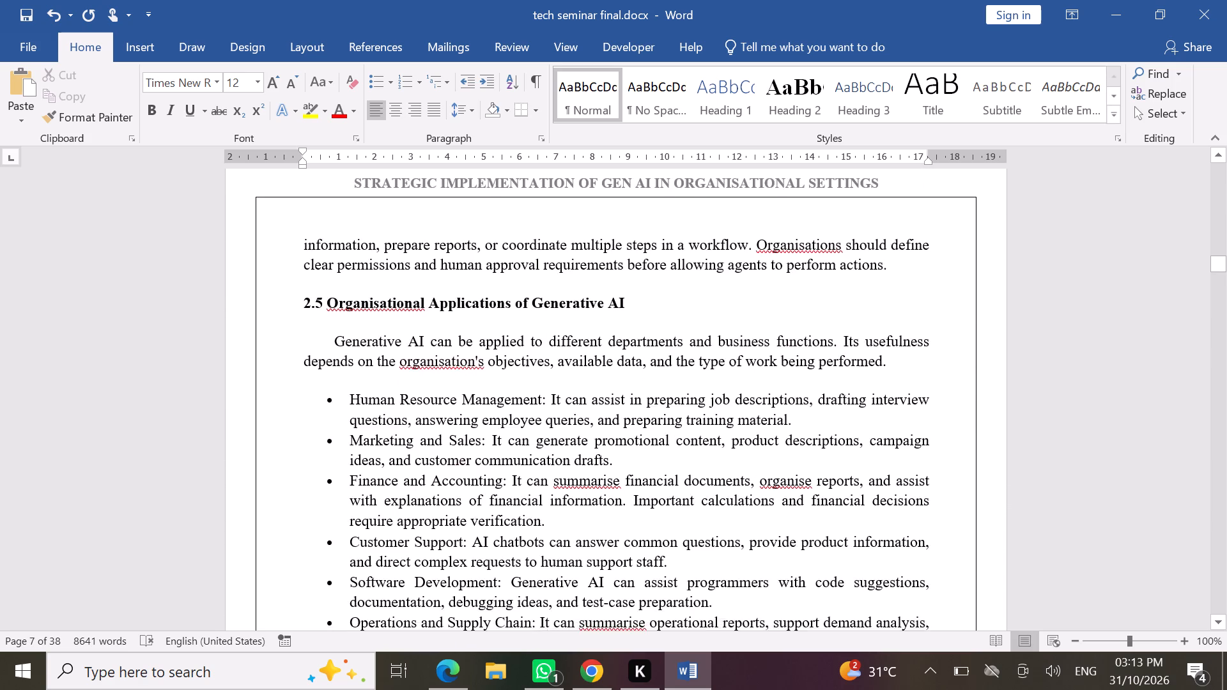
scroll(663, 579, down, 4)
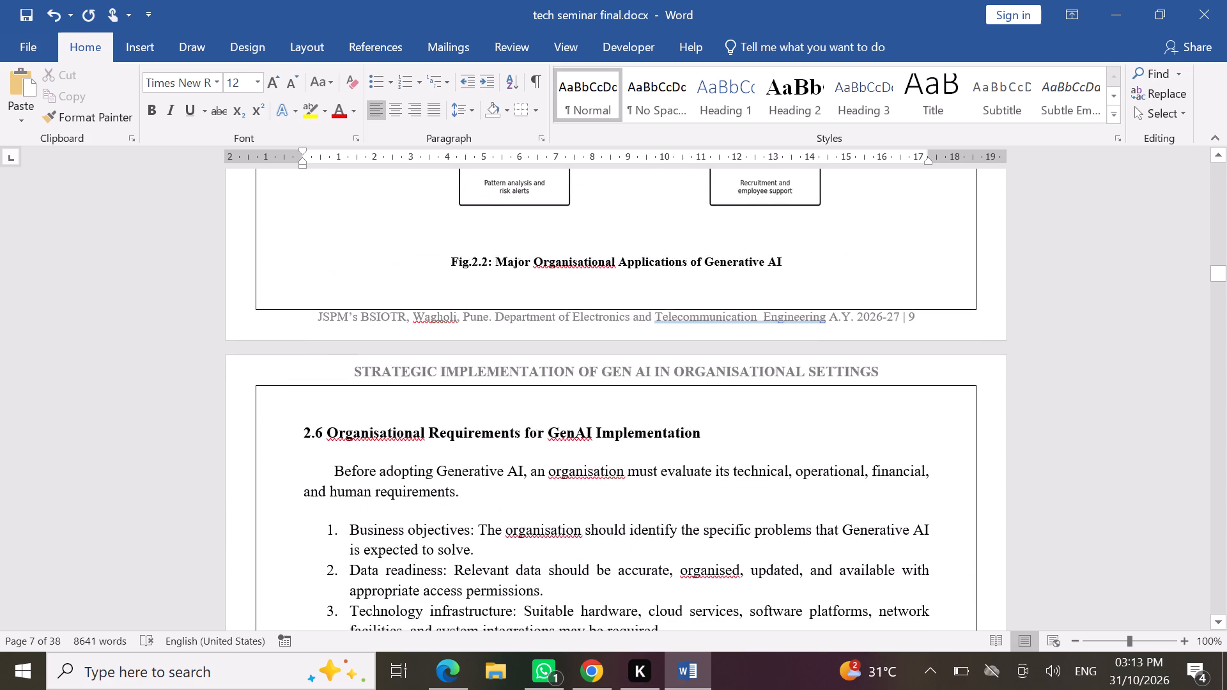
scroll(663, 579, down, 4)
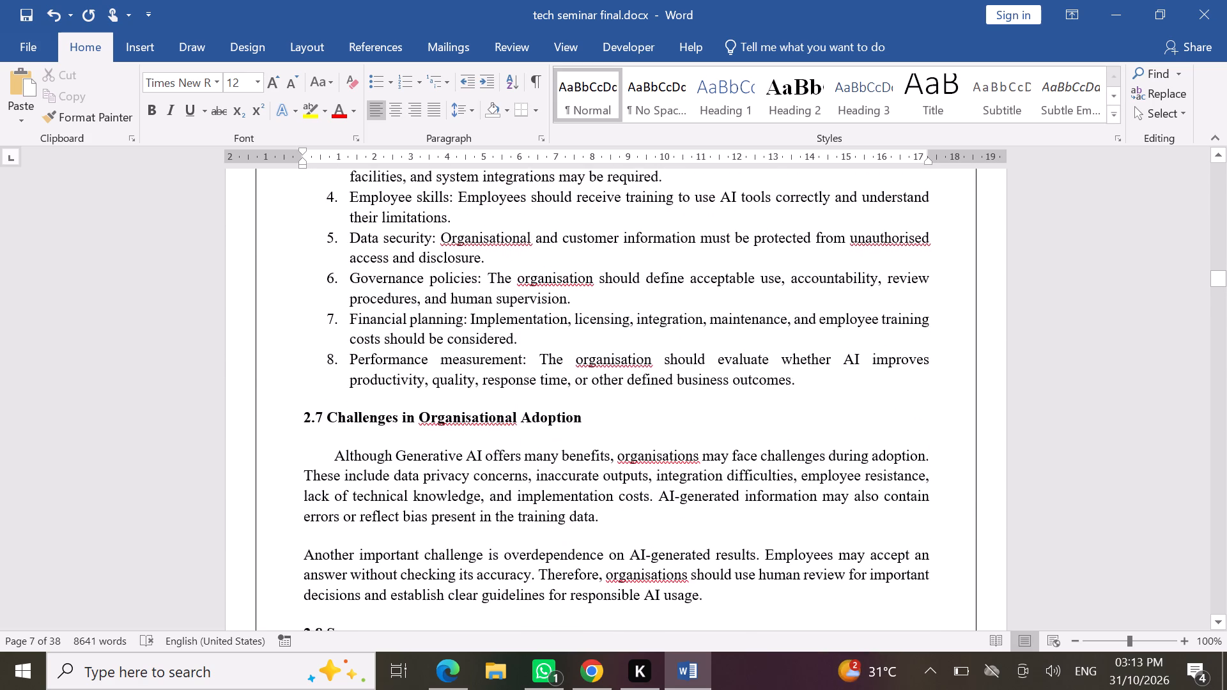
scroll(663, 579, down, 2)
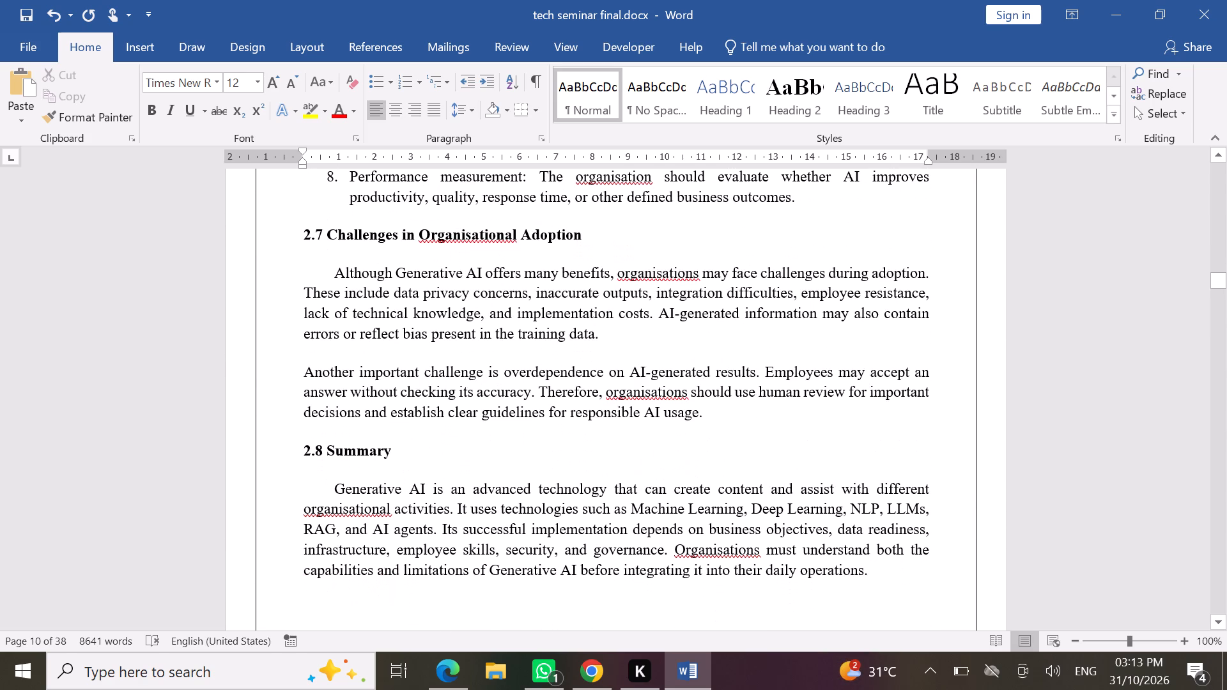
Examine Chapter 3 from its opening through the research gap table in section 3.5, checking headings, captions and page breaks.
scroll(663, 579, down, 4)
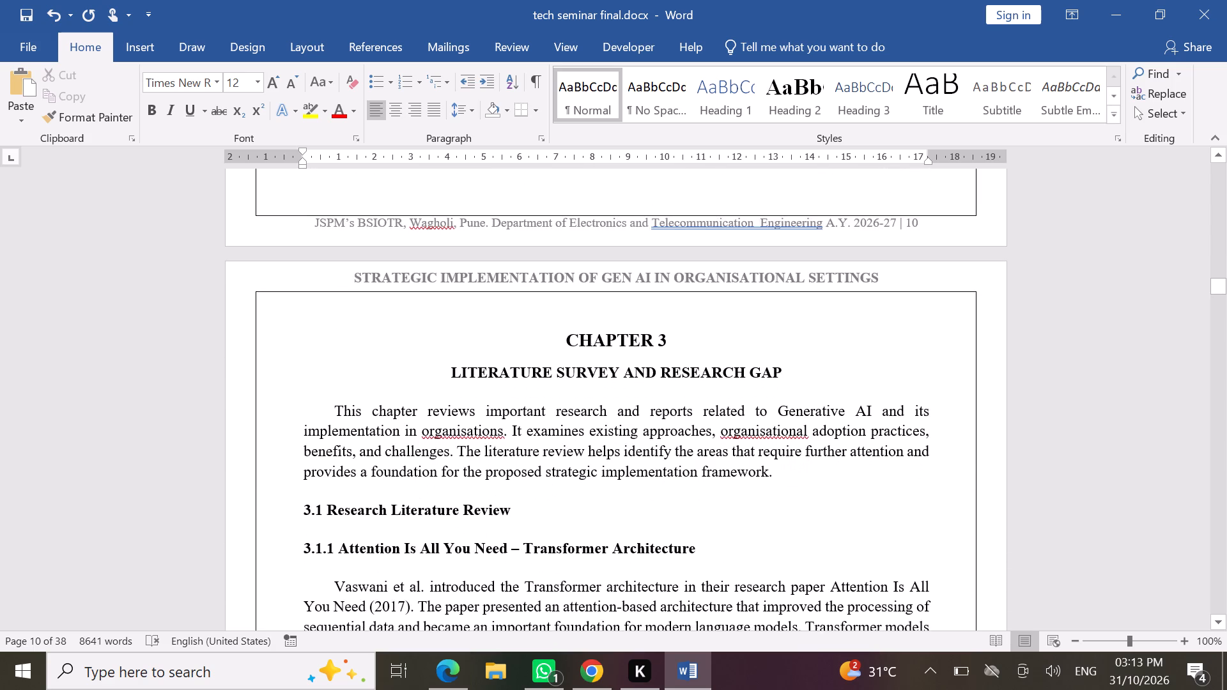
scroll(663, 579, down, 4)
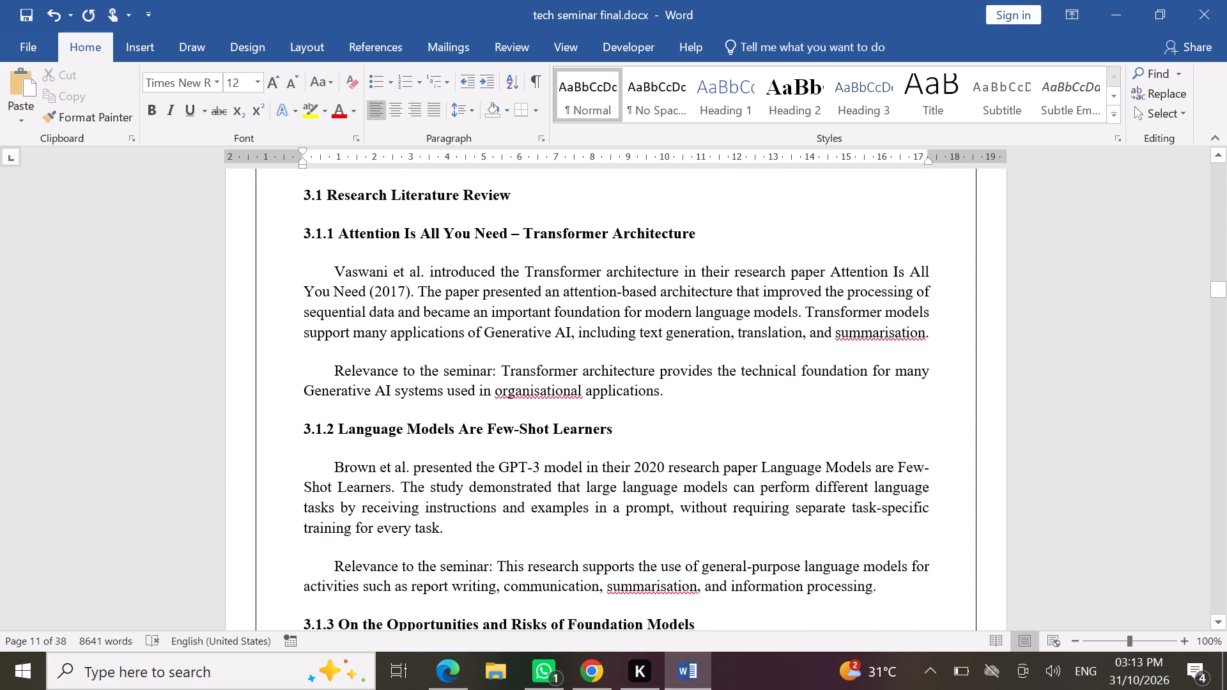
scroll(663, 579, down, 3)
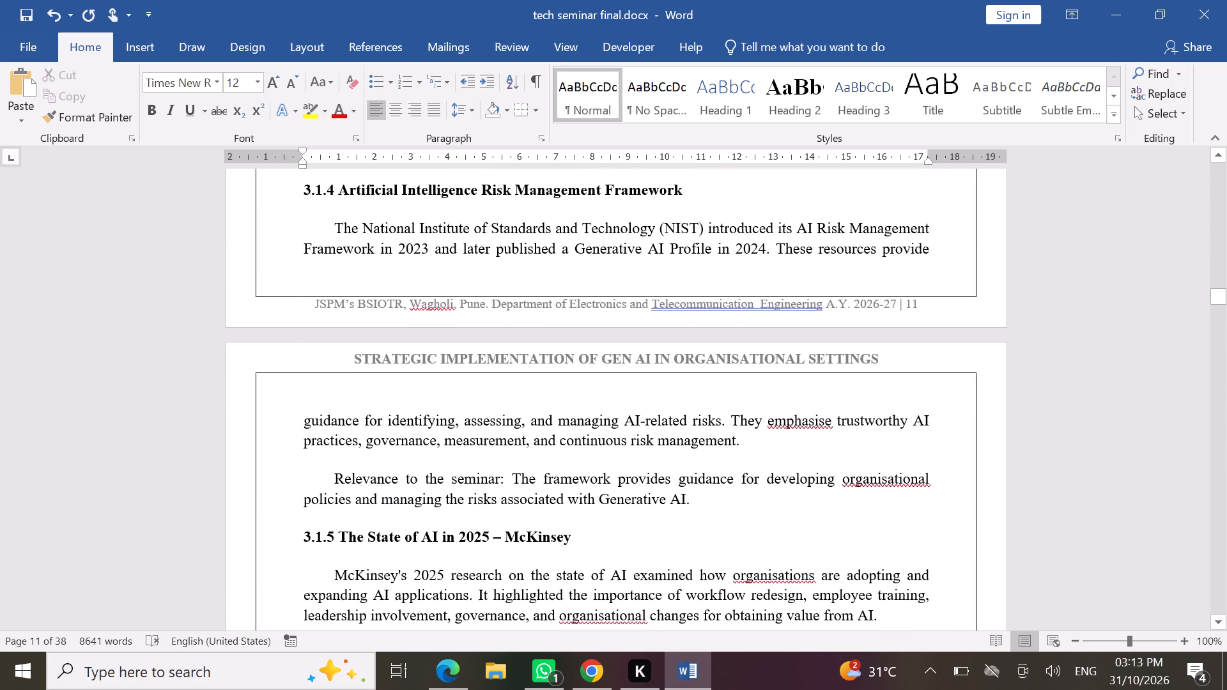
scroll(663, 579, down, 3)
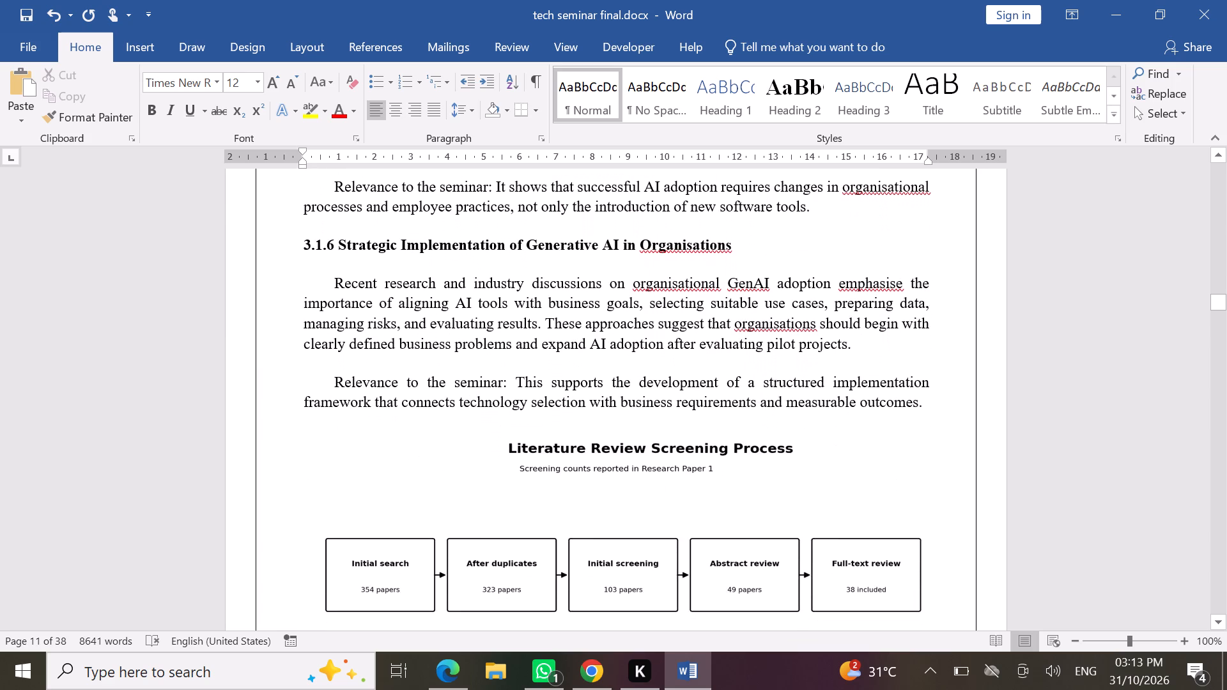
scroll(663, 579, down, 6)
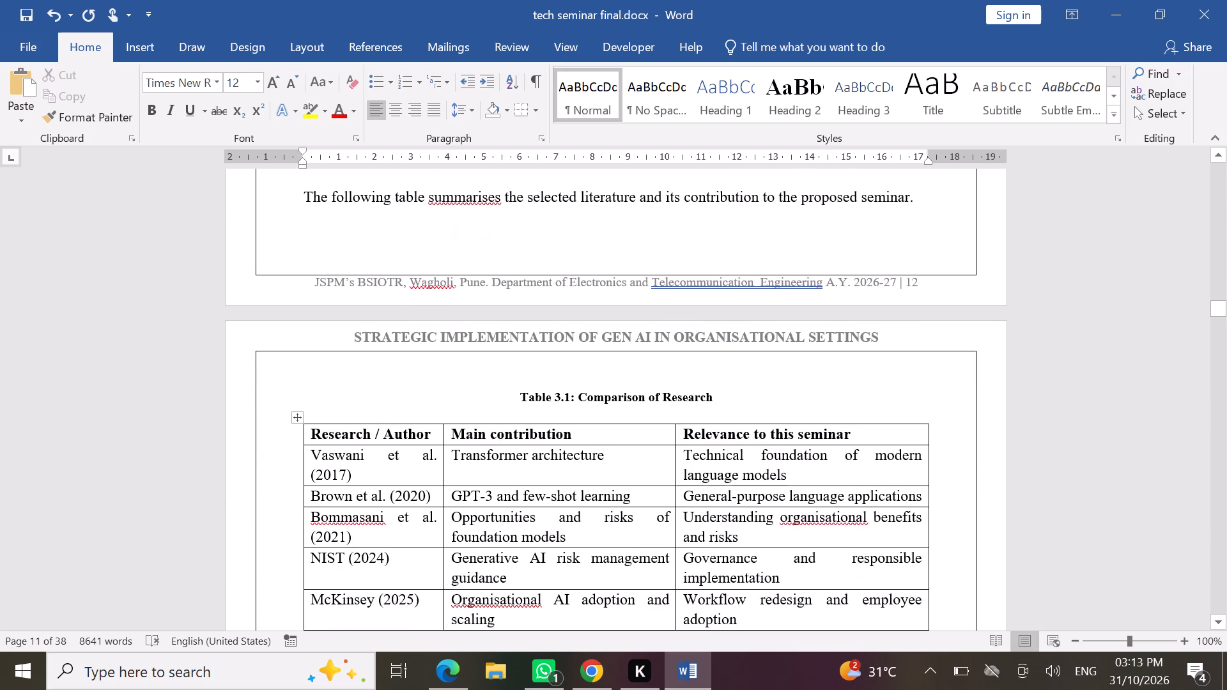
scroll(663, 579, down, 3)
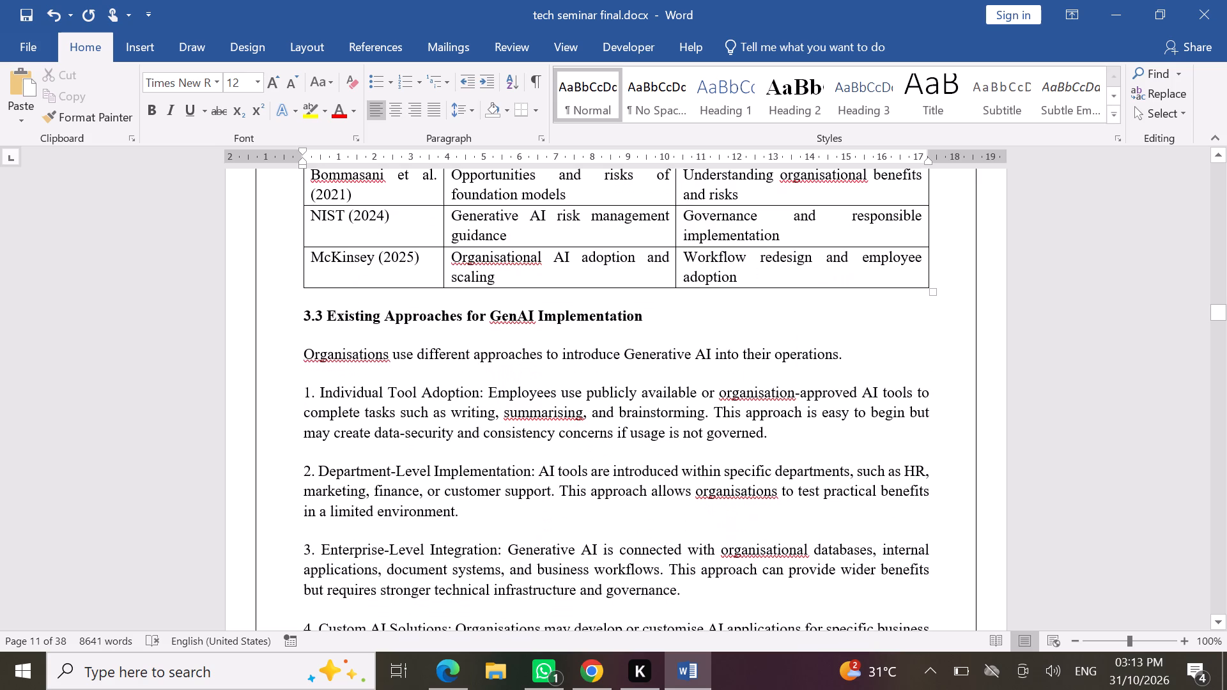
scroll(663, 579, down, 3)
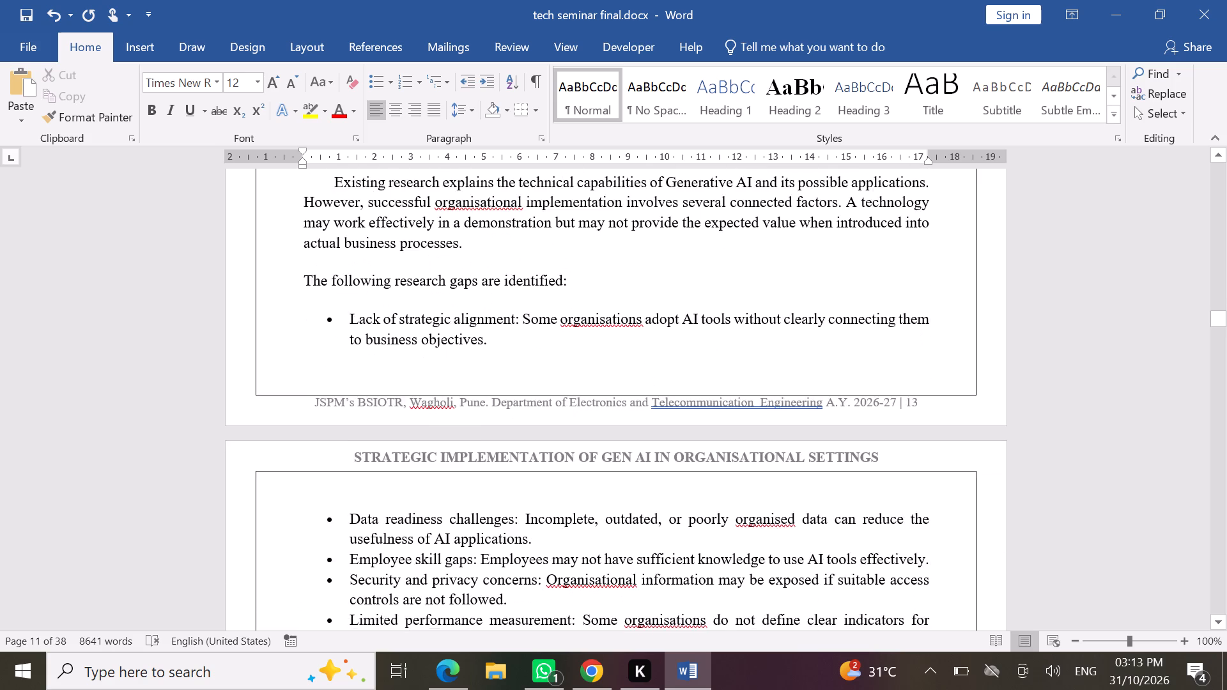
scroll(663, 579, down, 2)
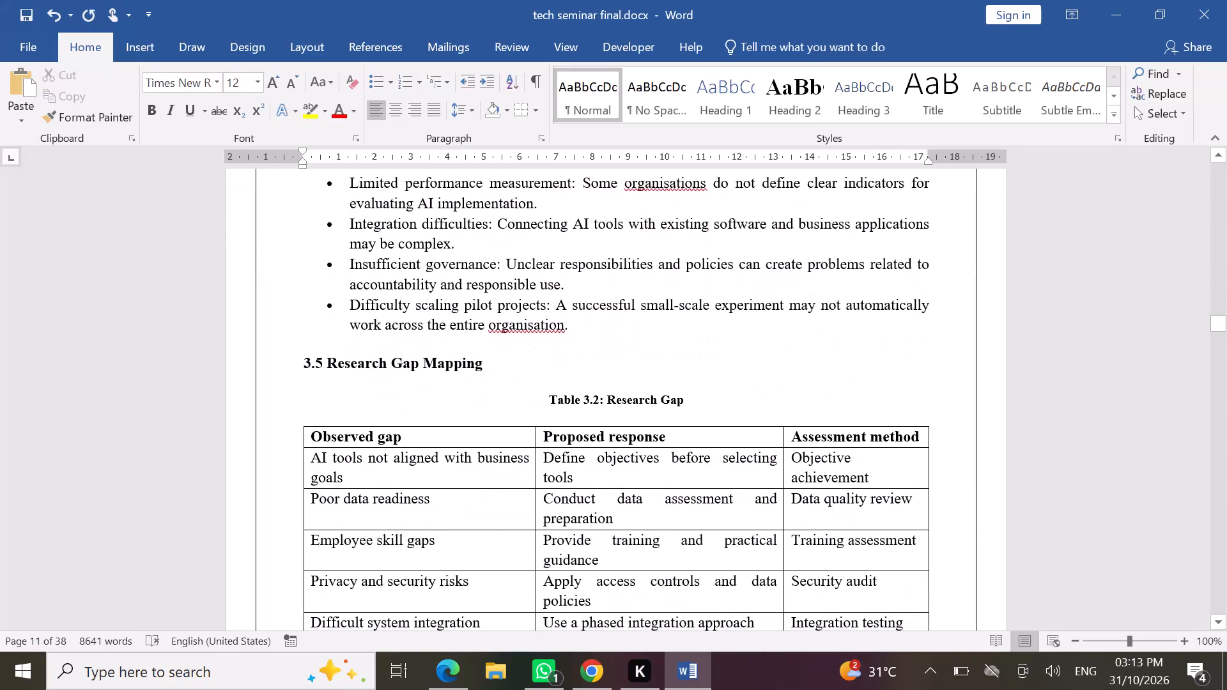
scroll(663, 579, down, 2)
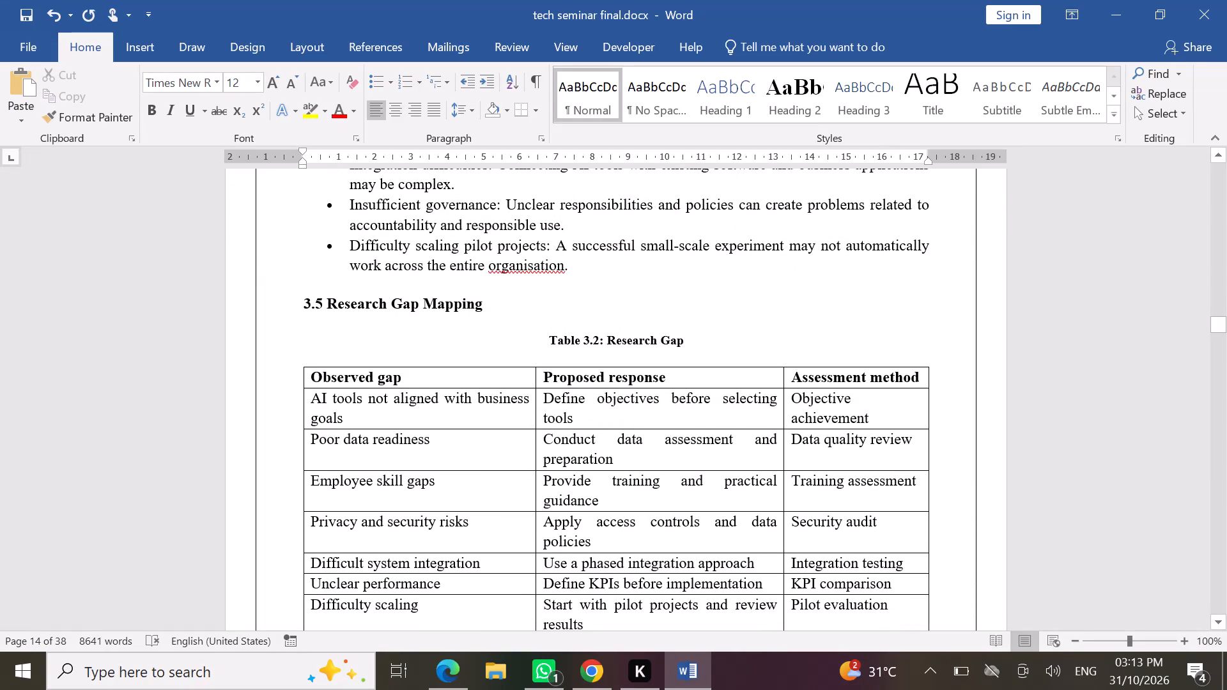
scroll(663, 579, down, 2)
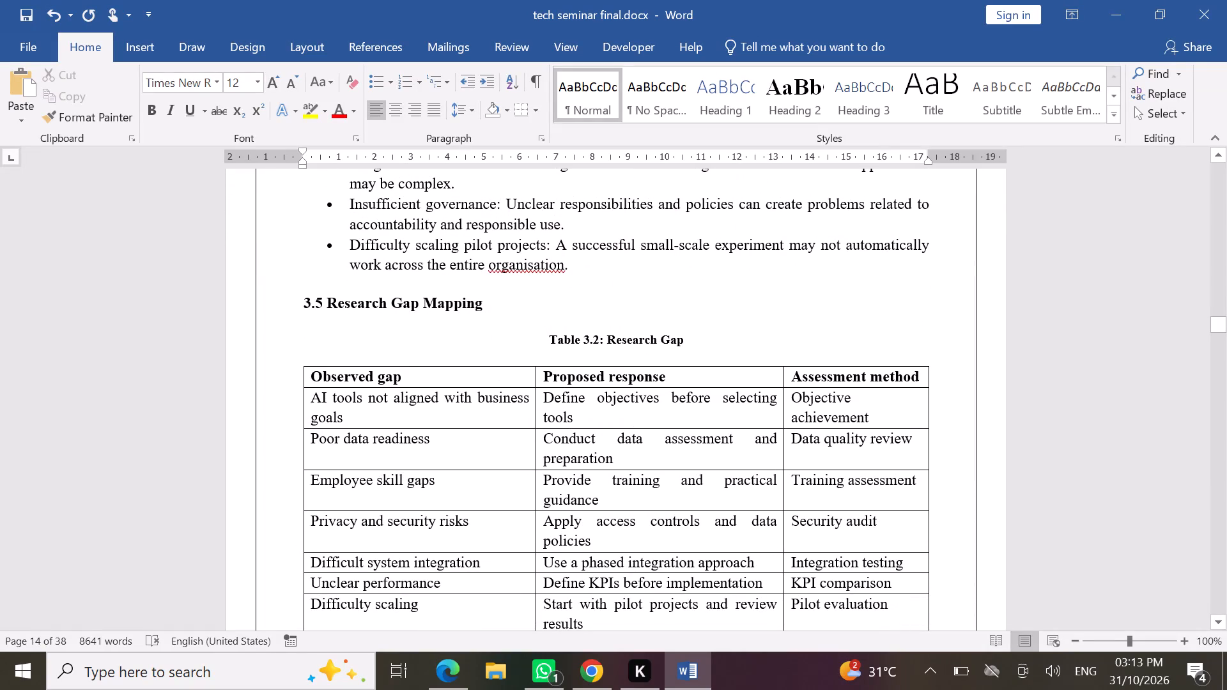
Add "Mapping" to the end of the Table 3.2 caption so it reads "Table 3.2: Research Gap Mapping".
click(695, 342)
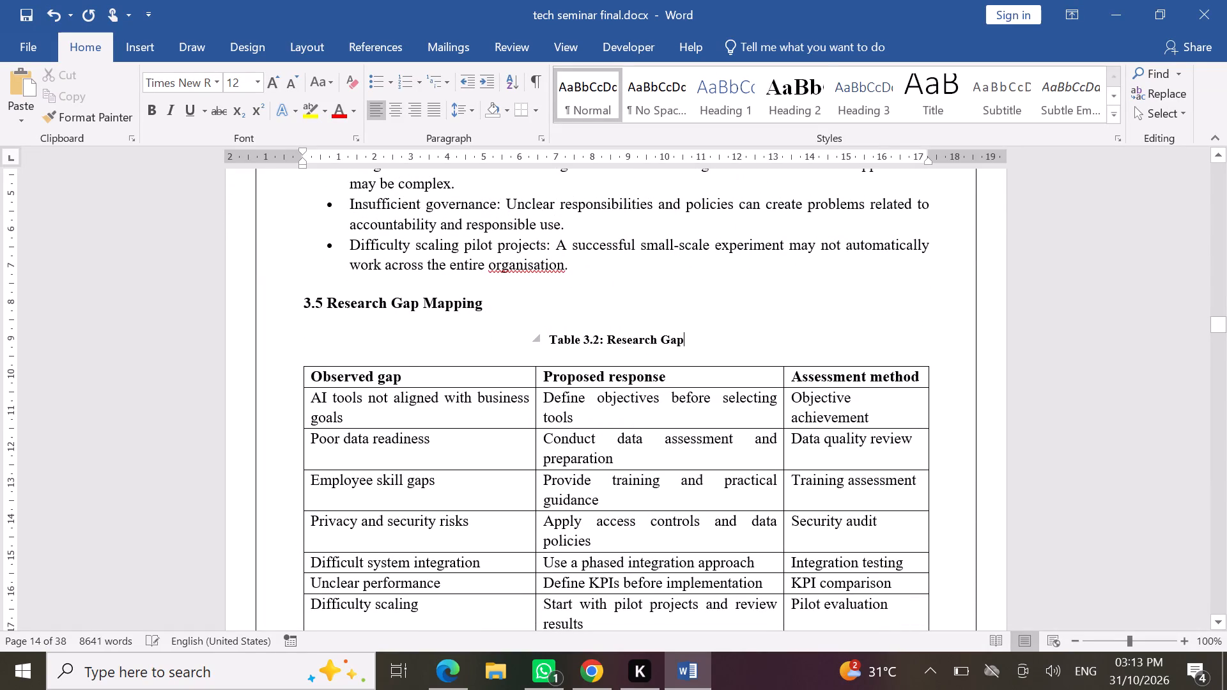
key(space)
text(Mapping)
Examine the end of Chapter 3 and Chapter 4 through section 4.7, checking headings, tables, figures and page breaks.
scroll(678, 433, down, 1)
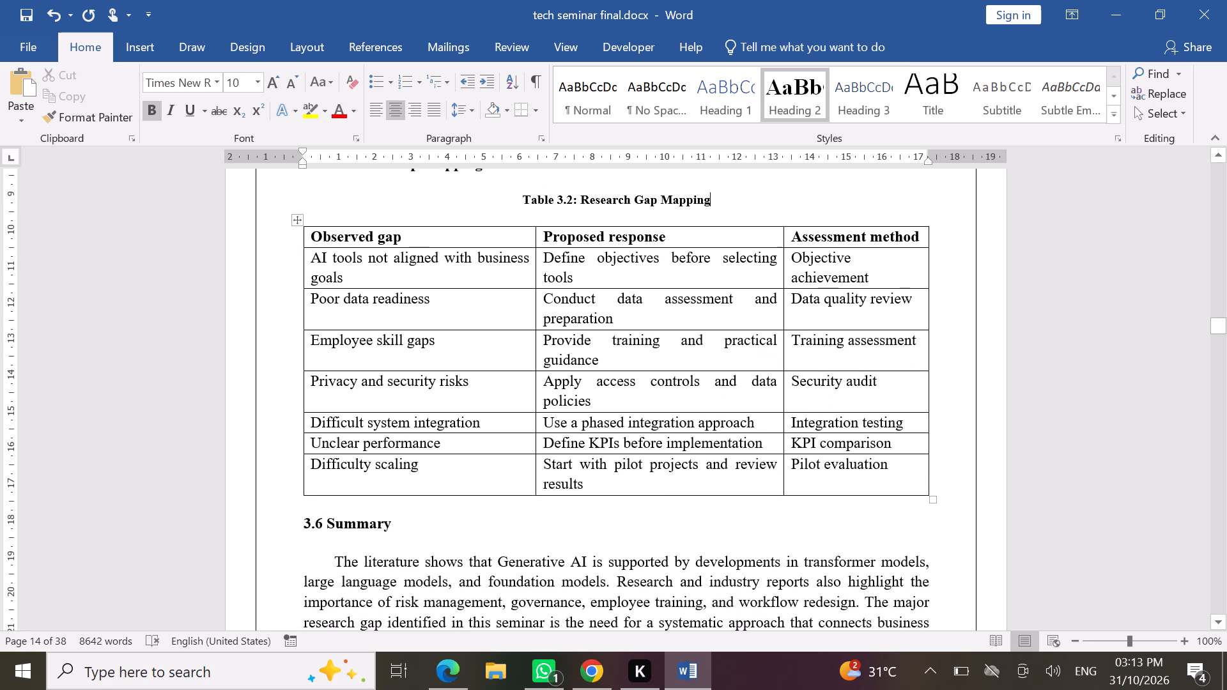
scroll(678, 433, down, 4)
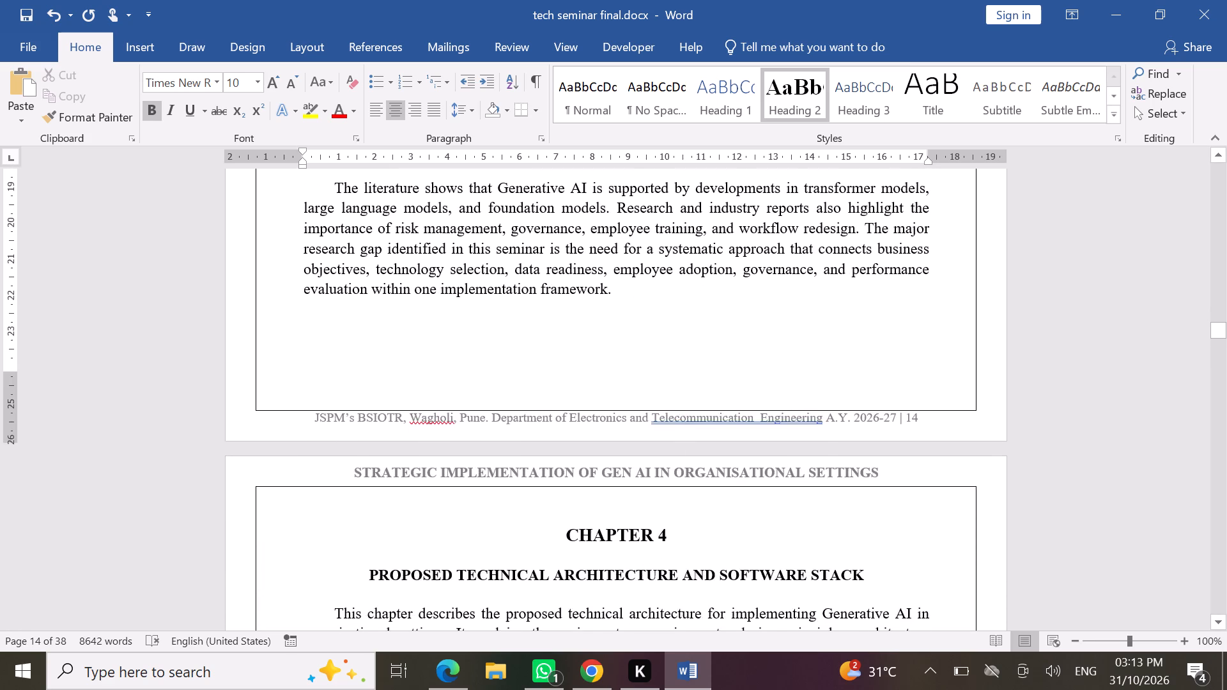
scroll(678, 433, down, 4)
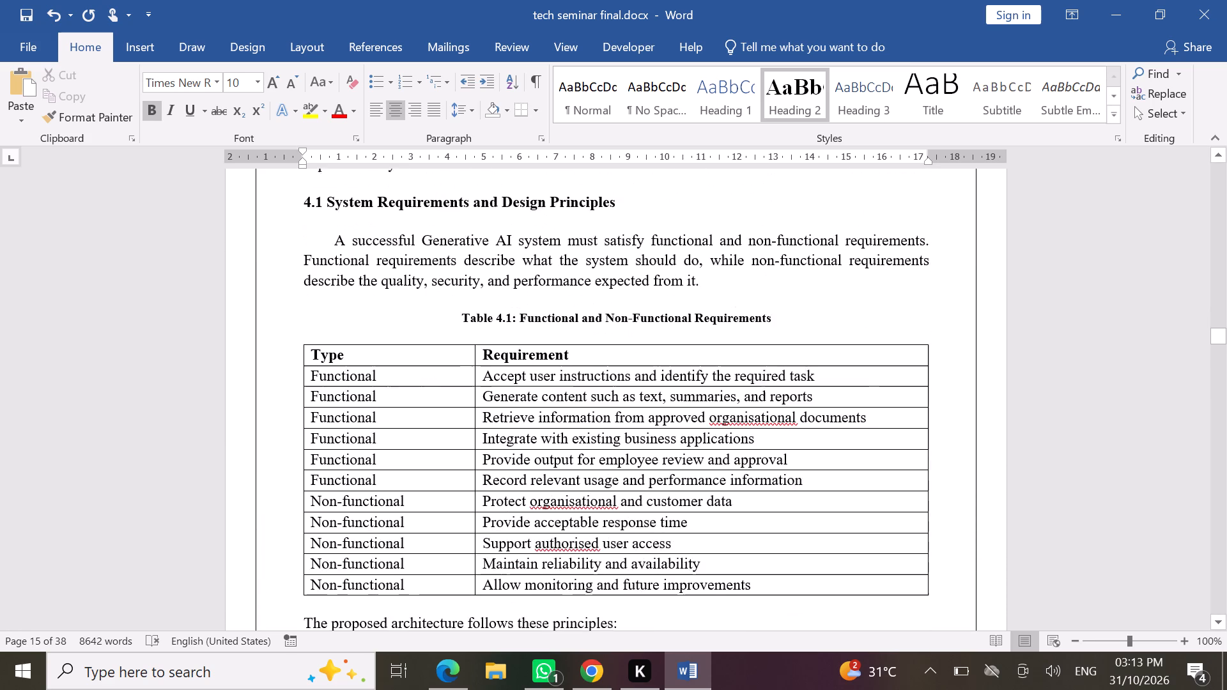
scroll(678, 433, down, 4)
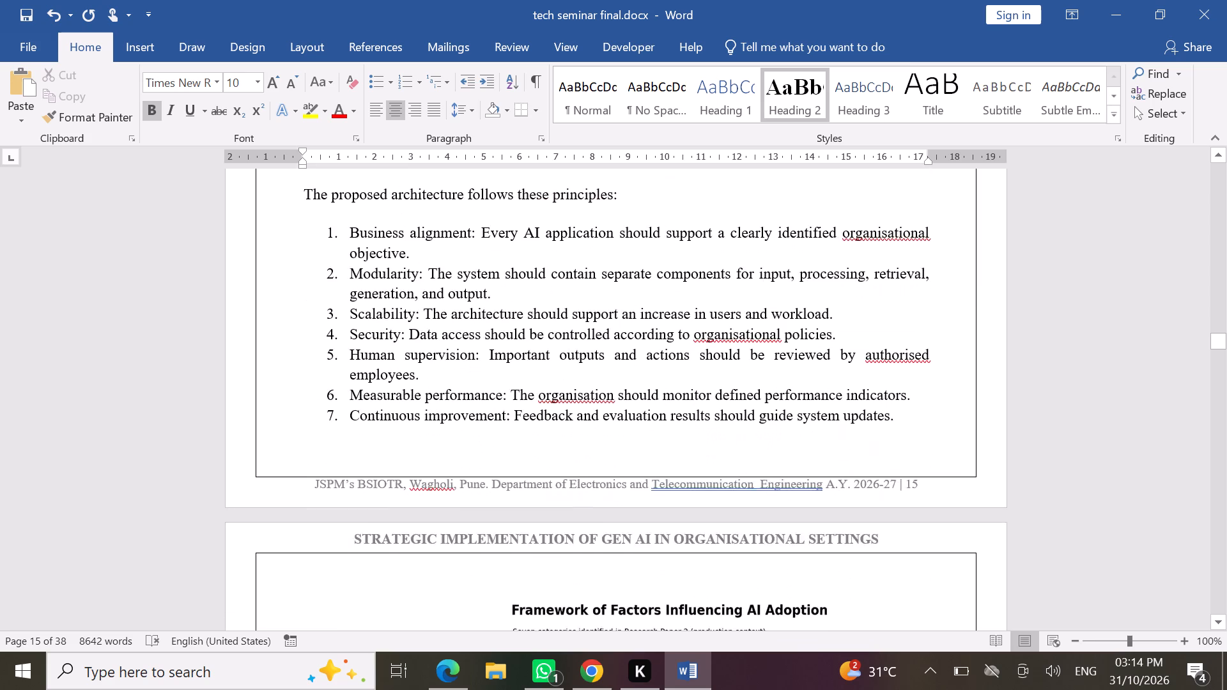
scroll(678, 433, down, 3)
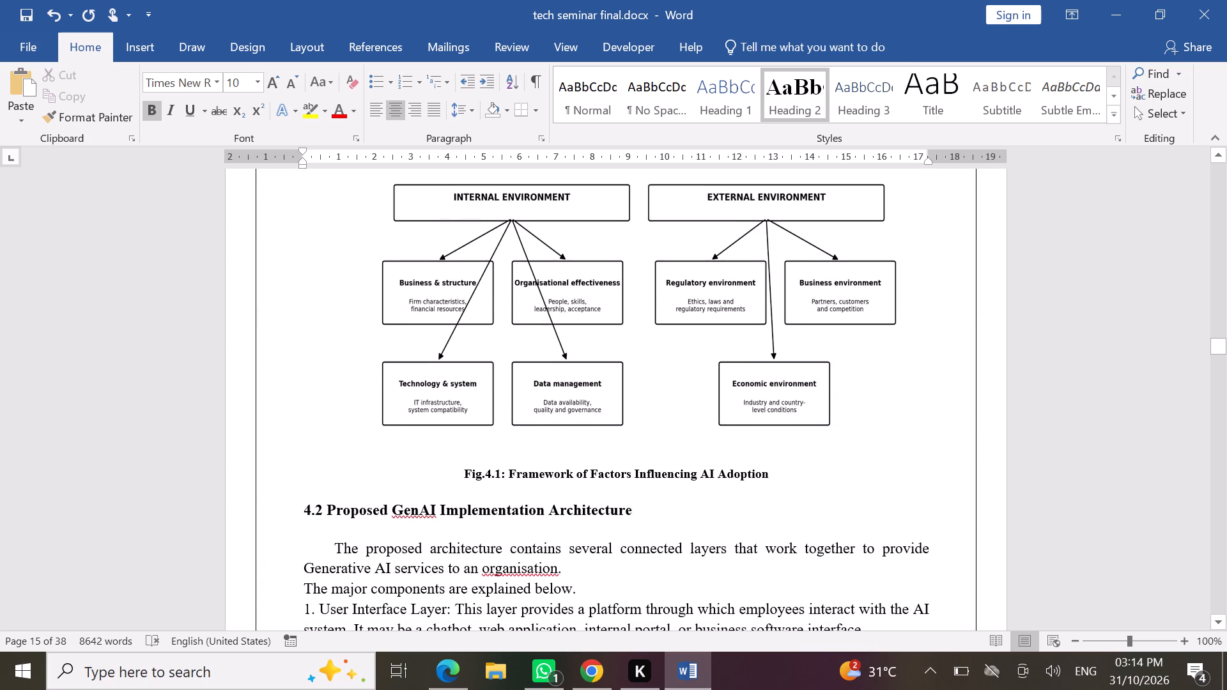
scroll(678, 433, down, 6)
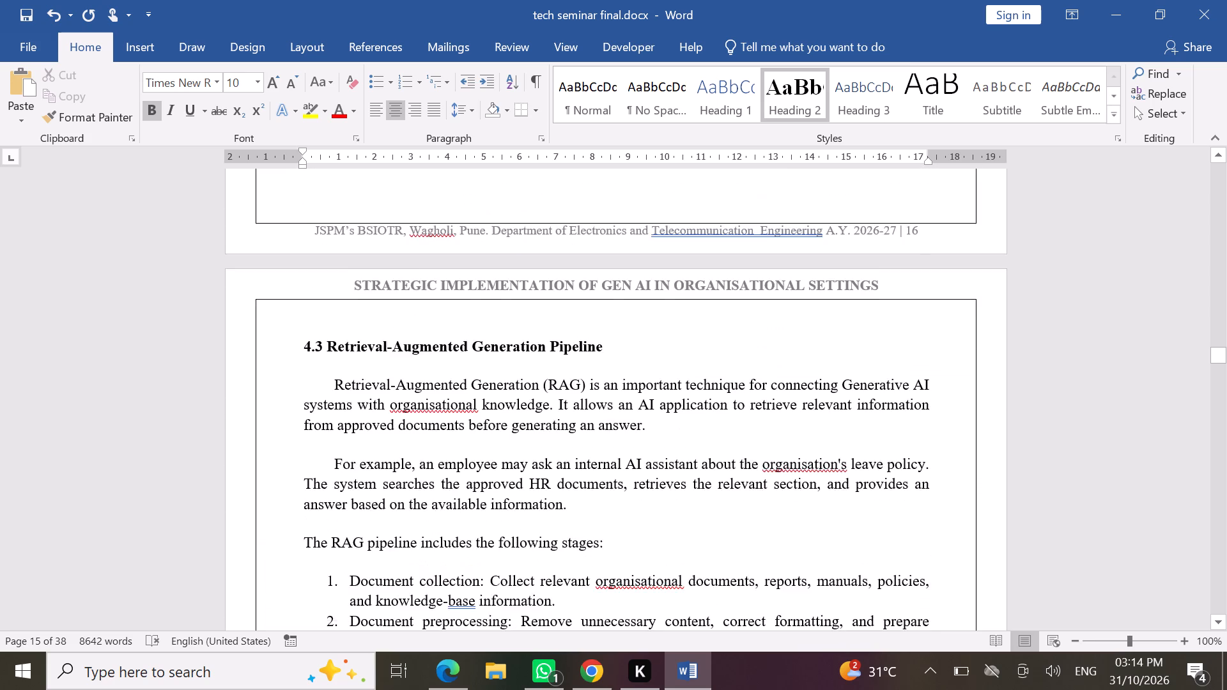
scroll(678, 433, down, 6)
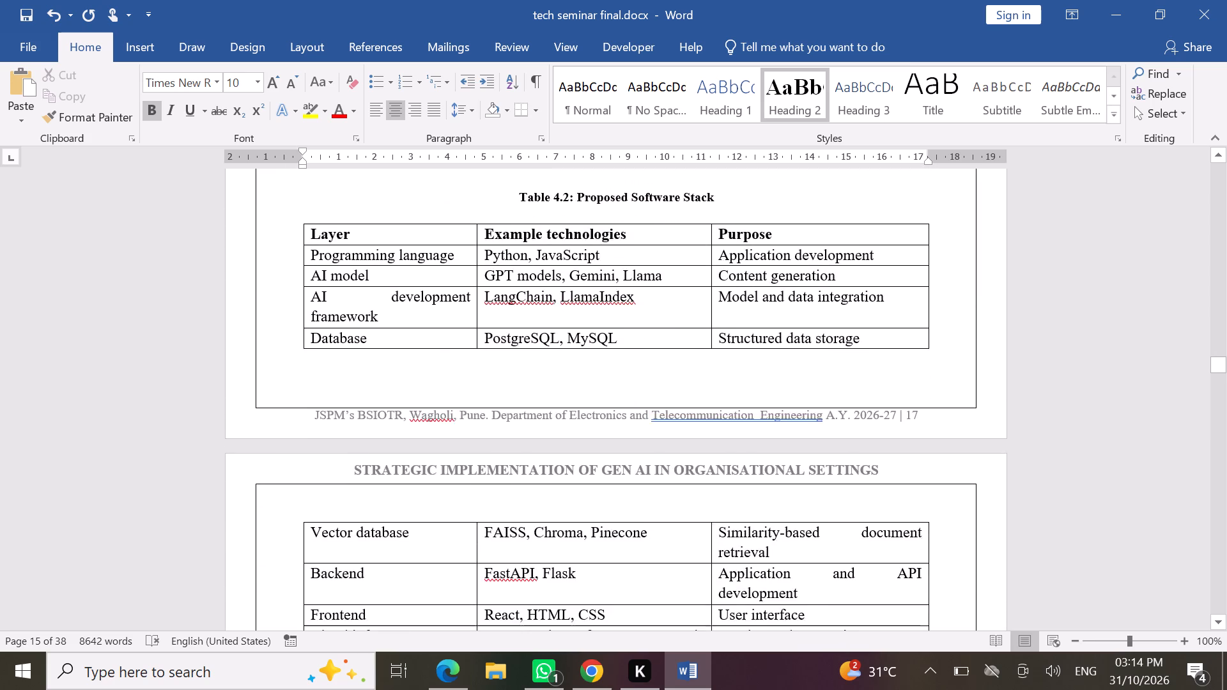
scroll(678, 433, down, 6)
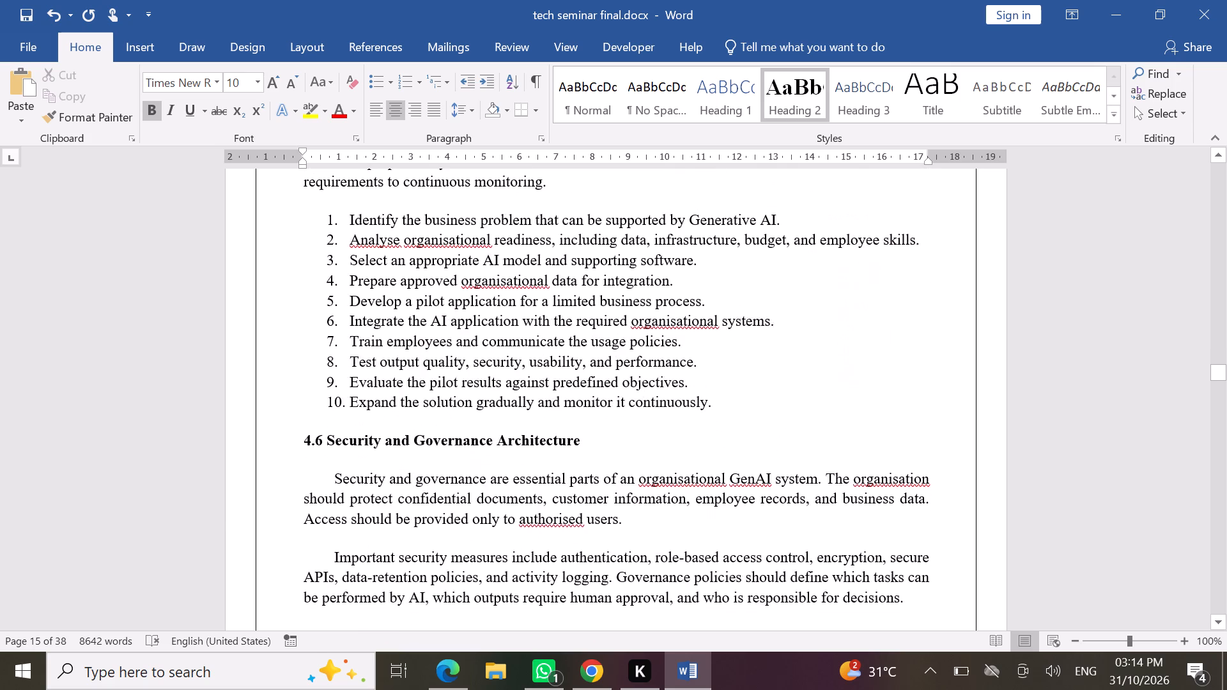
scroll(678, 433, down, 2)
scroll(678, 433, up, 1)
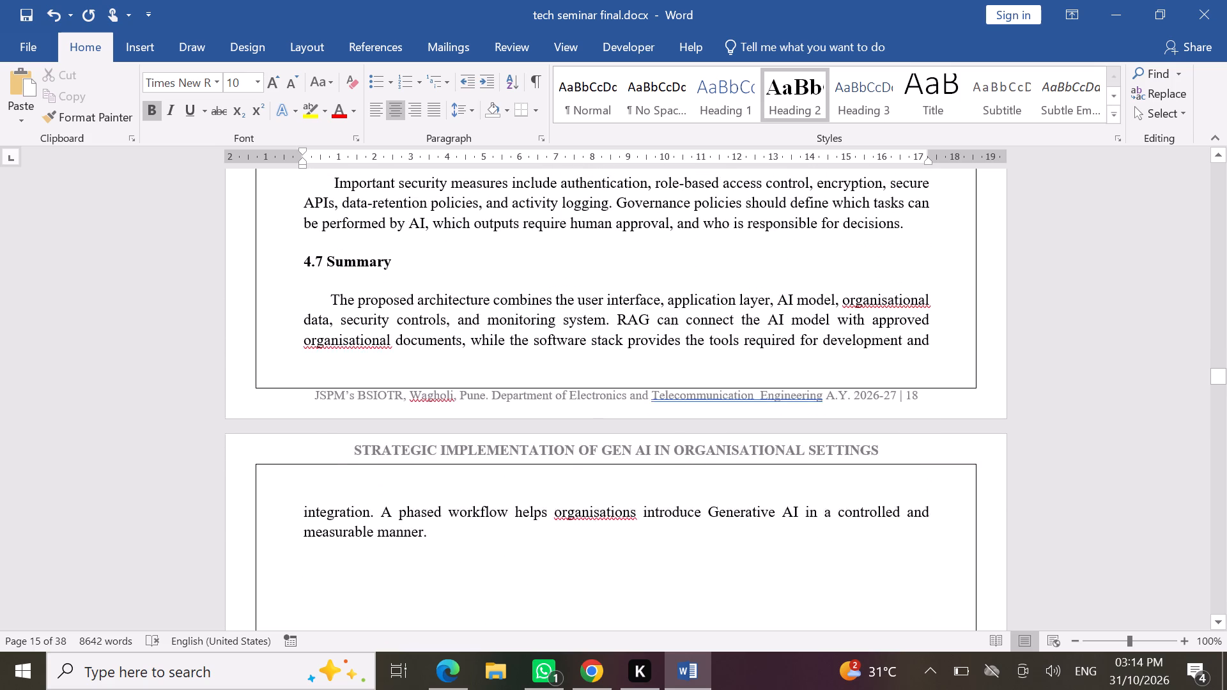
Recheck Chapter 4 between sections 4.3 and 4.7 for text that can be trimmed and for how Table 4.2 breaks across pages.
scroll(678, 433, up, 1)
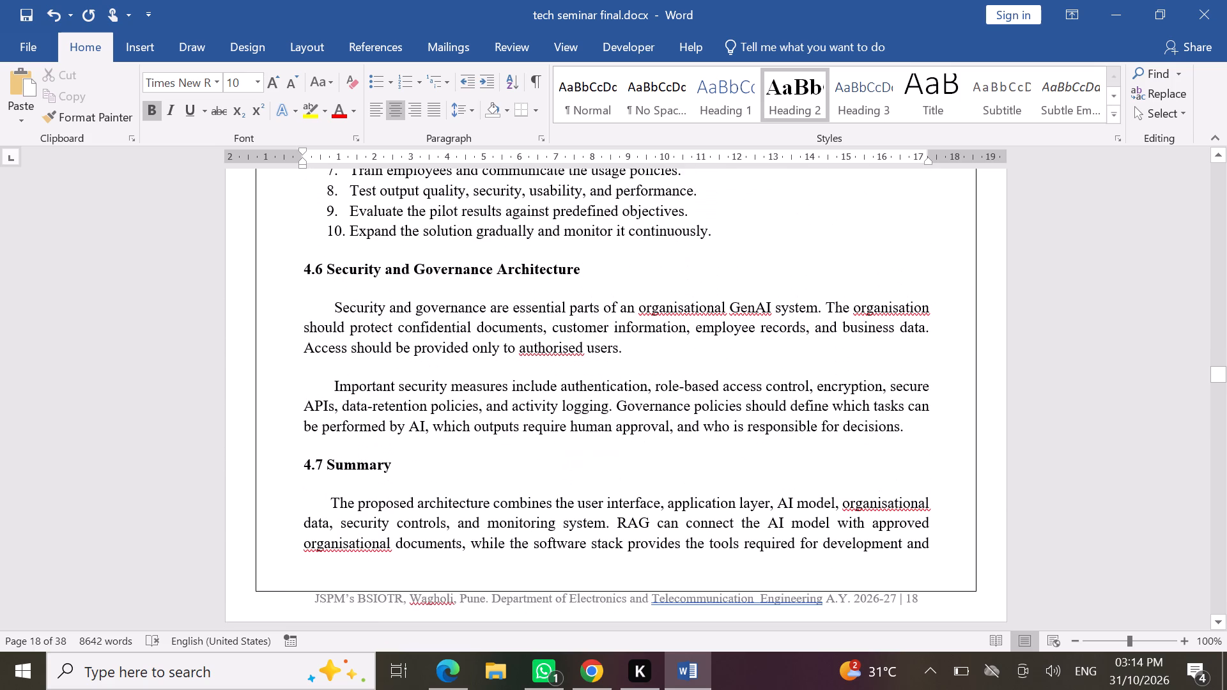
scroll(678, 433, up, 3)
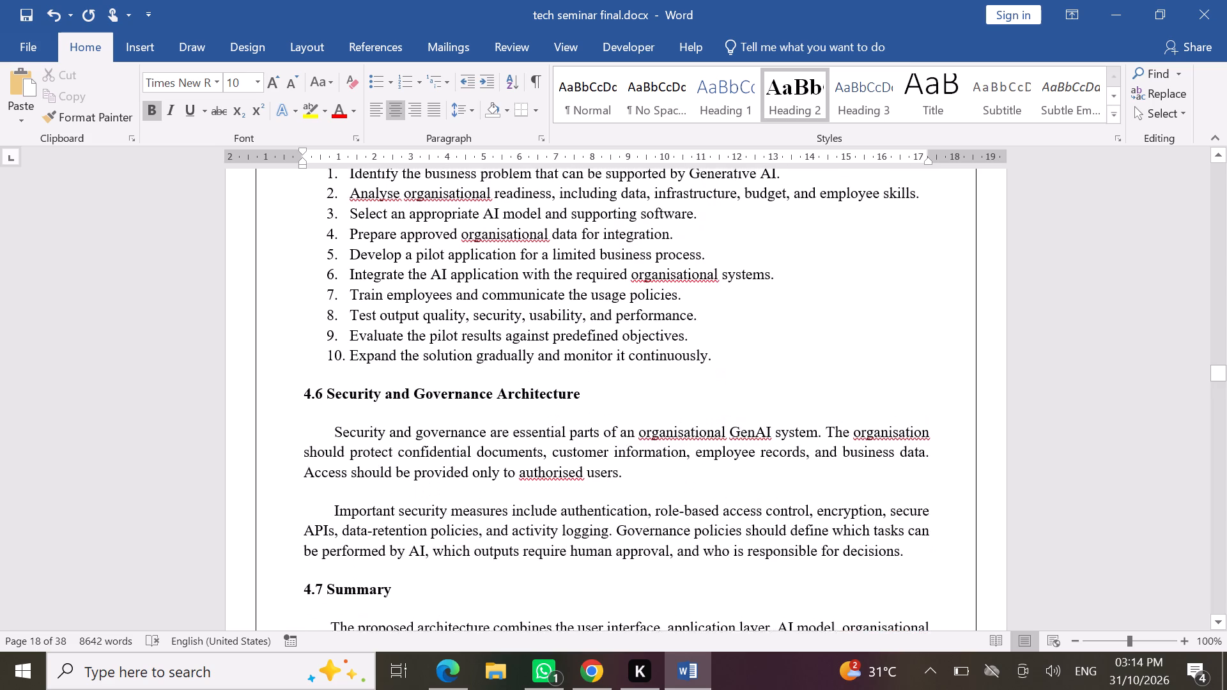
scroll(678, 433, up, 2)
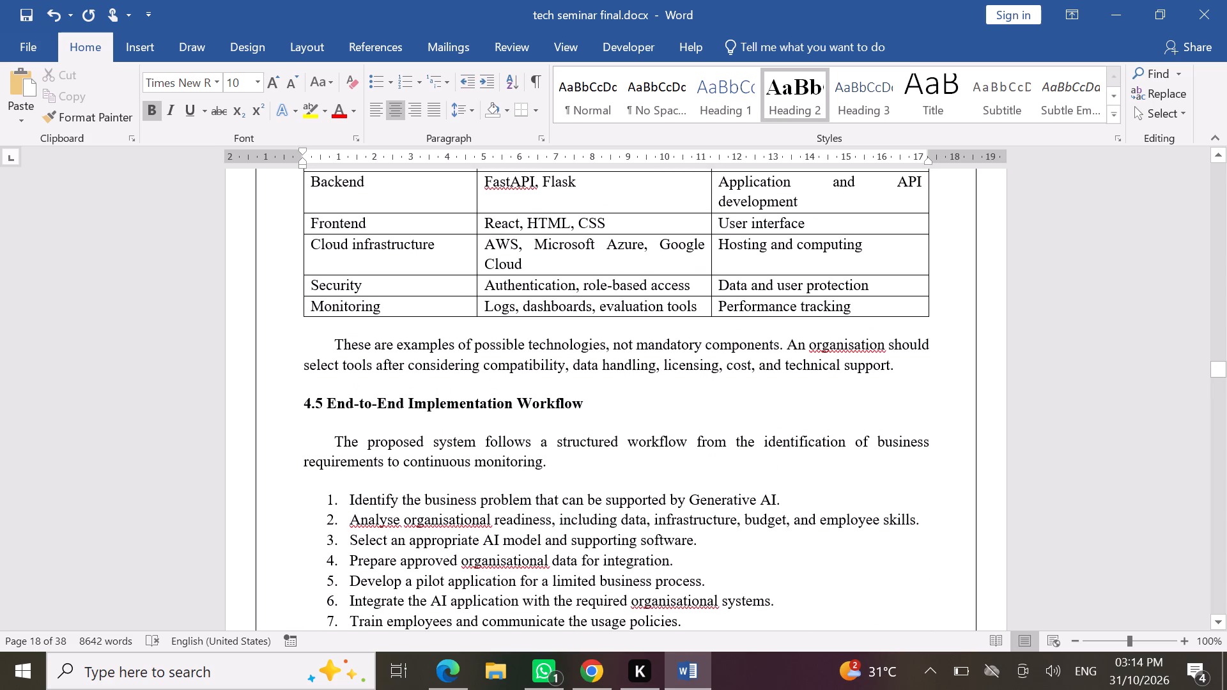
scroll(678, 433, up, 2)
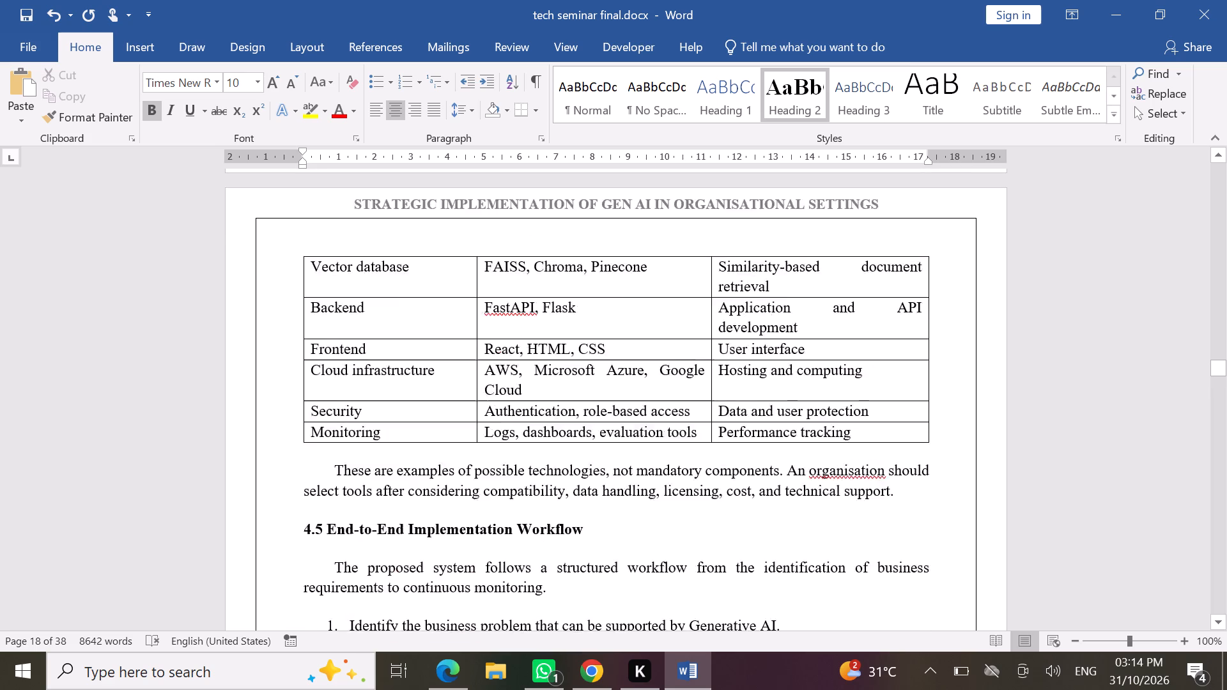
scroll(678, 433, up, 4)
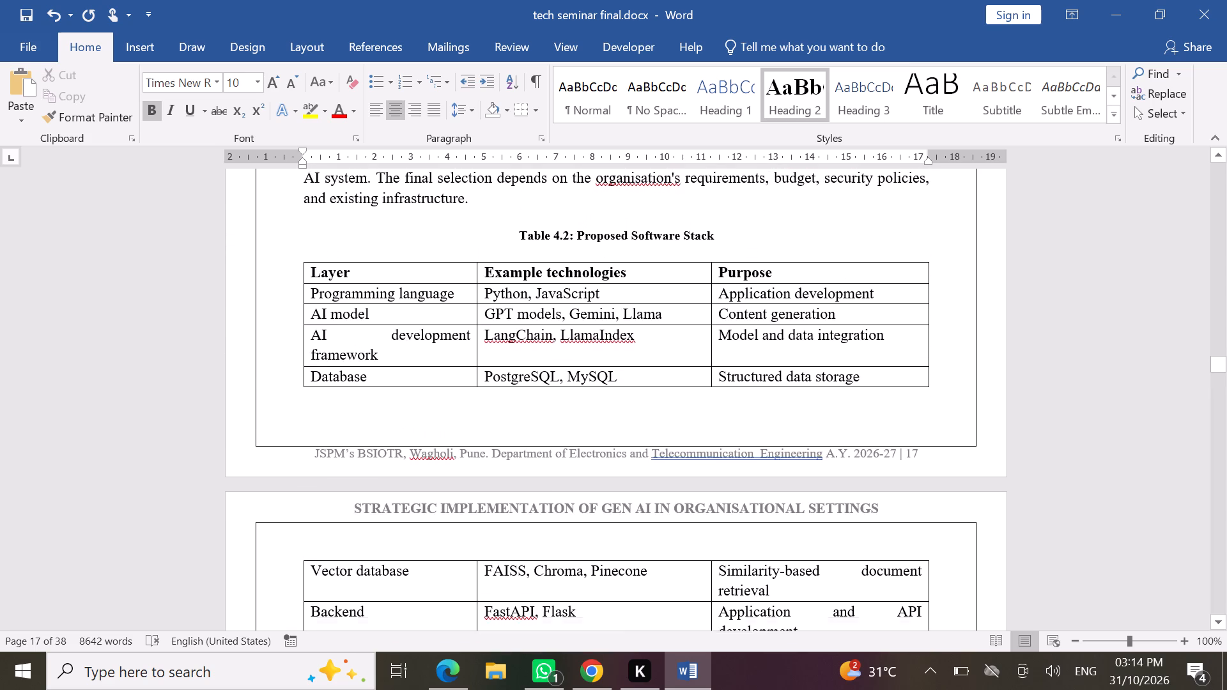
scroll(678, 433, up, 3)
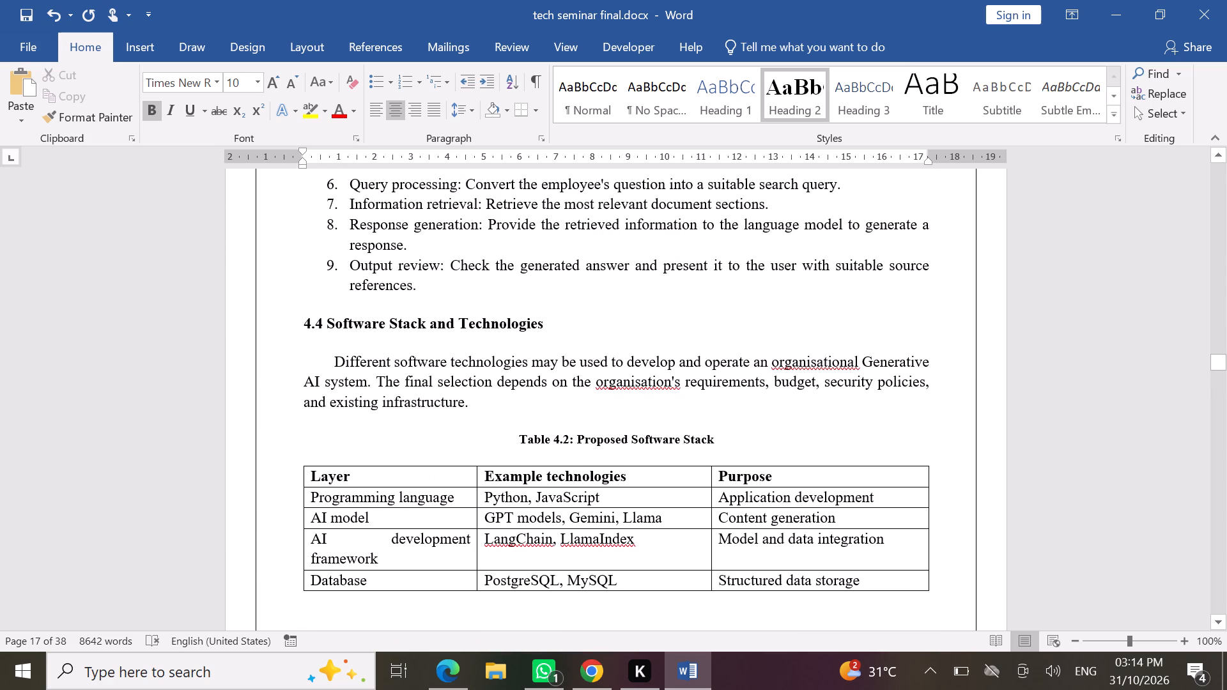
scroll(678, 433, up, 3)
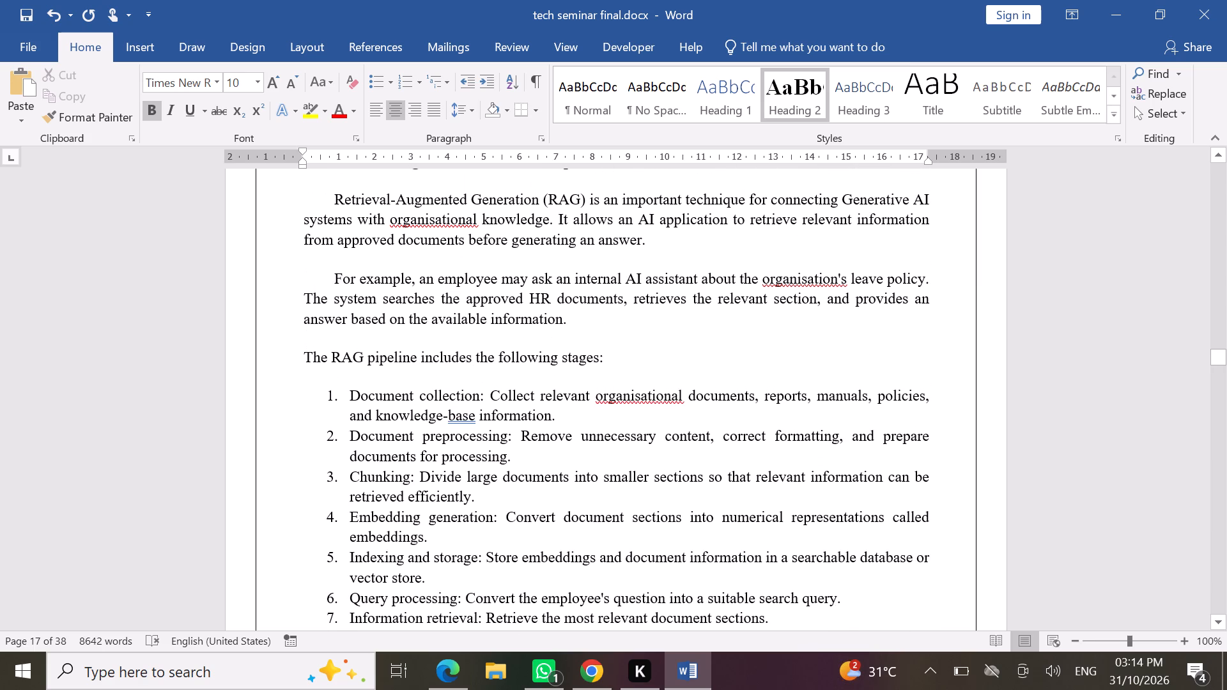
scroll(678, 433, up, 1)
scroll(678, 433, down, 1)
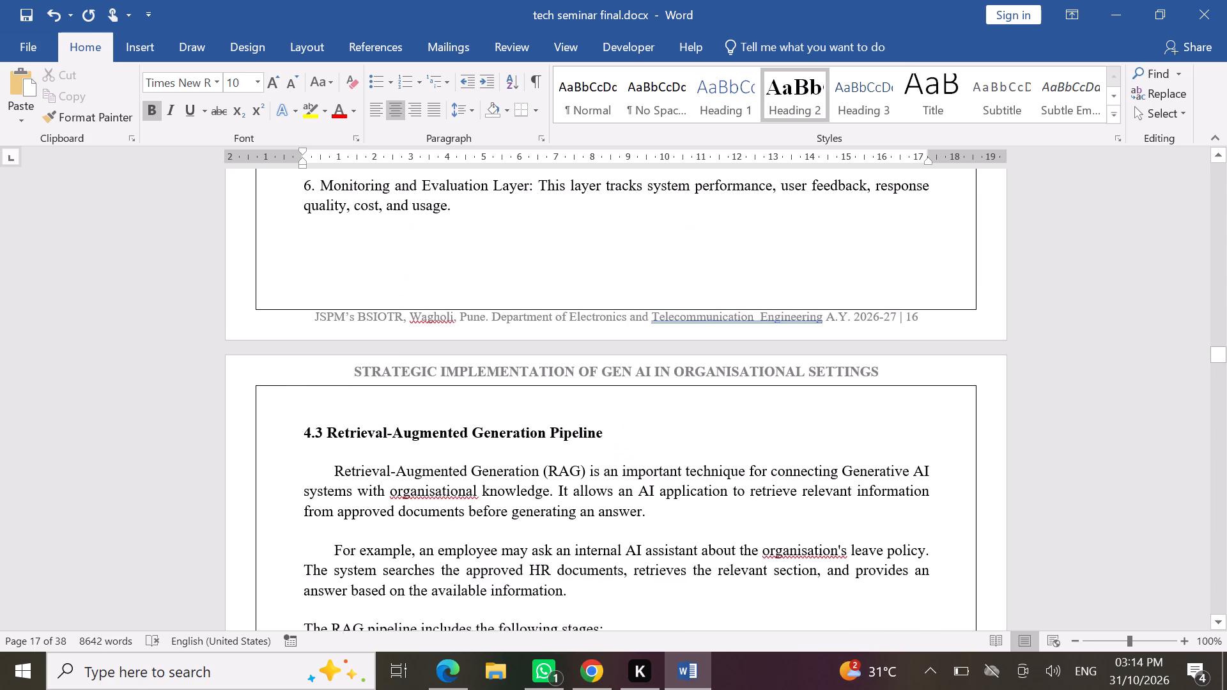
scroll(678, 433, down, 4)
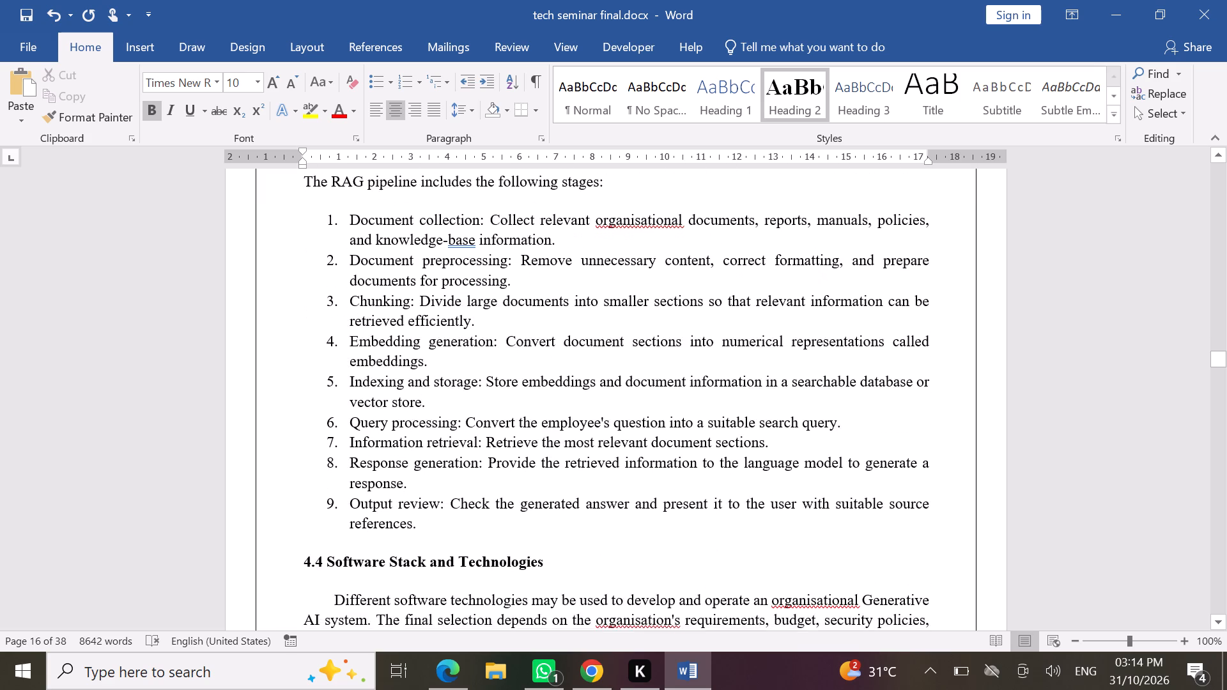
scroll(678, 433, down, 5)
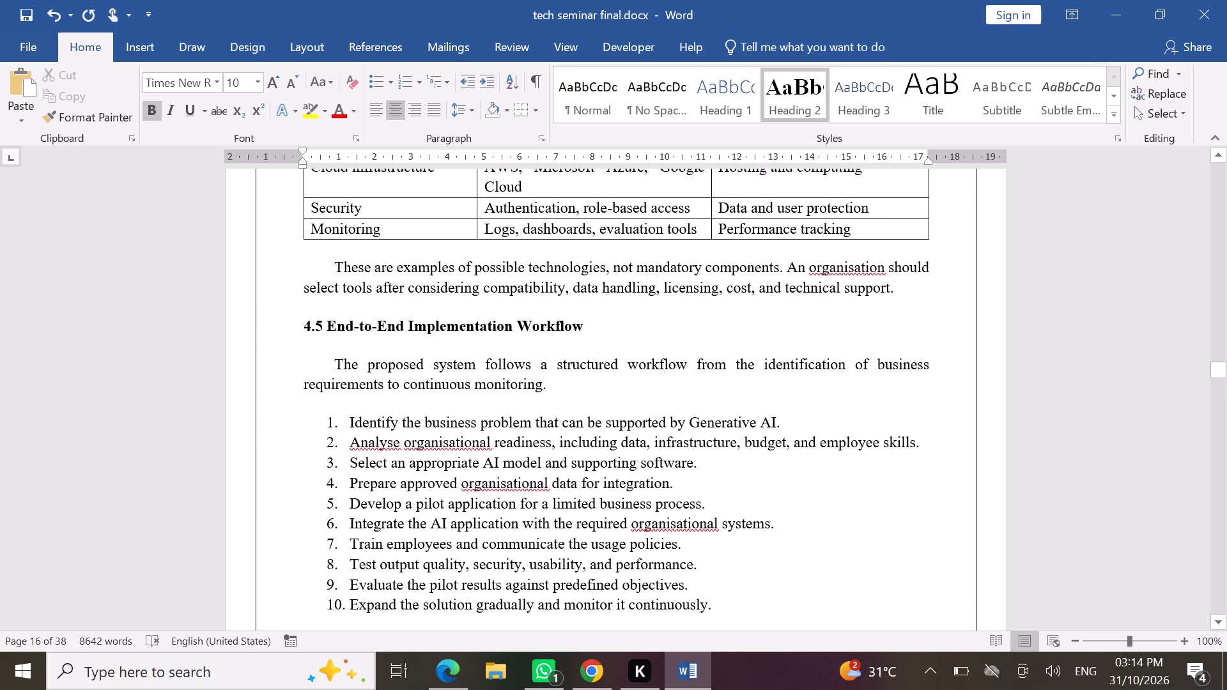
scroll(678, 433, down, 2)
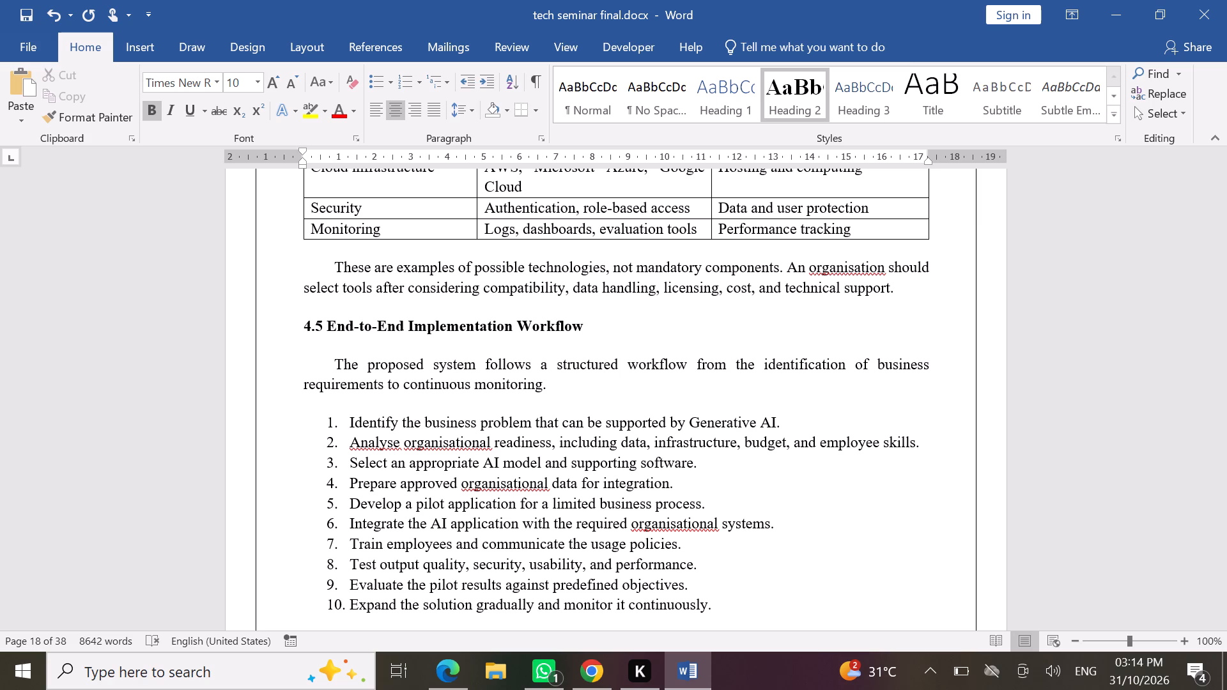
scroll(840, 301, up, 4)
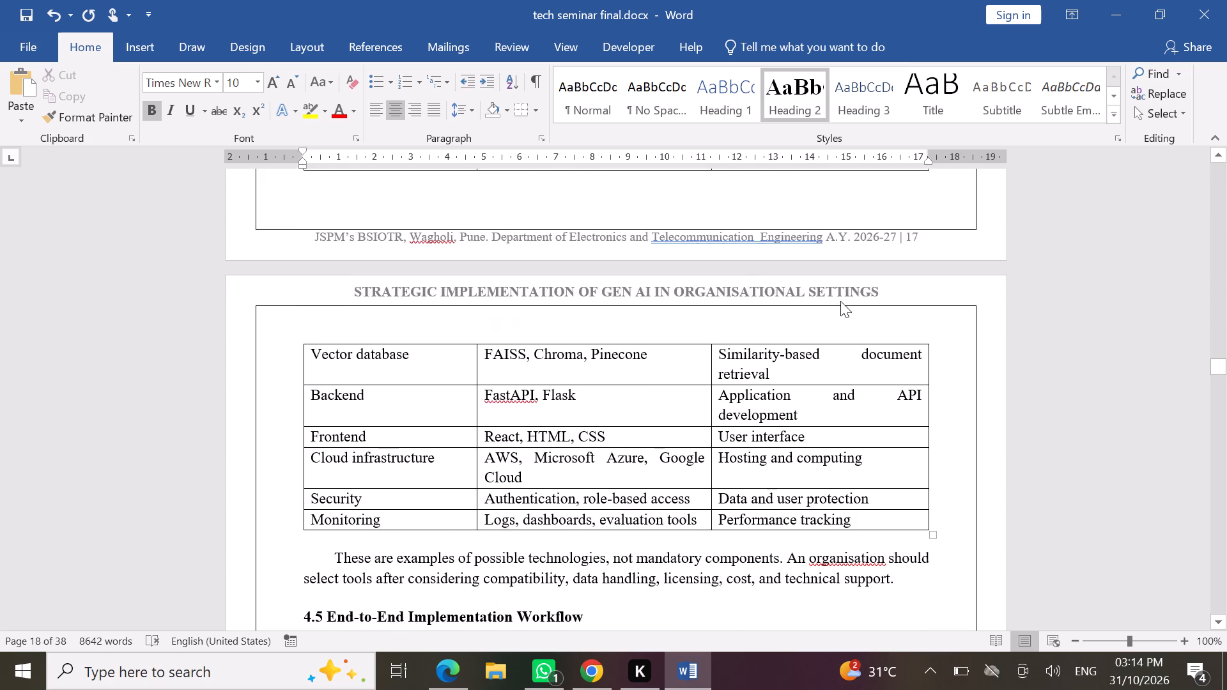
scroll(840, 301, up, 3)
scroll(840, 301, down, 2)
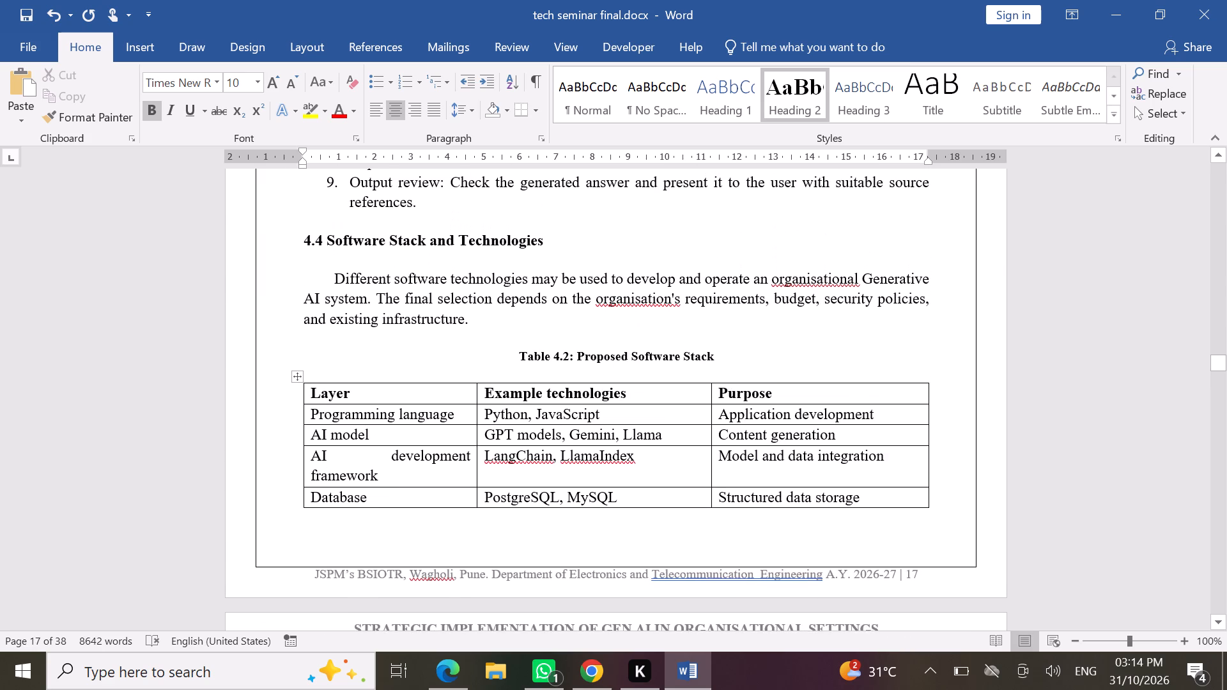
scroll(840, 301, down, 5)
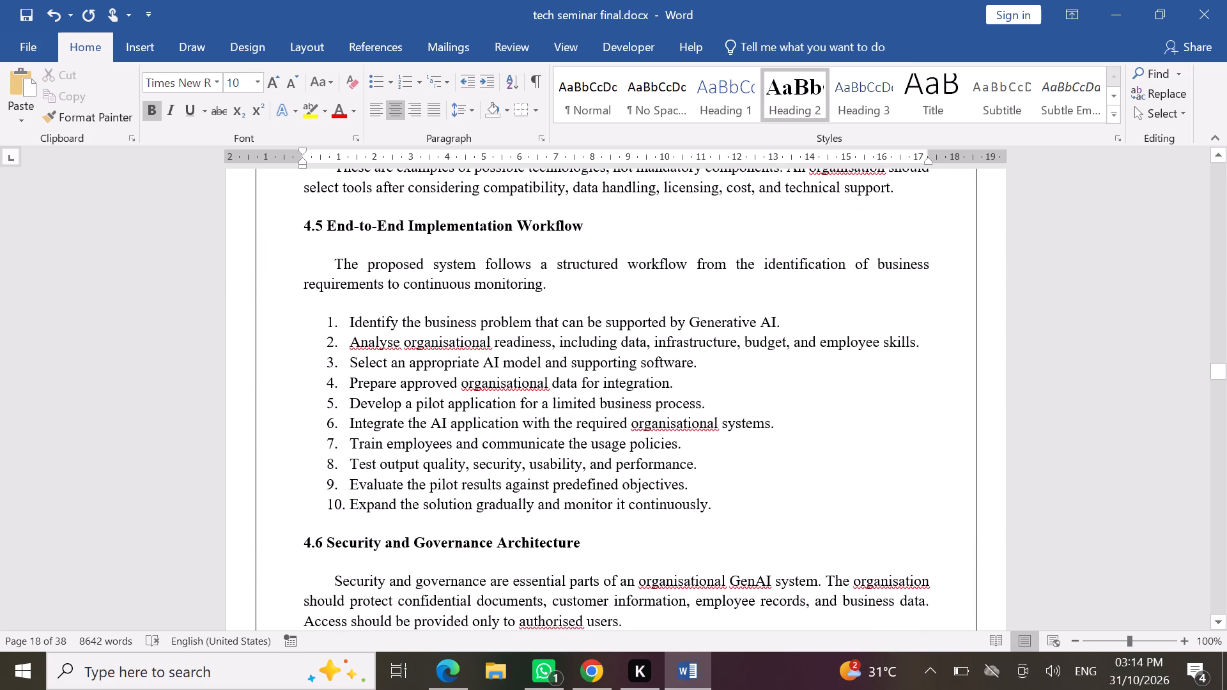
Delete the paragraph below Table 4.2 that begins "These are examples of possible technologies", just before heading 4.5.
scroll(624, 289, up, 1)
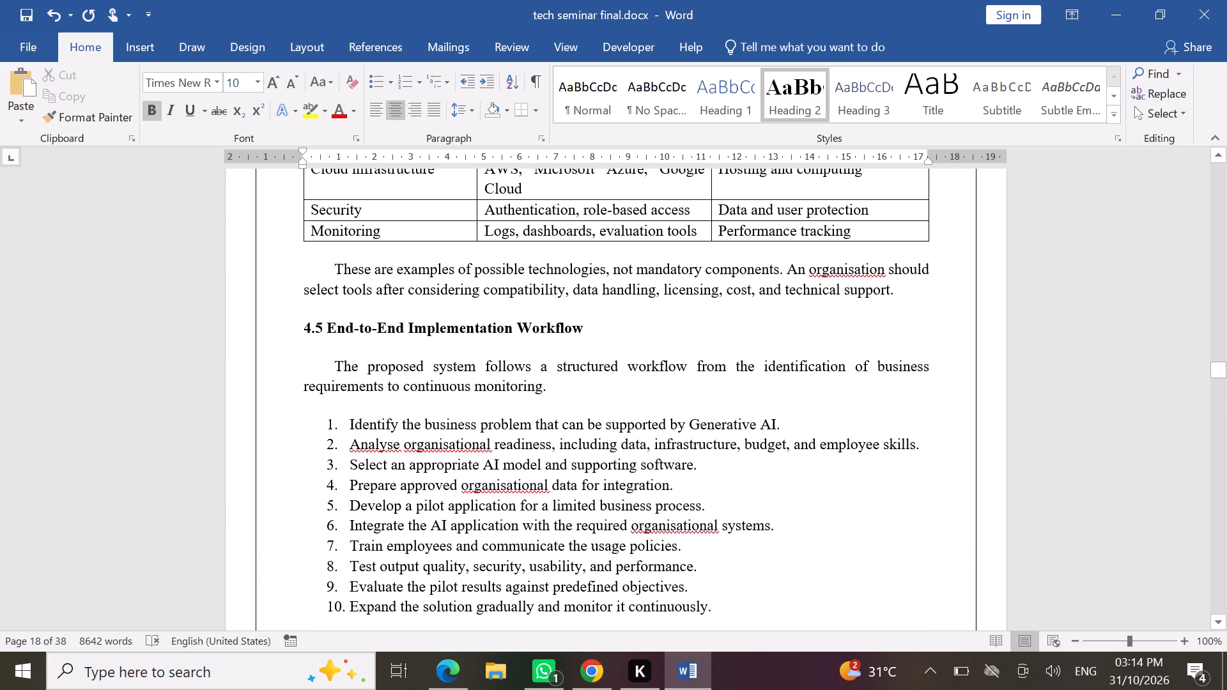
drag(279, 267, 279, 296)
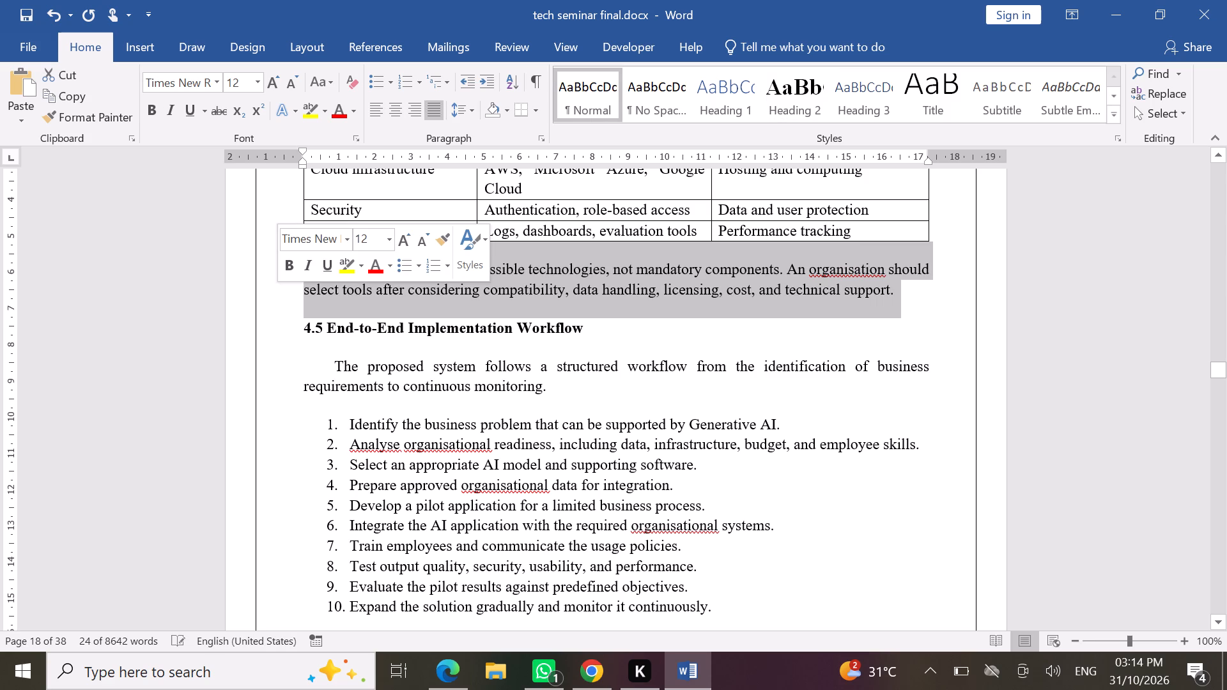
key(BackSpace)
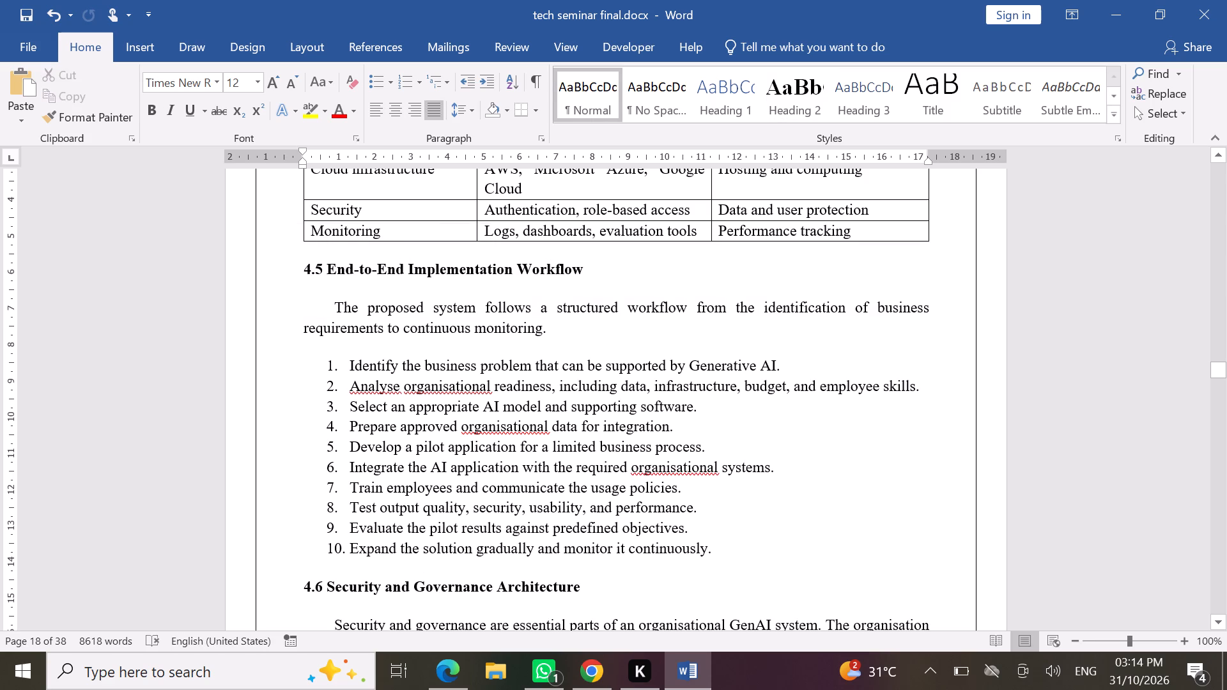
Remove all the blank lines between the end of section 4.7 and the CHAPTER 5 heading so the chapter starts at the page top.
scroll(423, 348, down, 7)
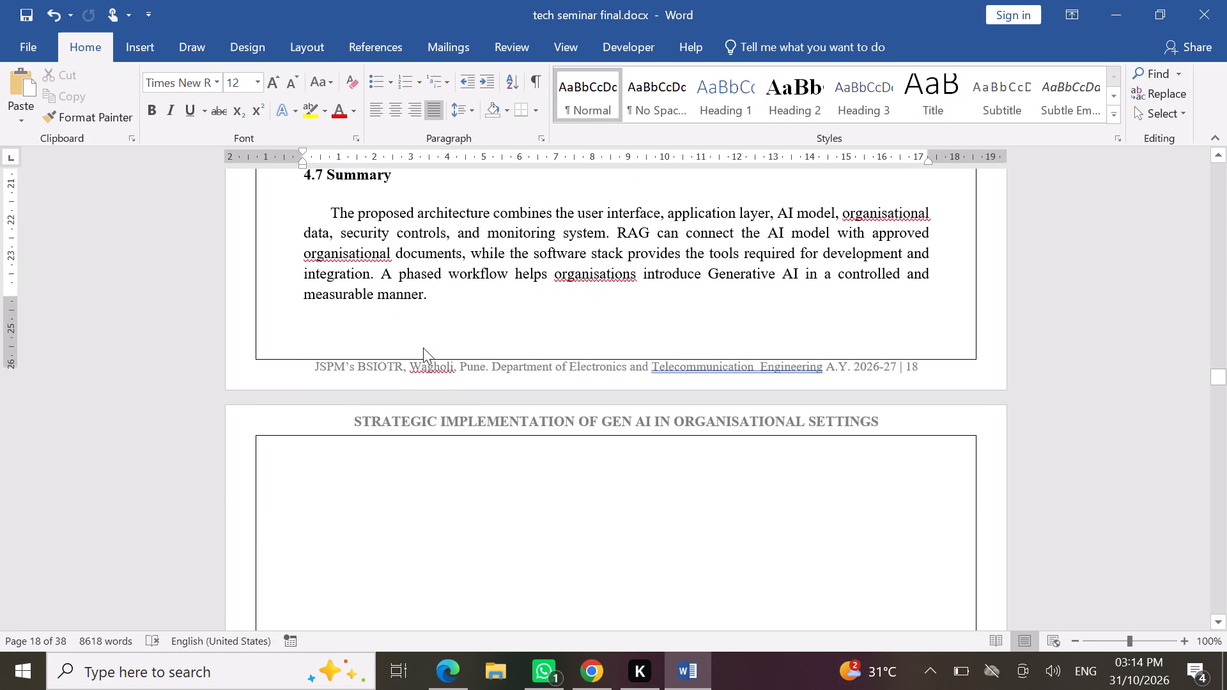
scroll(423, 348, down, 4)
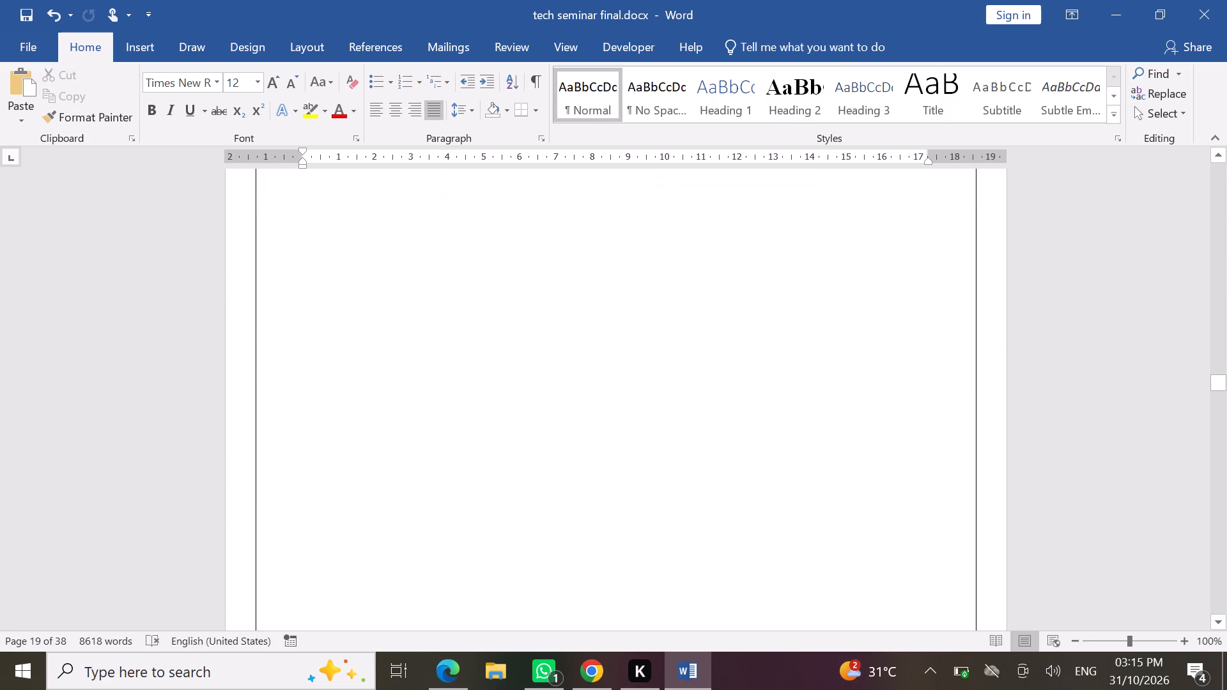
scroll(423, 348, down, 1)
scroll(554, 352, down, 2)
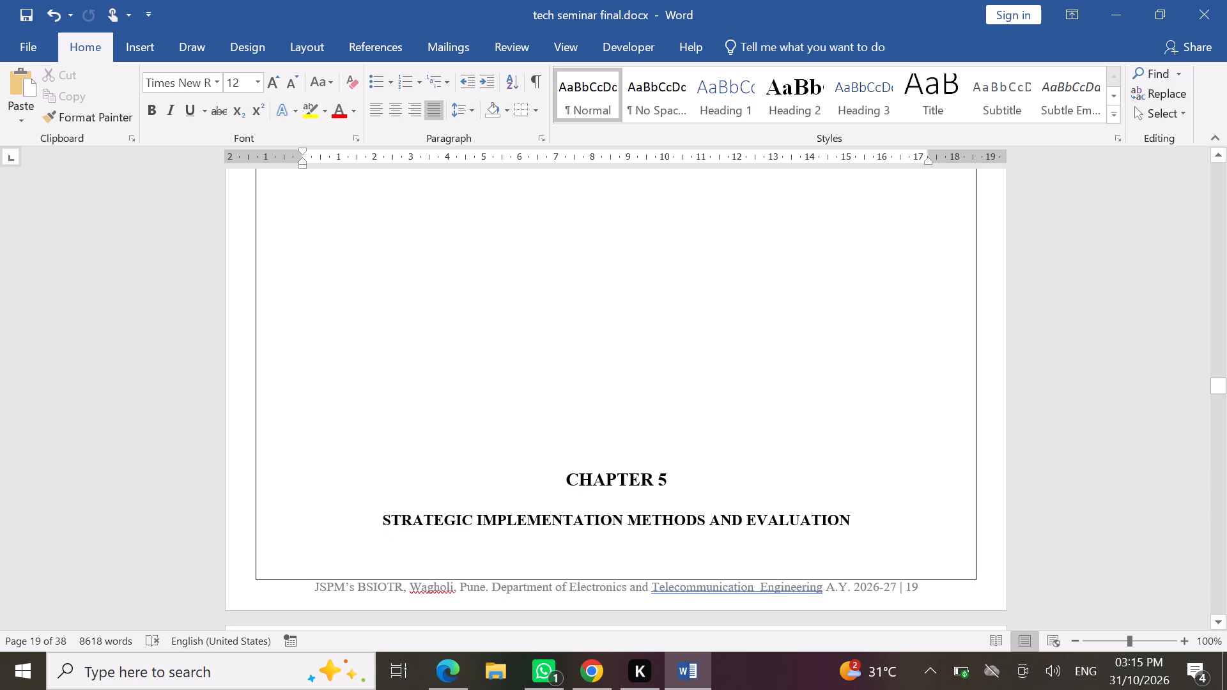
click(583, 446)
key(BackSpace)
key(BackSpace)
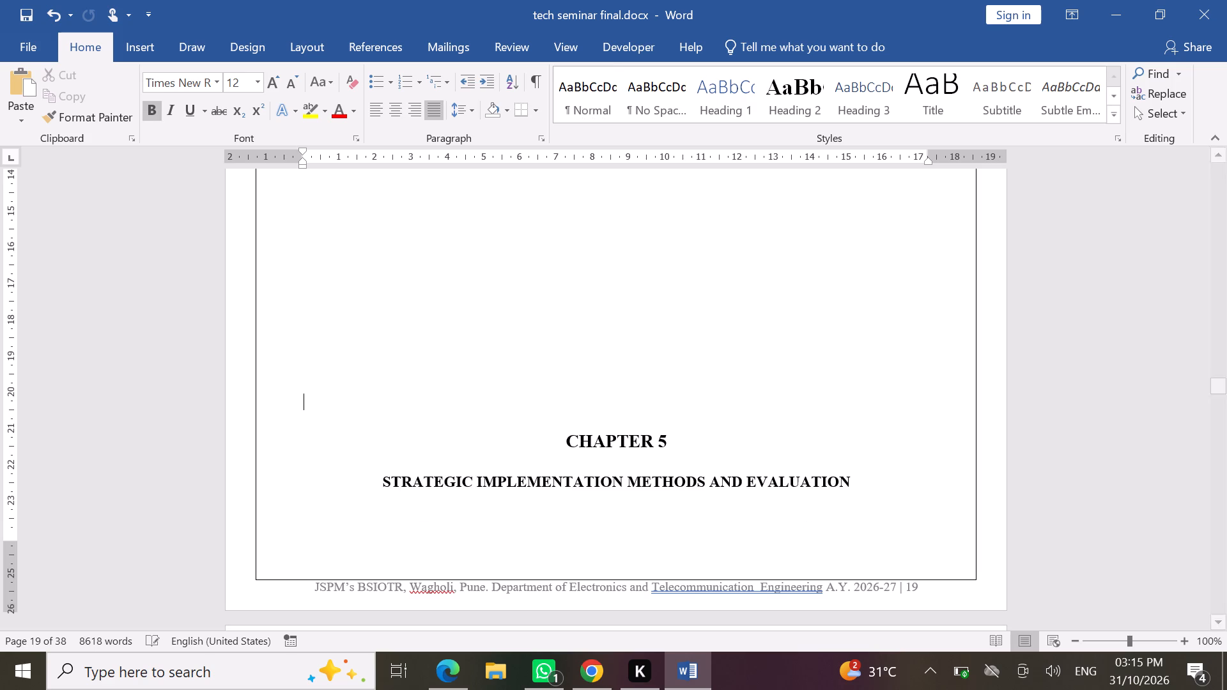
key(BackSpace)
key(BackSpace)
key(BackSpace)
key(BackSpace)
key(BackSpace)
key(BackSpace)
key(BackSpace)
key(BackSpace)
key(BackSpace)
key(BackSpace)
key(BackSpace)
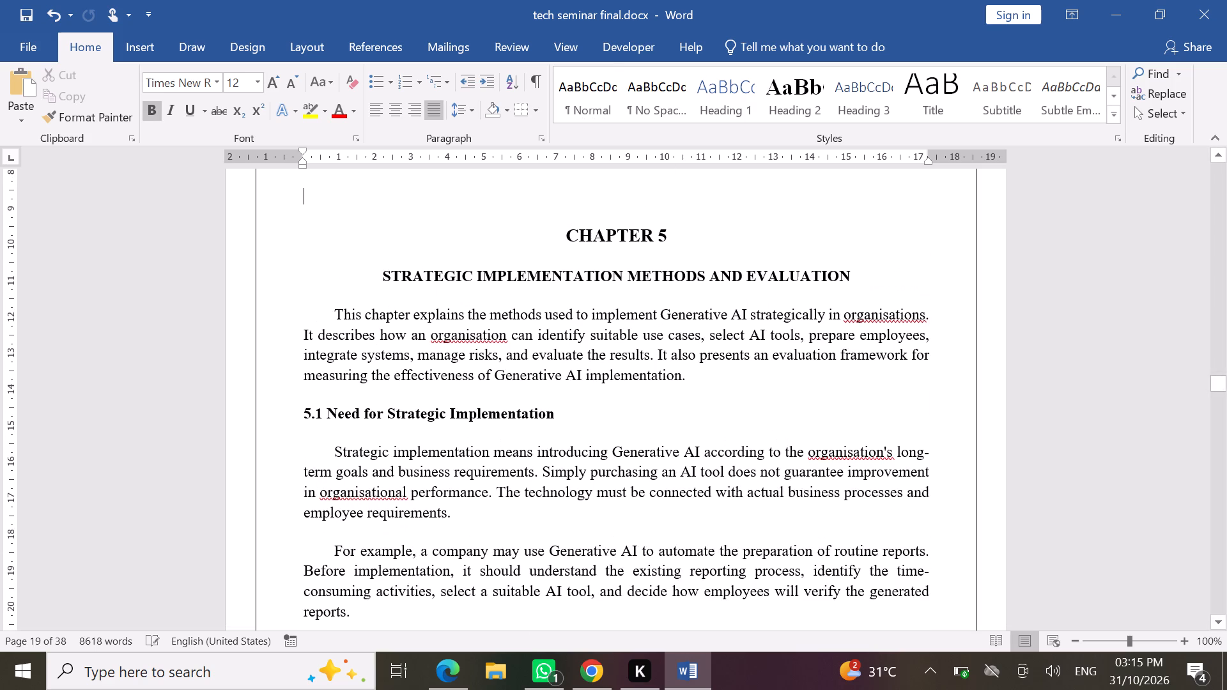
key(BackSpace)
key(BackSpace)
key(BackSpace)
scroll(583, 446, up, 2)
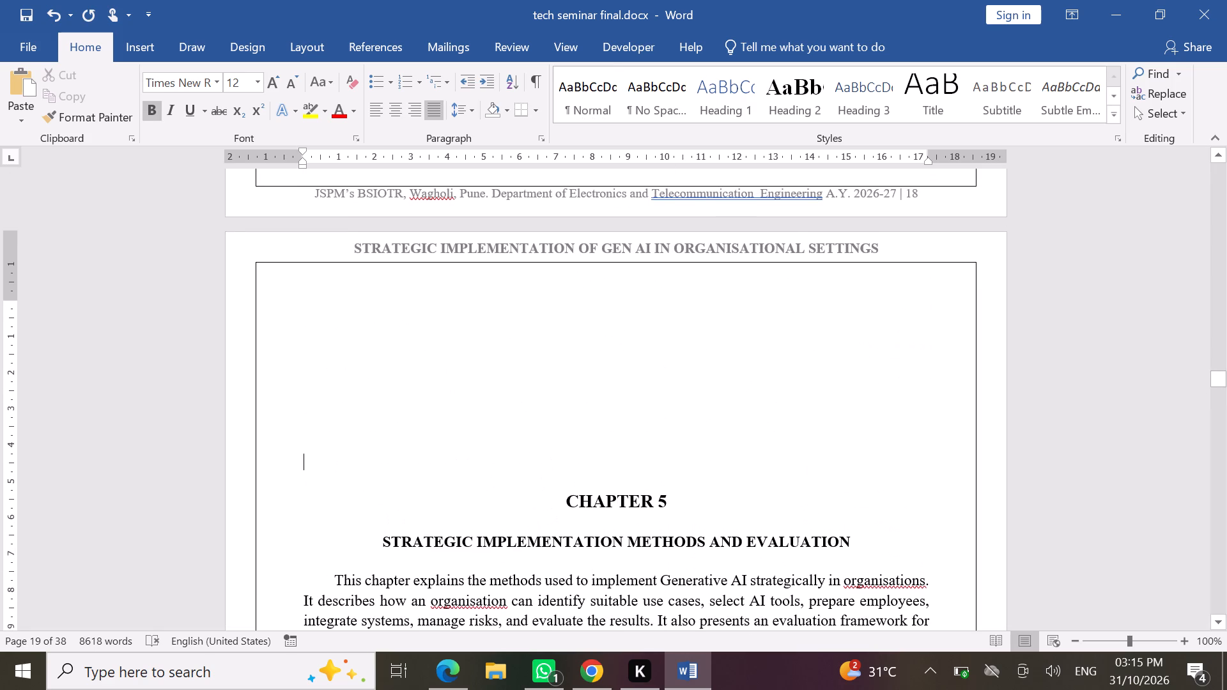
key(BackSpace)
key(BackSpace)
key(BackSpace)
key(BackSpace)
key(BackSpace)
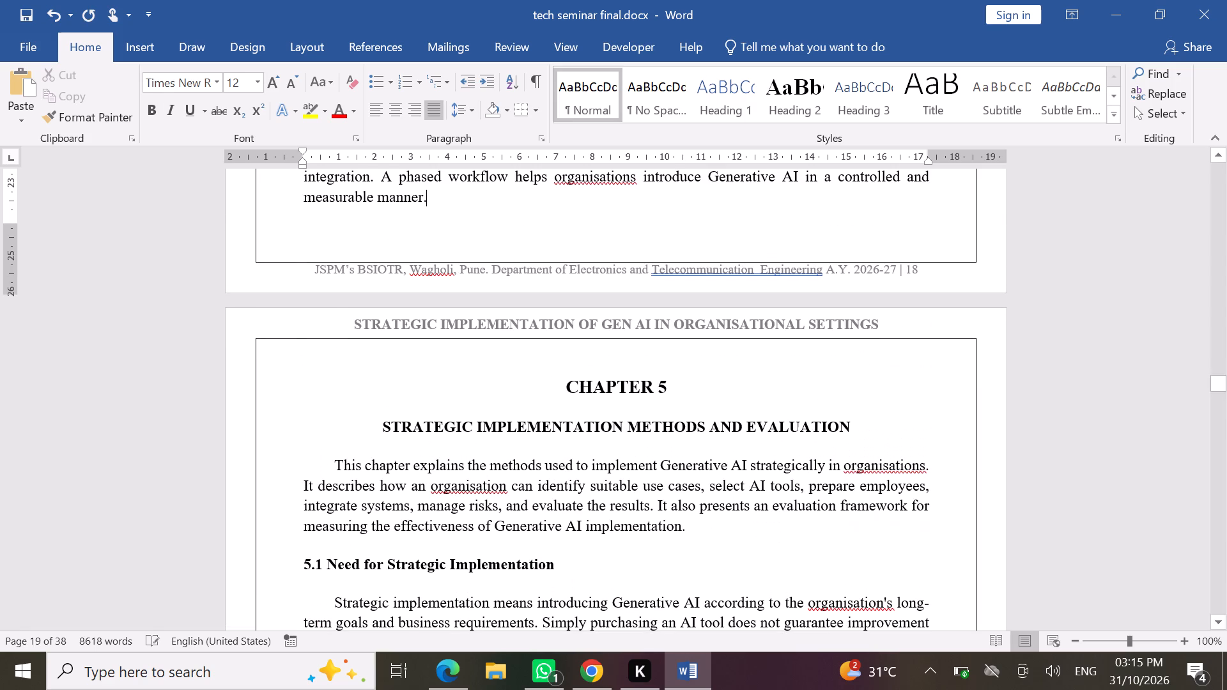
Examine Chapter 5 through to the opening of Chapter 6, checking headings, figure and table captions and page breaks.
scroll(731, 504, down, 3)
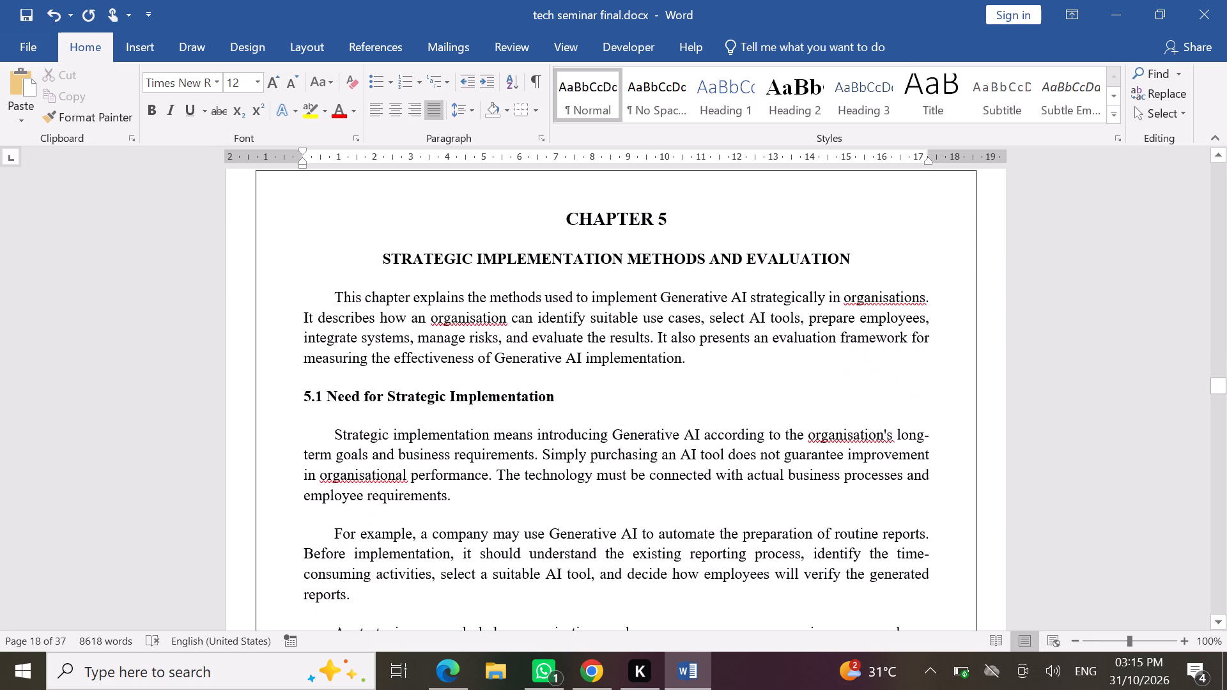
scroll(731, 504, down, 9)
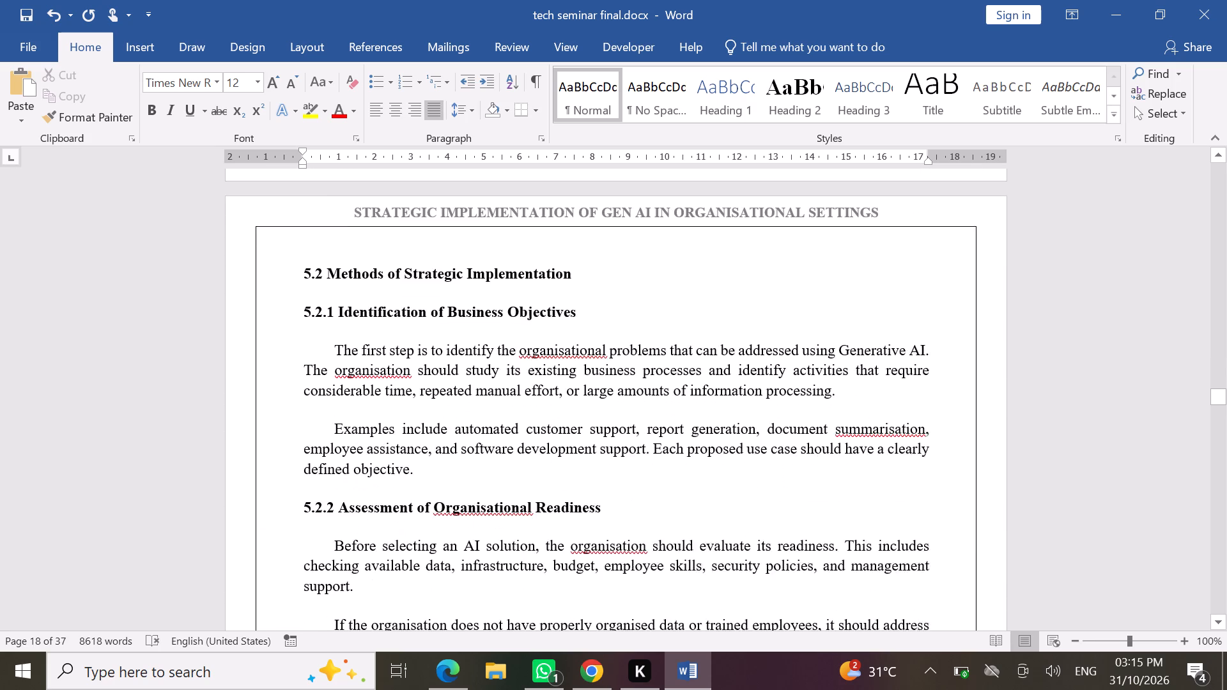
scroll(731, 504, down, 9)
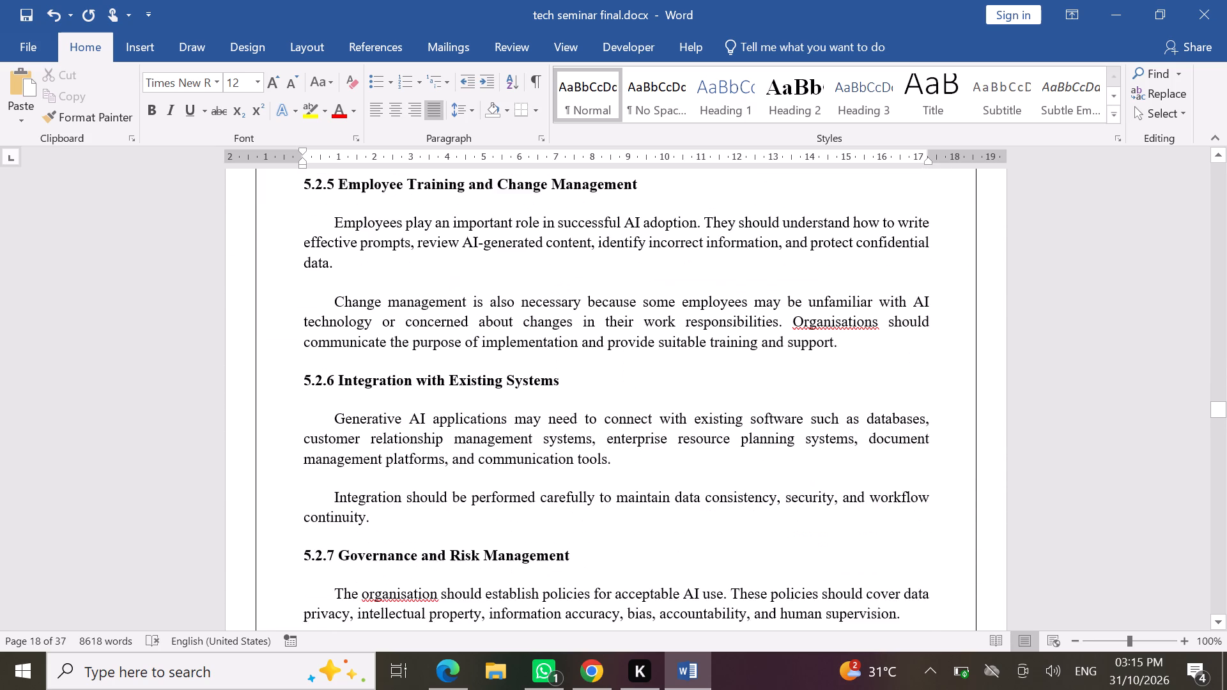
scroll(731, 504, down, 8)
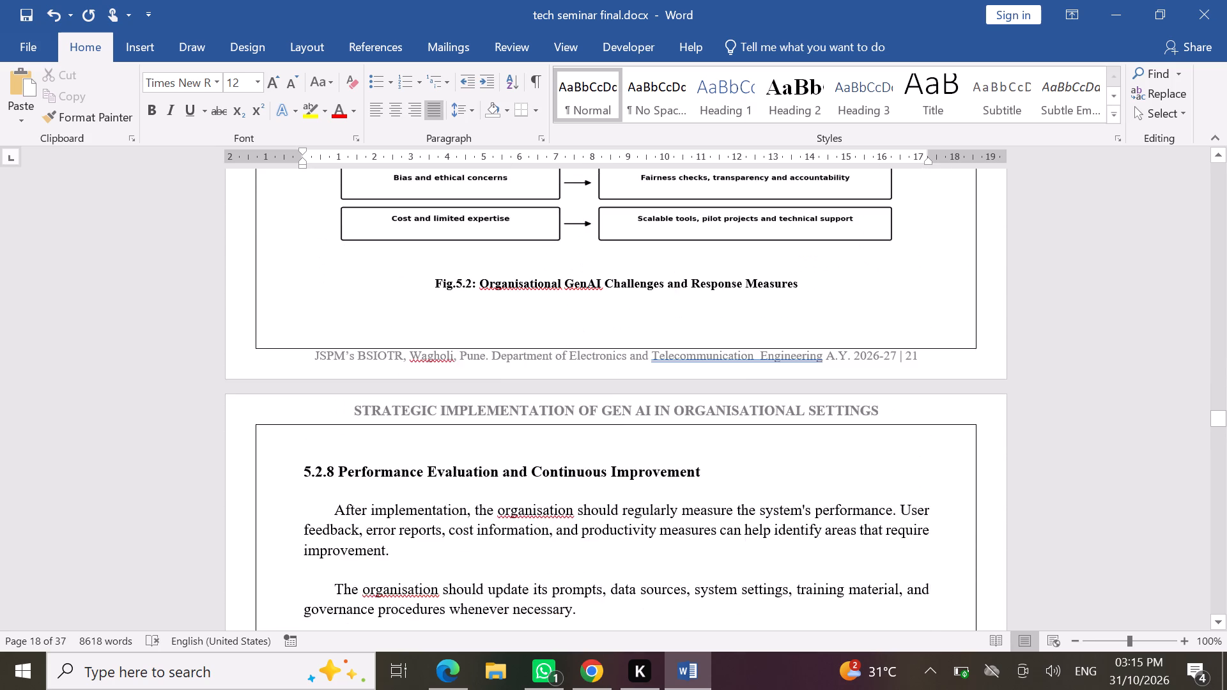
scroll(731, 504, down, 8)
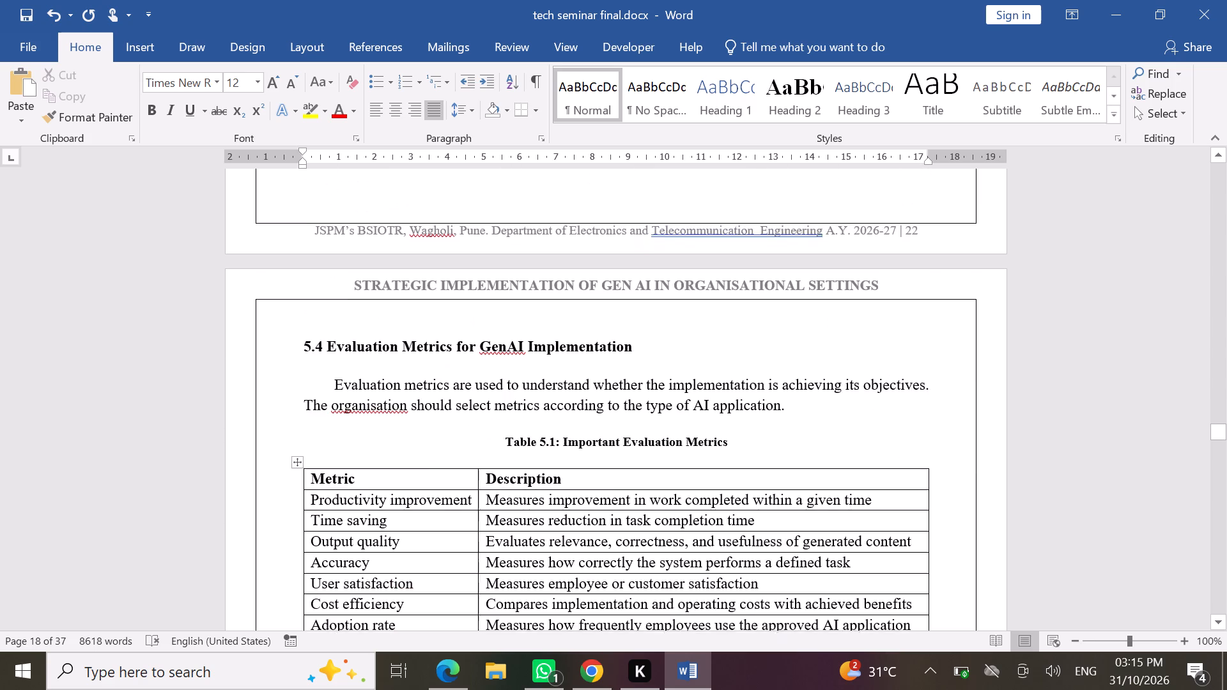
scroll(731, 504, down, 6)
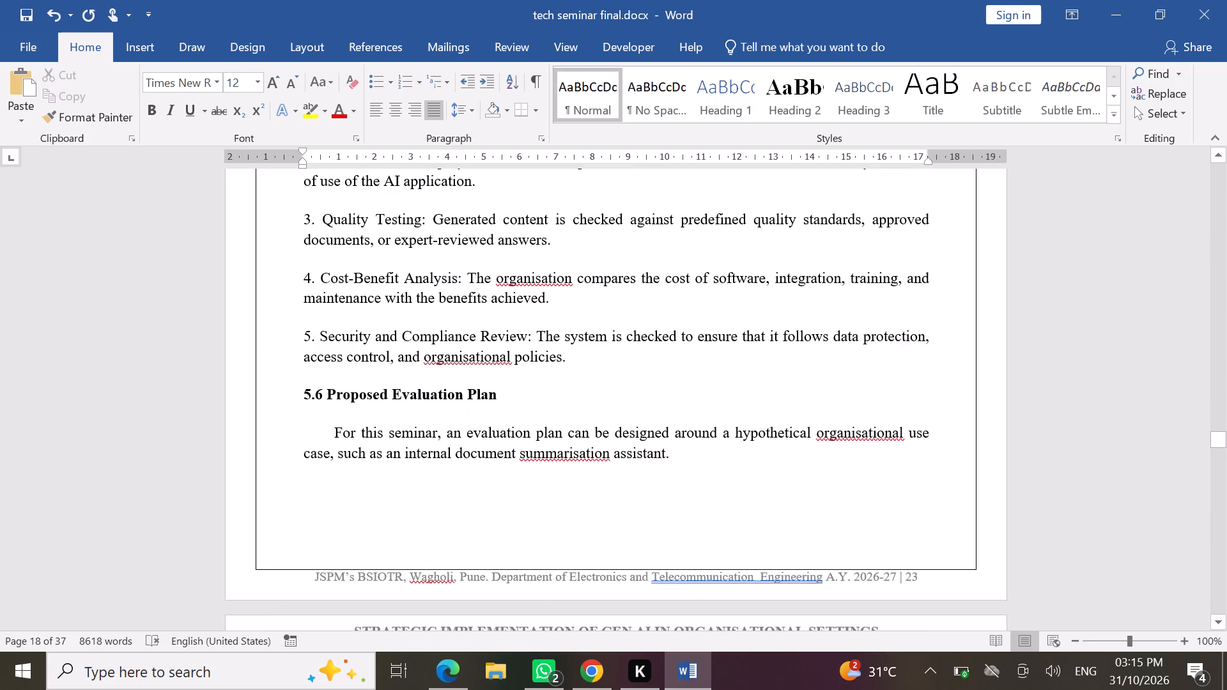
scroll(731, 504, down, 6)
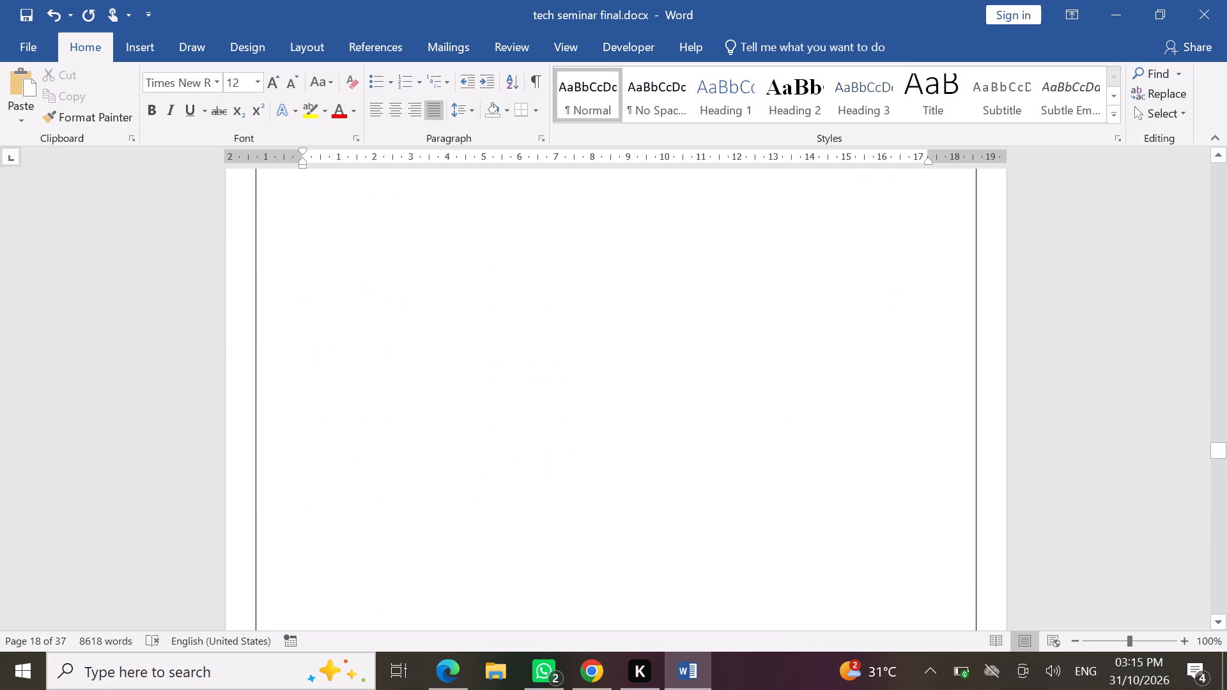
scroll(731, 504, down, 3)
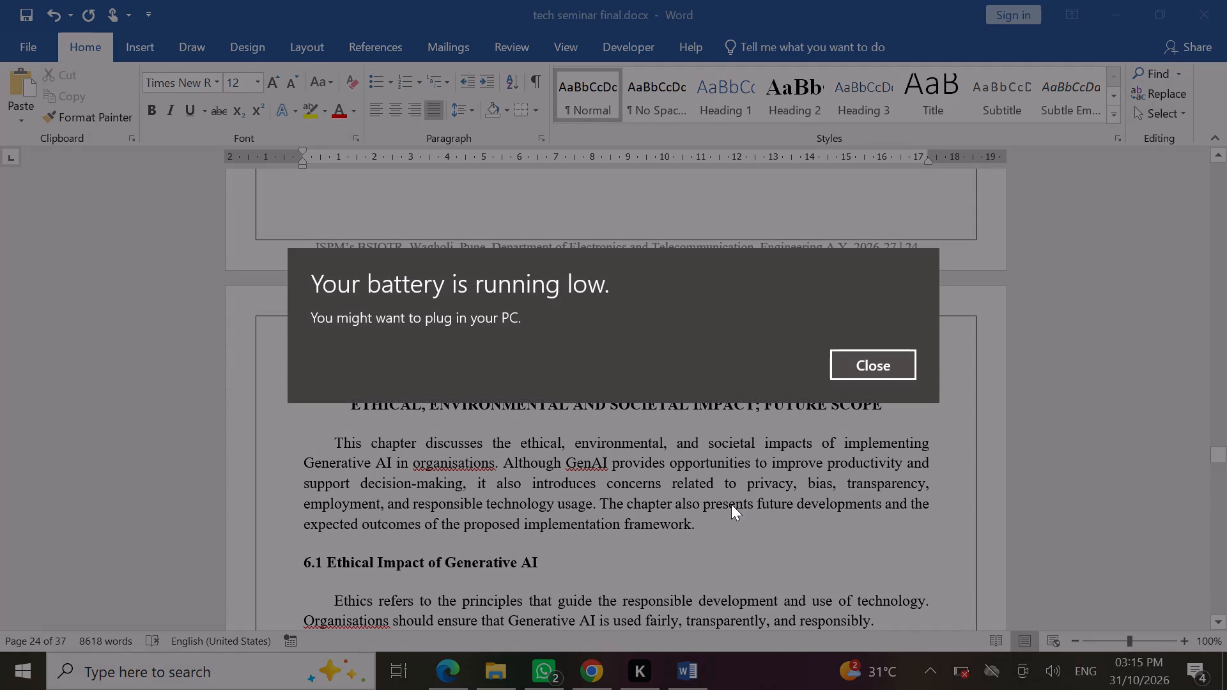
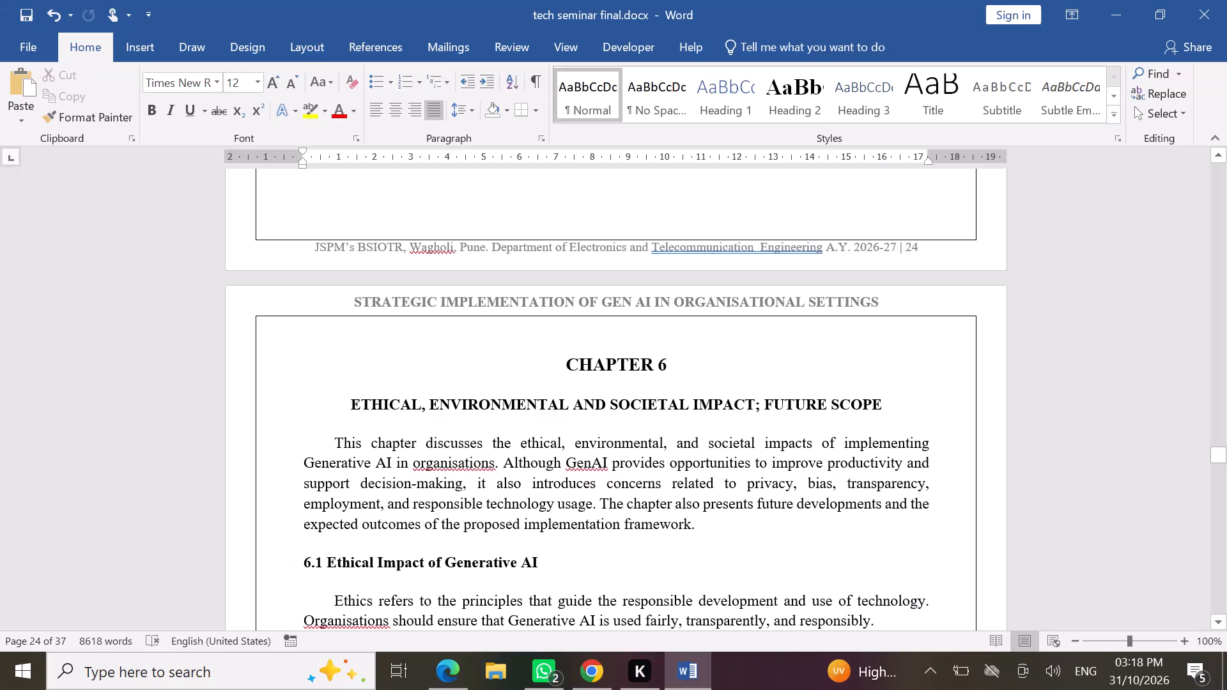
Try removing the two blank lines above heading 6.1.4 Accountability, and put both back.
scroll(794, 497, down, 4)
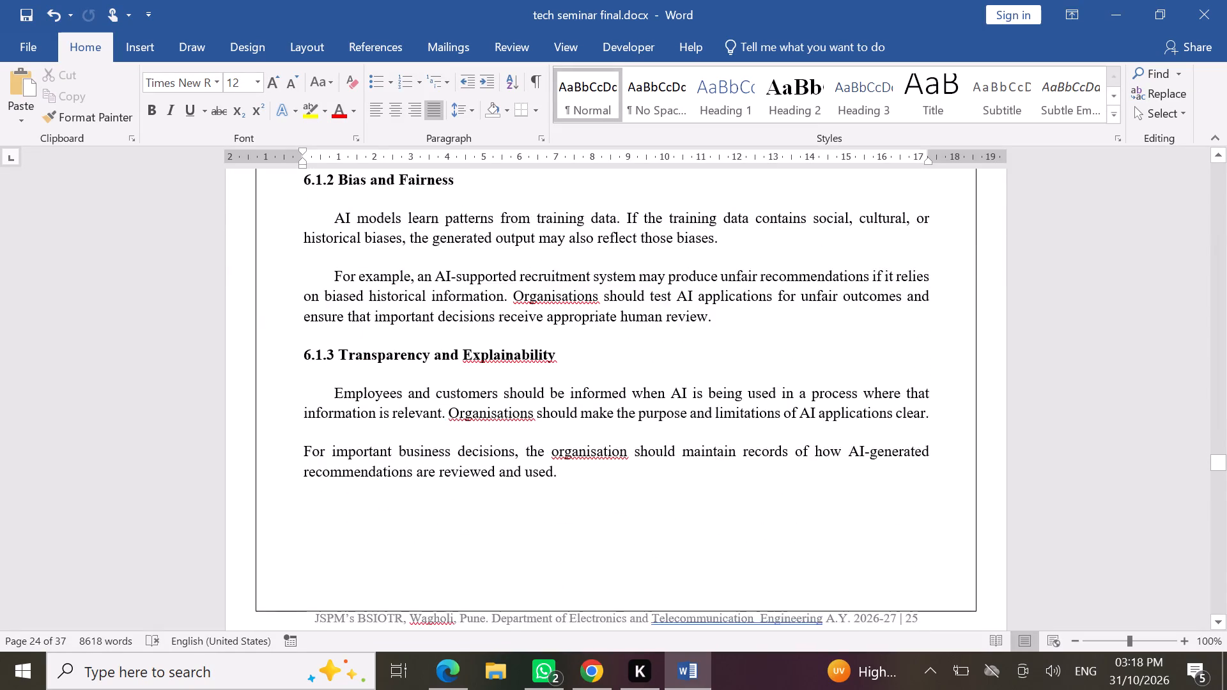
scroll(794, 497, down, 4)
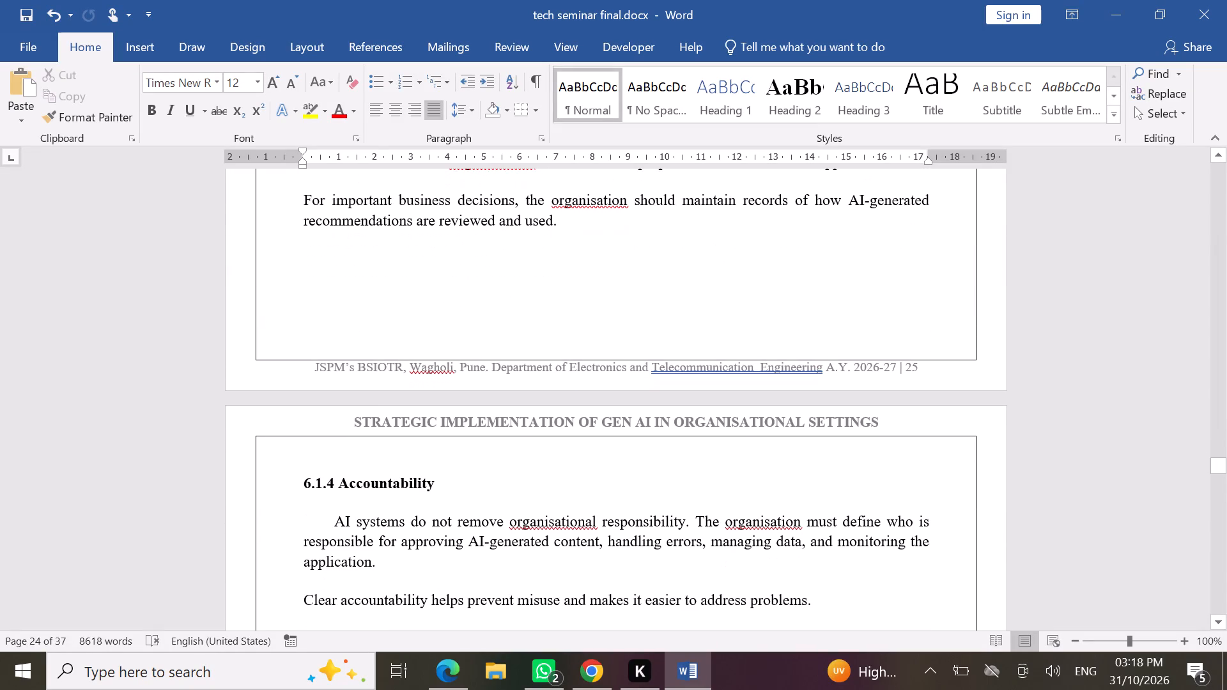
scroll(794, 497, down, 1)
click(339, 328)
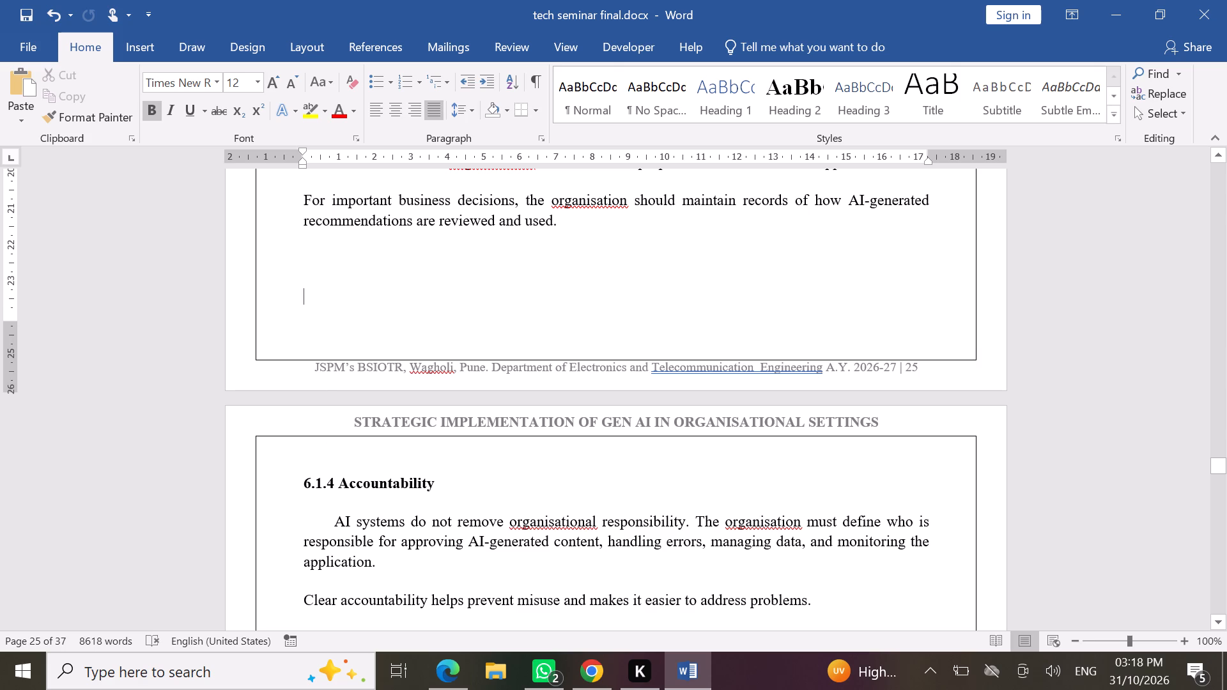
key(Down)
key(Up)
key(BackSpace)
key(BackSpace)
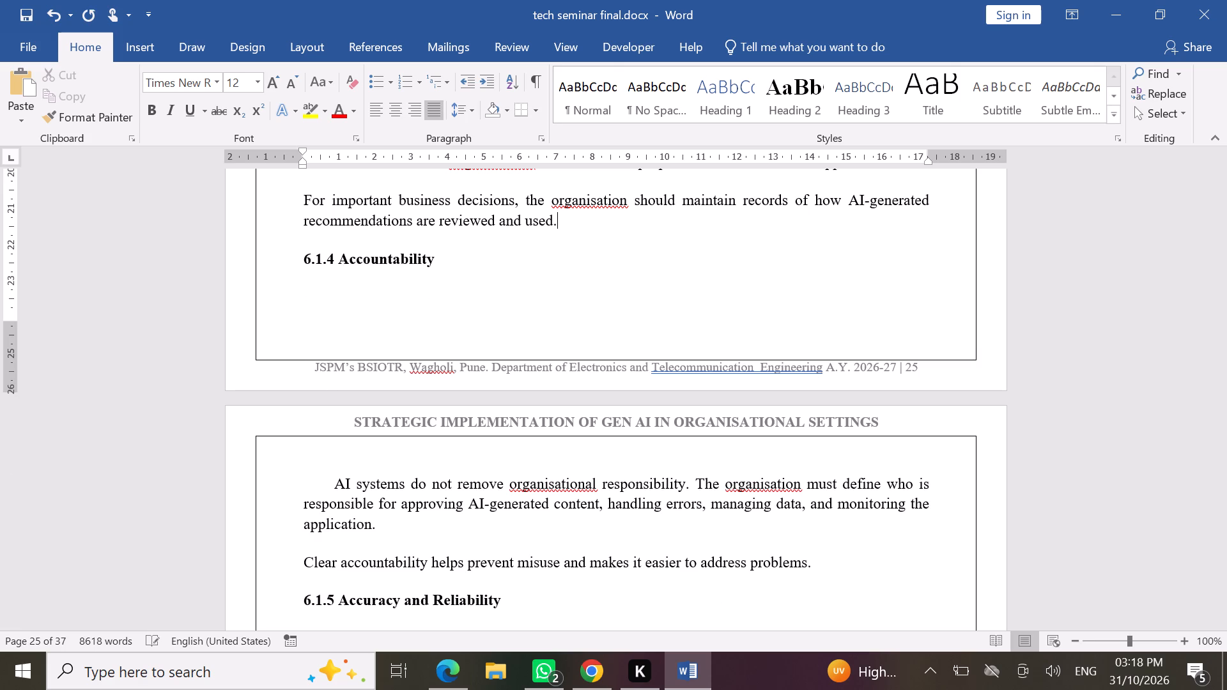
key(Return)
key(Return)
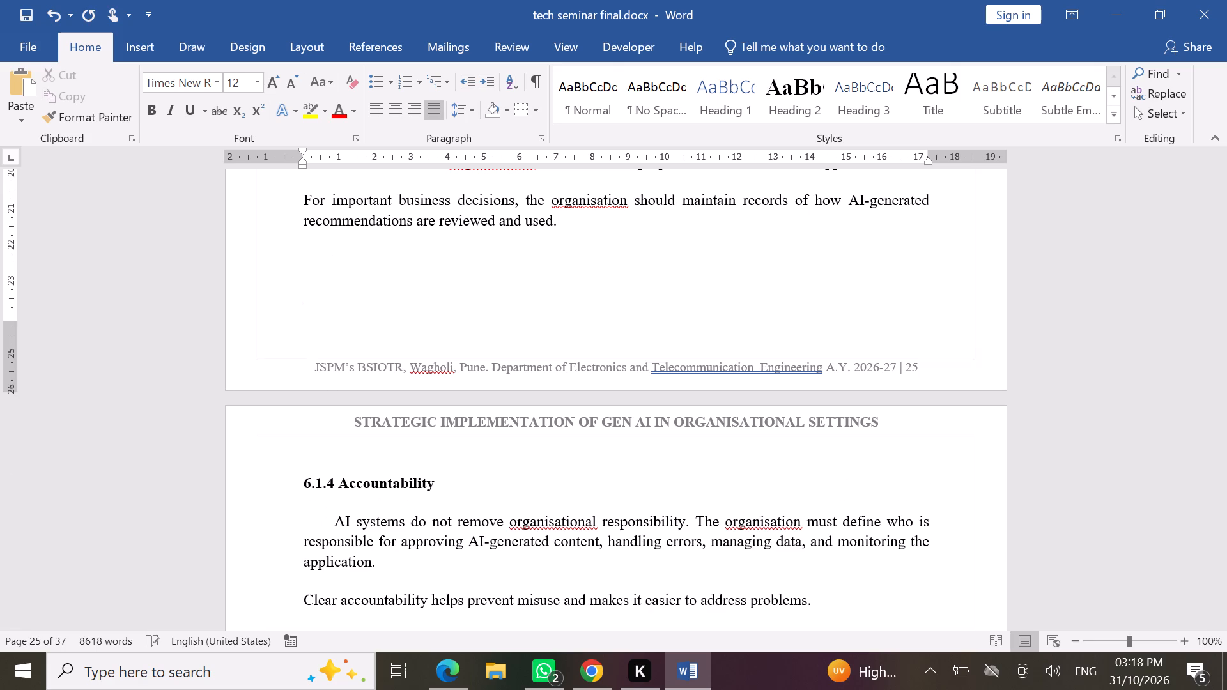
scroll(339, 328, down, 4)
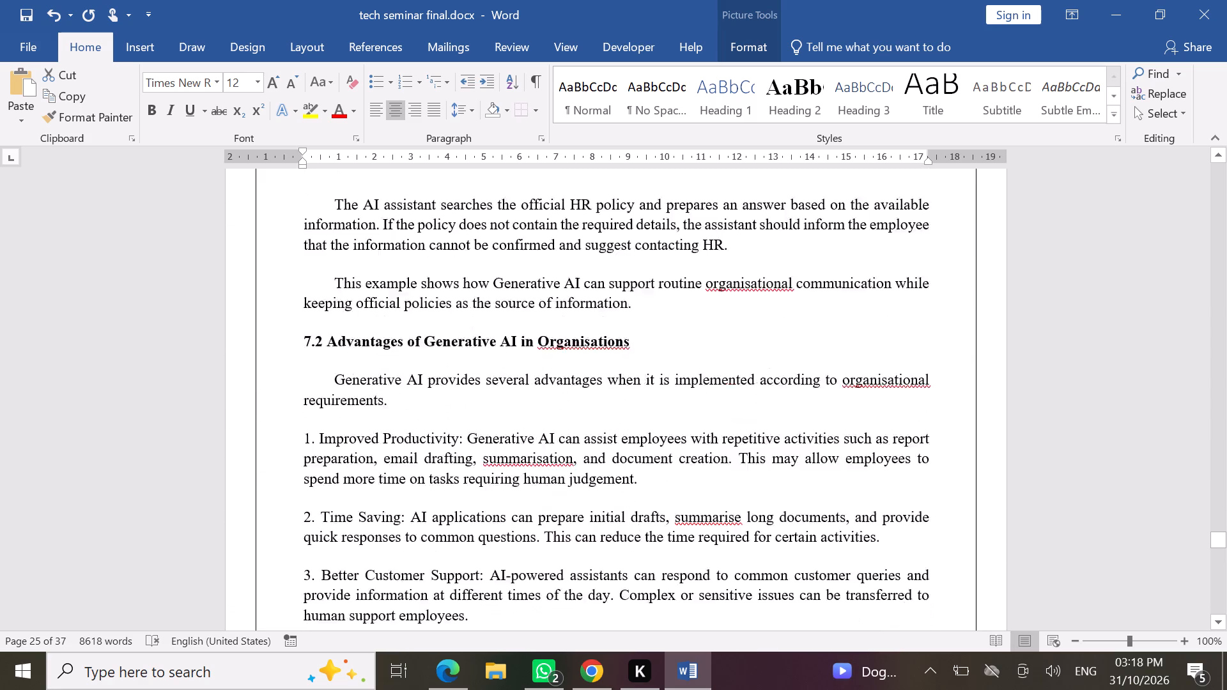
scroll(353, 278, down, 8)
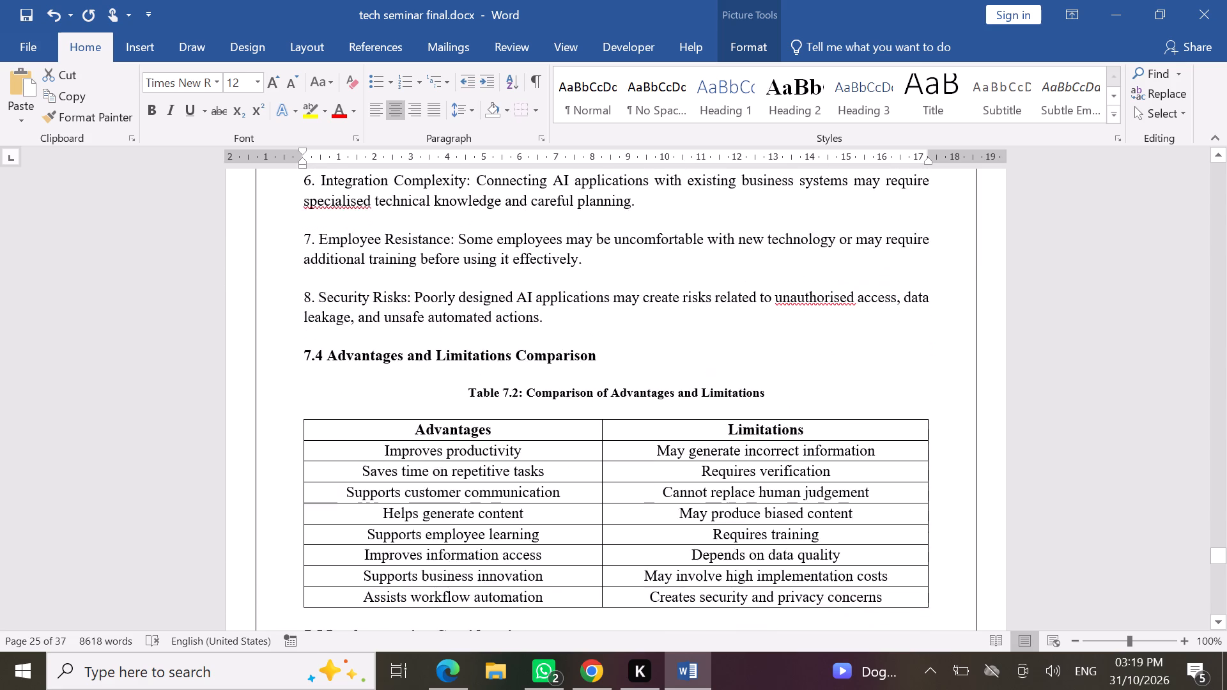
scroll(353, 278, down, 7)
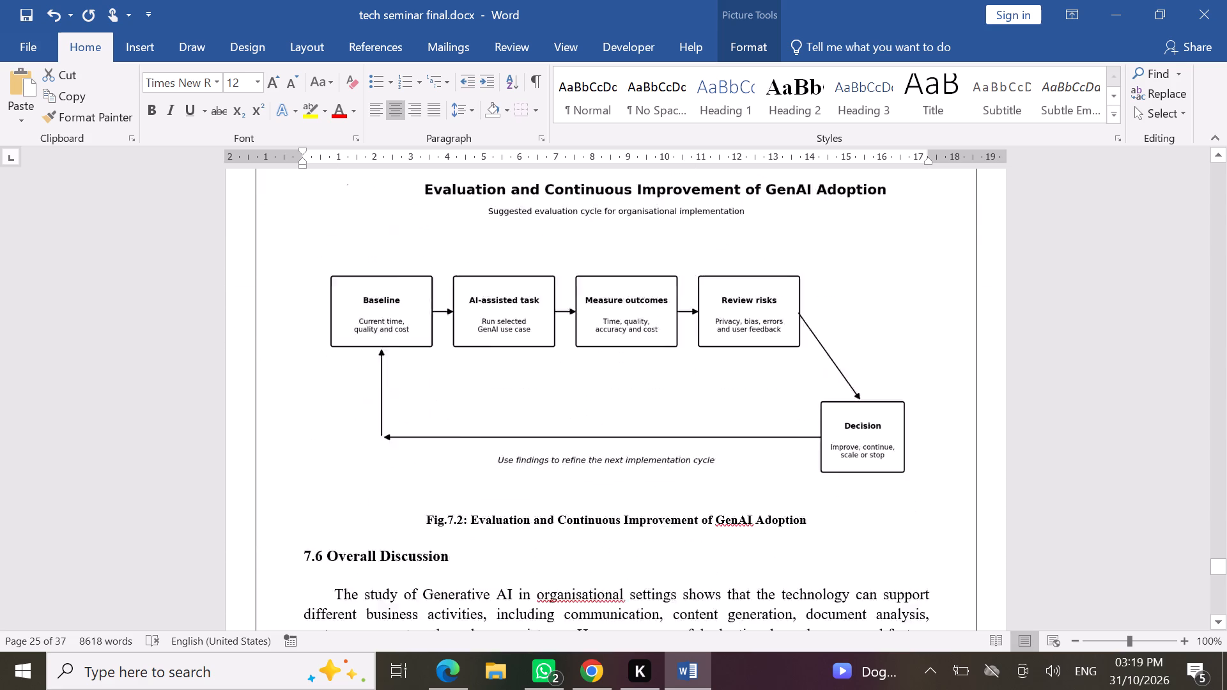
scroll(353, 278, down, 7)
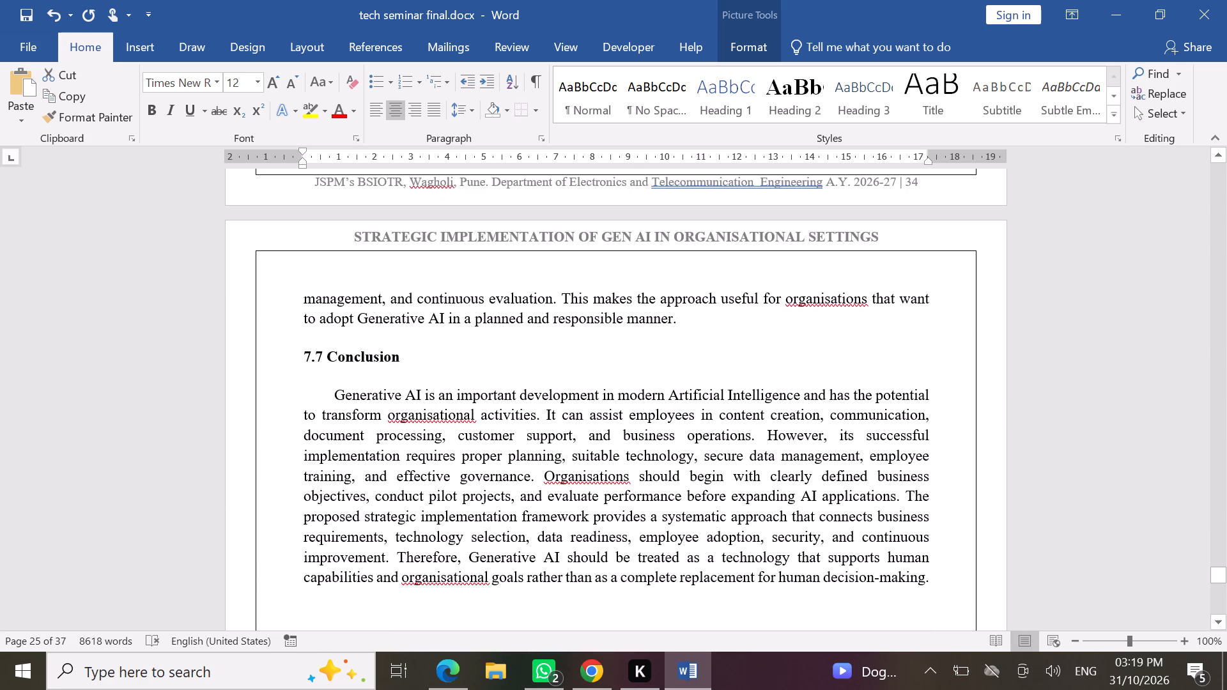
Check the REFERENCES page and the pages after it for layout and stray blank space at the document's end.
scroll(353, 278, down, 5)
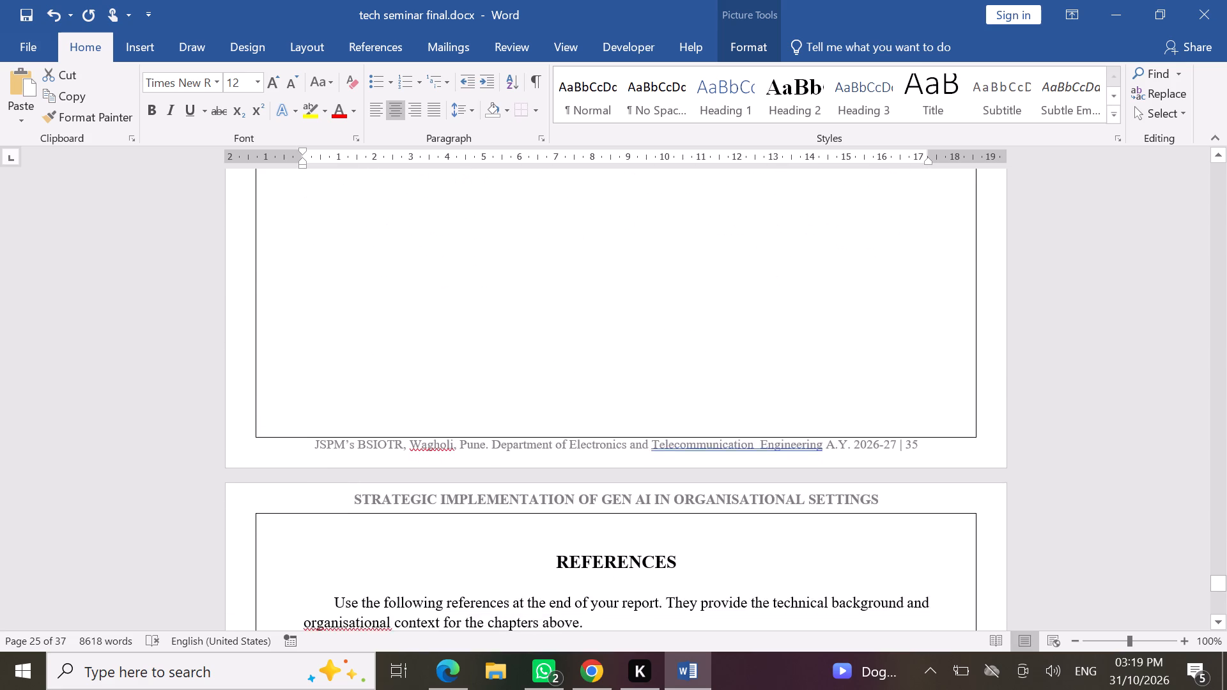
scroll(353, 278, down, 5)
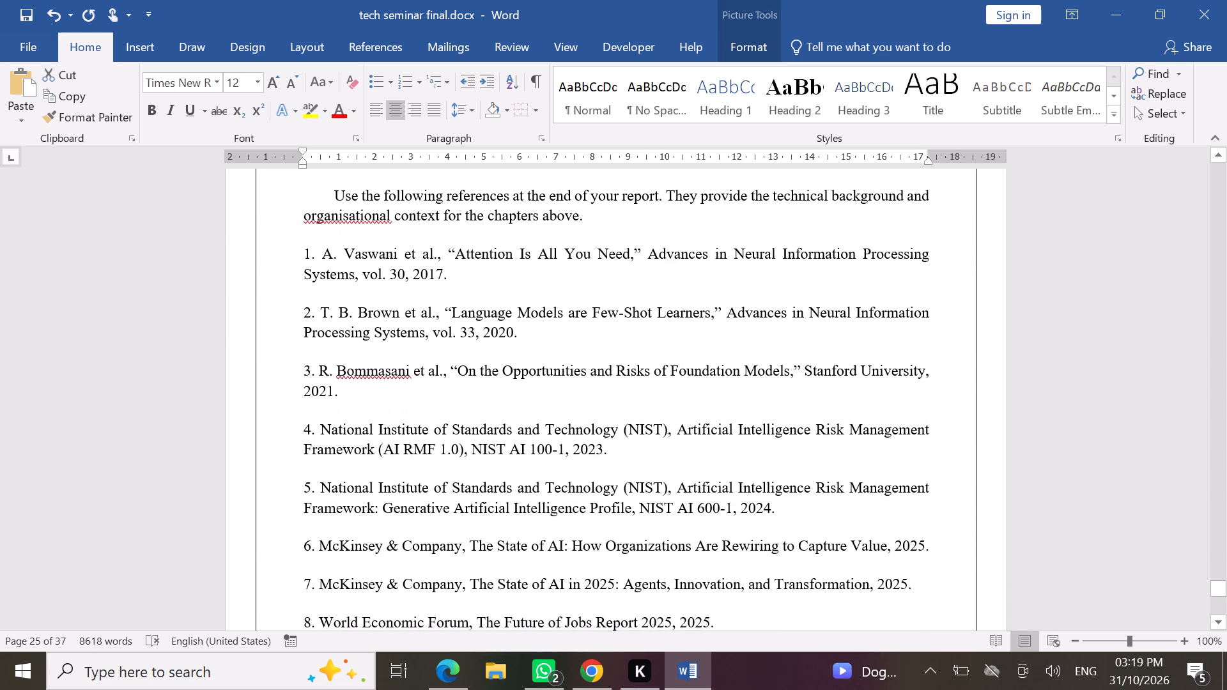
scroll(353, 278, down, 2)
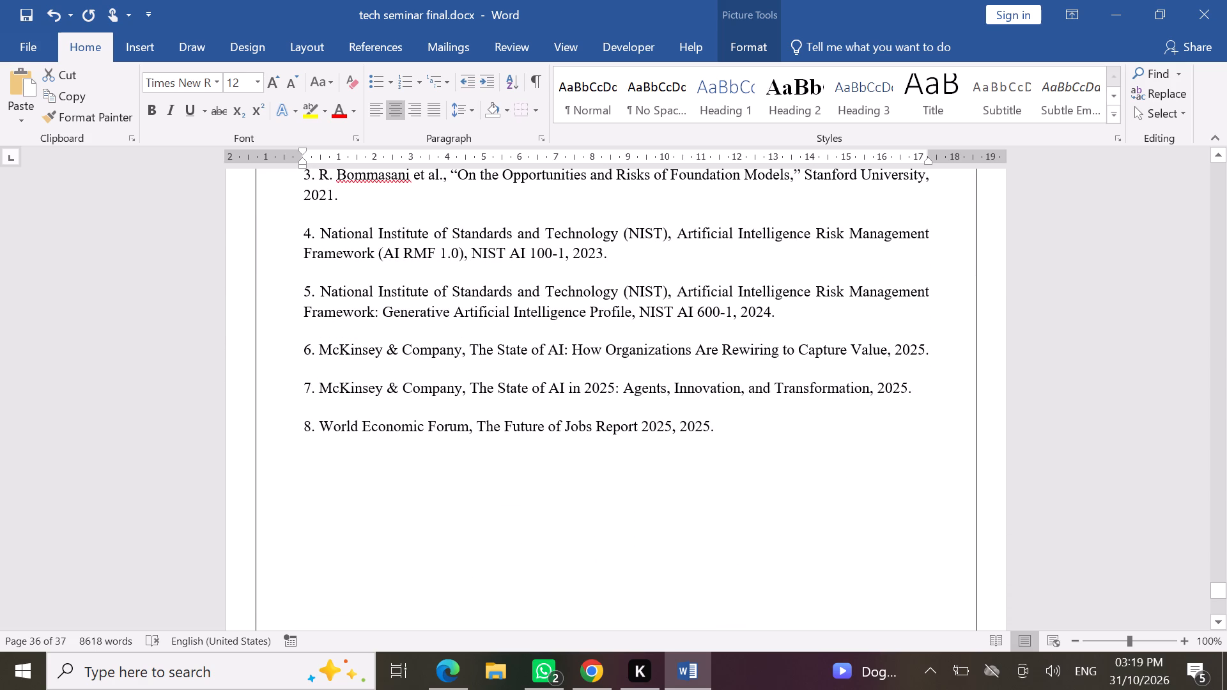
scroll(472, 531, down, 5)
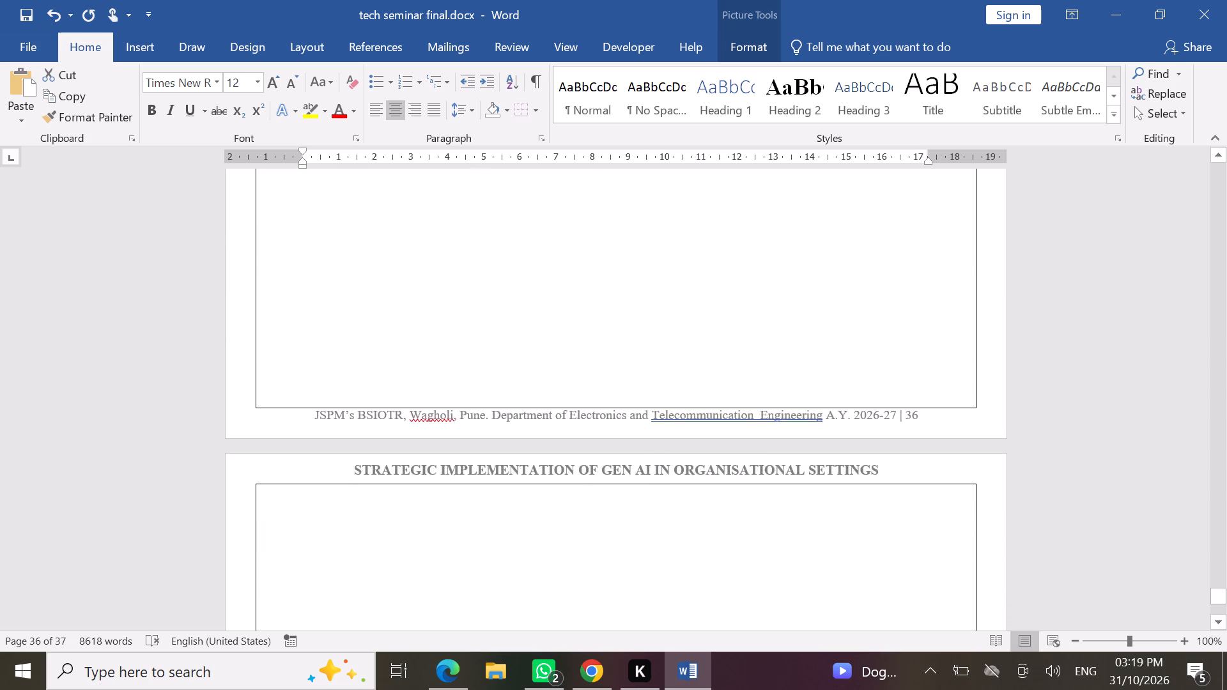
scroll(472, 531, down, 8)
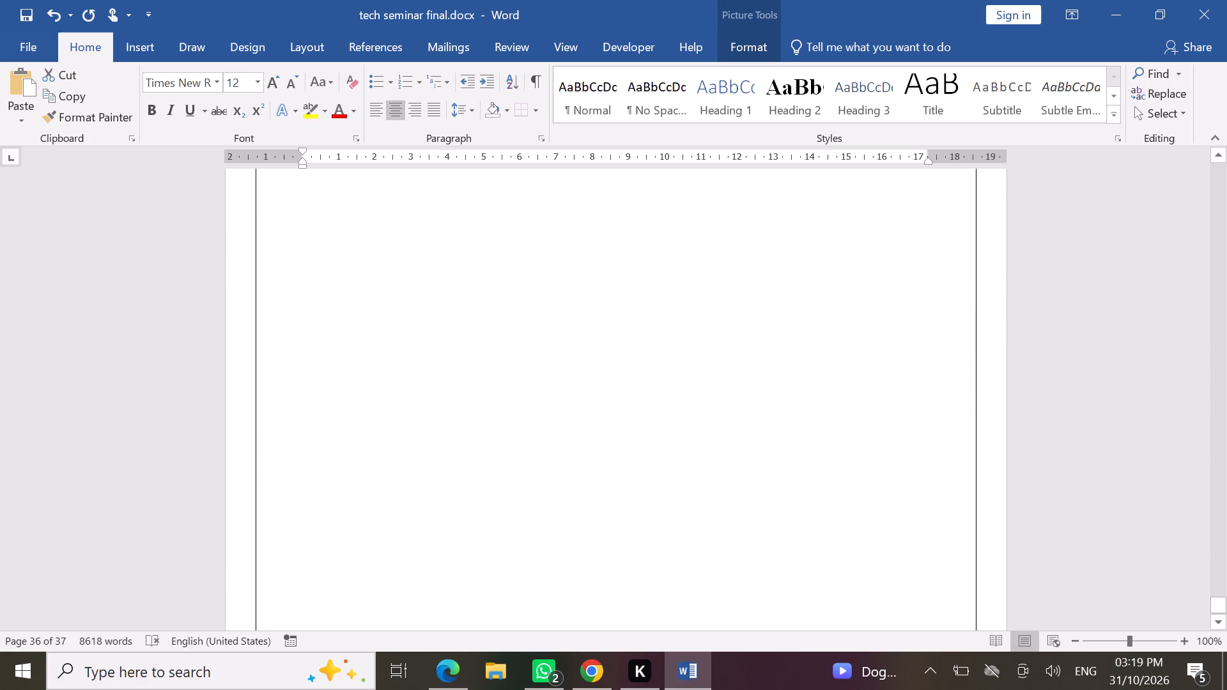
scroll(472, 531, down, 3)
scroll(472, 531, up, 7)
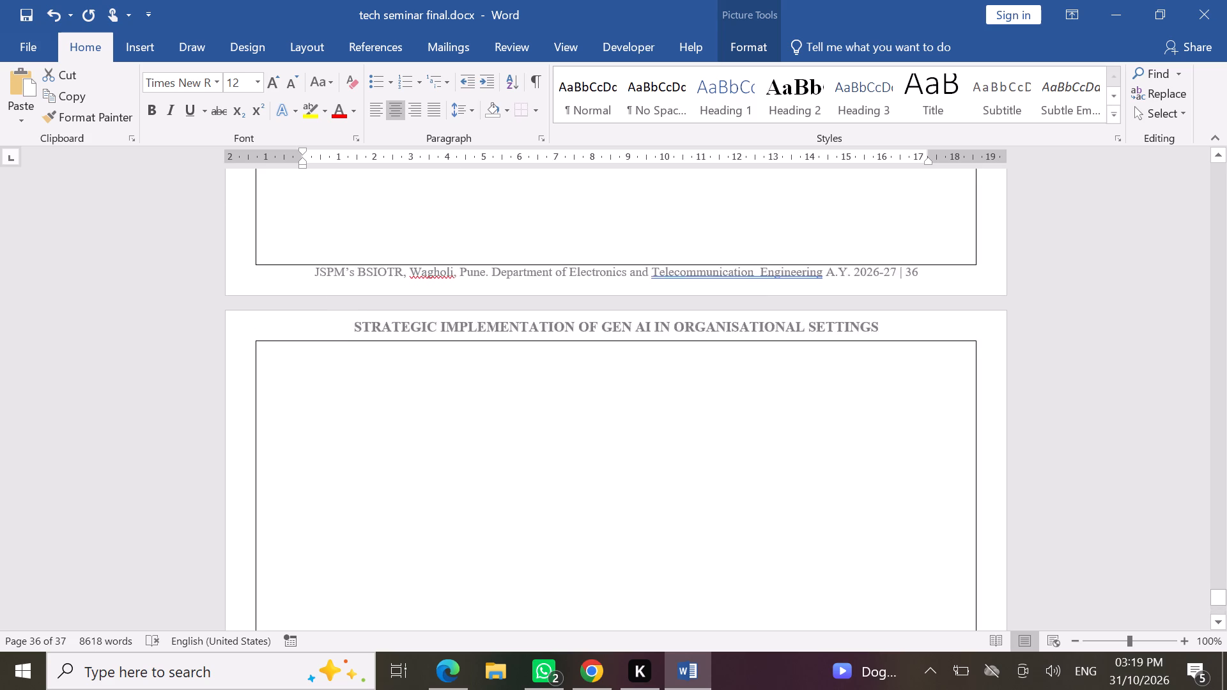
scroll(472, 531, up, 2)
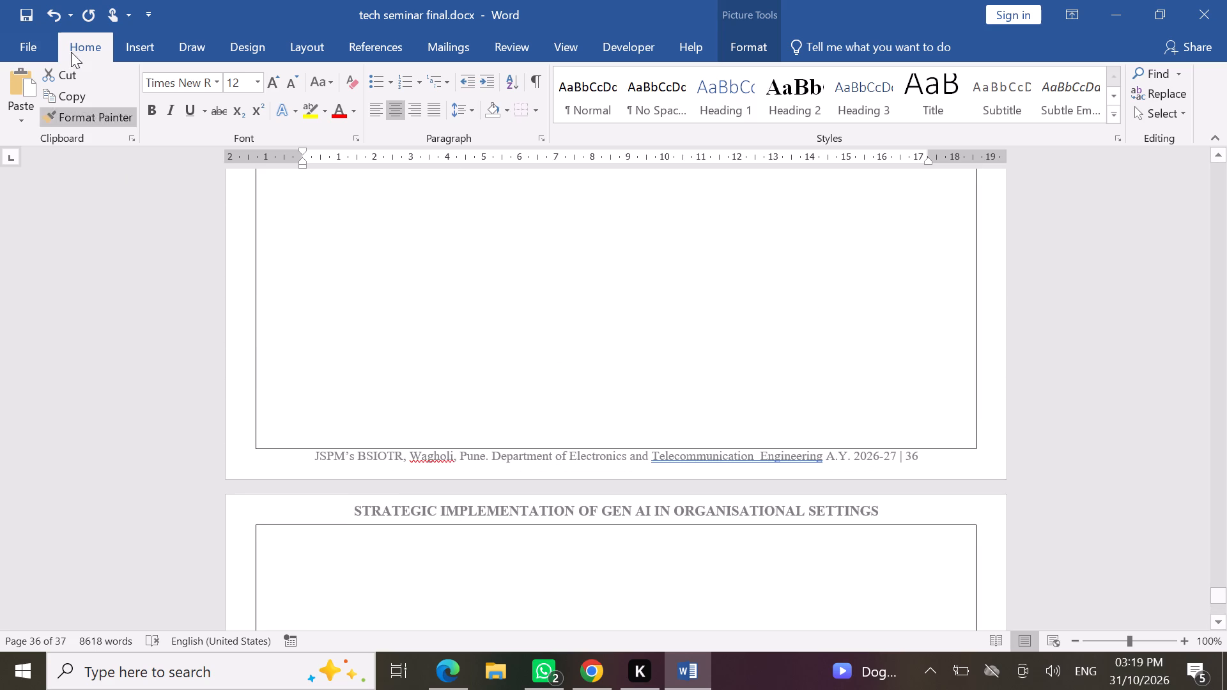
Save the seminar report under its existing name and minimise its window.
click(31, 40)
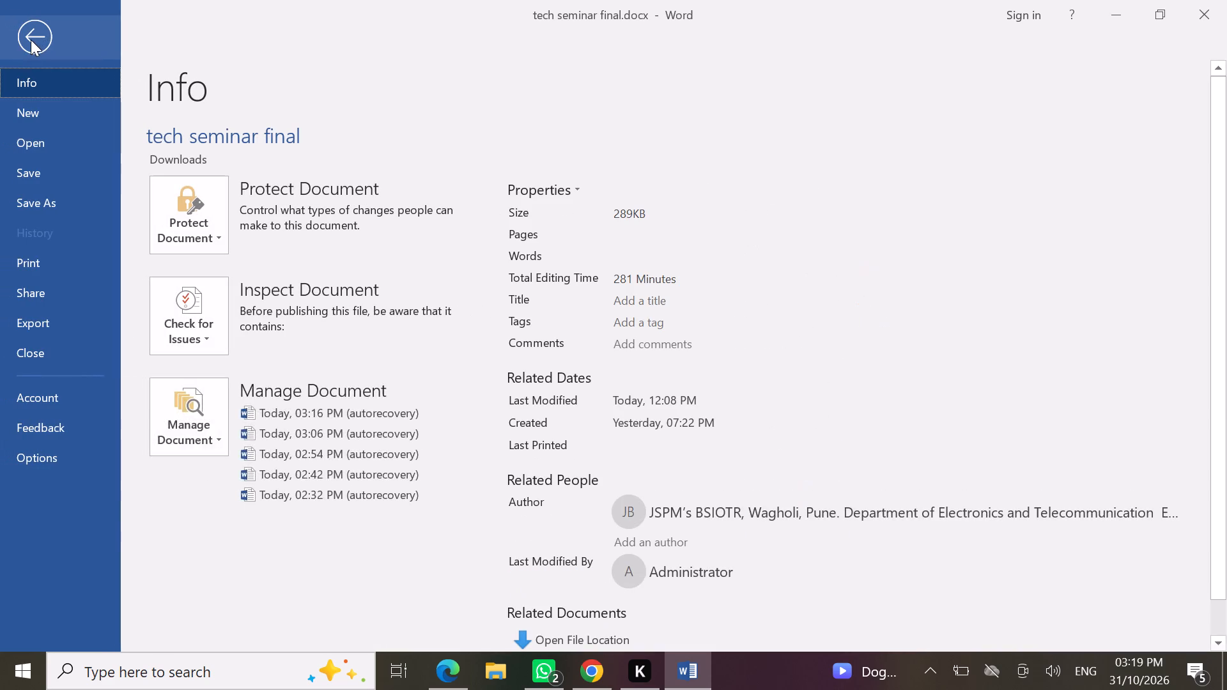
click(40, 171)
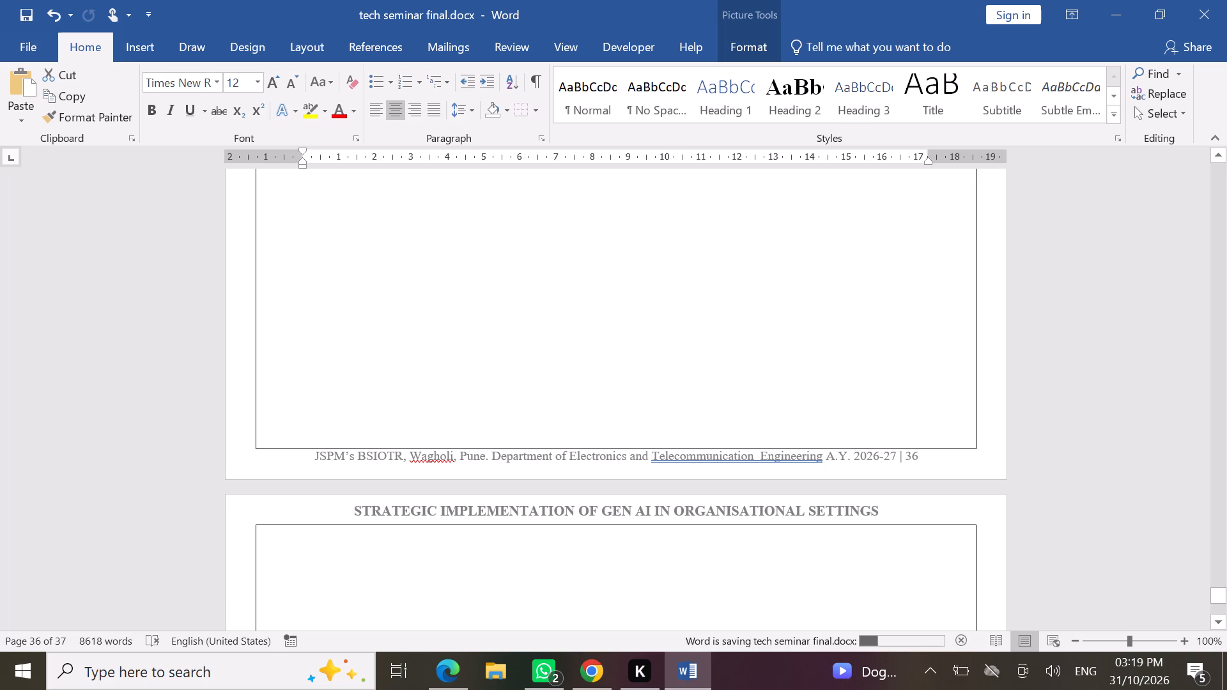
click(1118, 6)
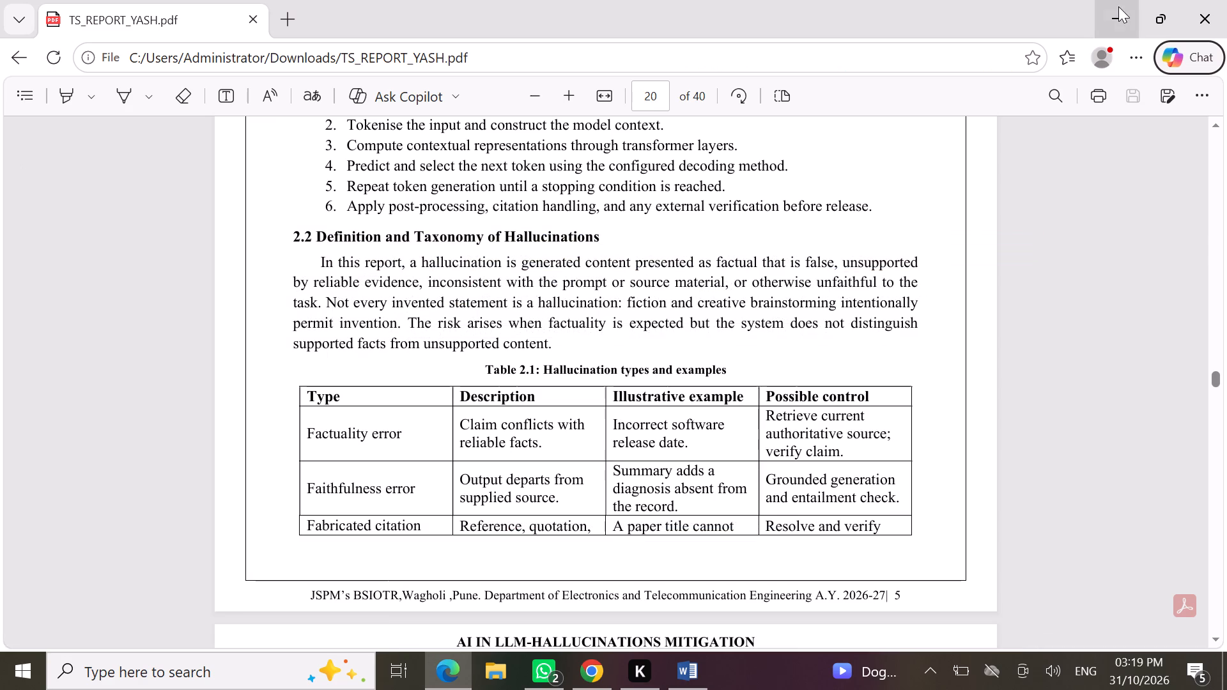
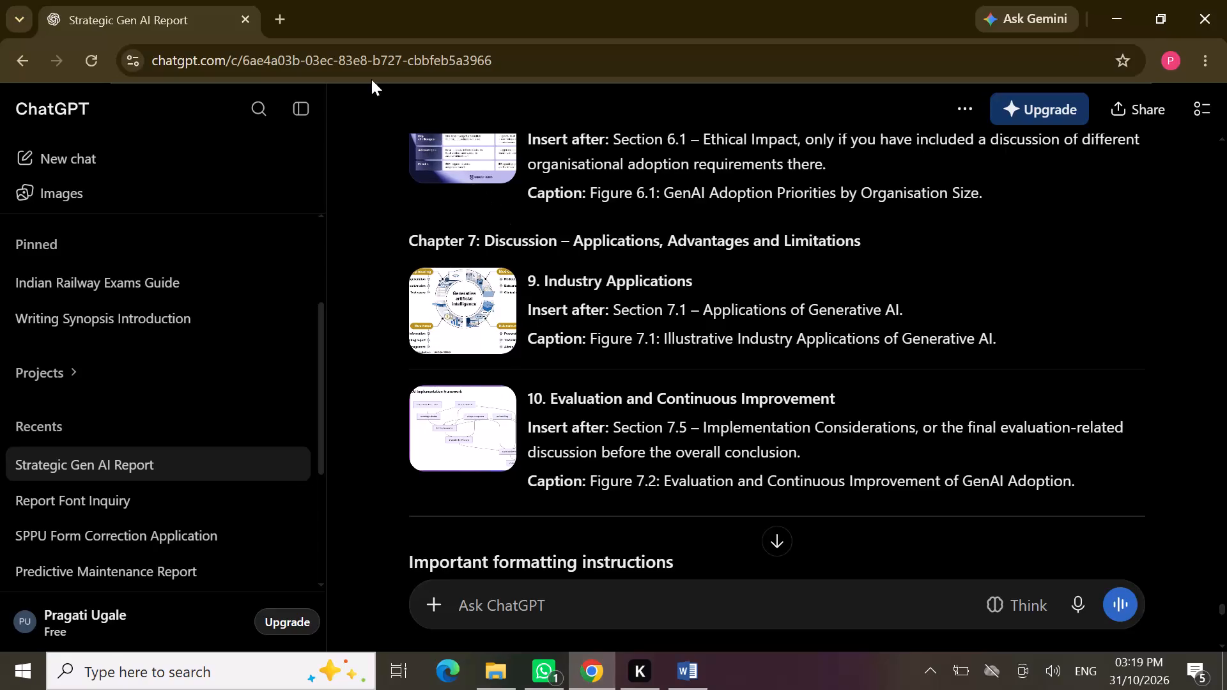
Search the web for "word to pdf converter" in a new browser tab and open iLovePDF's Word to PDF page.
click(289, 17)
click(335, 54)
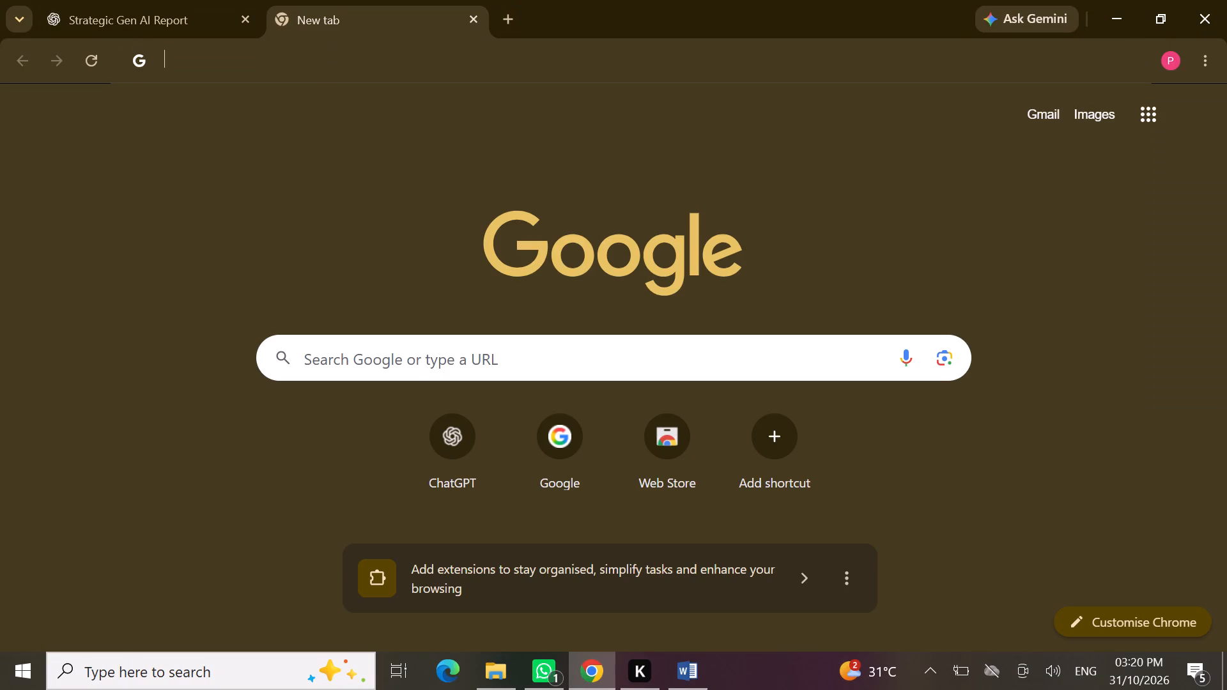
text(word to pdf)
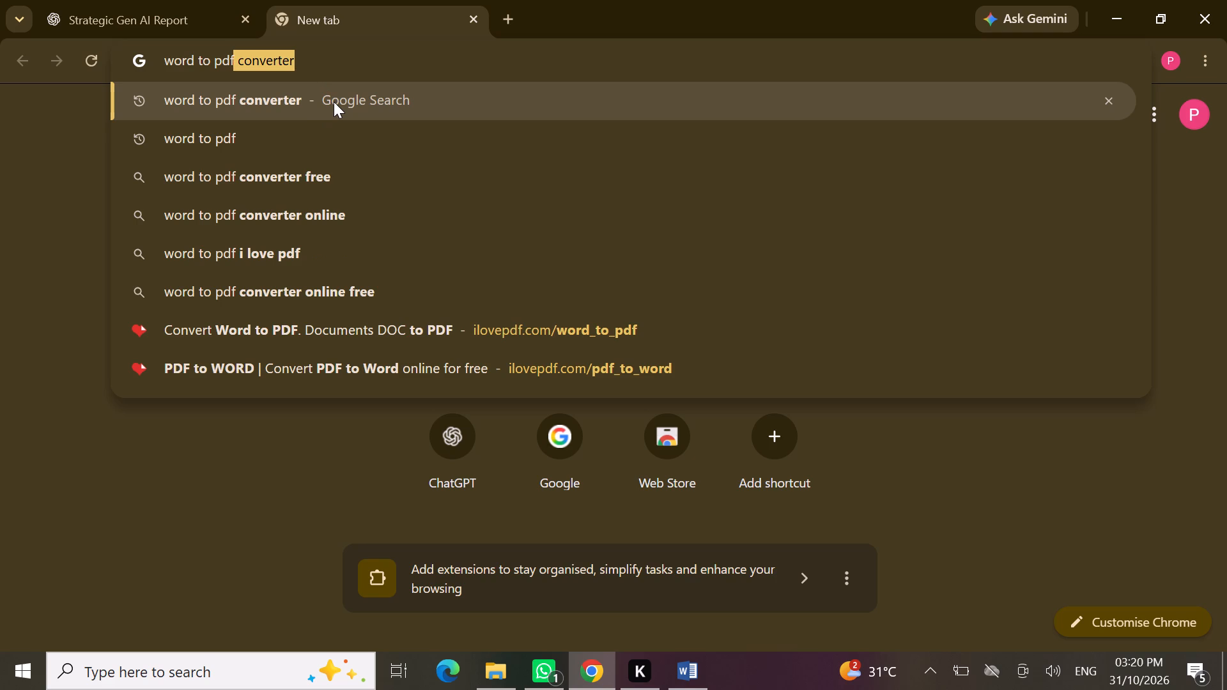
click(297, 102)
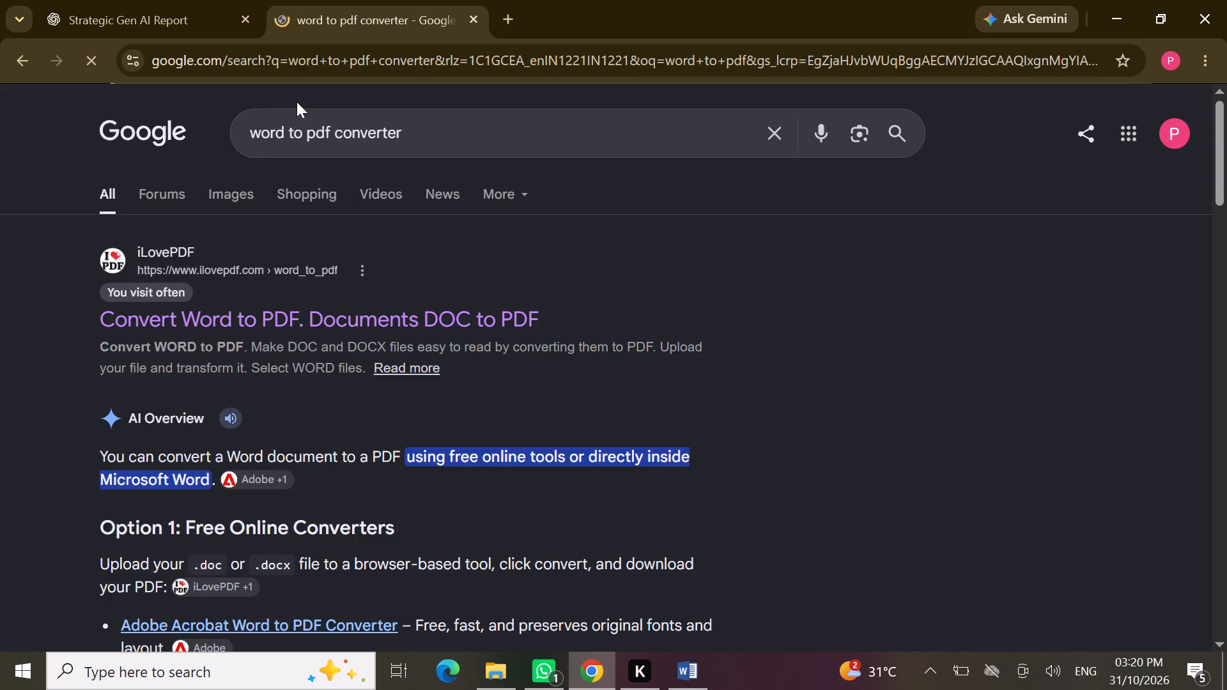
click(339, 326)
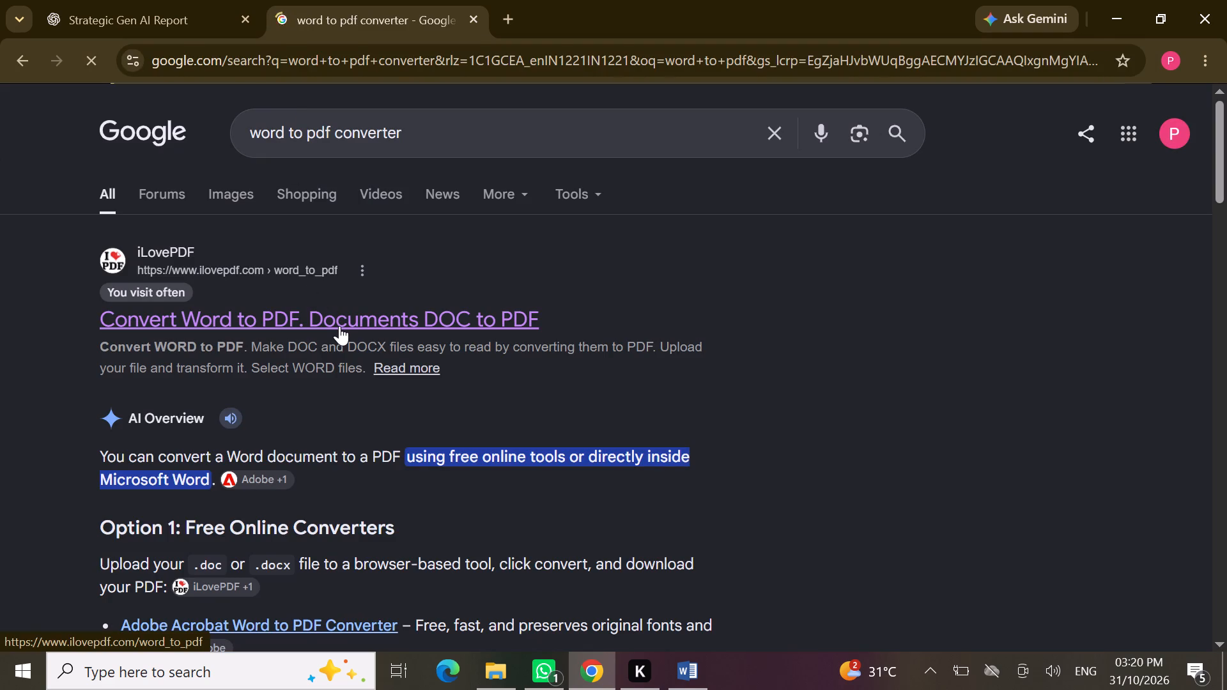
Convert tech seminar final.docx from the Downloads folder to PDF and download the converted file.
click(560, 315)
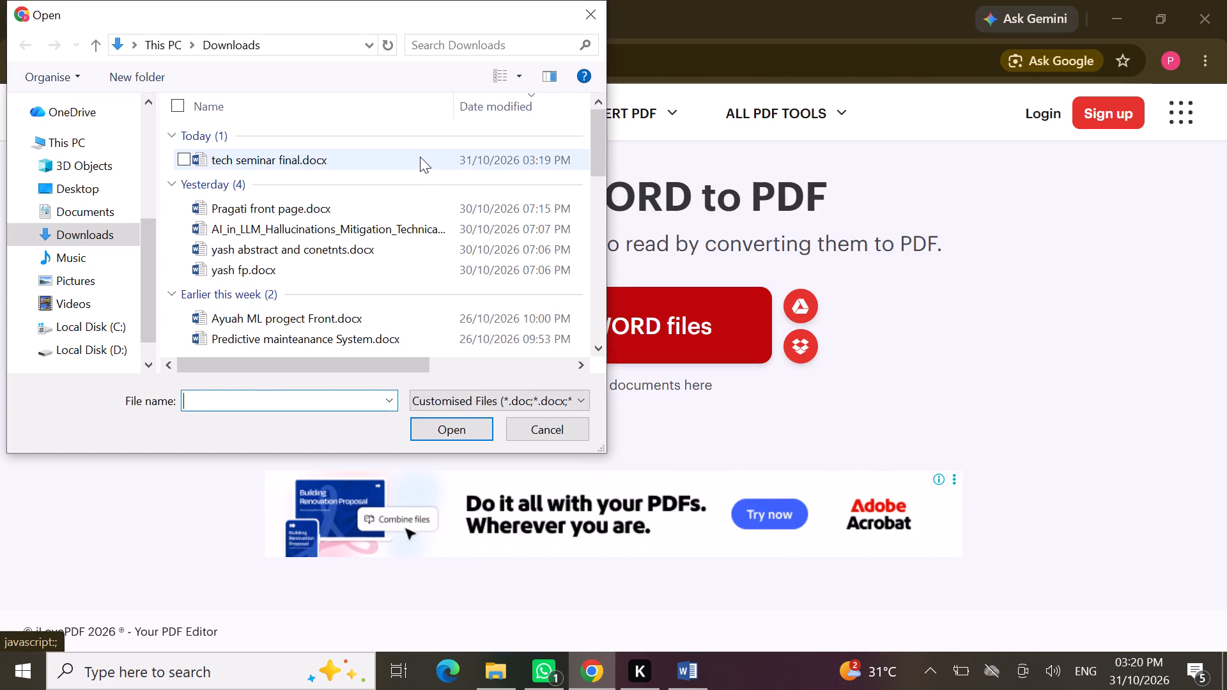
click(420, 157)
click(433, 427)
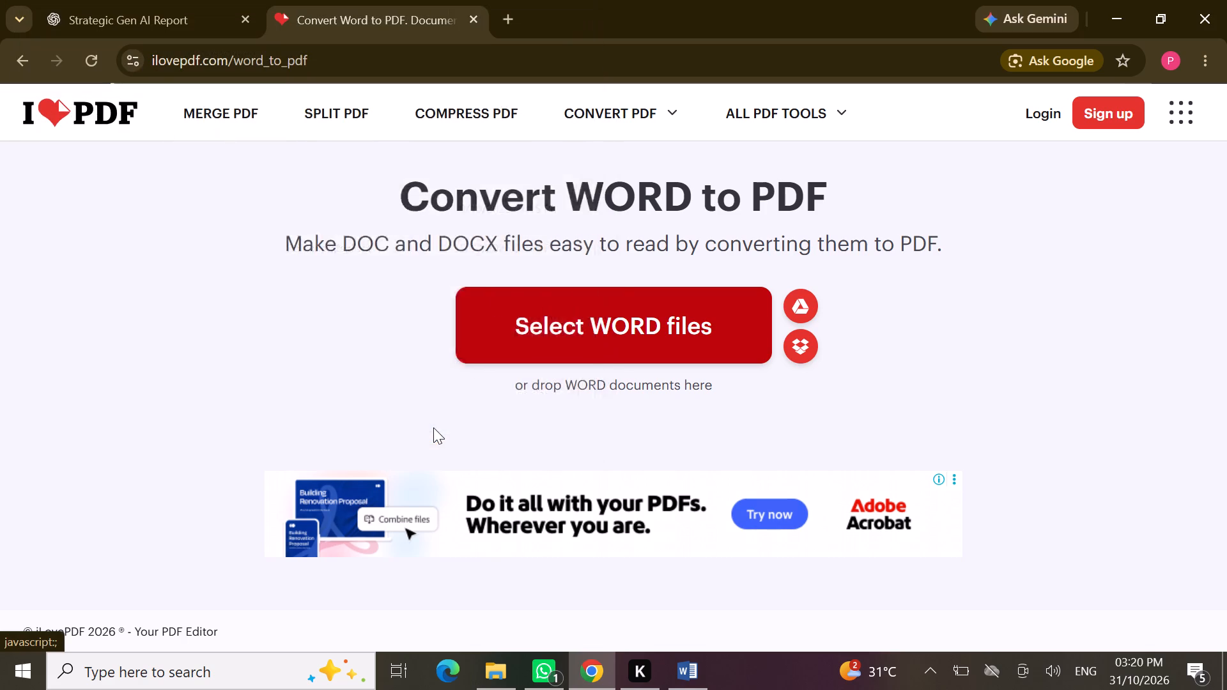
click(979, 586)
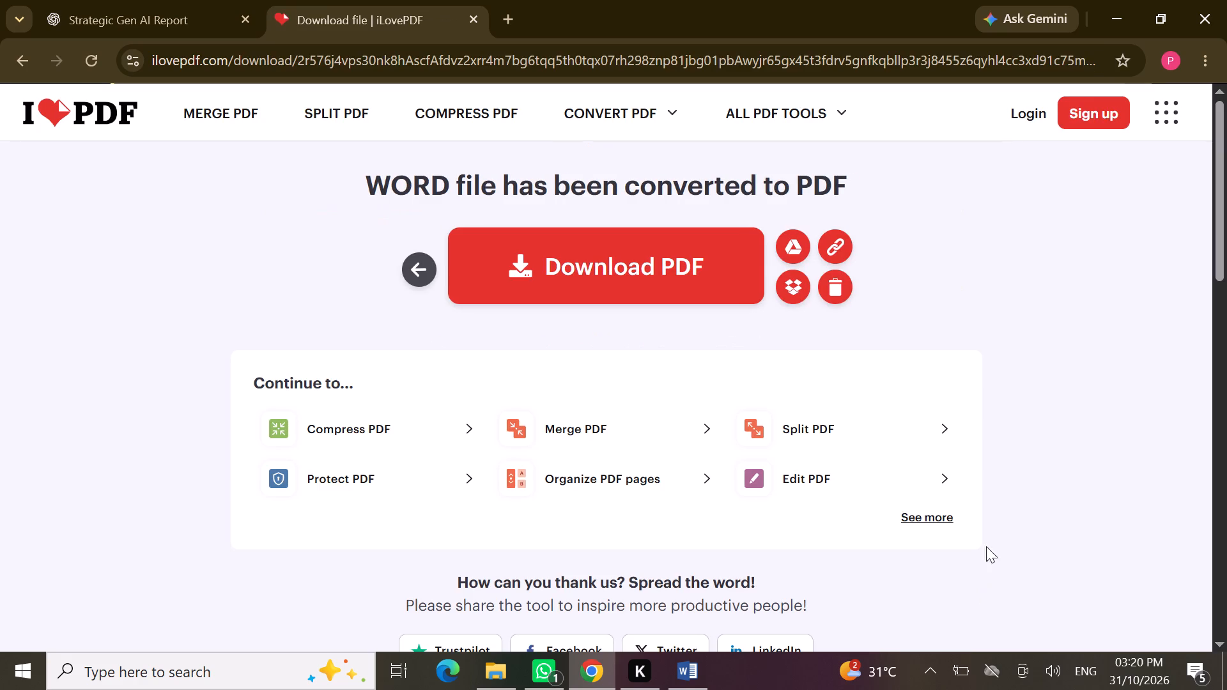
click(695, 284)
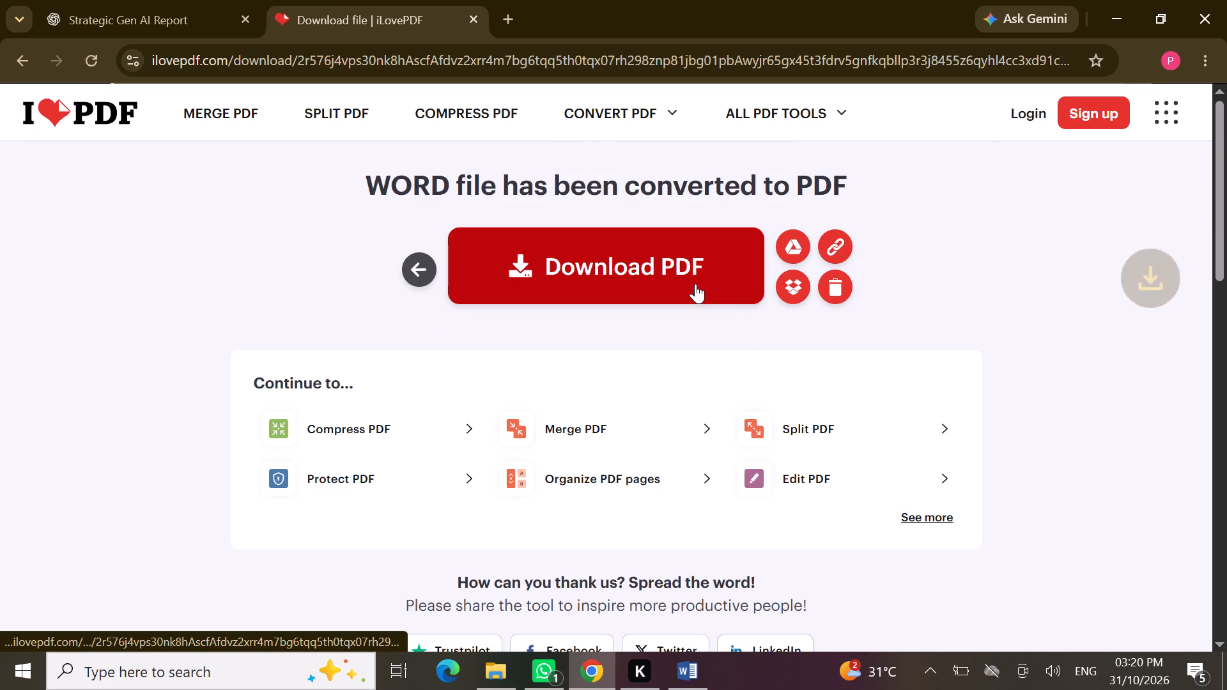
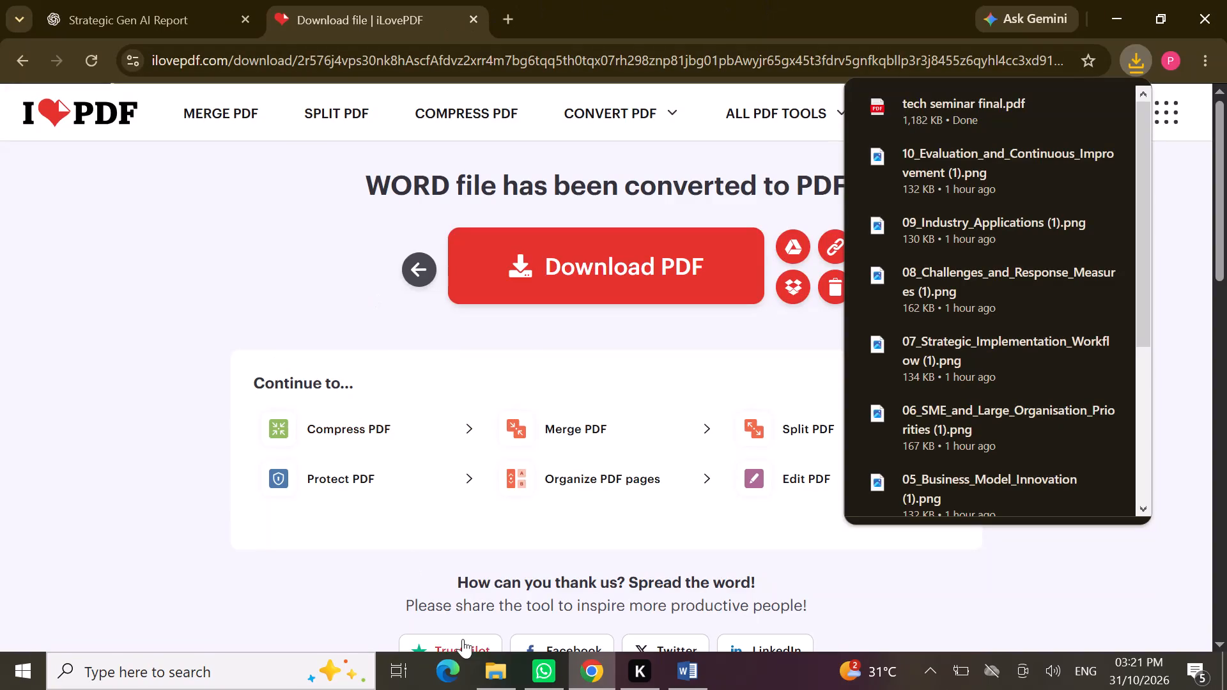
In the Downloads folder, delete the ten "(1)" diagram PNGs, GenAI_Individual_Diagrams.zip, and the original diagram PNGs numbered 10 down to 05.
click(488, 676)
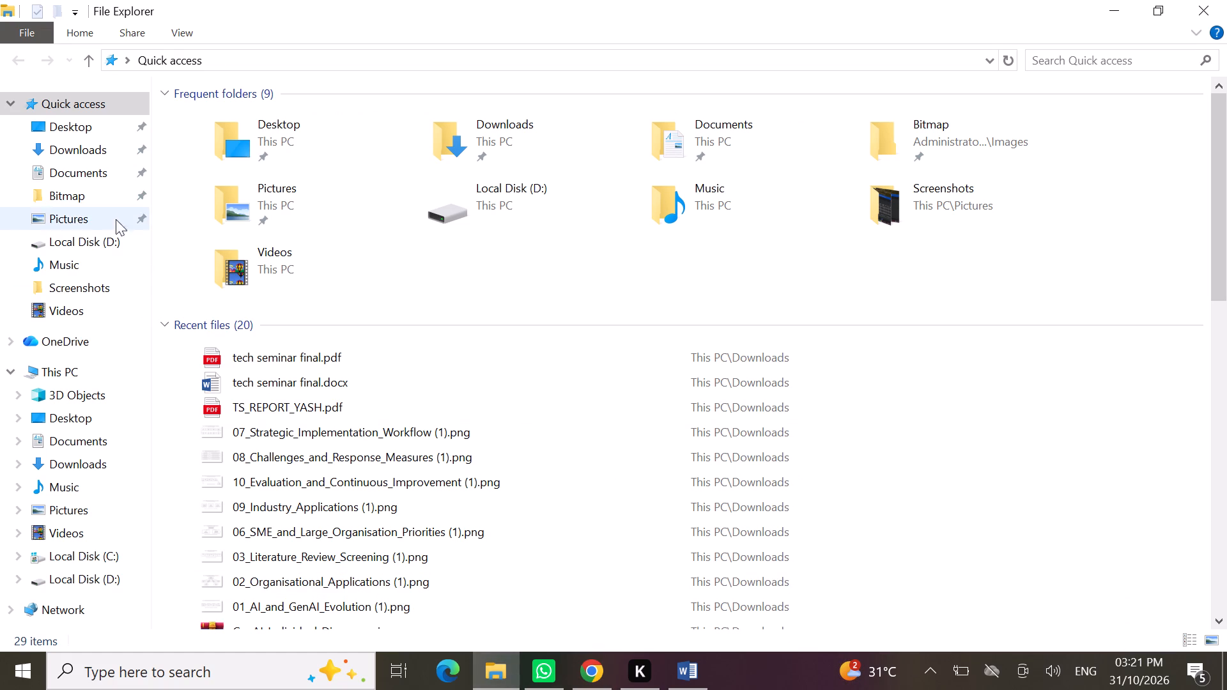
click(88, 153)
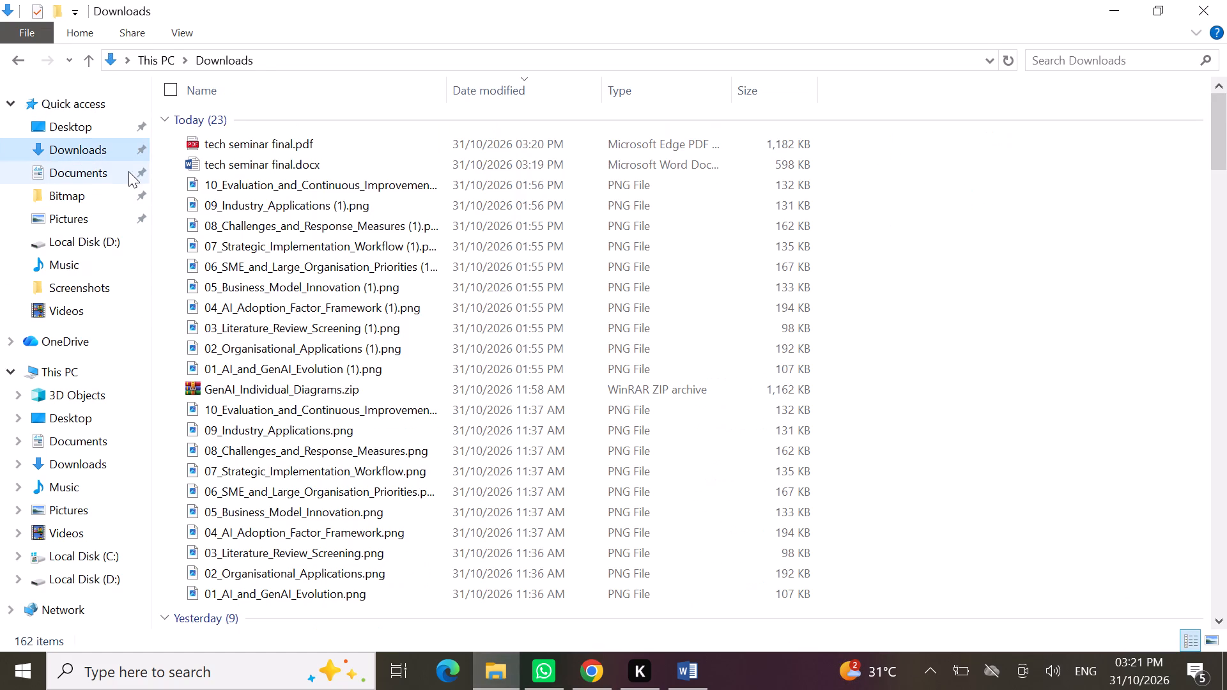
click(180, 176)
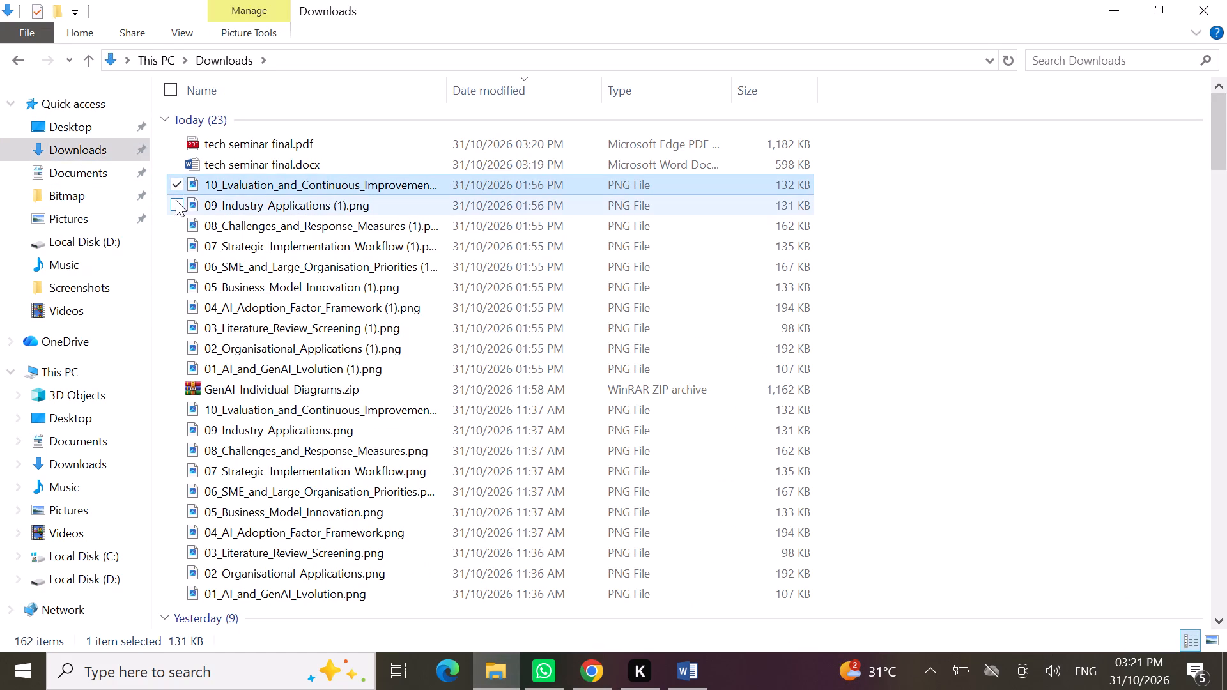
click(176, 200)
click(176, 231)
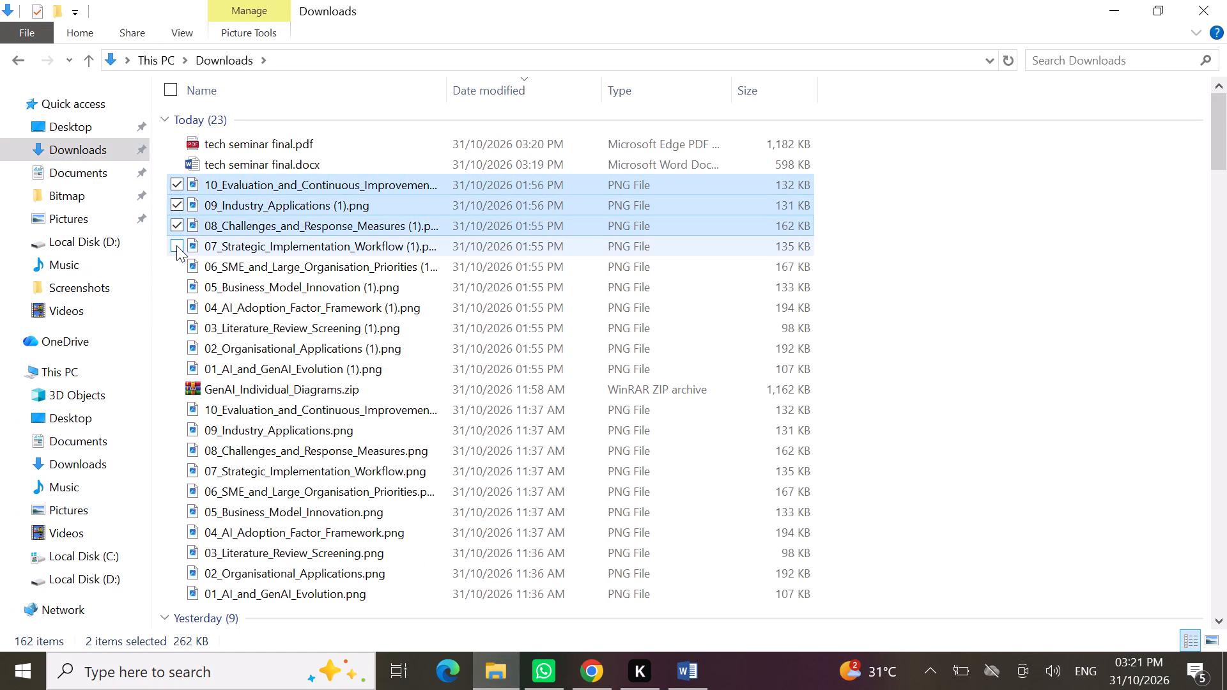
click(176, 245)
click(176, 267)
click(180, 286)
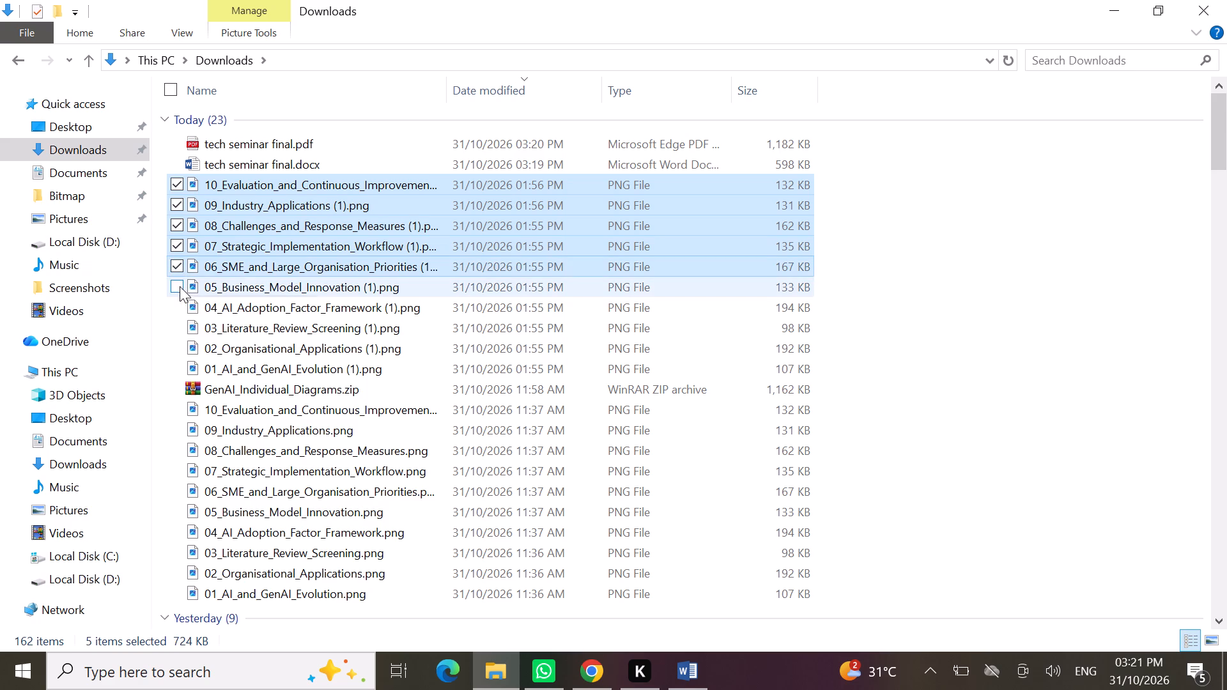
click(180, 305)
click(180, 325)
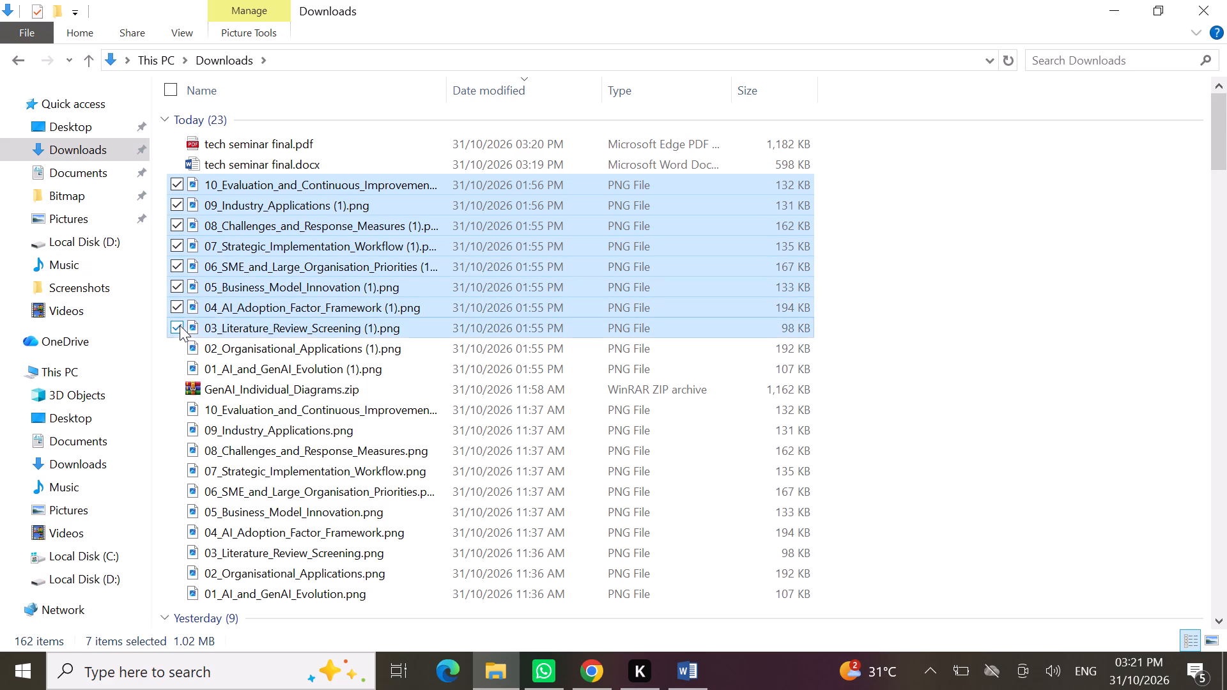
click(180, 345)
click(180, 364)
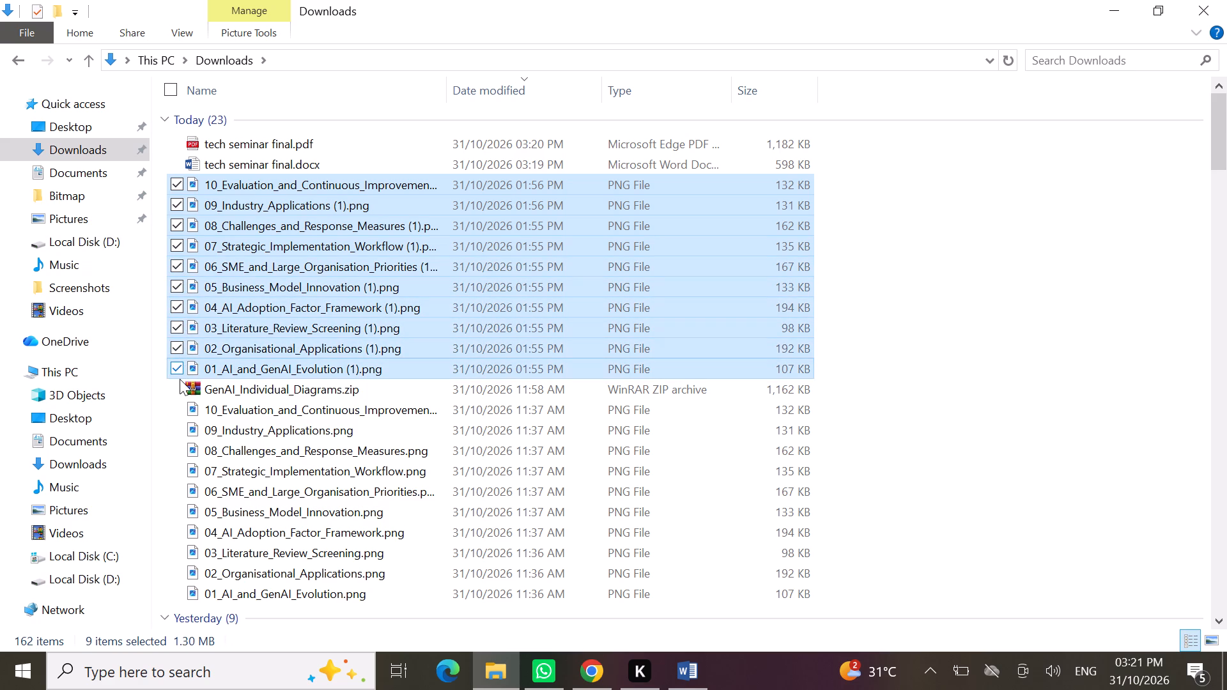
click(180, 384)
click(178, 409)
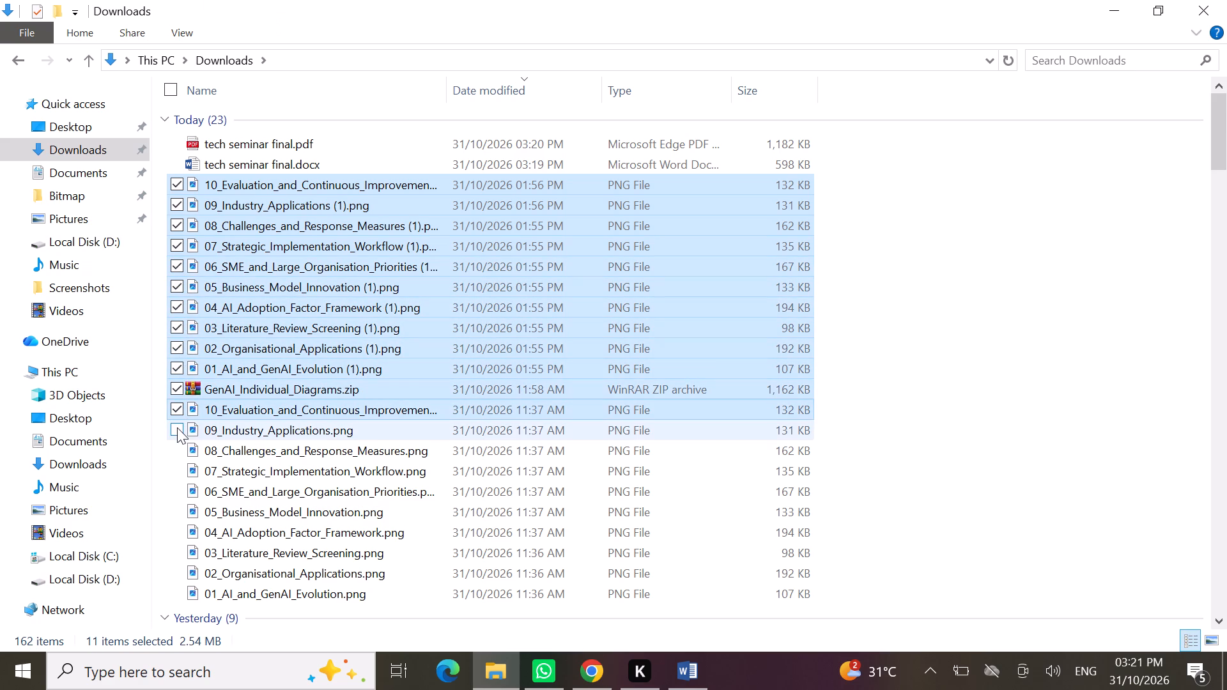
click(177, 427)
click(177, 450)
click(177, 471)
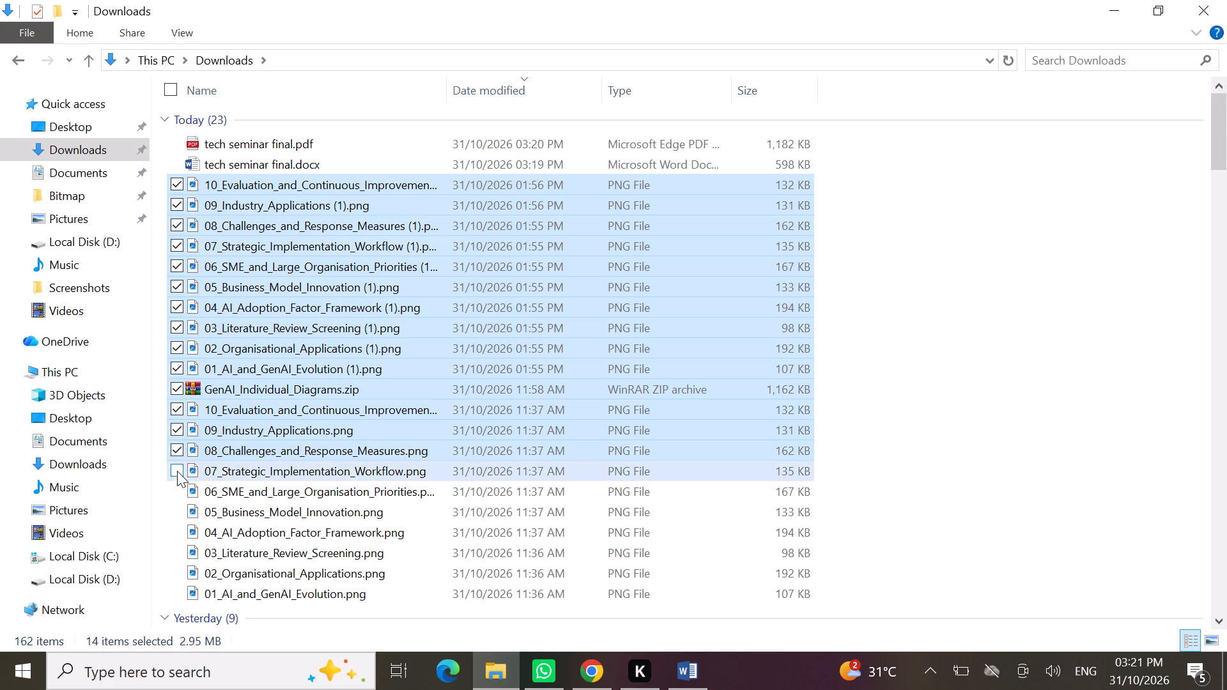
drag(180, 494, 178, 513)
click(178, 513)
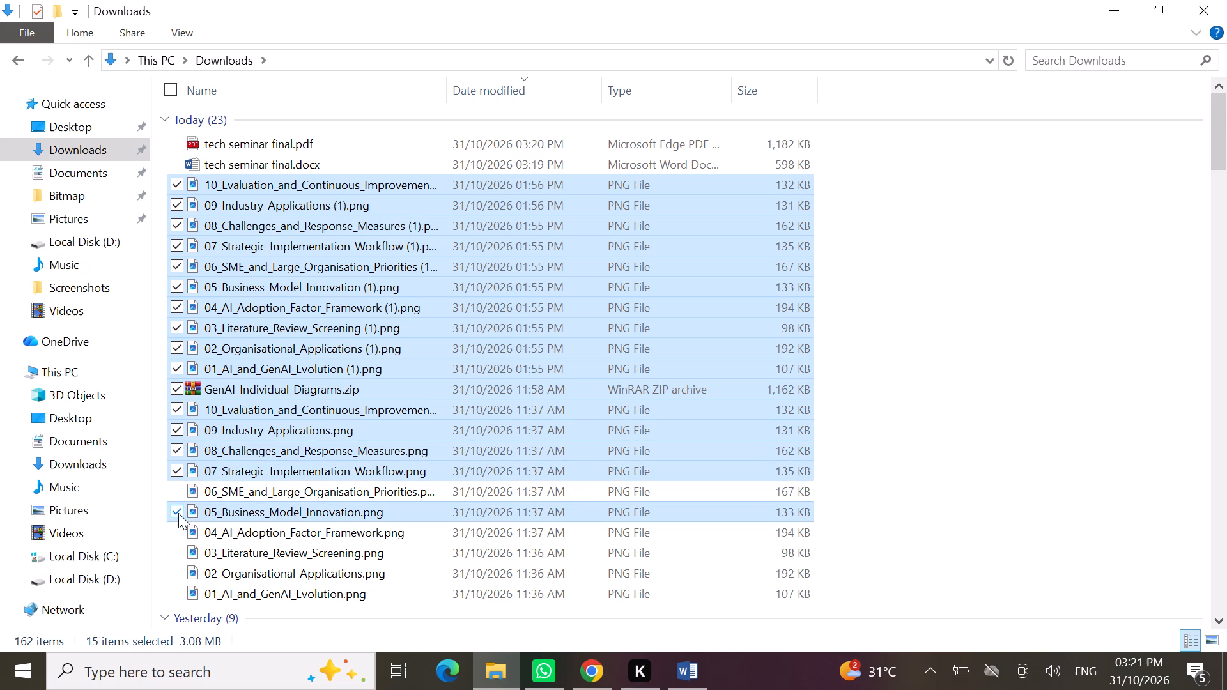
click(180, 491)
right_click(180, 491)
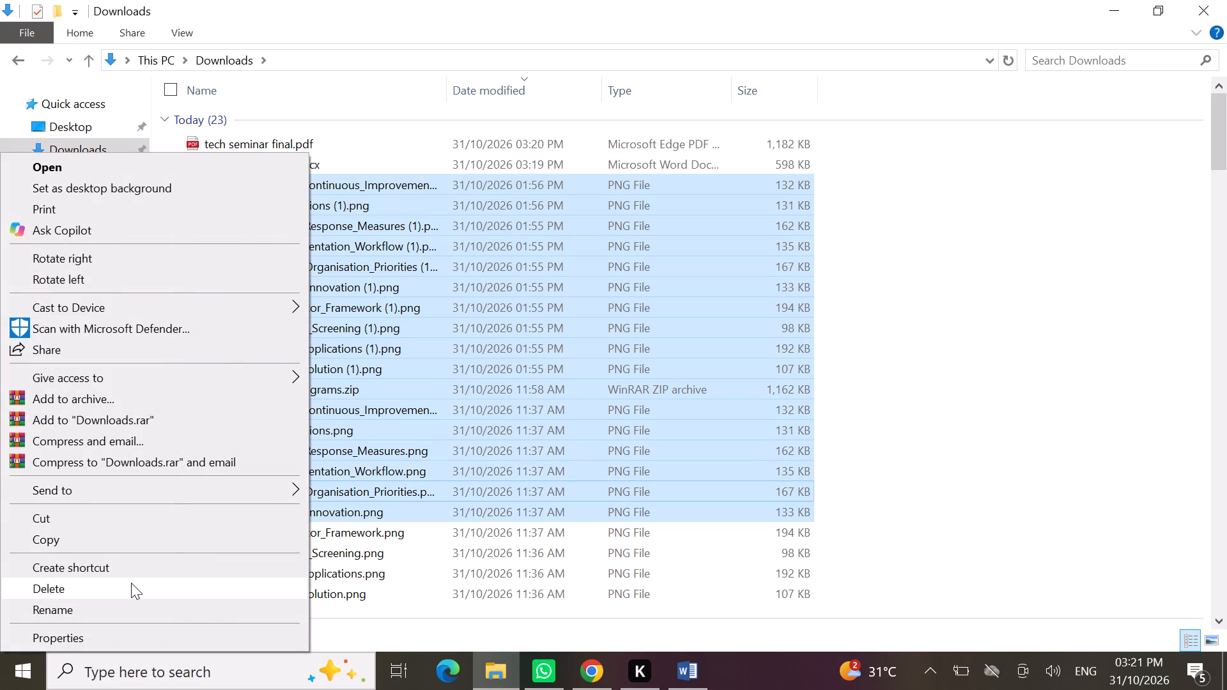
click(131, 583)
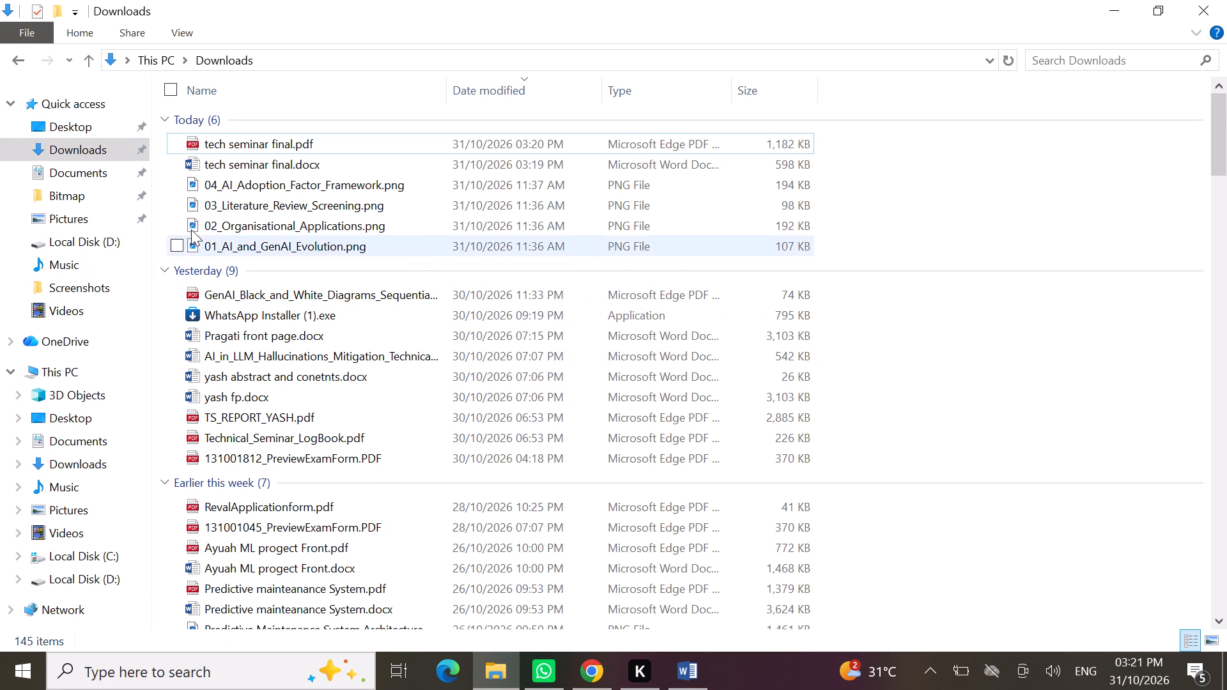
Delete the remaining diagram PNGs numbered 01 to 04 from the Downloads folder.
click(174, 246)
click(174, 216)
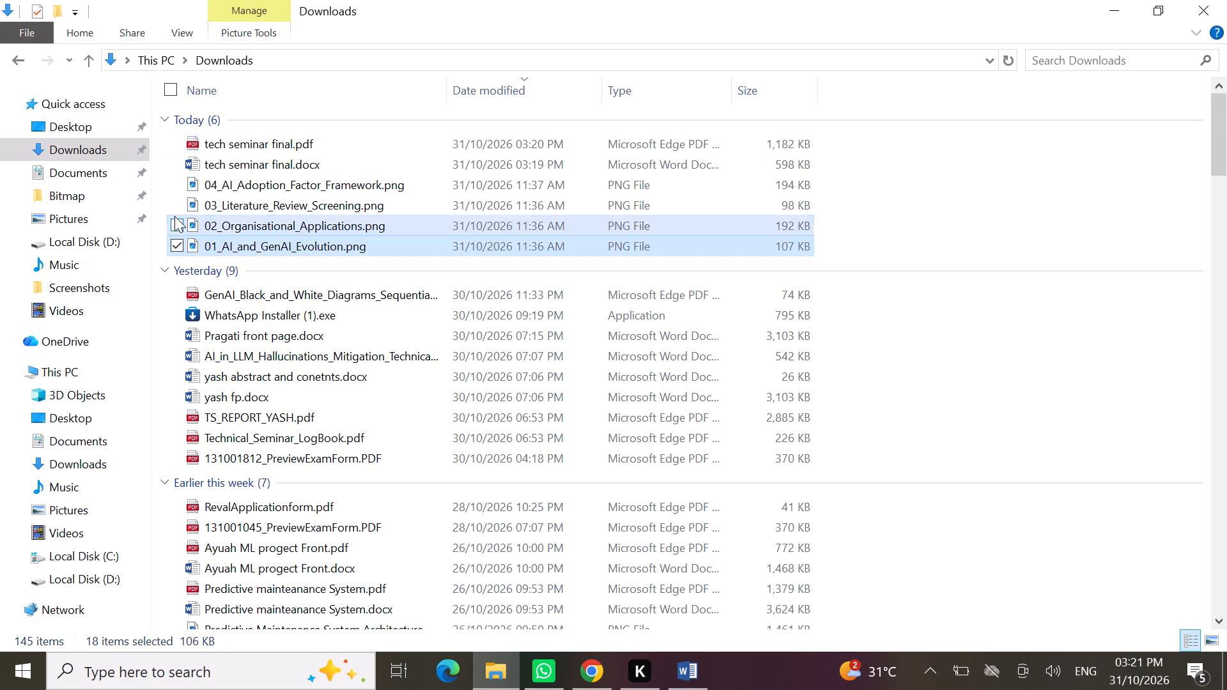
click(177, 194)
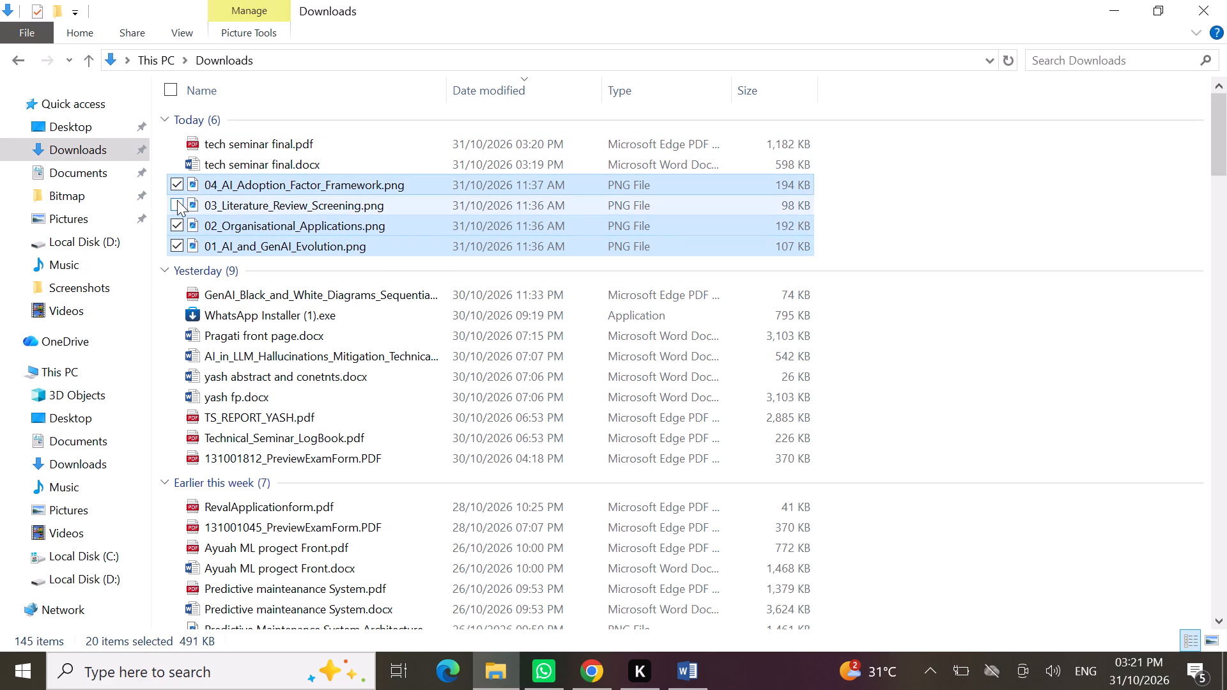
click(177, 200)
right_click(181, 202)
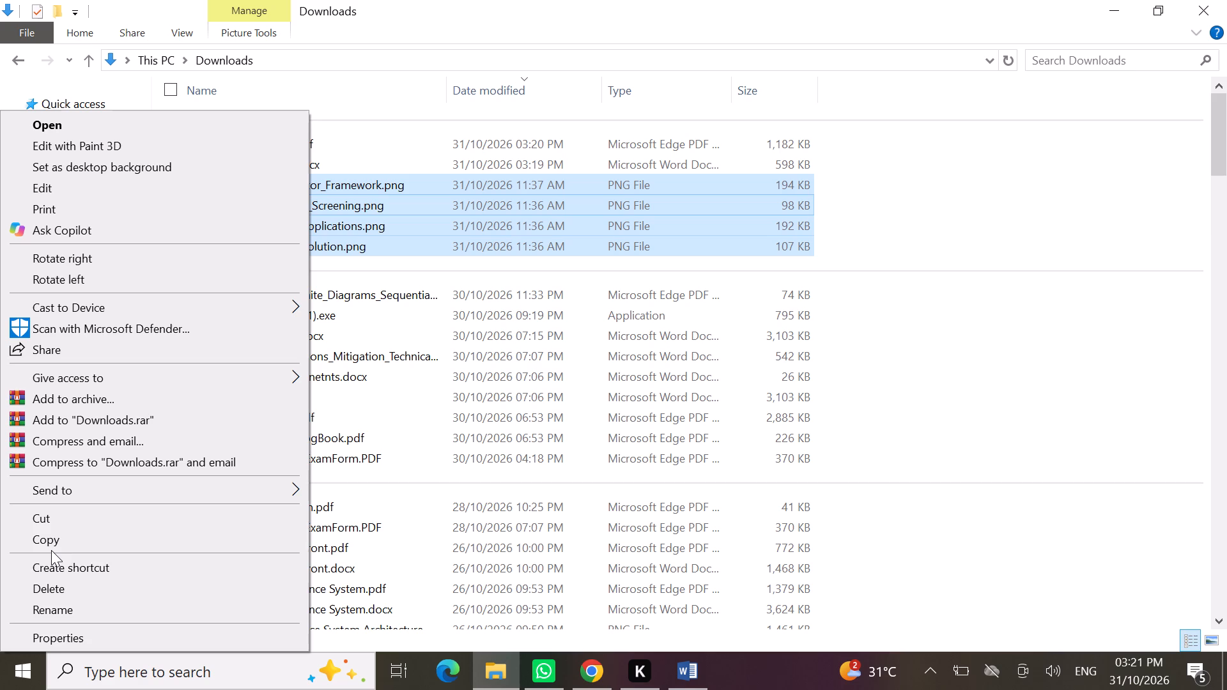
click(70, 584)
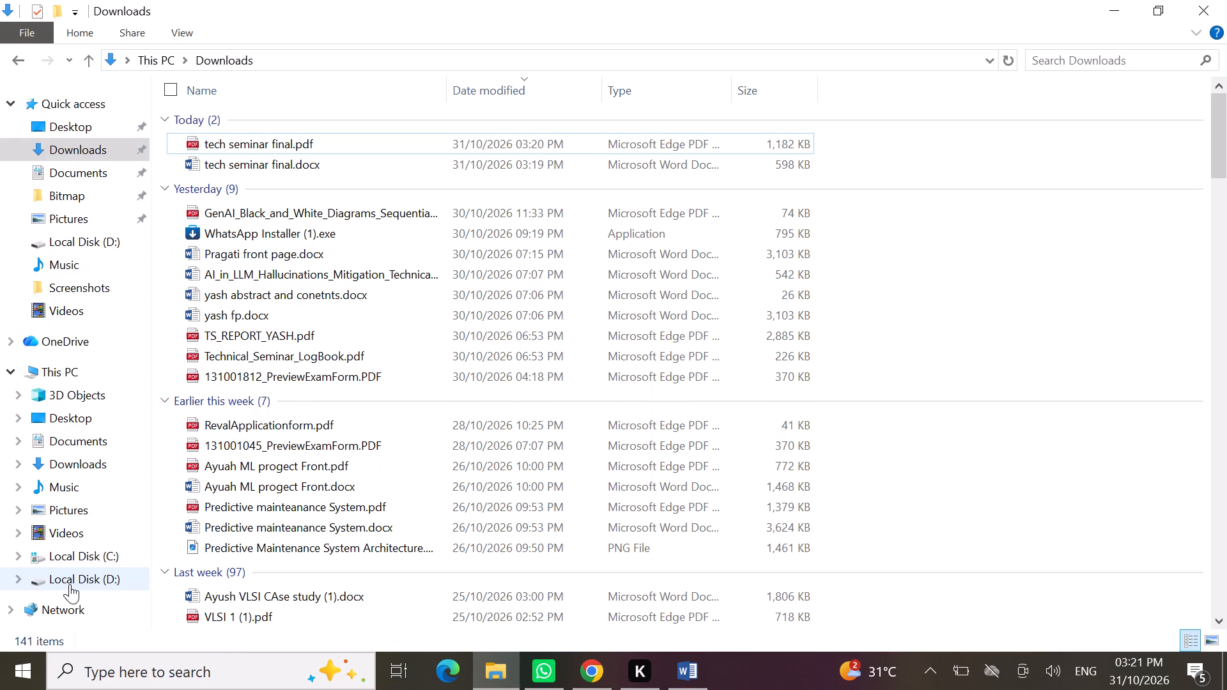
Delete the GenAI_Black_and_White_Diagrams_Sequential PDF from the Downloads folder.
click(181, 215)
right_click(181, 215)
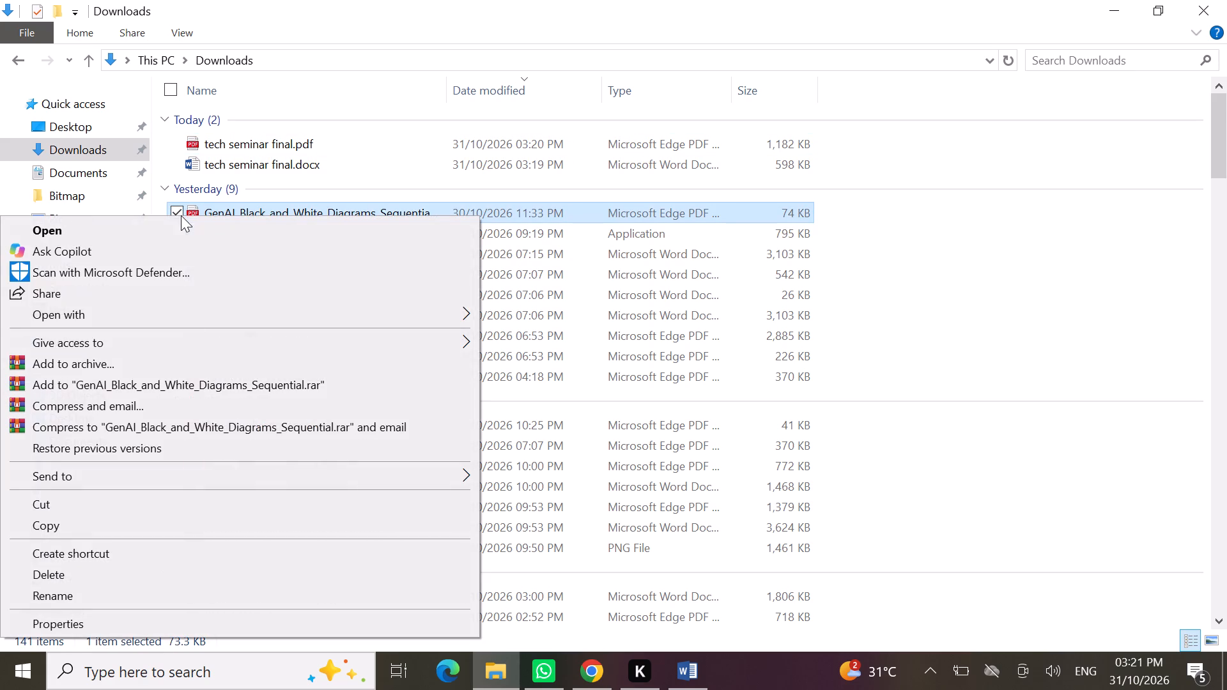
click(76, 569)
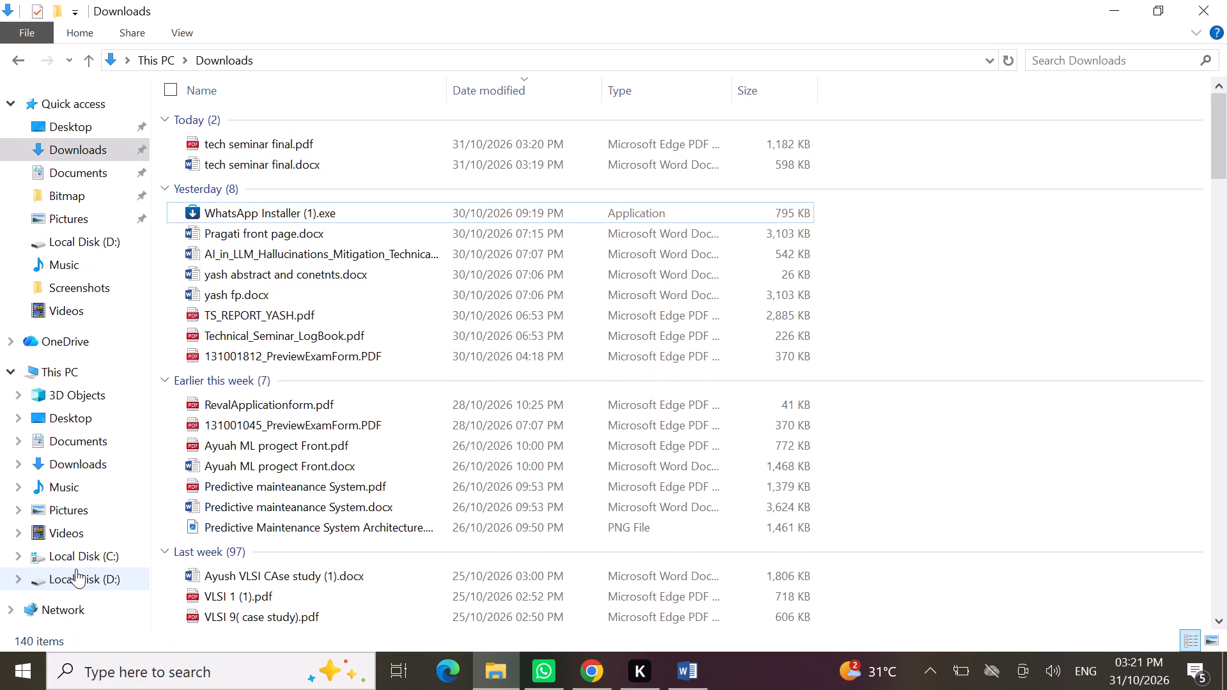
Open Pragati front page.docx from the Downloads folder in Word and review the cover page details.
double_click(336, 232)
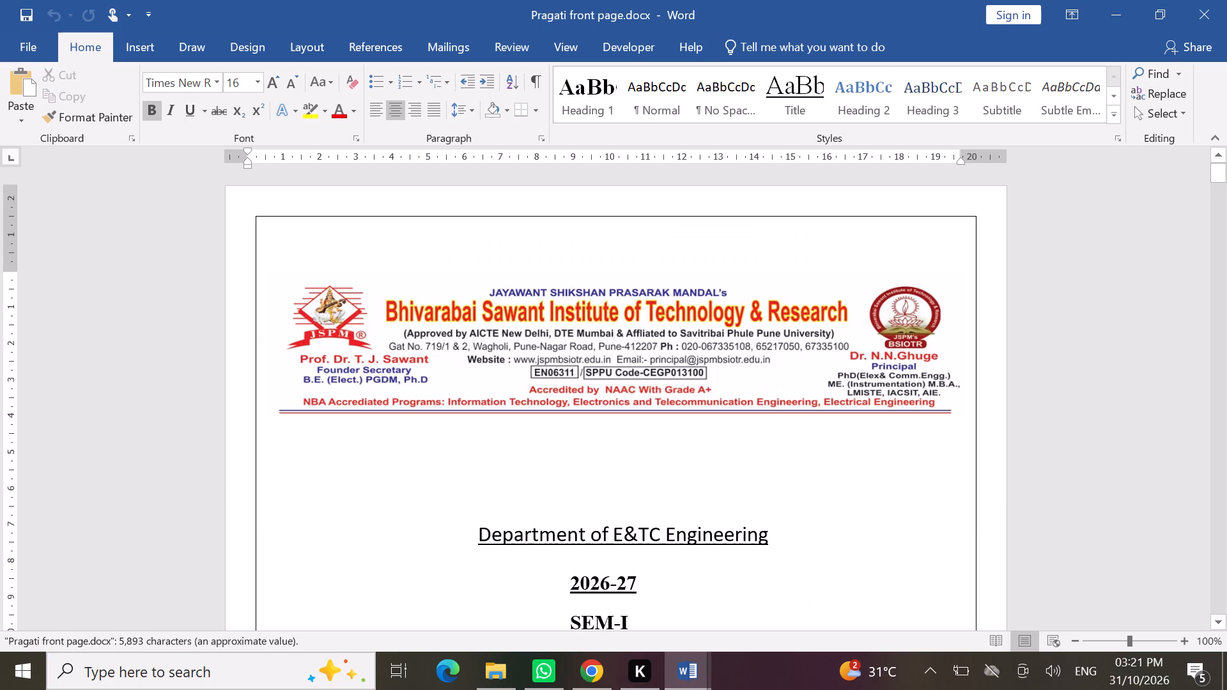
scroll(747, 524, down, 3)
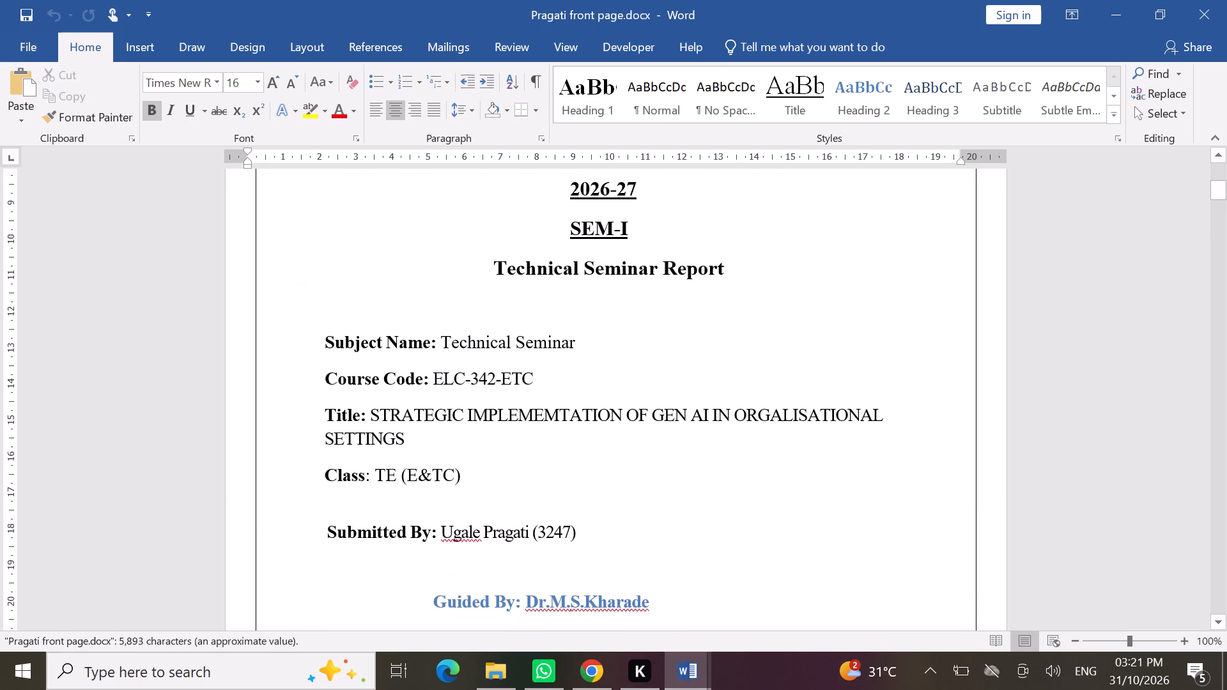
scroll(747, 524, down, 1)
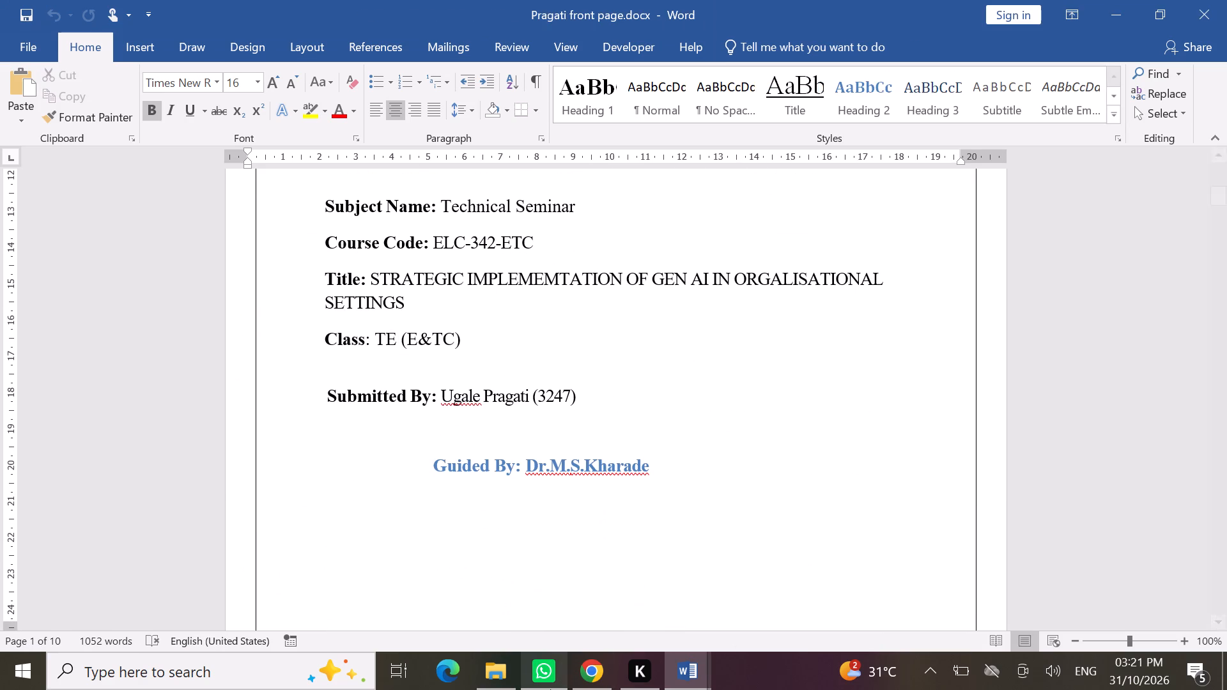
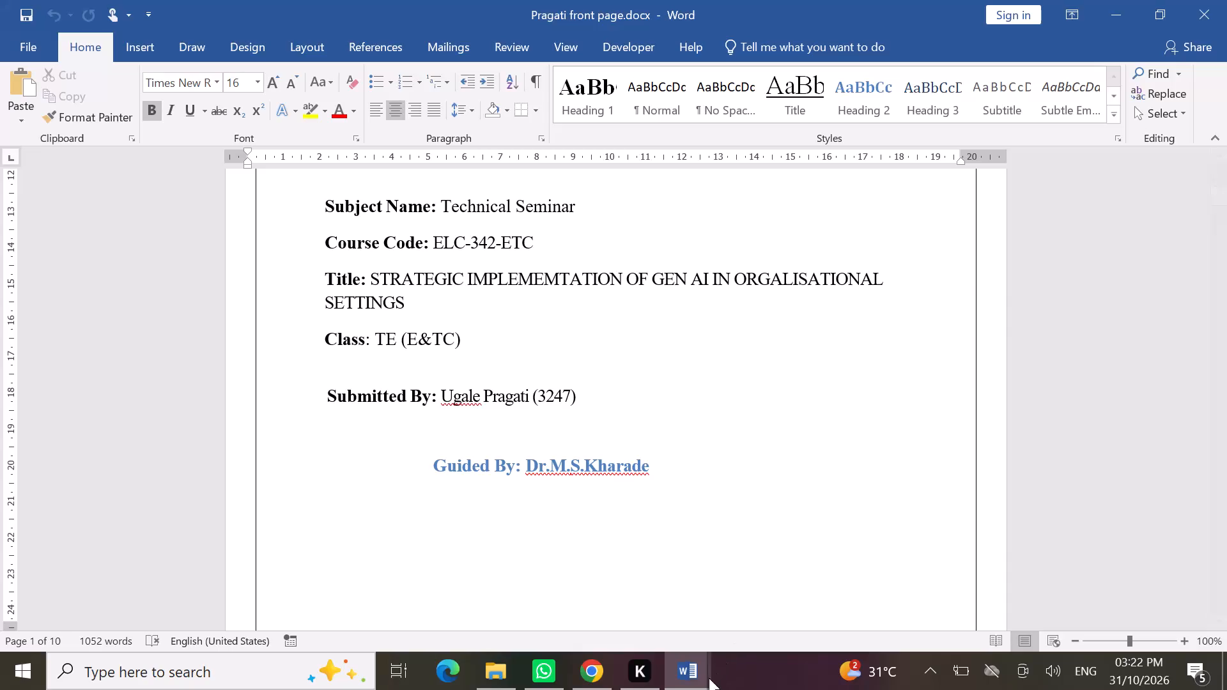
Check the final blank pages of tech seminar final.docx and close that document.
click(654, 626)
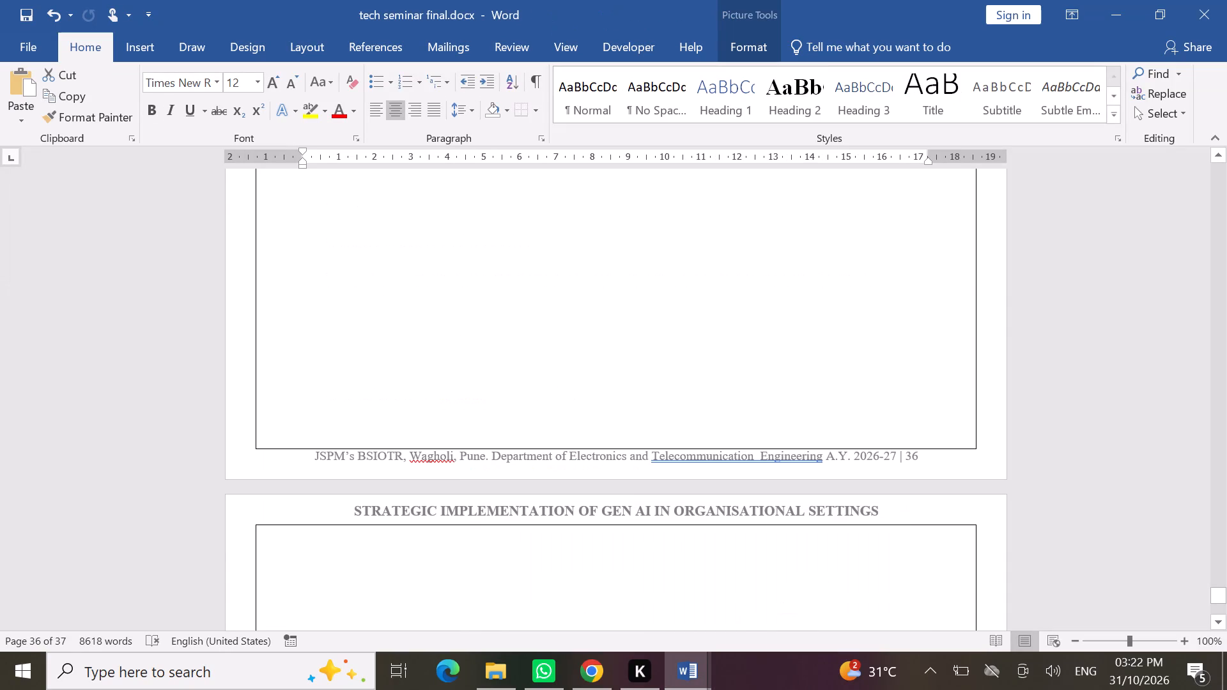
scroll(666, 530, down, 11)
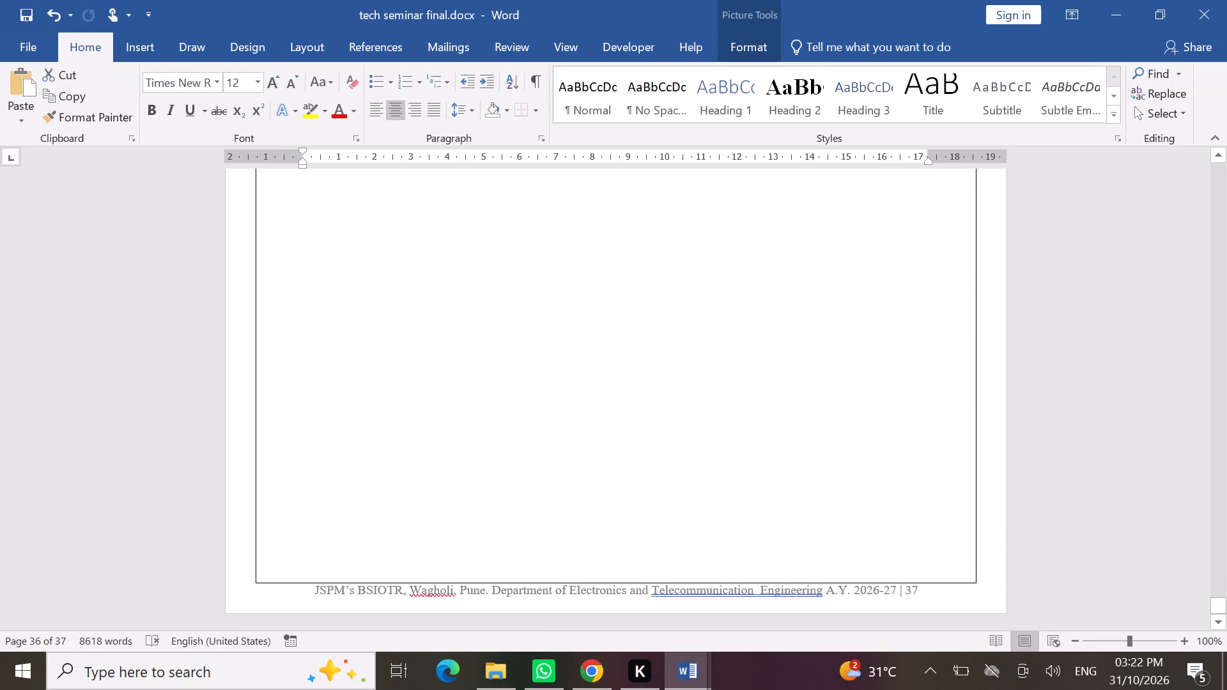
click(1205, 18)
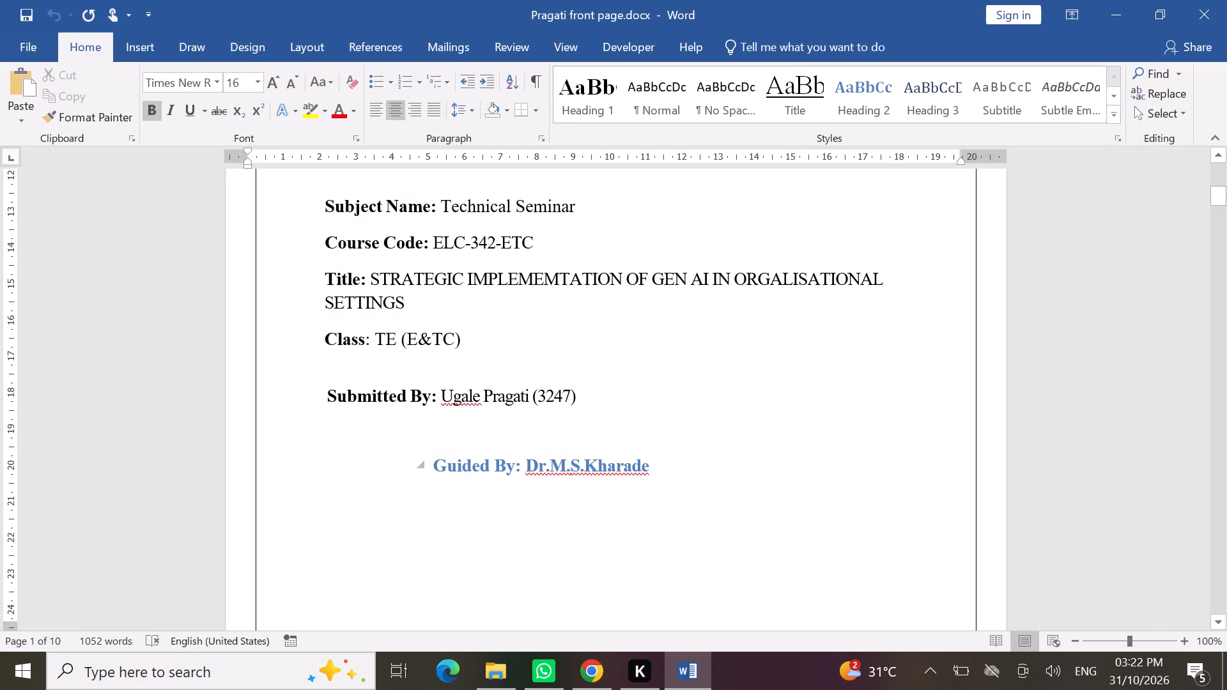
In the cover page's Guided By line, delete the existing guide's title and name and enter "Prof" instead.
click(665, 464)
key(BackSpace)
key(BackSpace)
key(BackSpace)
key(BackSpace)
key(BackSpace)
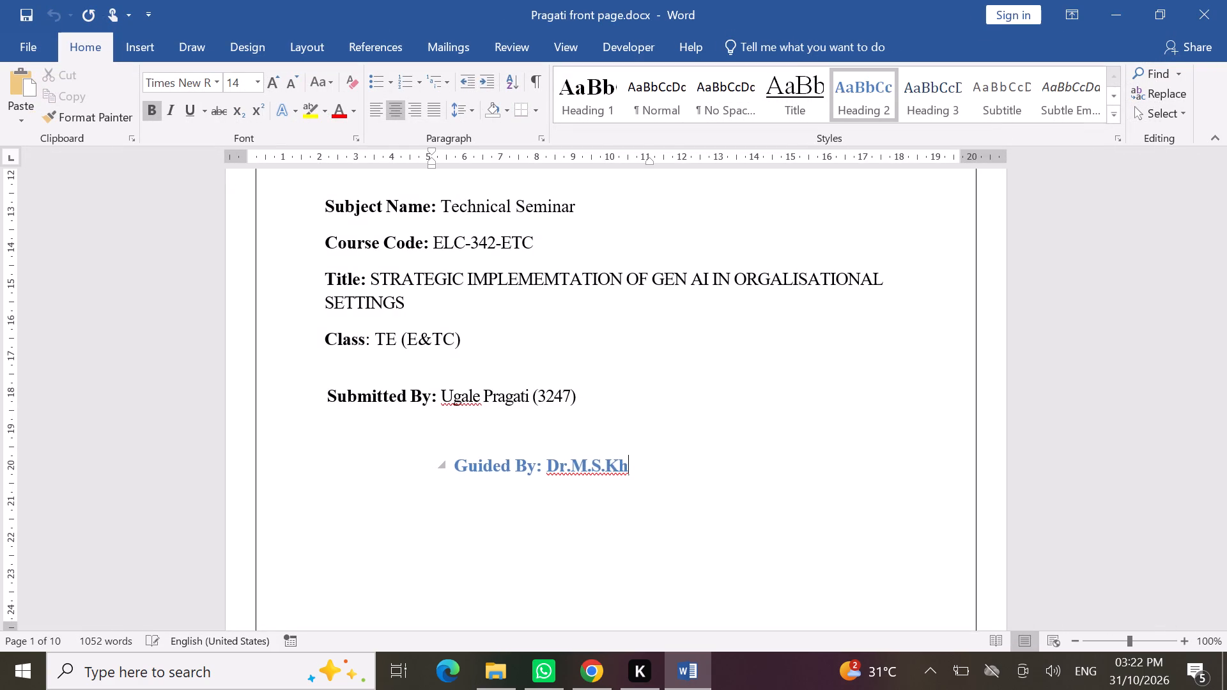
key(BackSpace)
key(BackSpace)
key(BackSpace)
key(BackSpace)
key(BackSpace)
key(BackSpace)
key(BackSpace)
key(BackSpace)
key(BackSpace)
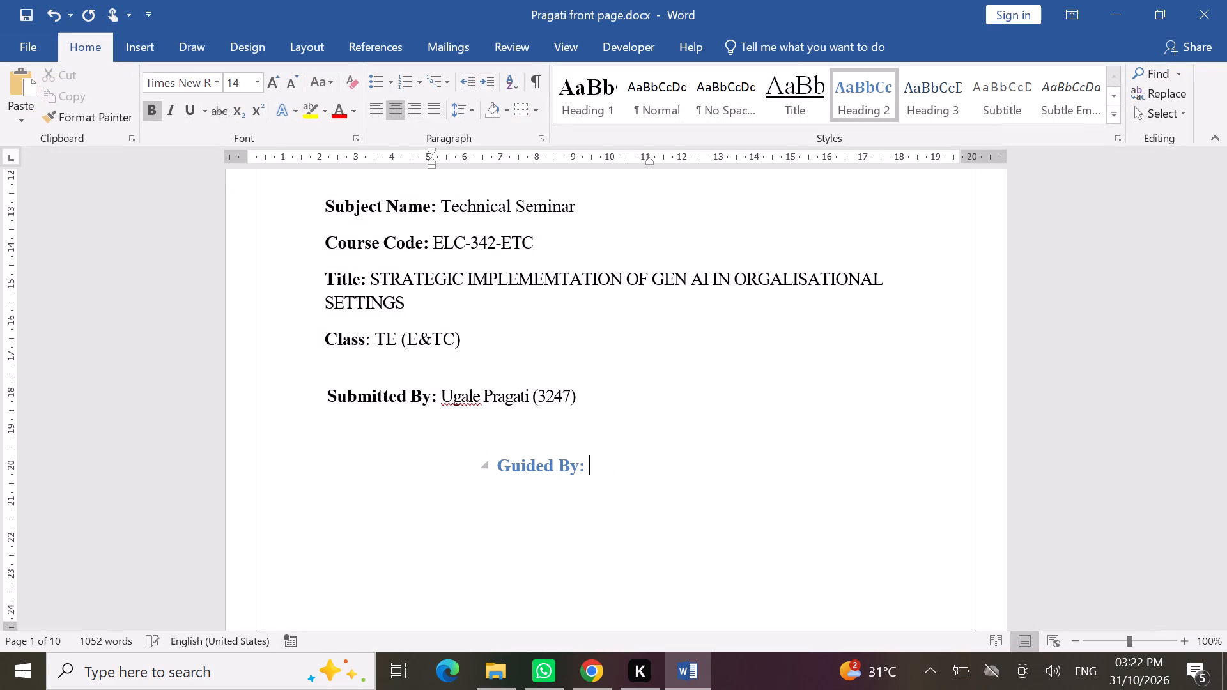
text(Prof)
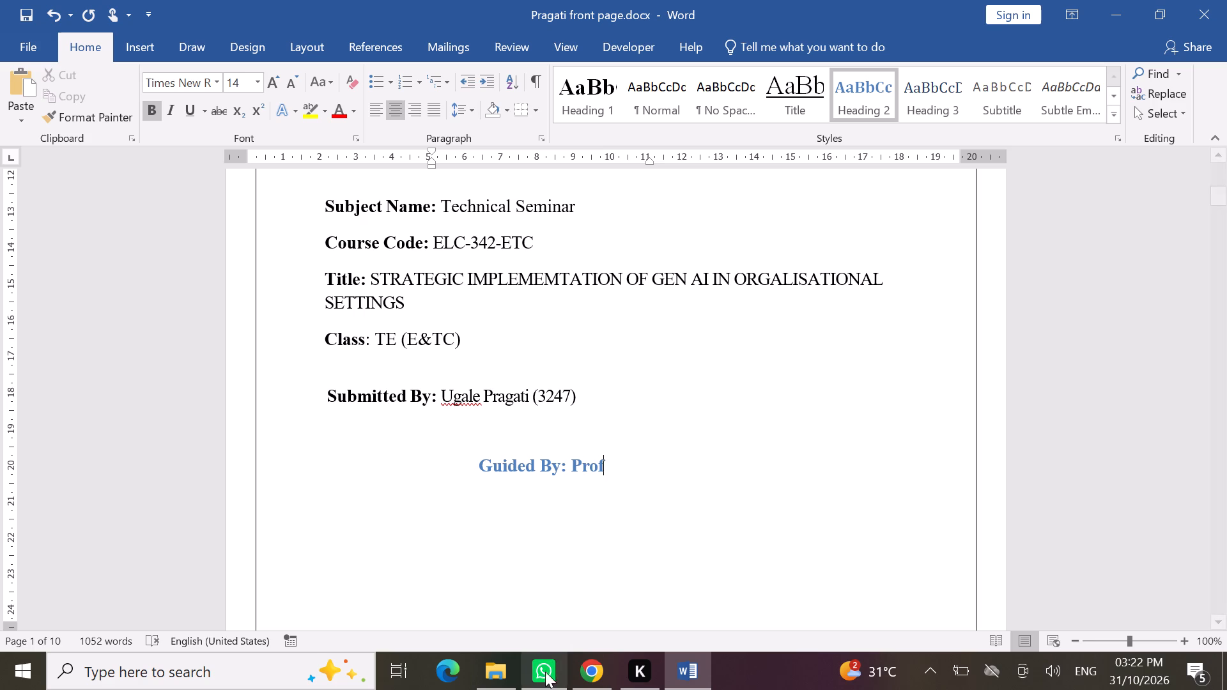
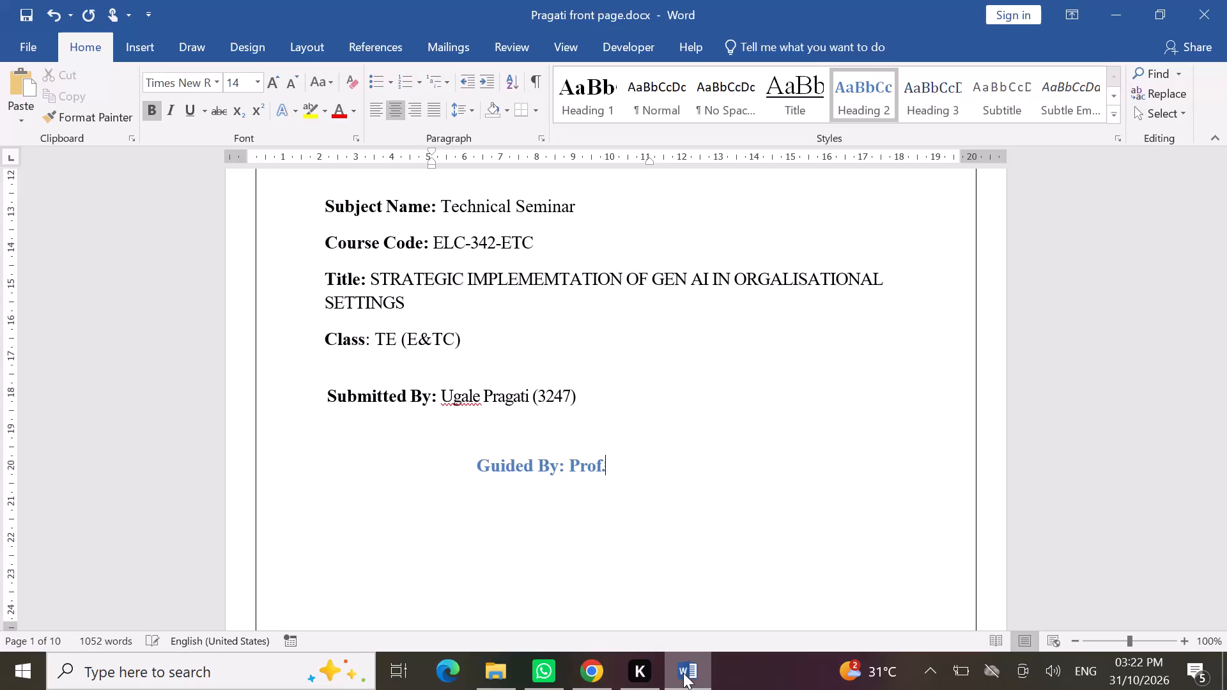
Complete the cover page's Guided By line by entering the new guide's two initials and surname directly after "Prof.".
key(shift+h)
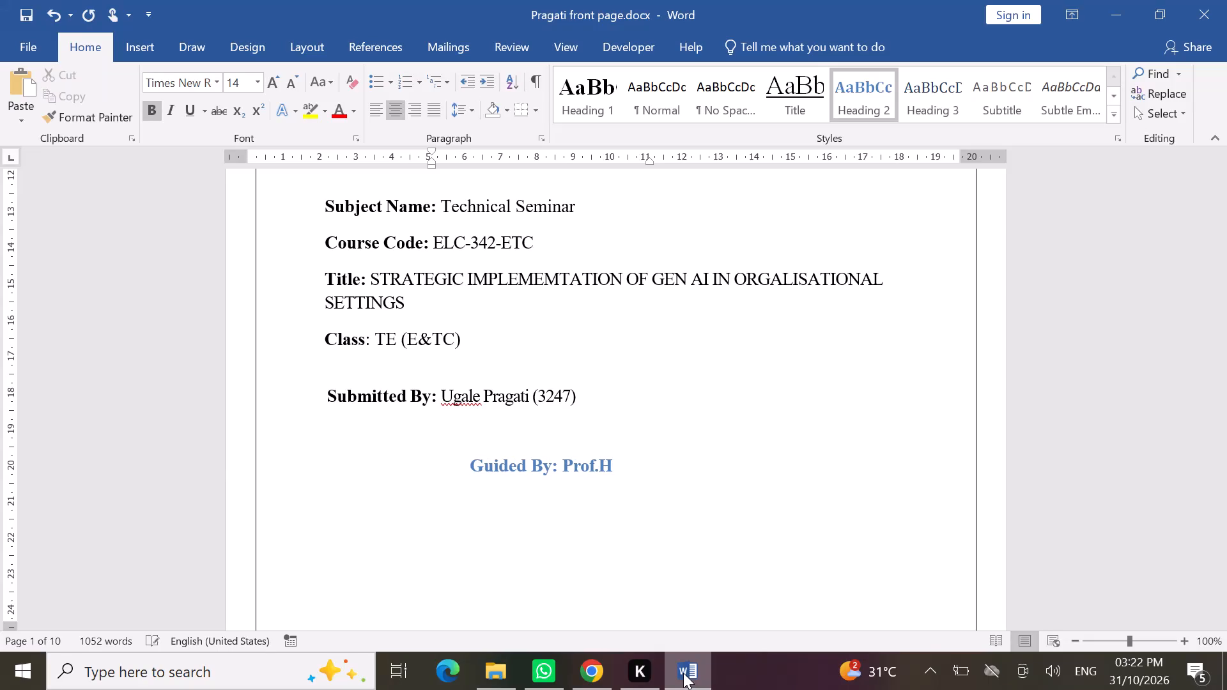
key(period)
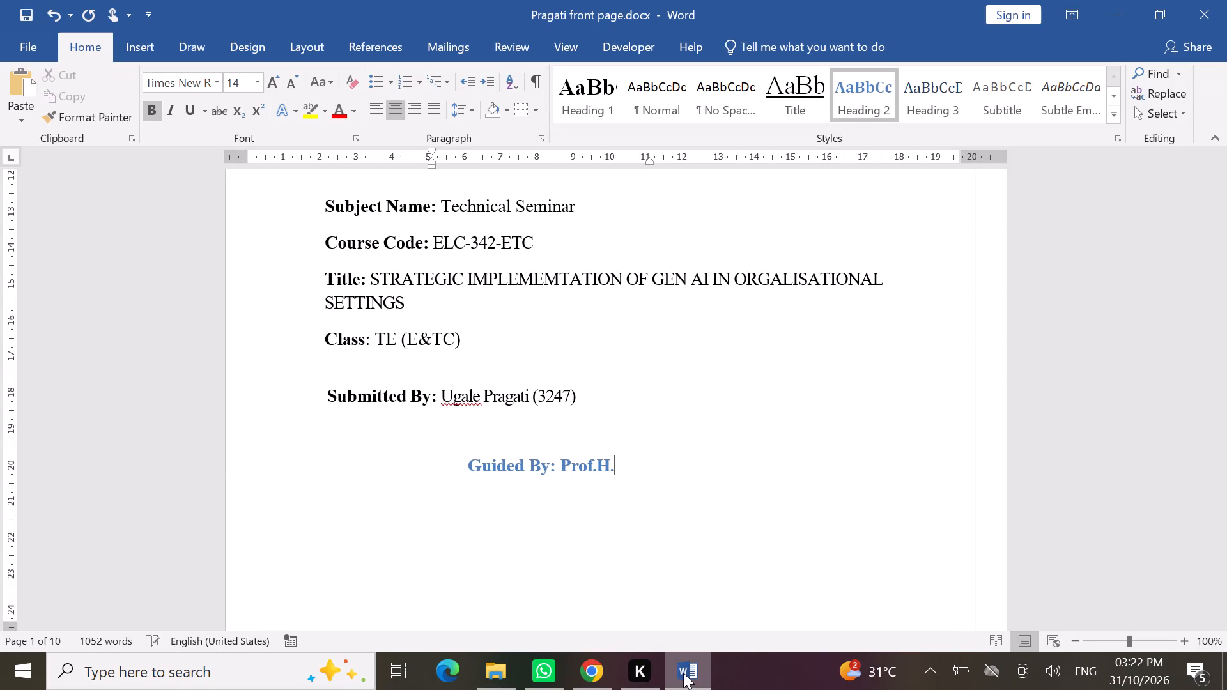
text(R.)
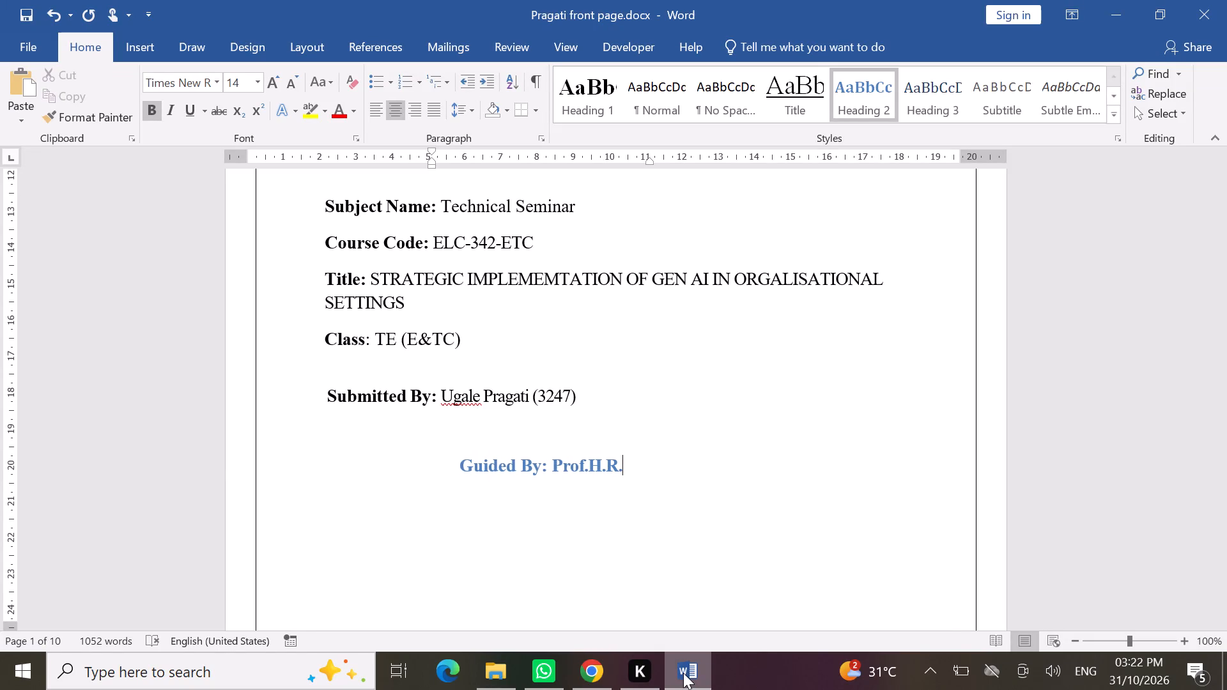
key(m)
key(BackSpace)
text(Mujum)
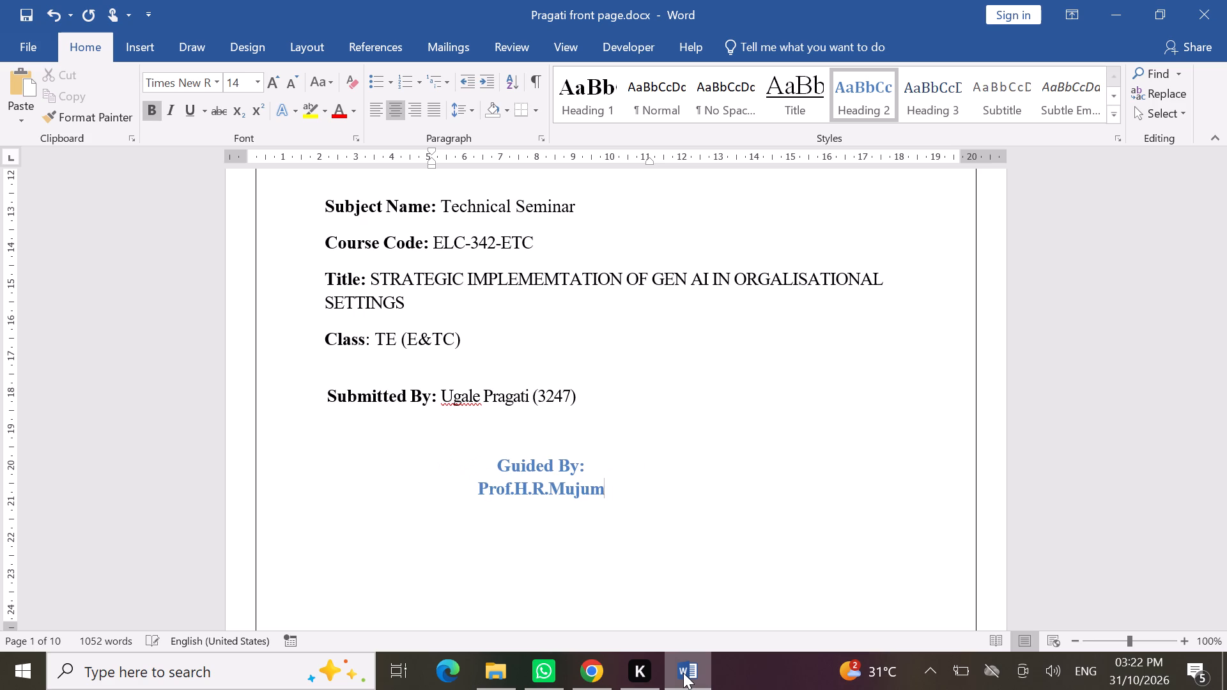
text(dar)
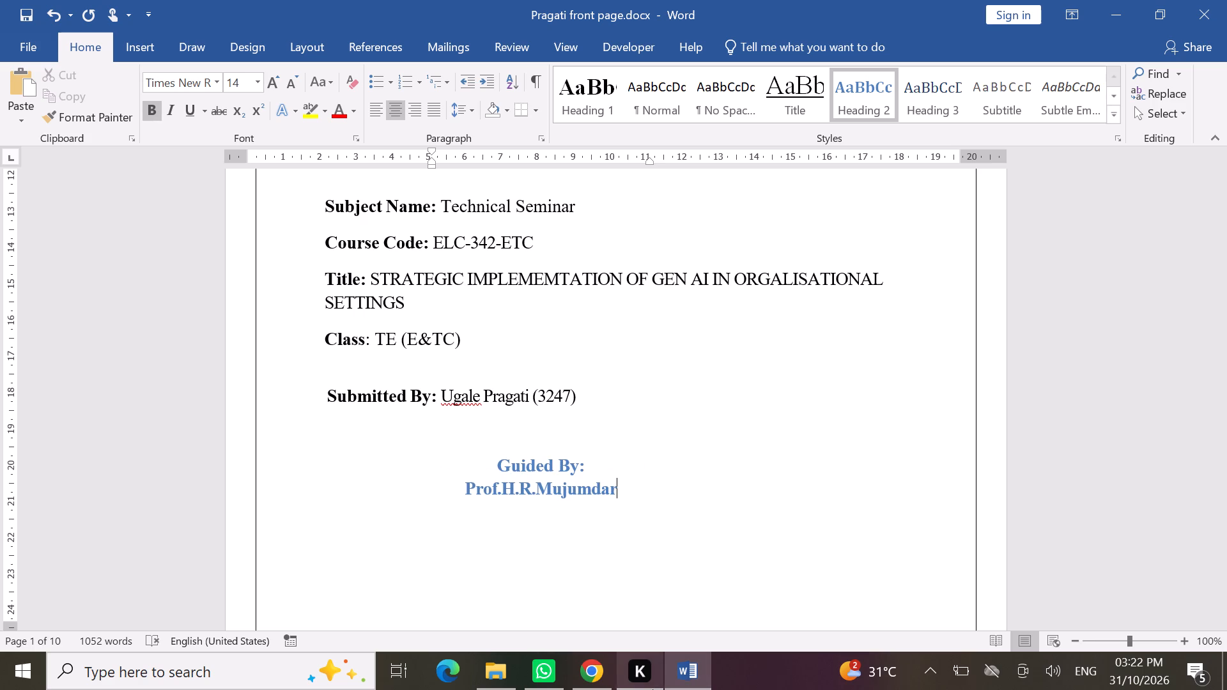
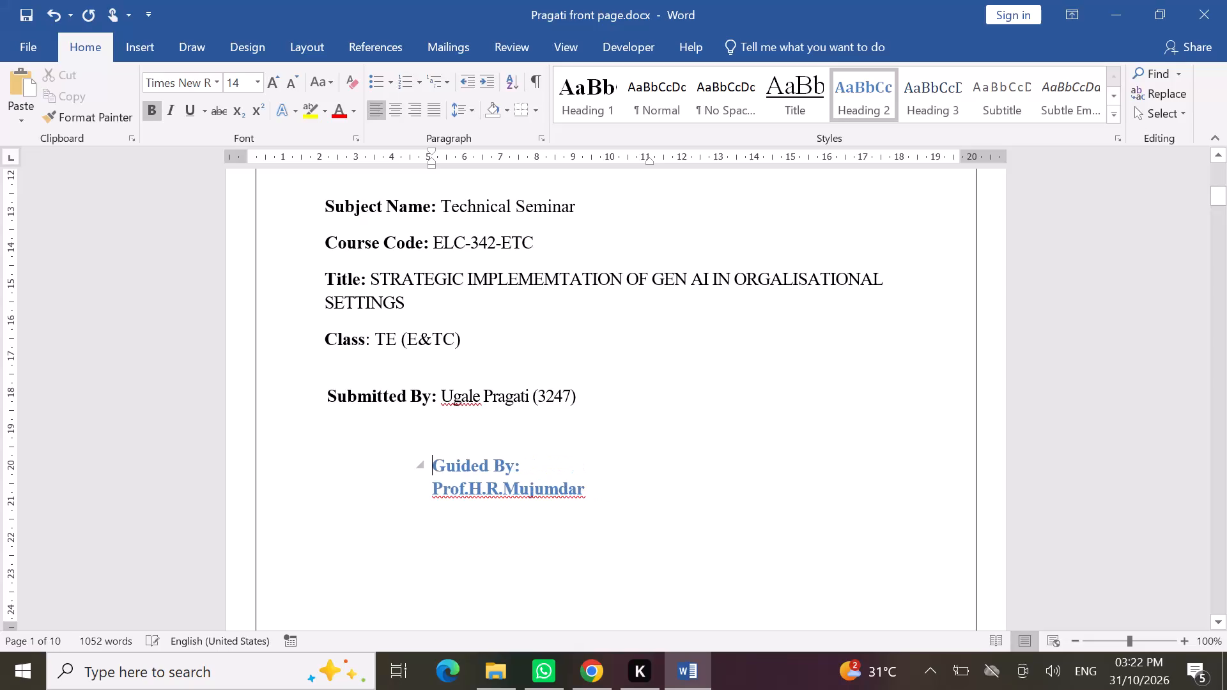
Replace the cover page's Guided By paragraph indent with leading spaces, positioning the heading and guide's name roughly centred on a single line.
key(BackSpace)
key(space)
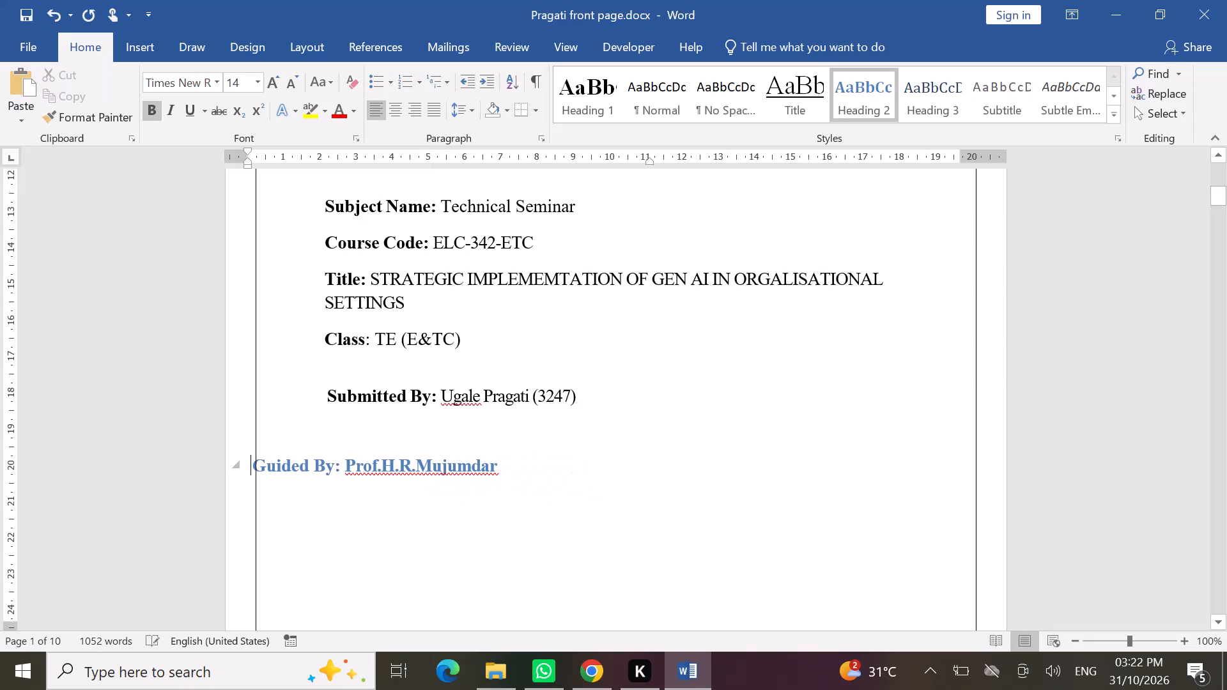
key(space)
key(space)
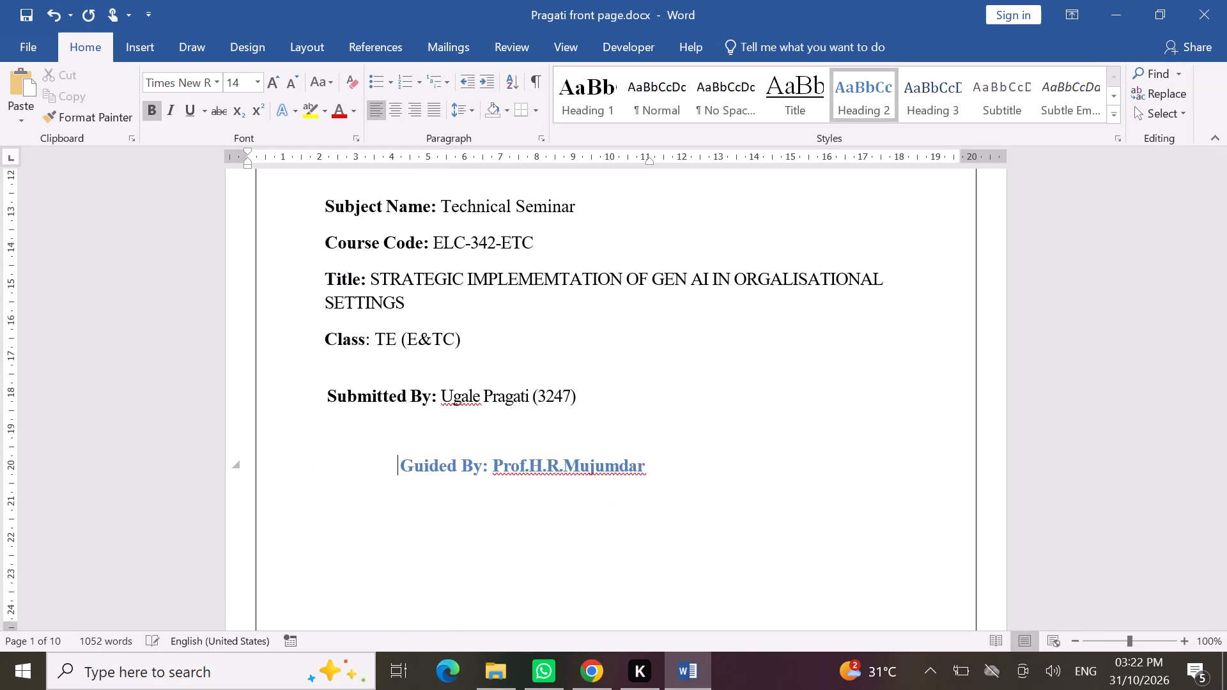
key(BackSpace)
key(BackSpace)
key(BackSpace)
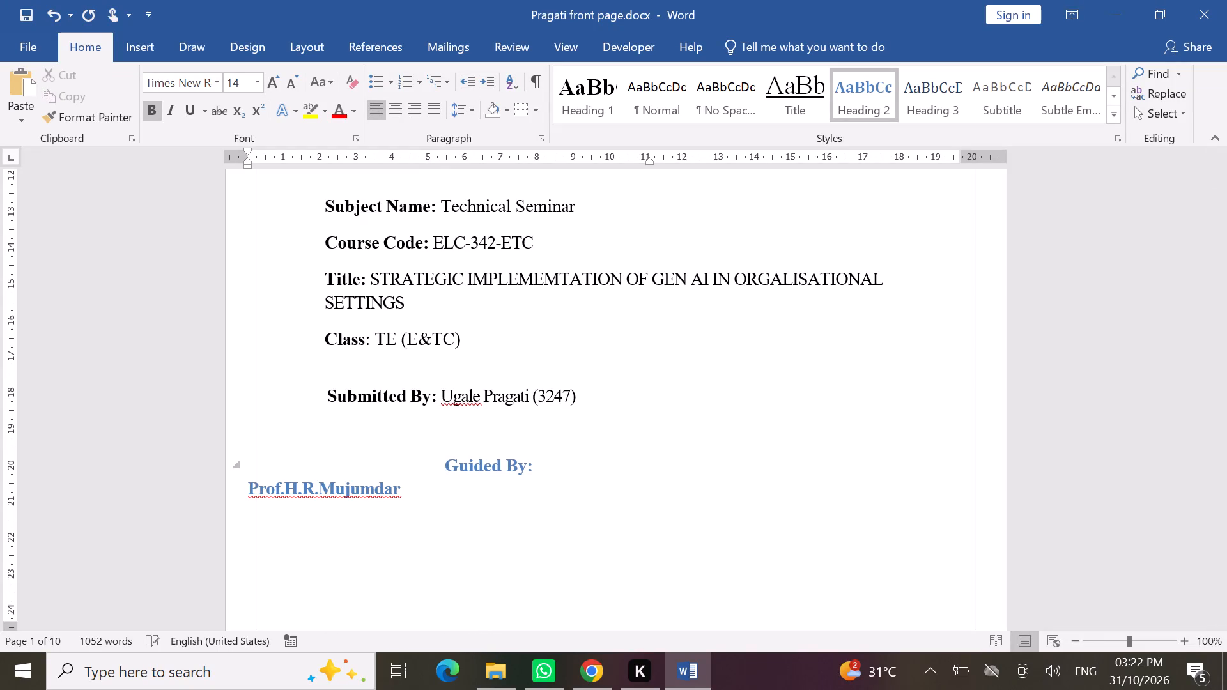
key(BackSpace)
key(BackSpace)
key(BackSpace)
key(BackSpace)
key(BackSpace)
key(BackSpace)
key(BackSpace)
key(BackSpace)
key(BackSpace)
key(BackSpace)
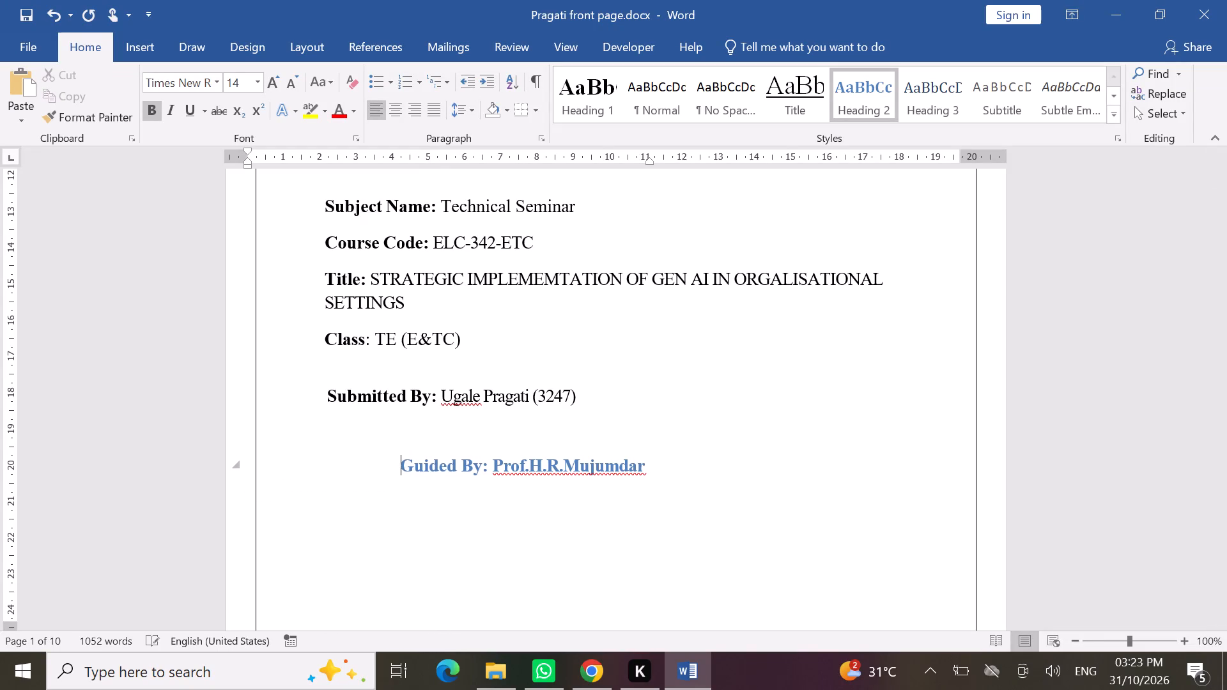
key(space)
key(space)
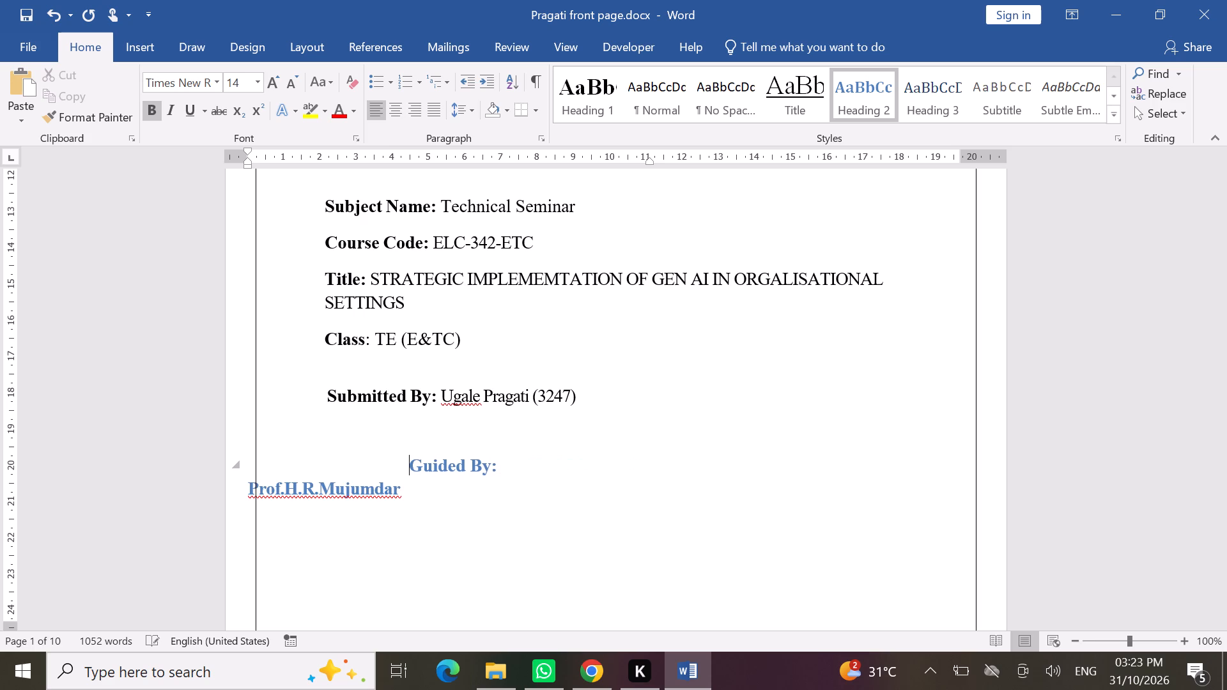
key(BackSpace)
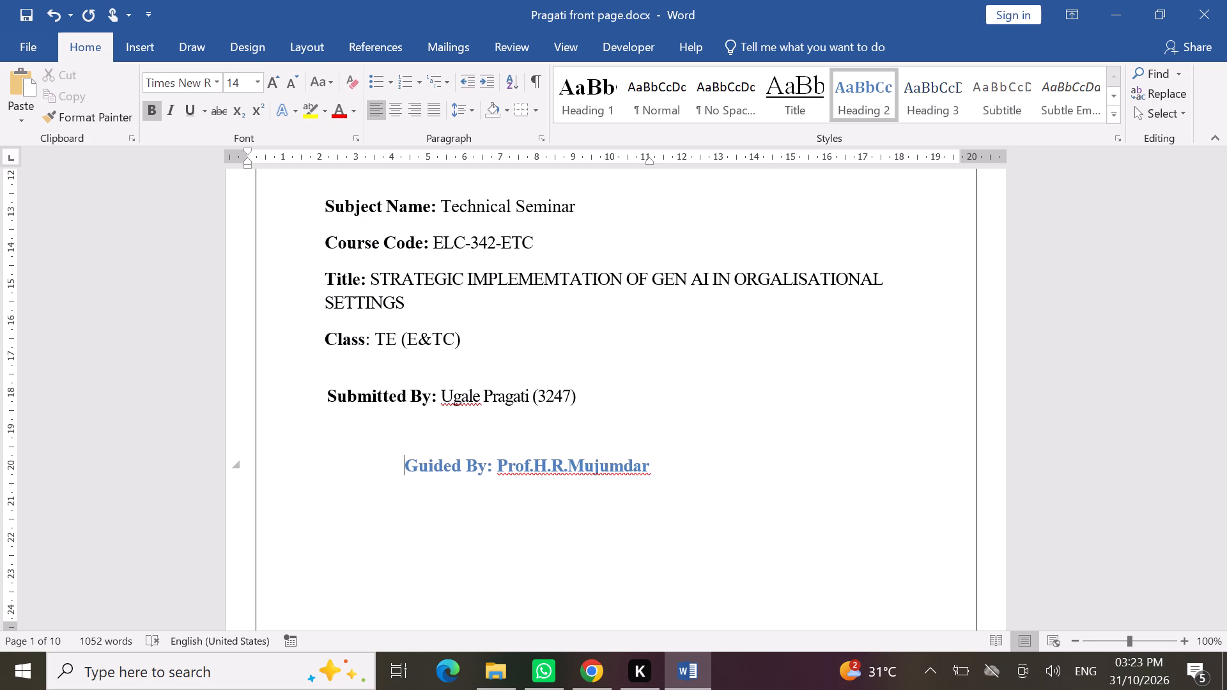
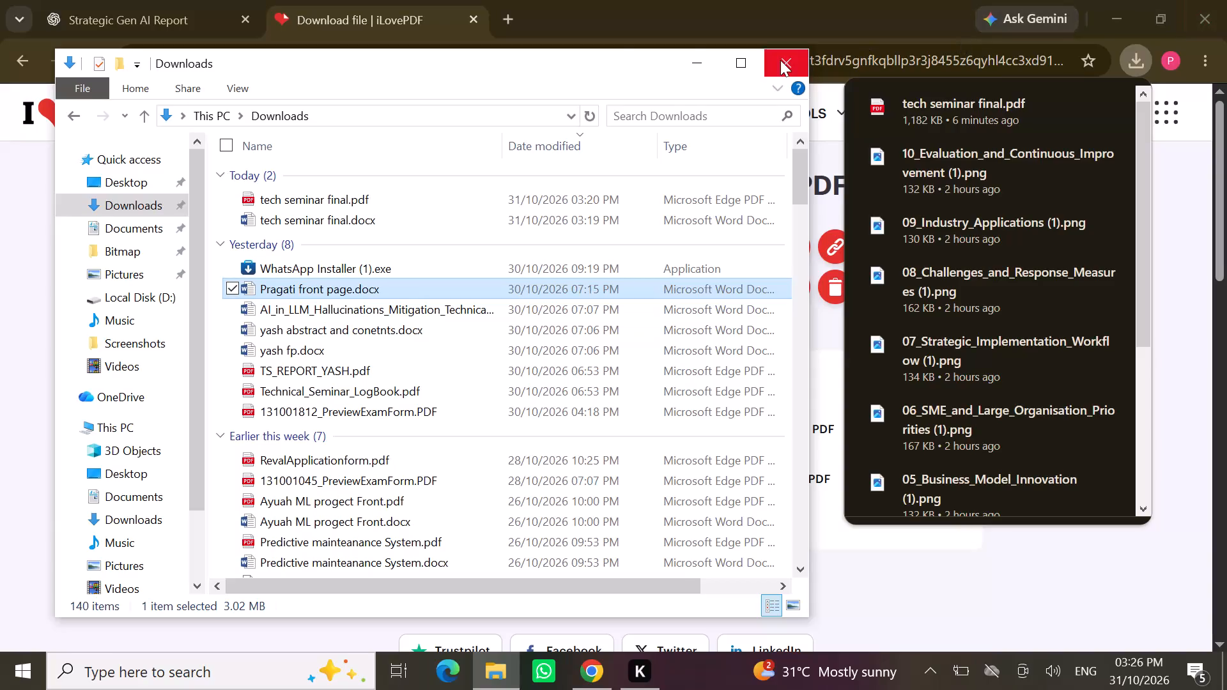
Close the Downloads folder window and the iLovePDF download page.
click(780, 60)
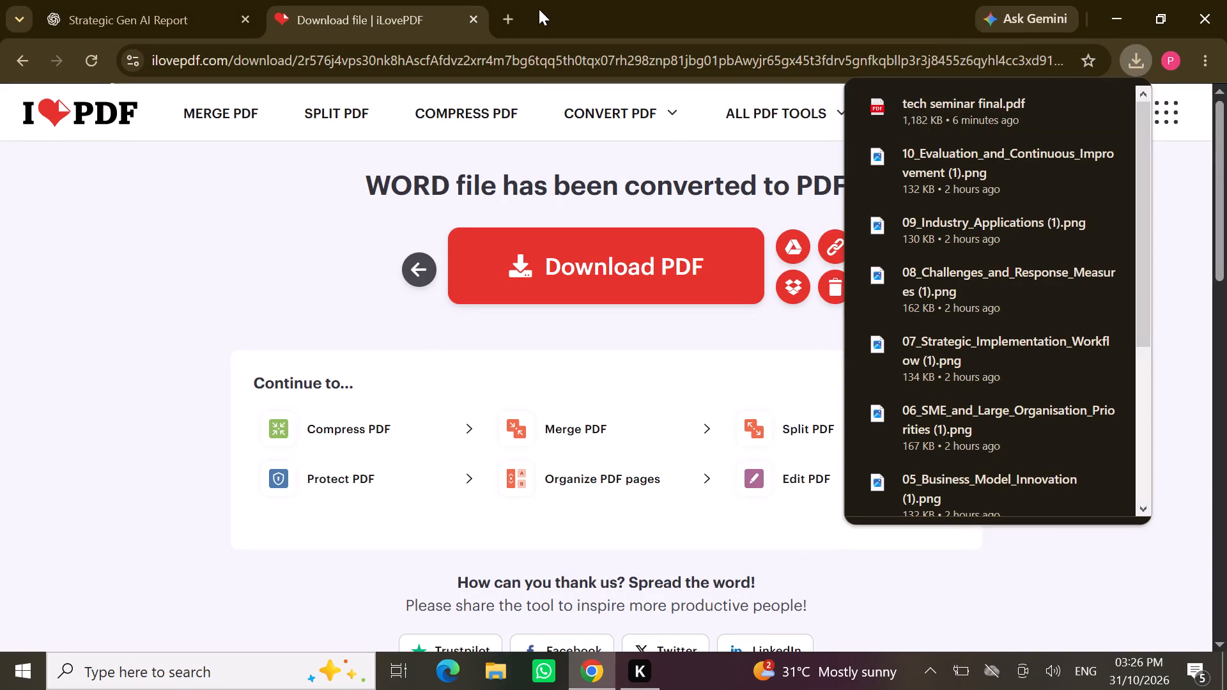
click(475, 12)
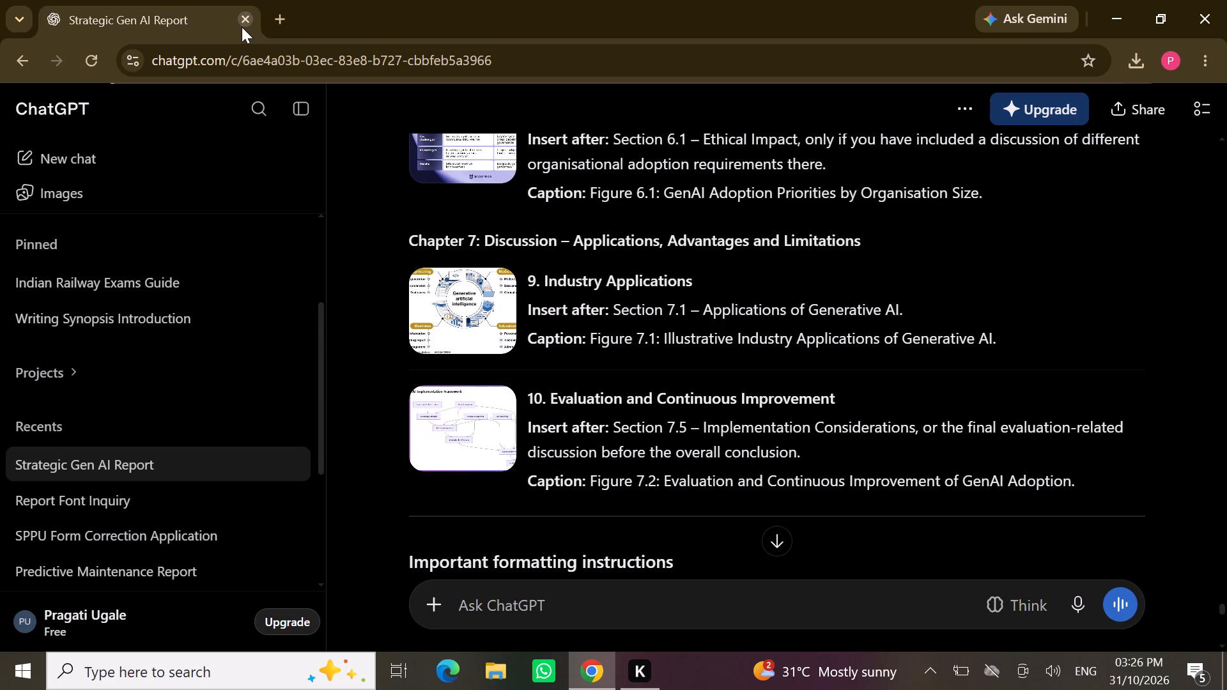
Attach tech seminar final.docx and yash abstract and conetnts.docx from Downloads to a new message in the Strategic Gen AI Report chat.
scroll(557, 405, down, 2)
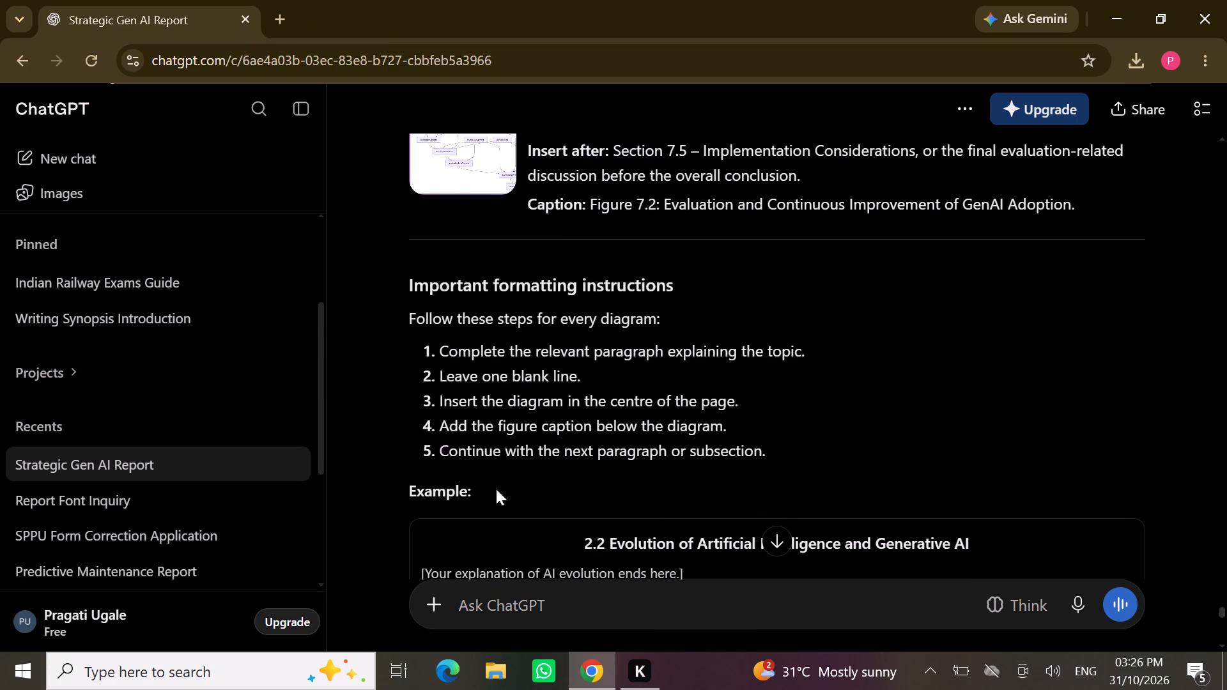
click(426, 611)
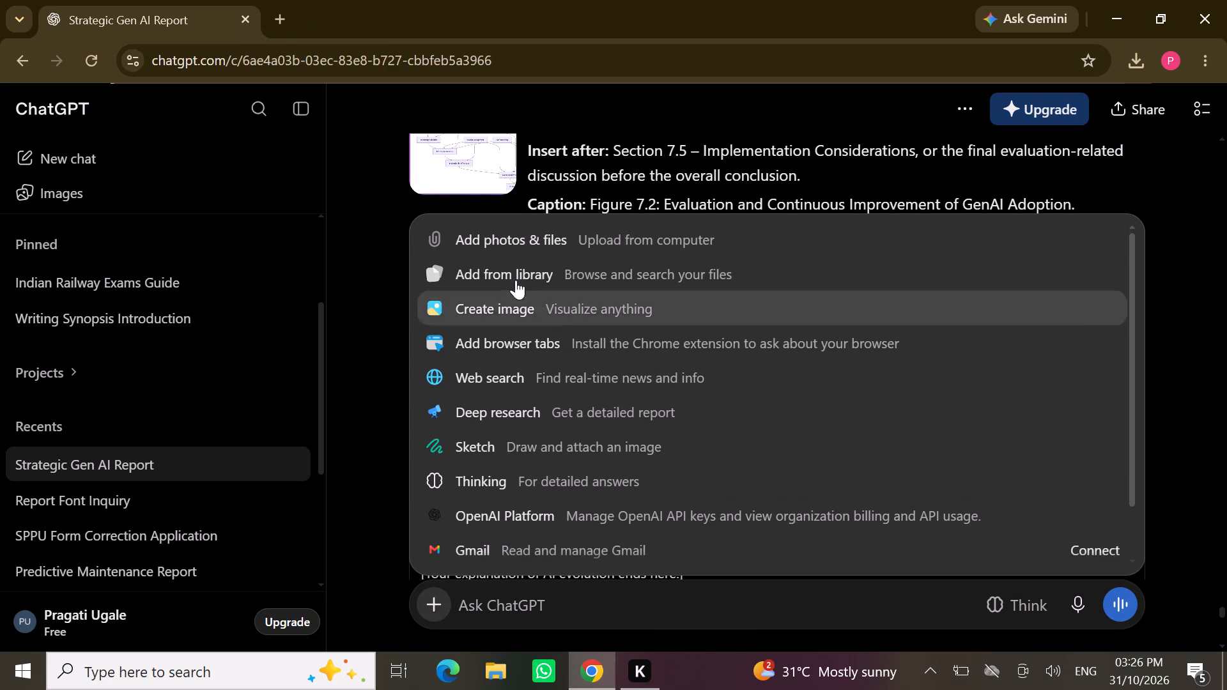
click(548, 245)
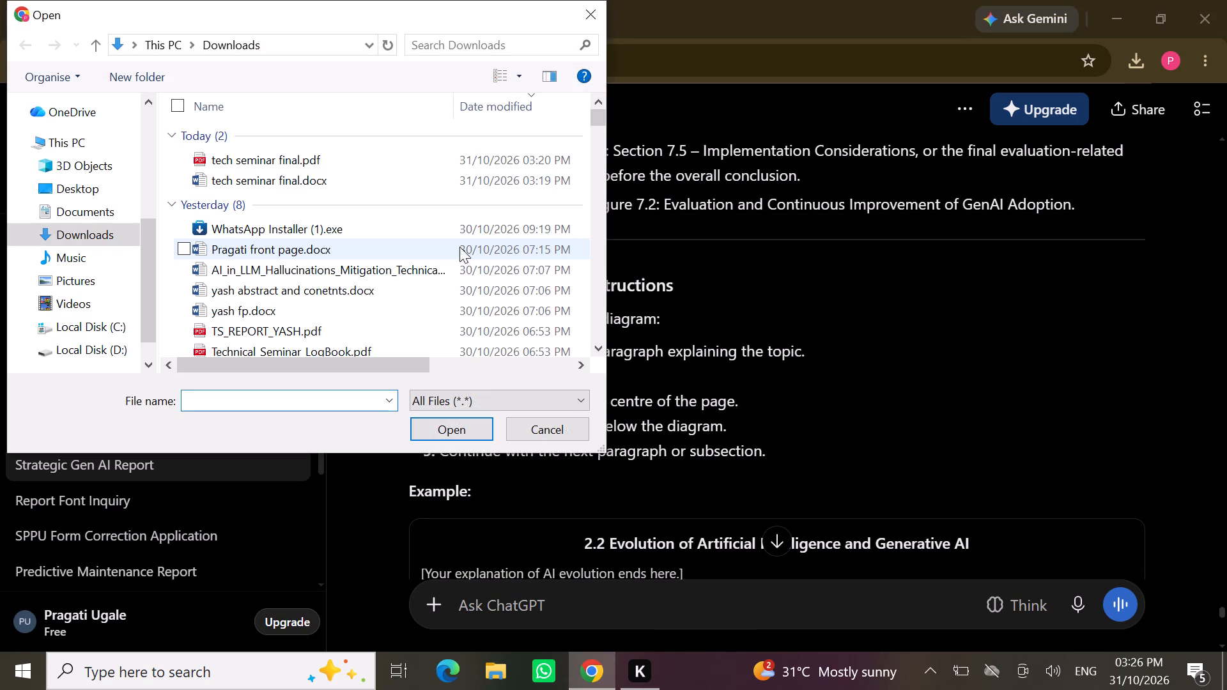
click(335, 172)
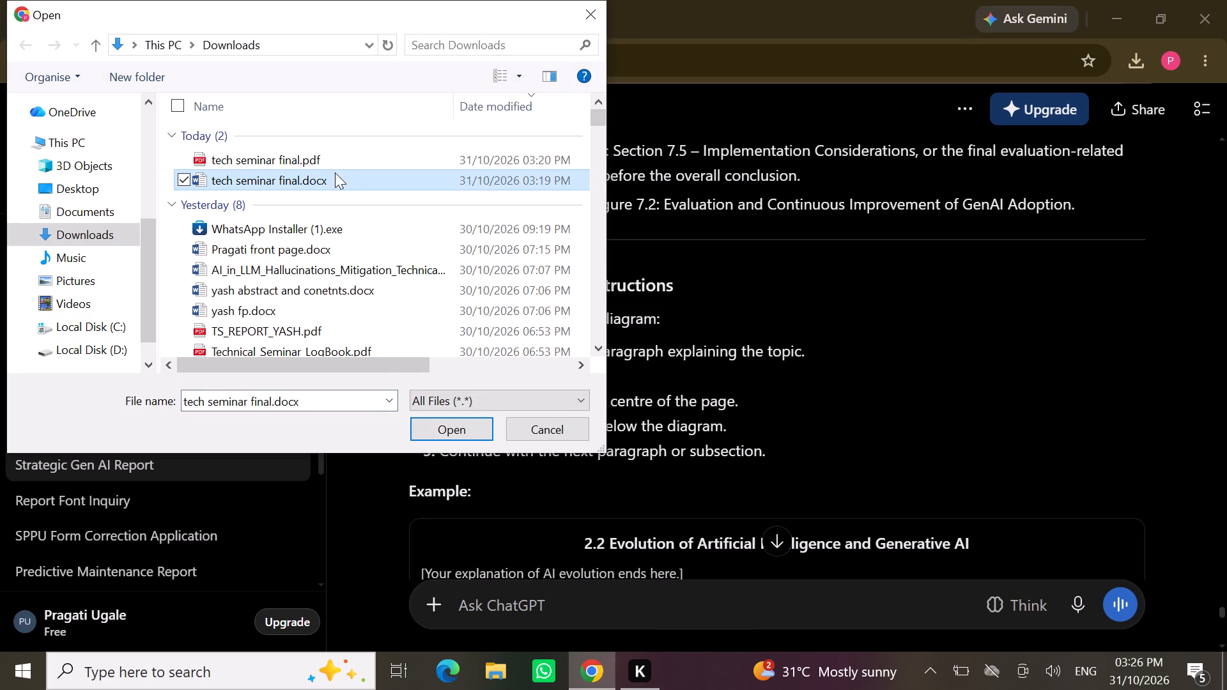
click(455, 421)
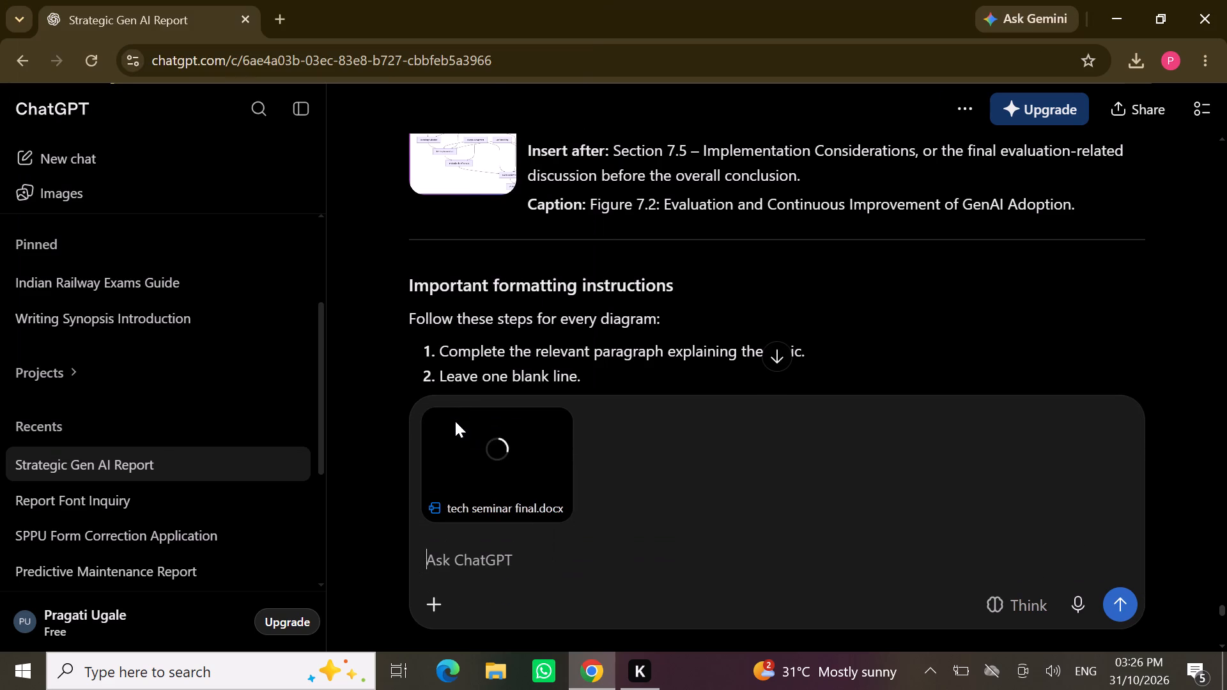
click(444, 598)
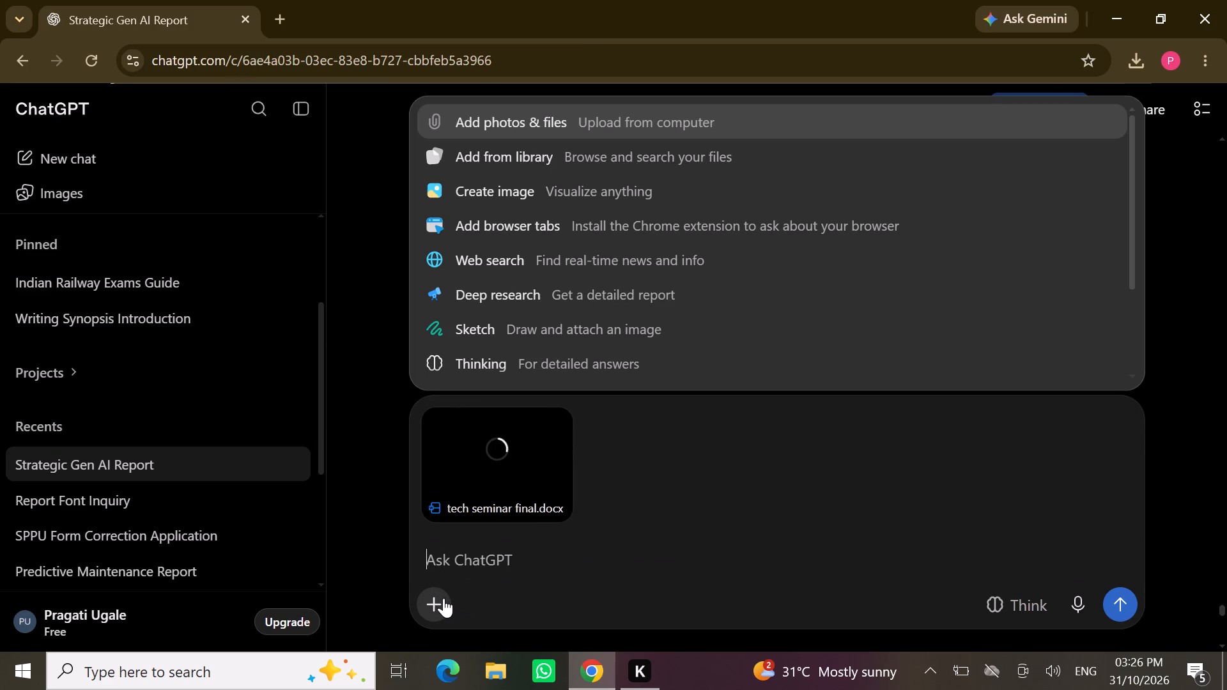
click(587, 125)
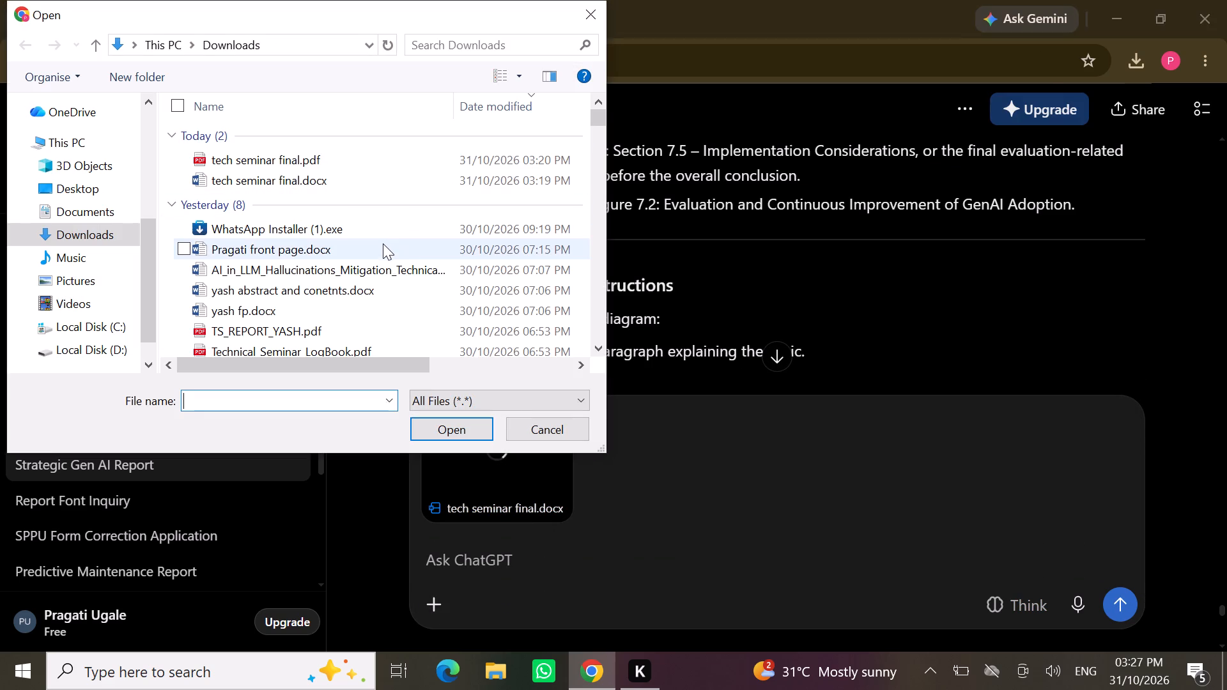
click(376, 285)
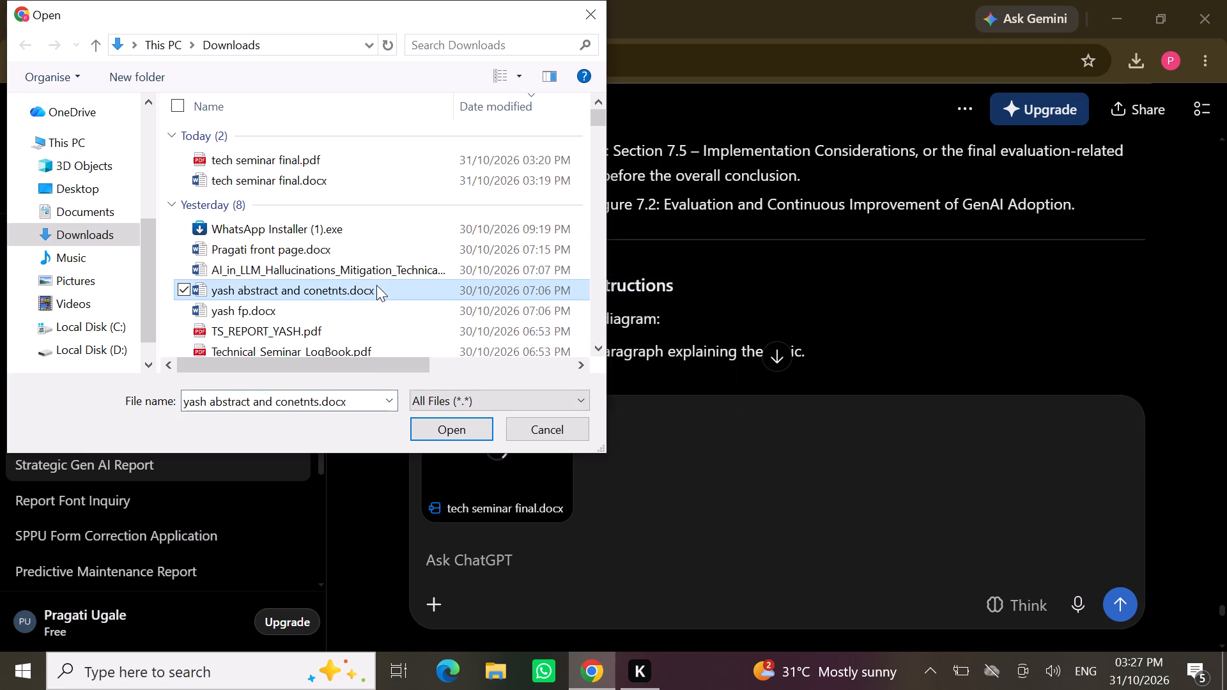
click(463, 422)
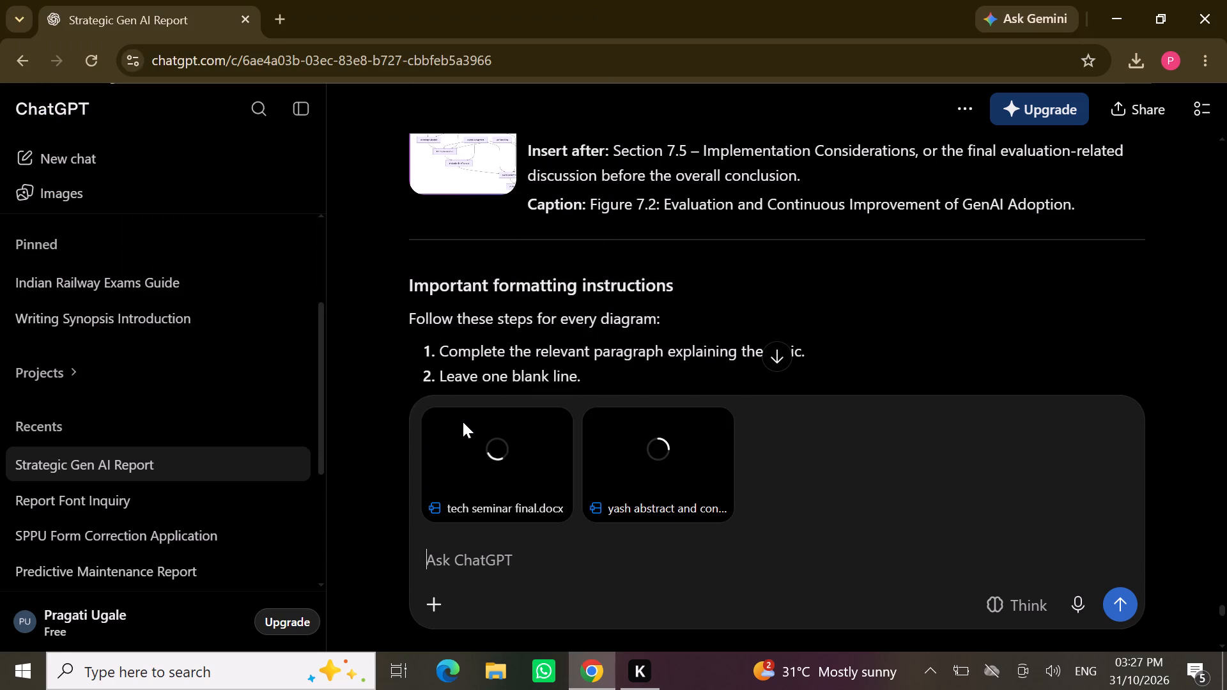
text(first is m)
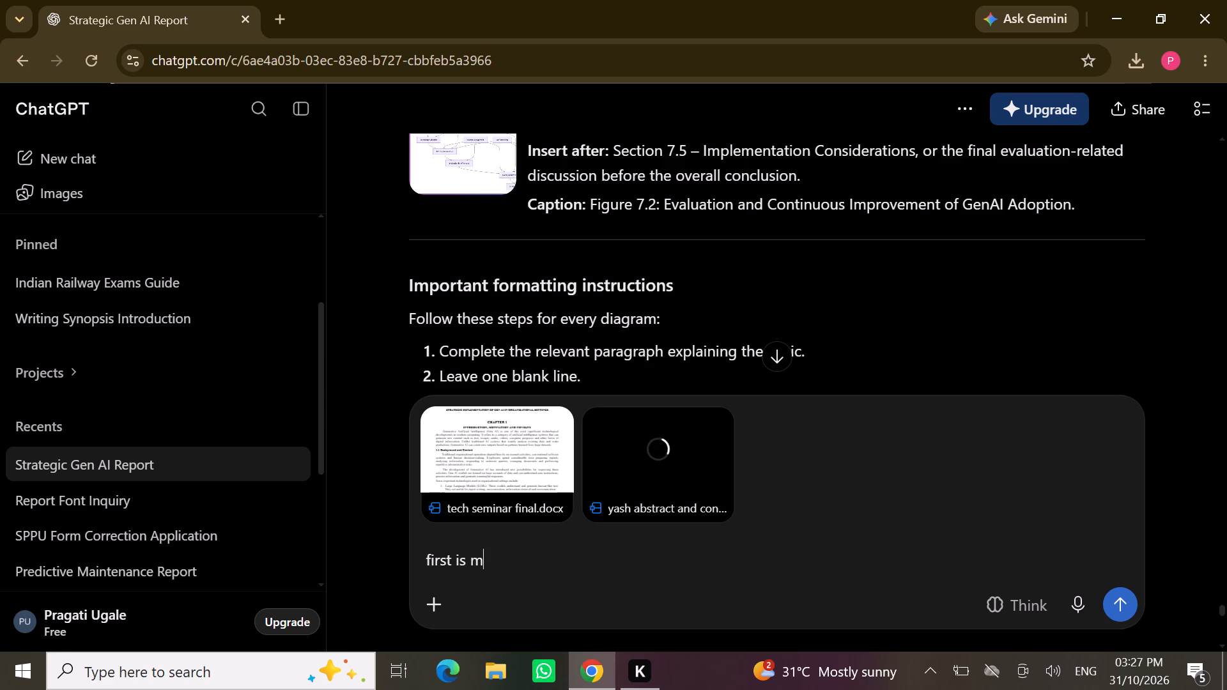
text(y final report)
key(space)
text(and)
key(space)
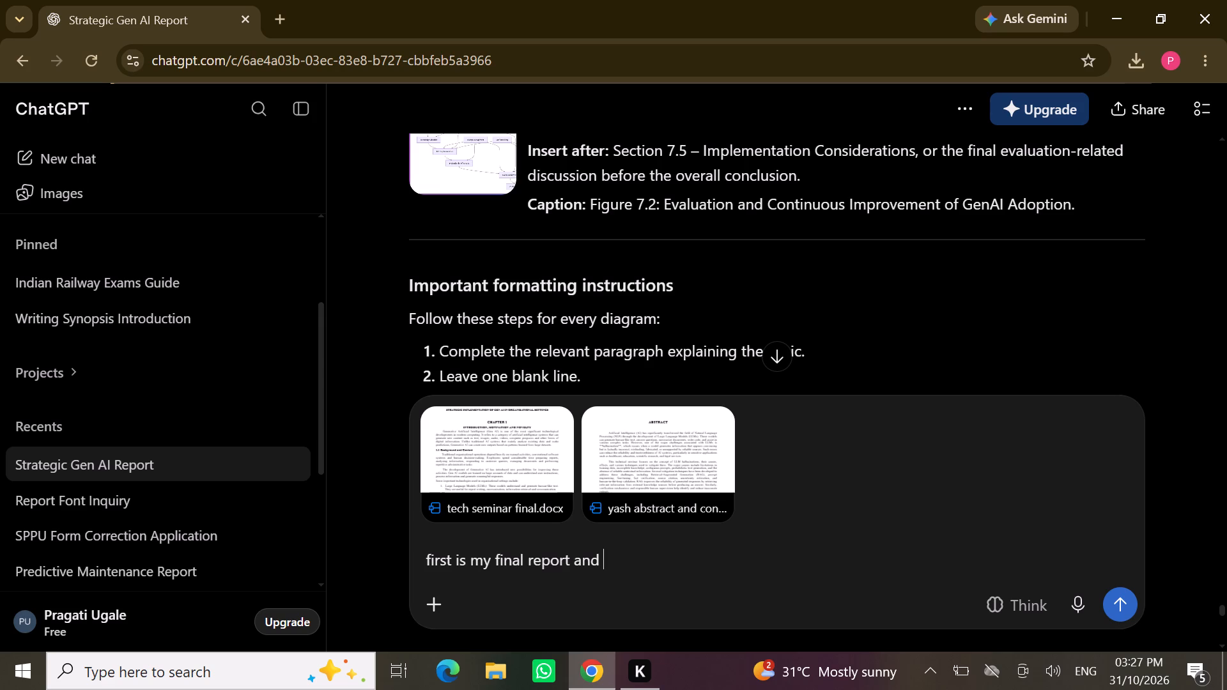
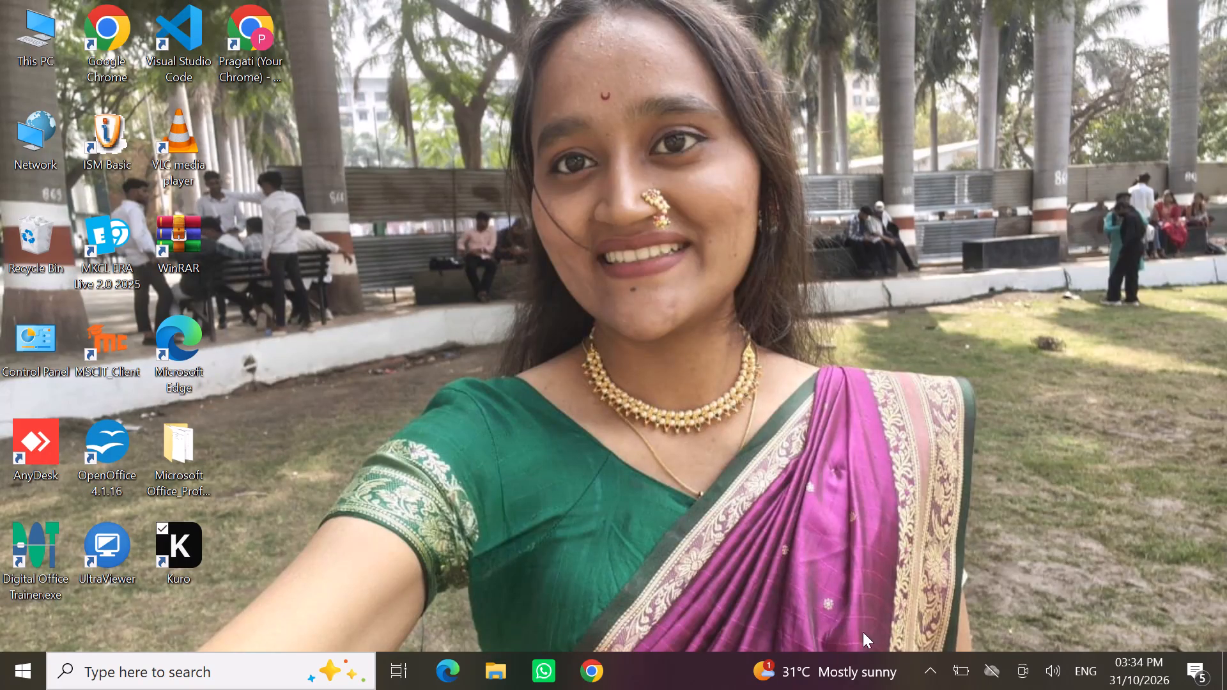
Check the computer's battery status, then dismiss the battery details.
click(962, 668)
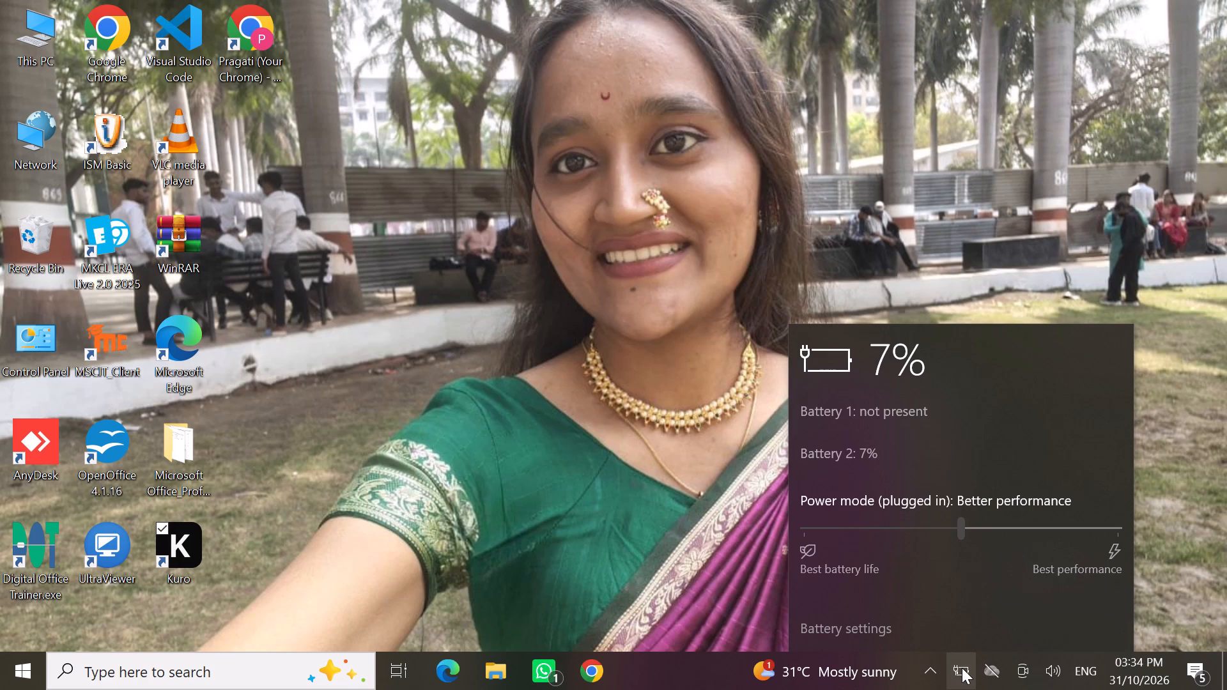
click(705, 519)
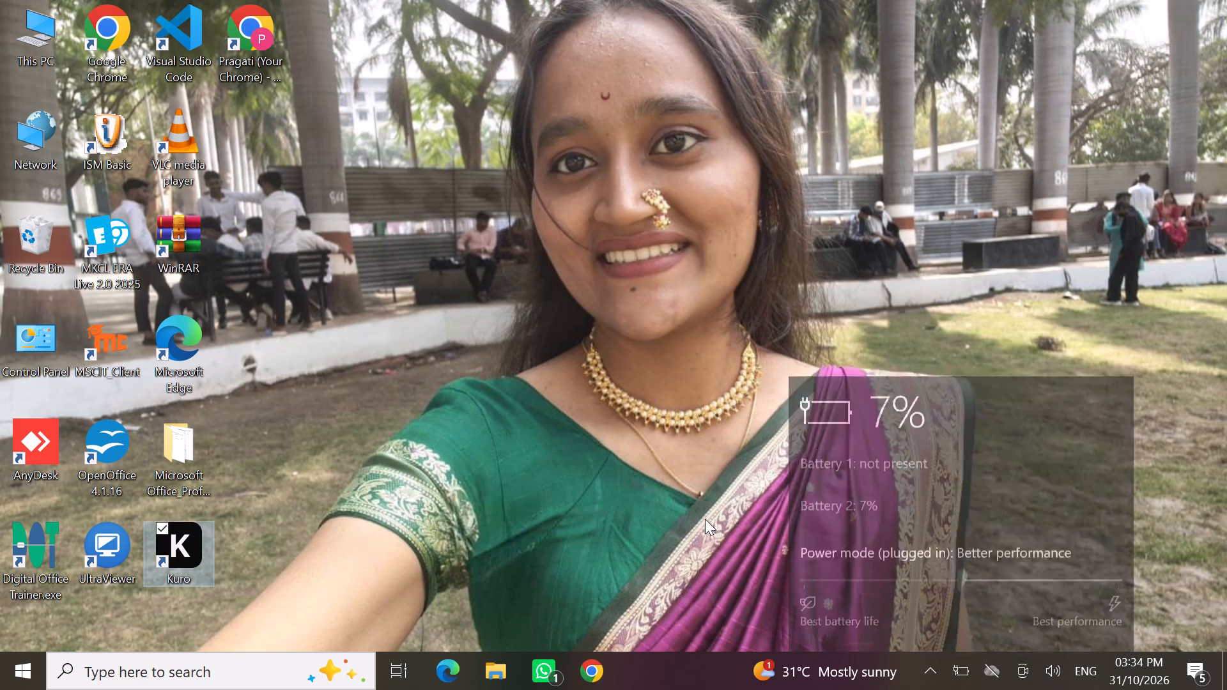
Open the computer's power options.
click(19, 675)
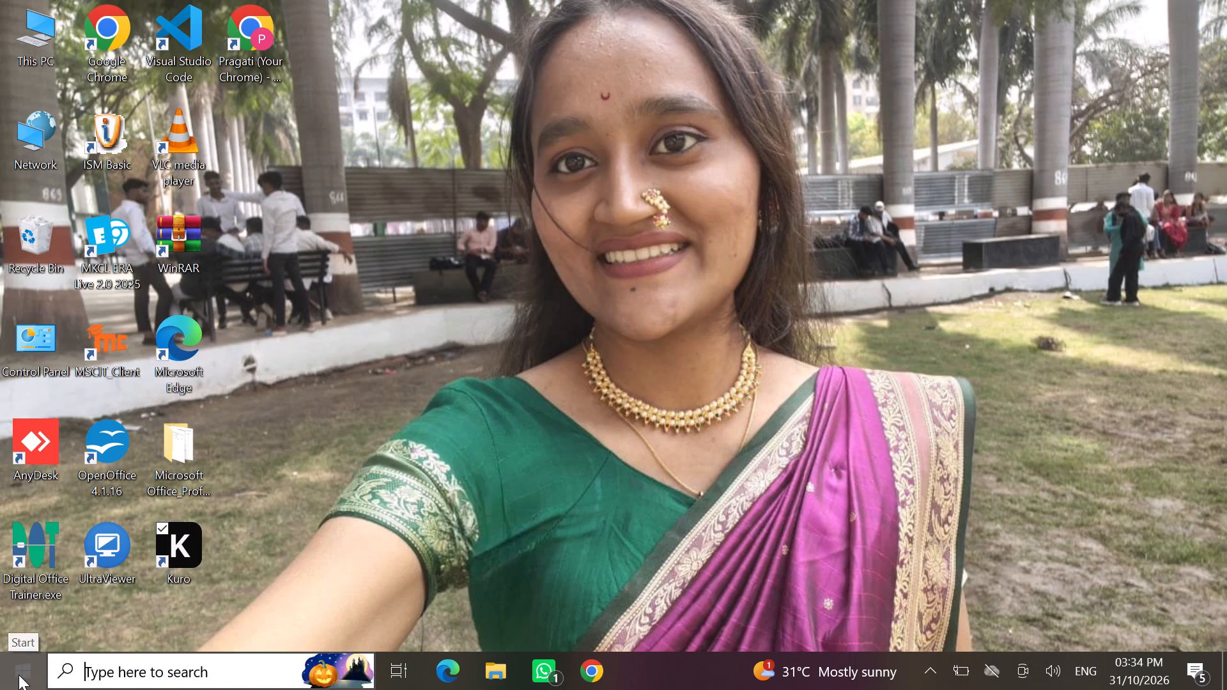
click(27, 633)
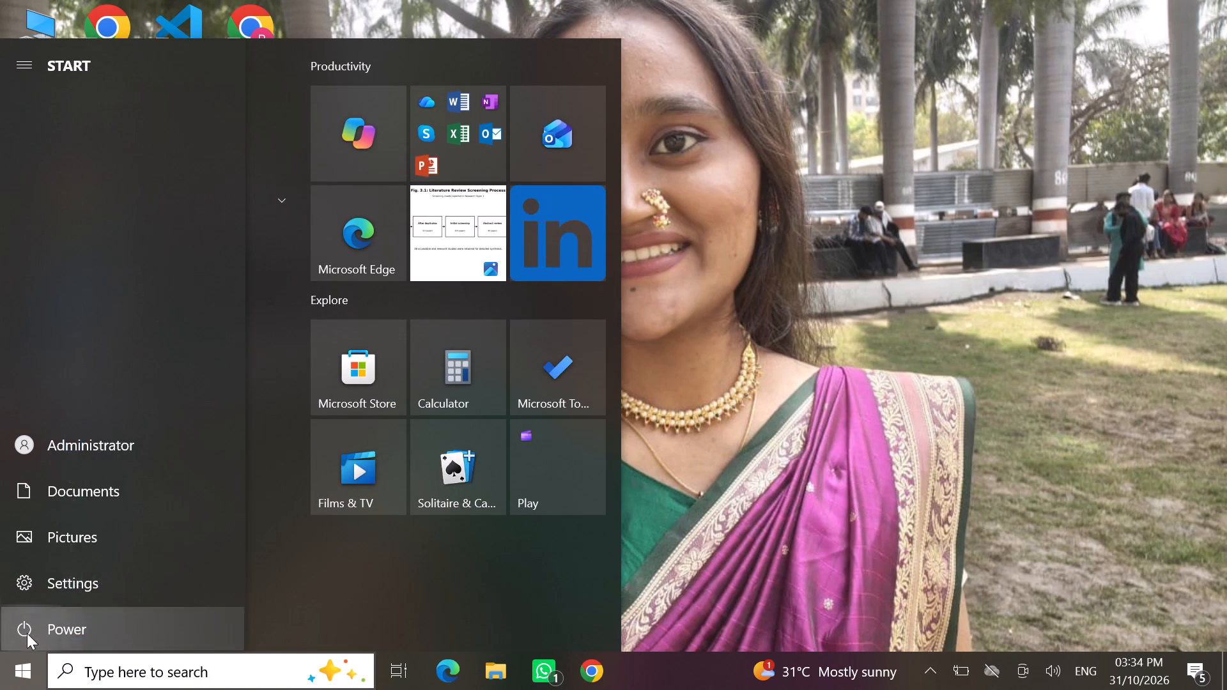